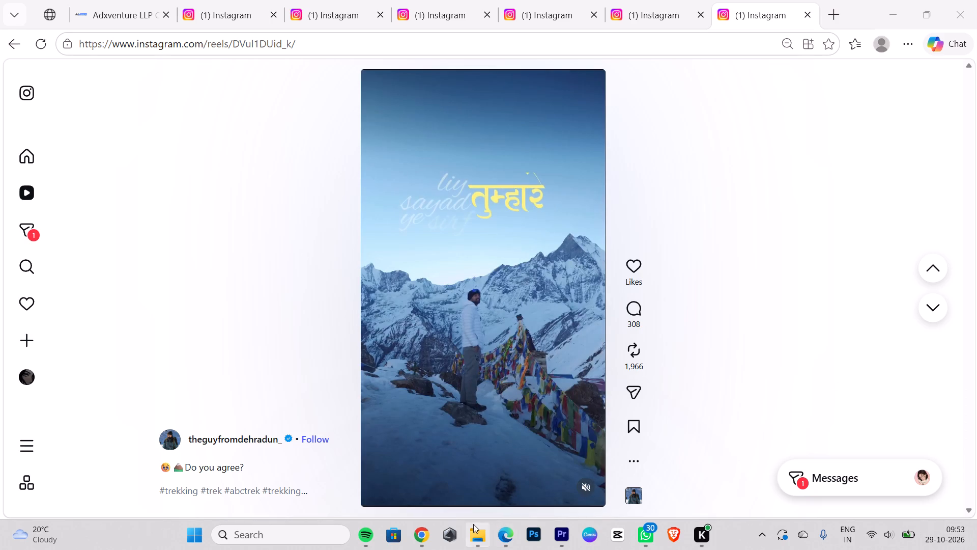
Switch to File Explorer to view the Downloads folder.
click(491, 532)
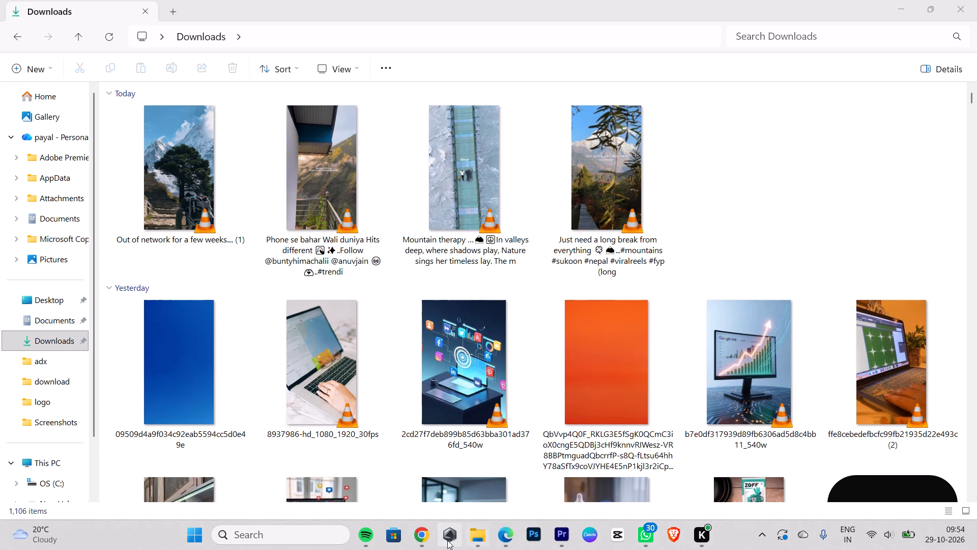
Switch to Microsoft Edge and copy the share link of the open Instagram trekking reel.
click(507, 534)
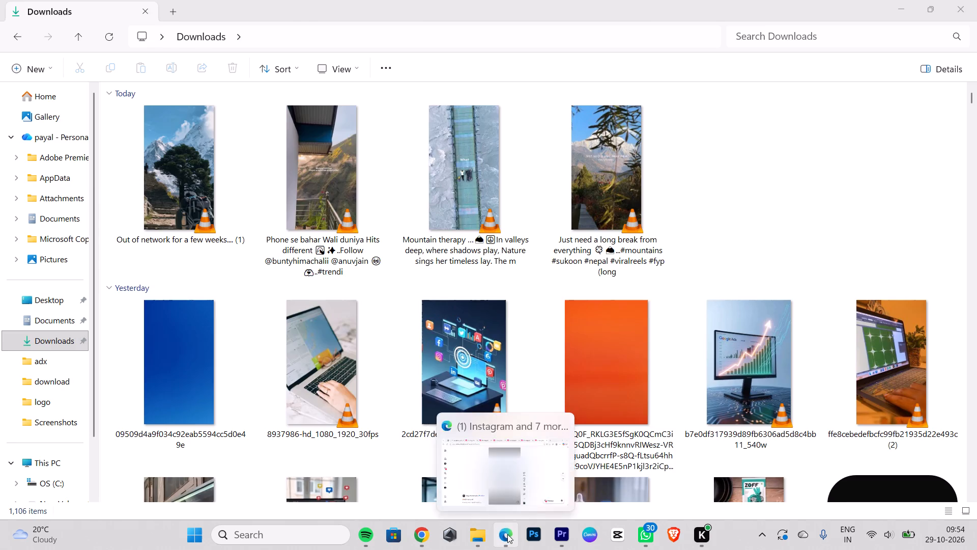
click(640, 388)
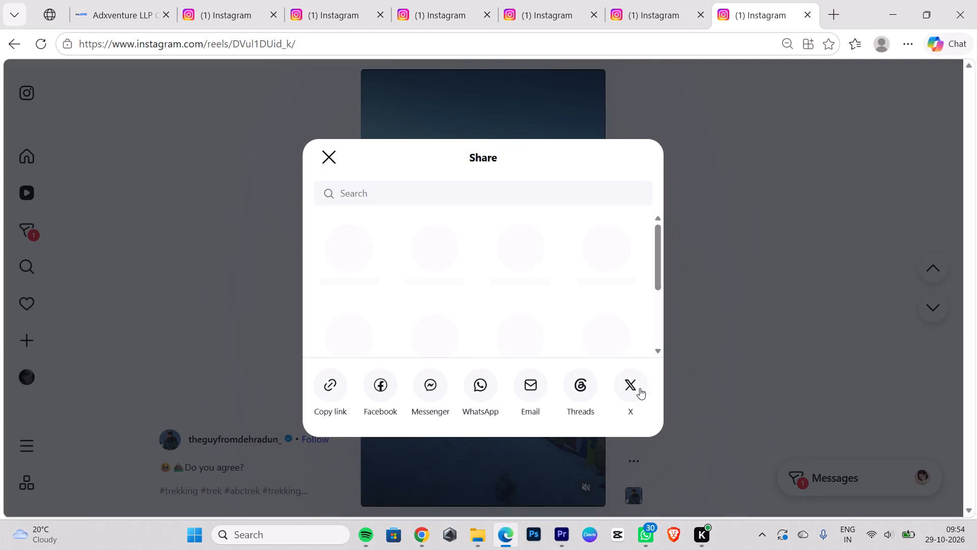
triple_click(325, 388)
double_click(325, 388)
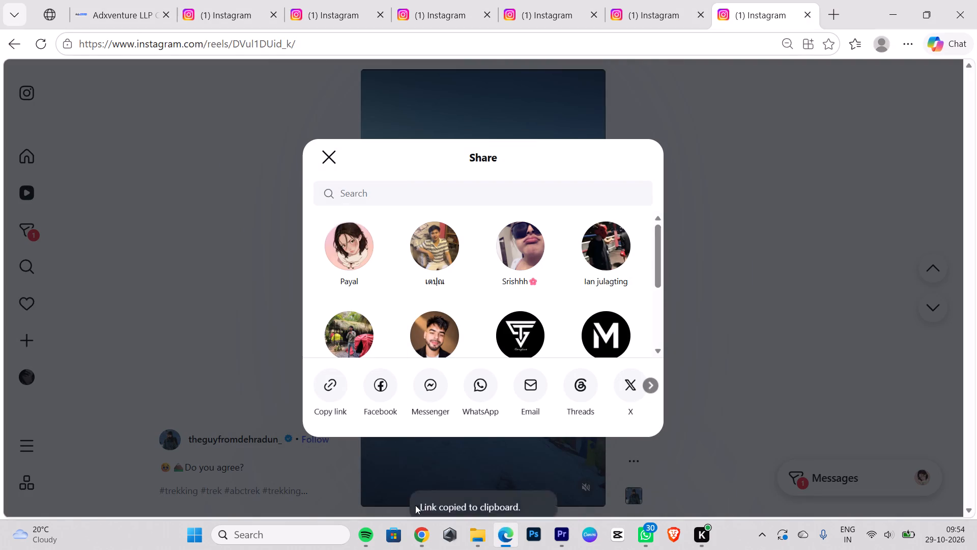
Switch to Chrome and download the reel's video with the FastDl Instagram Downloader, using the copied link.
click(421, 529)
click(13, 44)
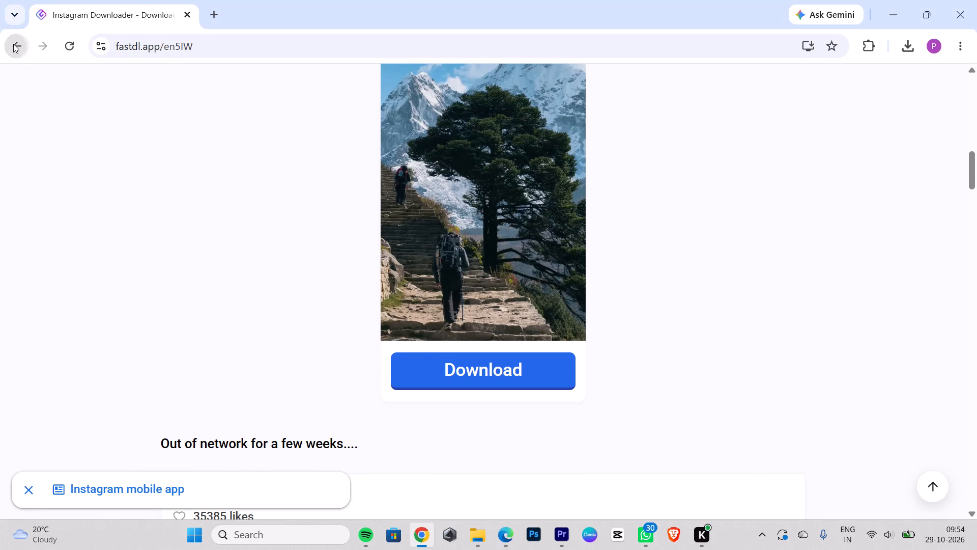
click(246, 216)
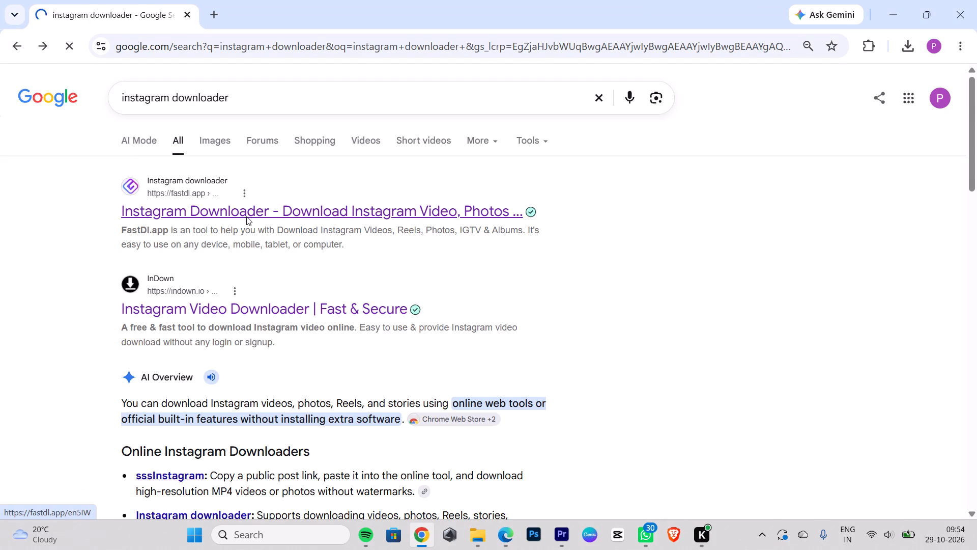
click(371, 303)
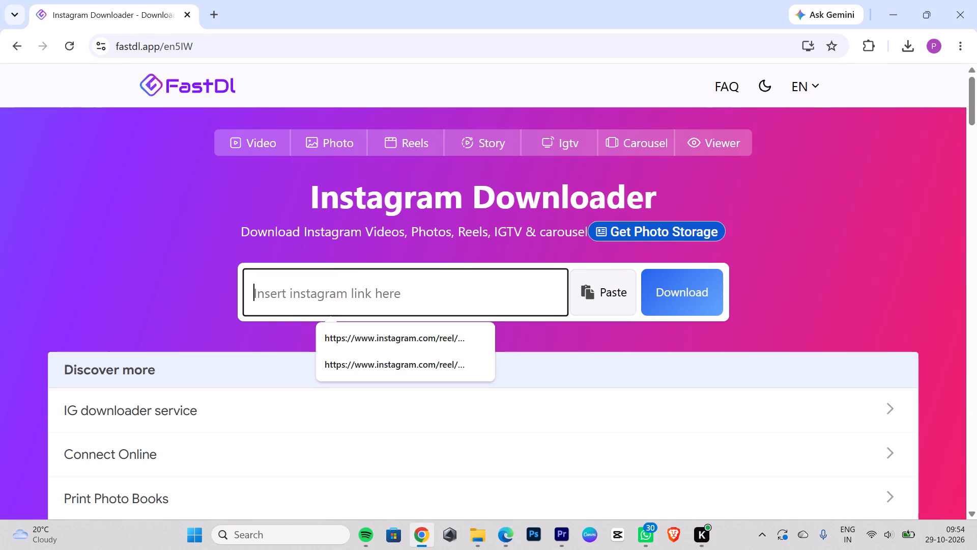
key(ctrl+v)
key(Return)
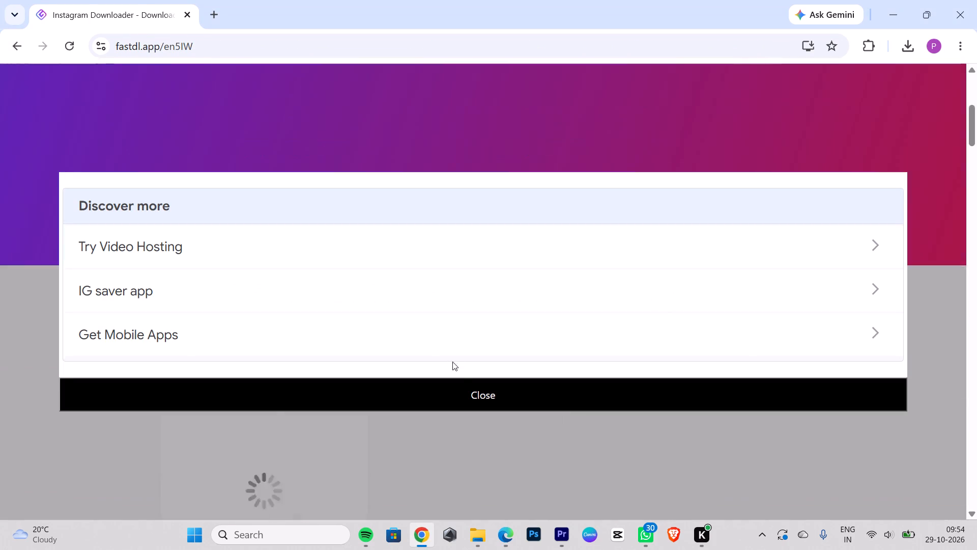
click(480, 392)
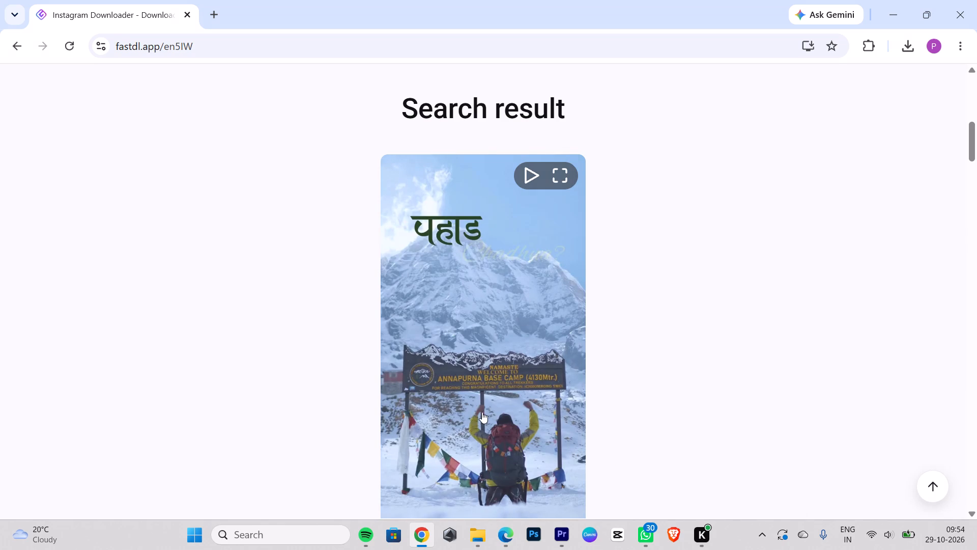
scroll(537, 323, down, 3)
click(513, 331)
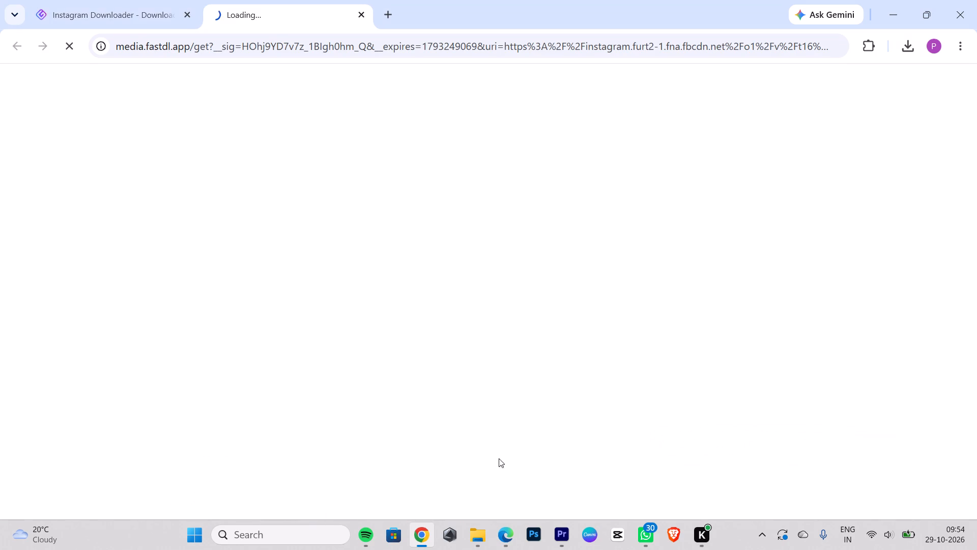
Switch to File Explorer and check the Downloads folder for the newly downloaded reel.
click(486, 538)
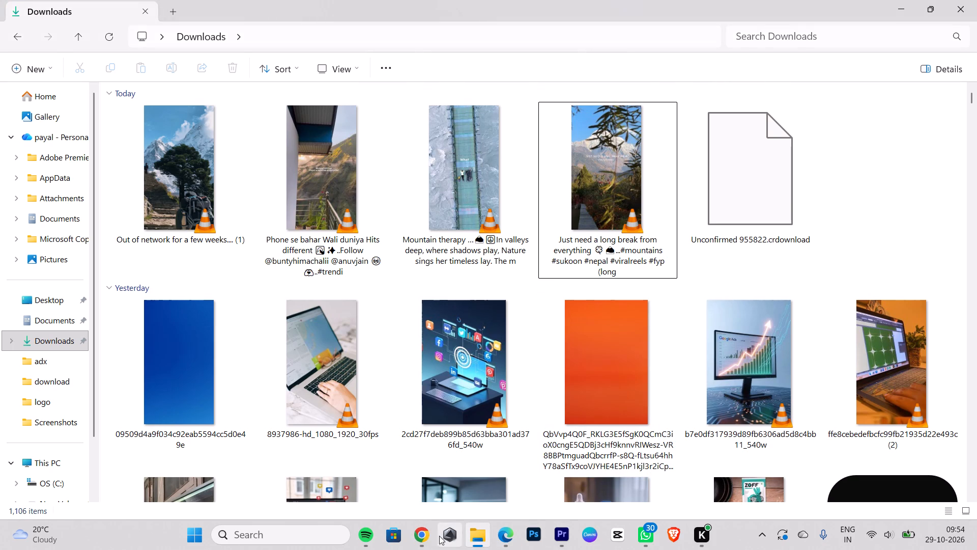
click(907, 206)
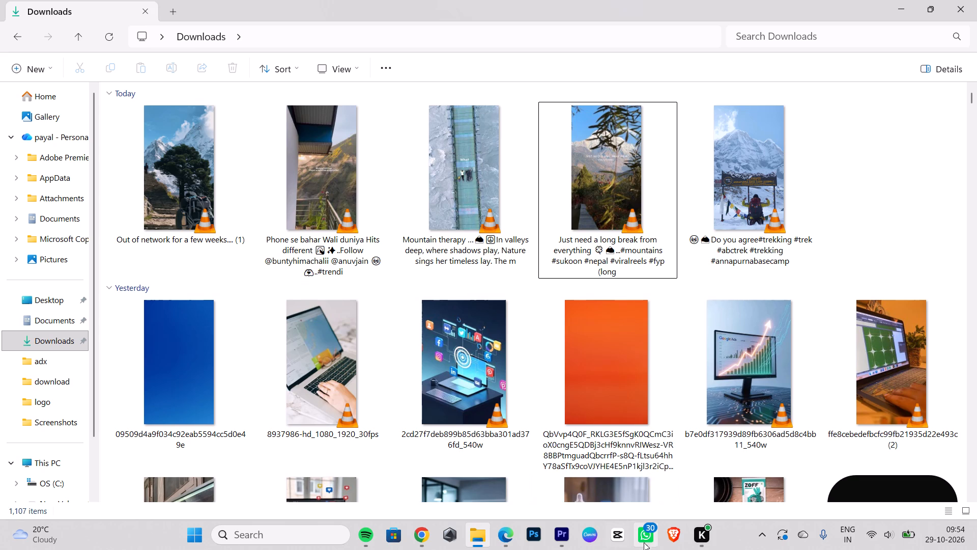
click(701, 422)
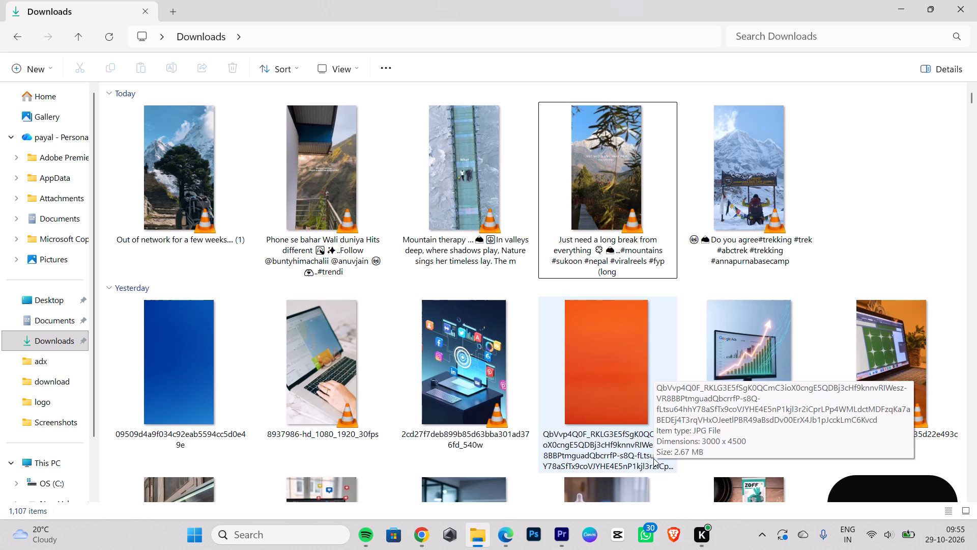
click(913, 212)
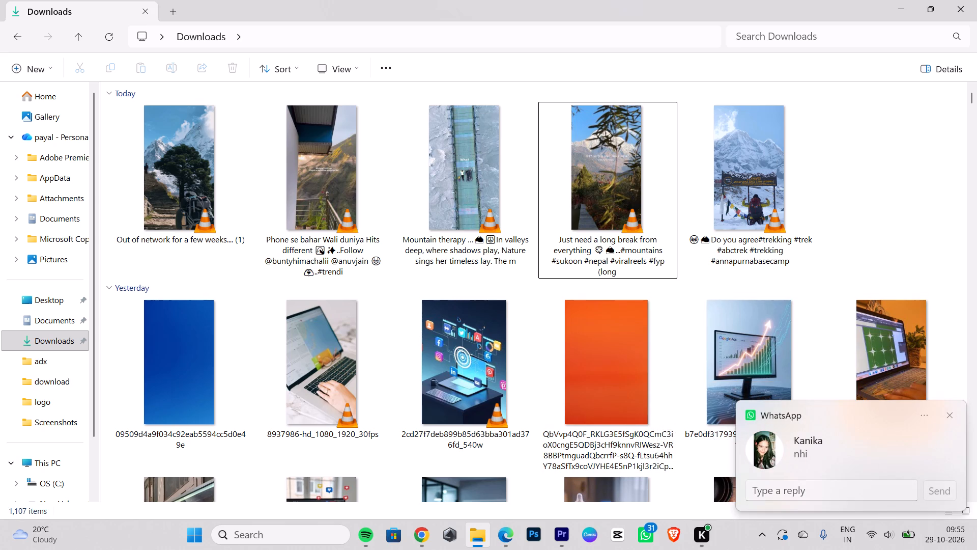
Reply "achaaa" to the latest WhatsApp message from its notification.
click(789, 494)
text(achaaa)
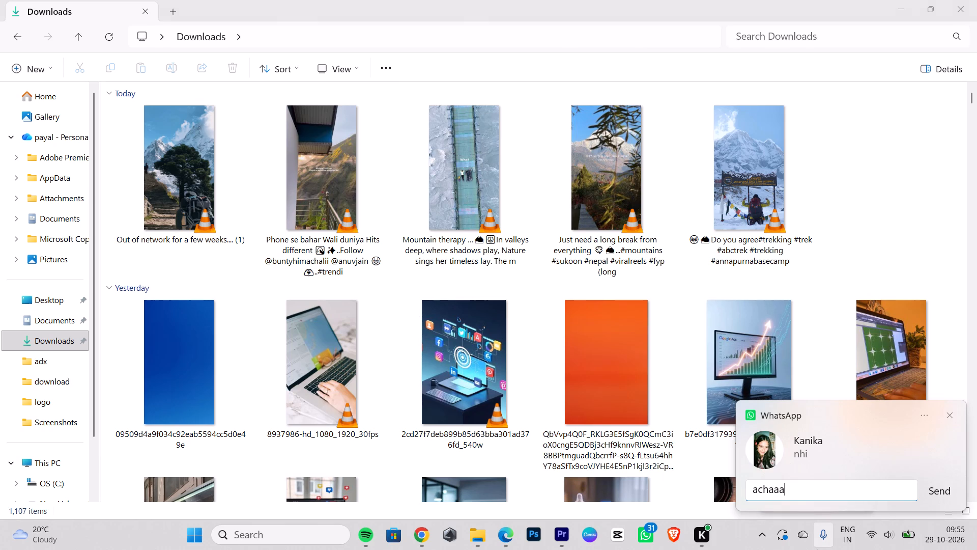
click(933, 490)
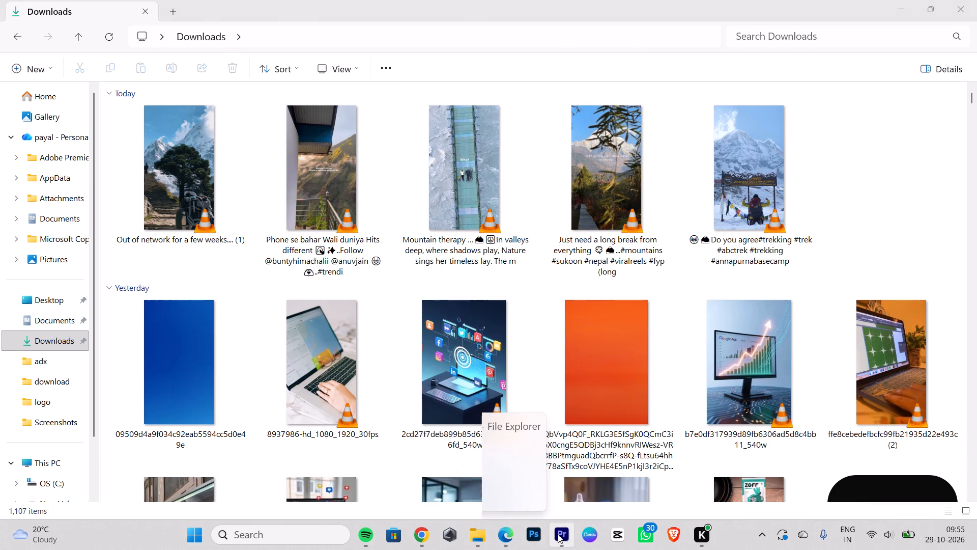
Switch to Adobe Premiere Pro 2022.
click(558, 534)
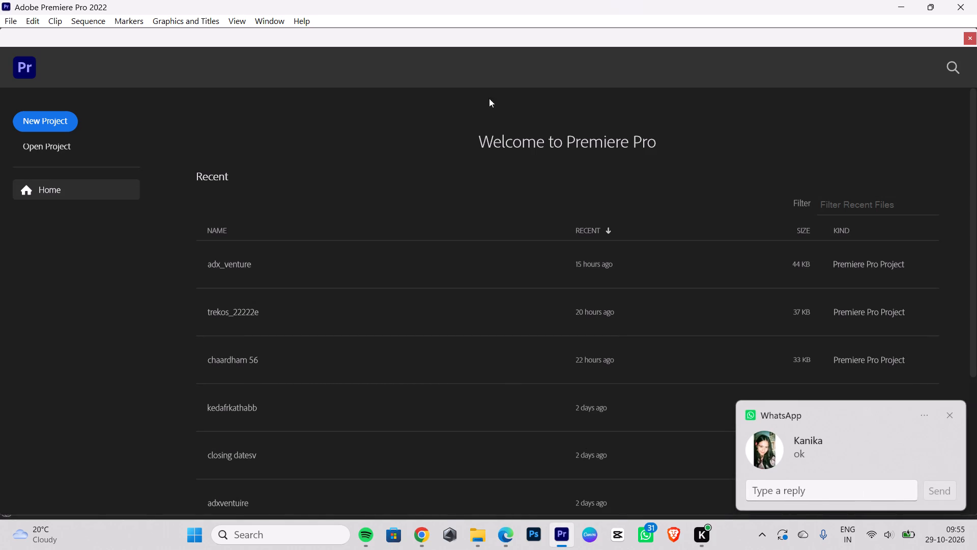
Reply "thiikk h aao tbbb" to the WhatsApp message from its notification.
click(801, 492)
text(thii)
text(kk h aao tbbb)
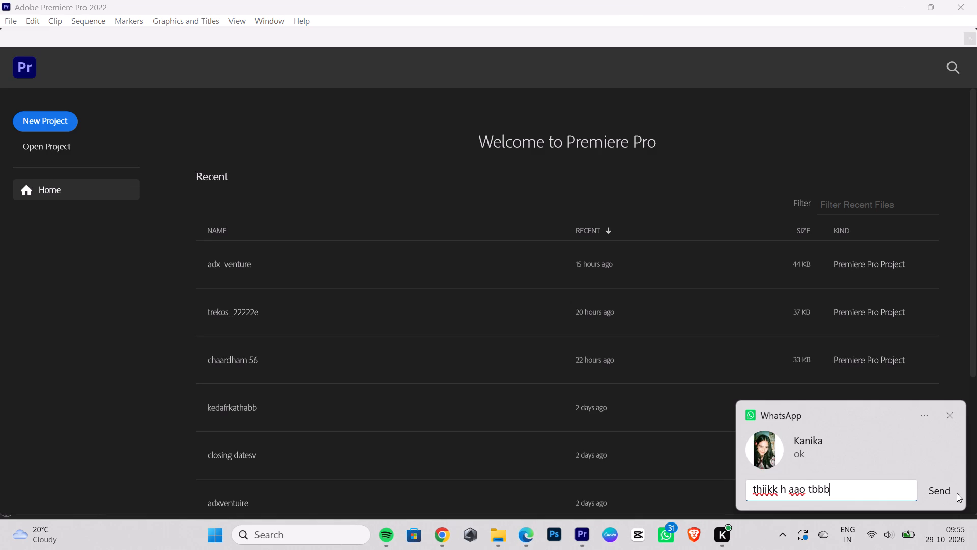
click(938, 490)
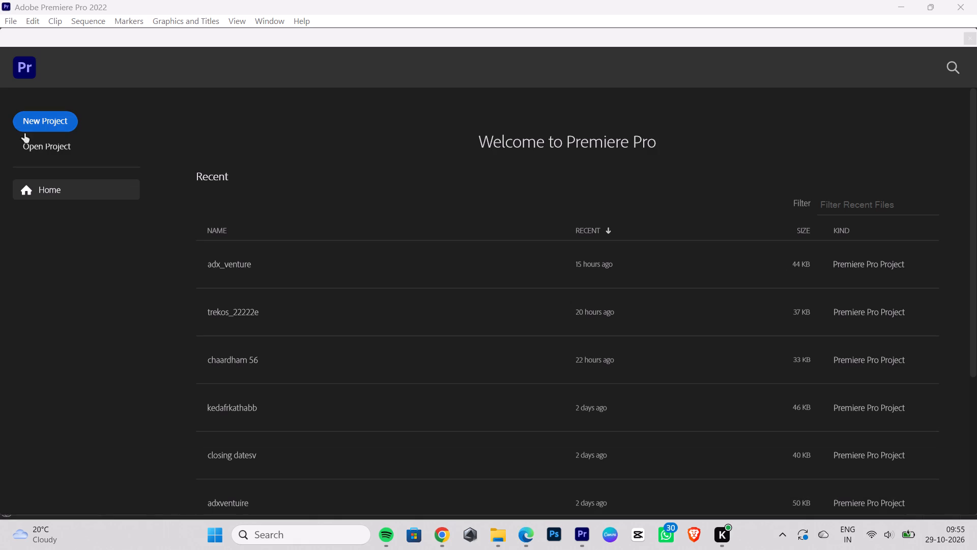
Start a new Premiere Pro project.
click(53, 118)
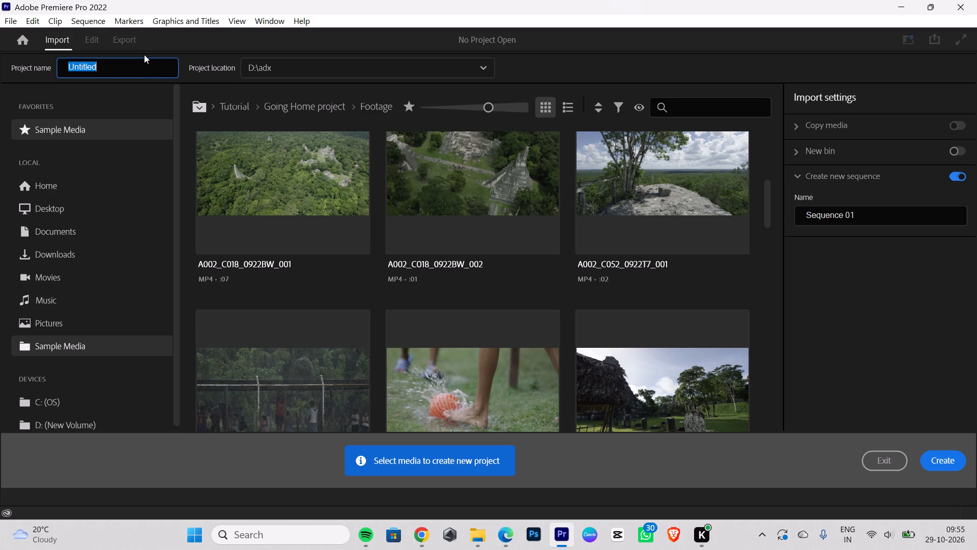
Name the new project trekos2_ and create it without selecting any media.
double_click(103, 62)
key(BackSpace)
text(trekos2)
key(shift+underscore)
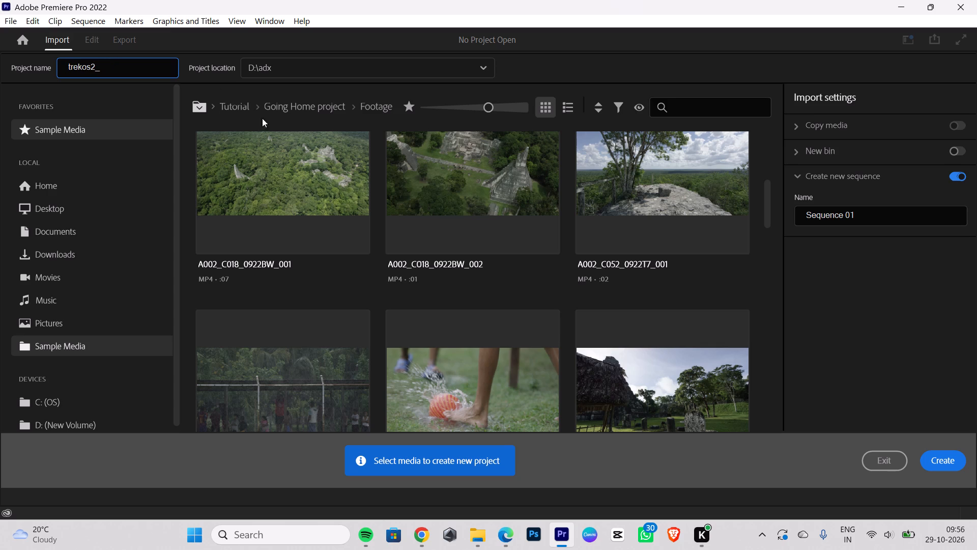
click(955, 462)
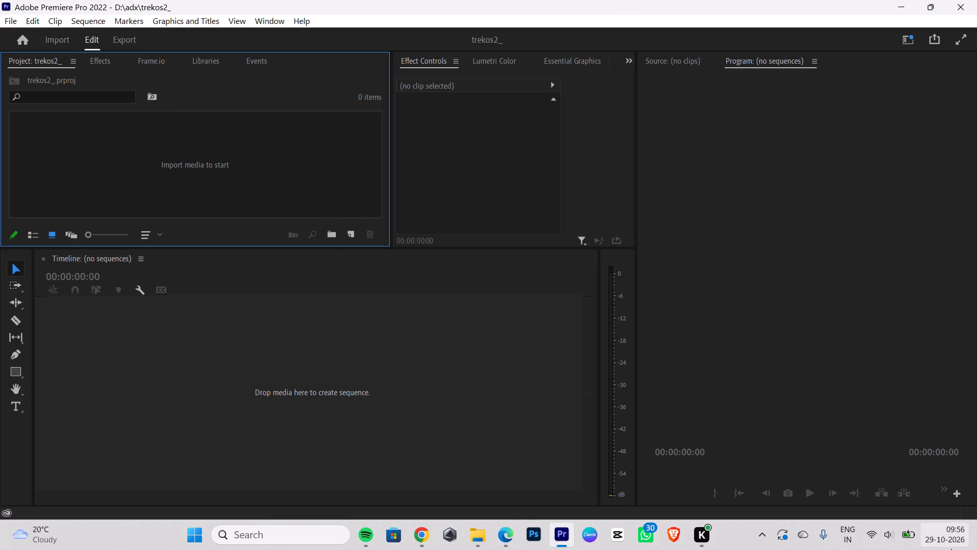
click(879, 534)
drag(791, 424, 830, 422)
Start a new sequence in the project and set its timebase to 30.00 frames/second.
right_click(280, 150)
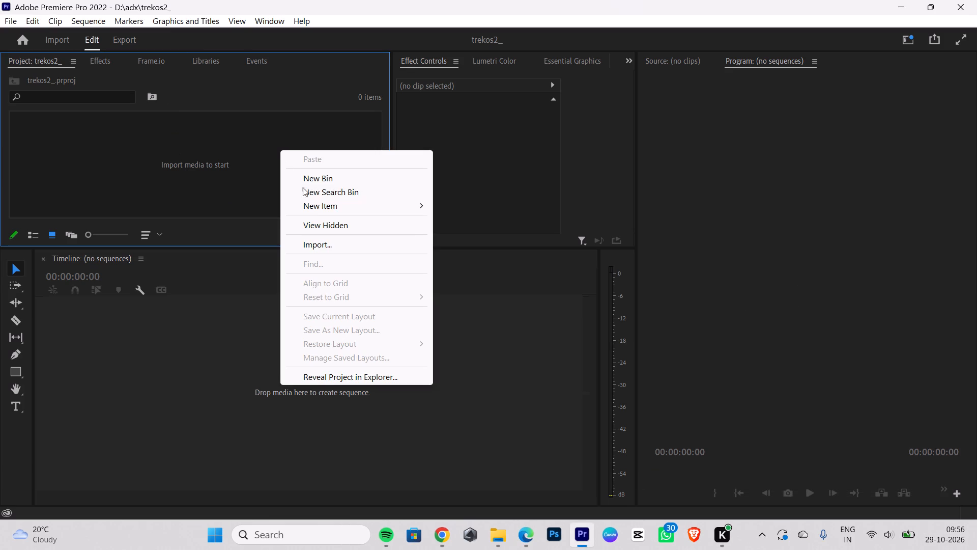
click(334, 202)
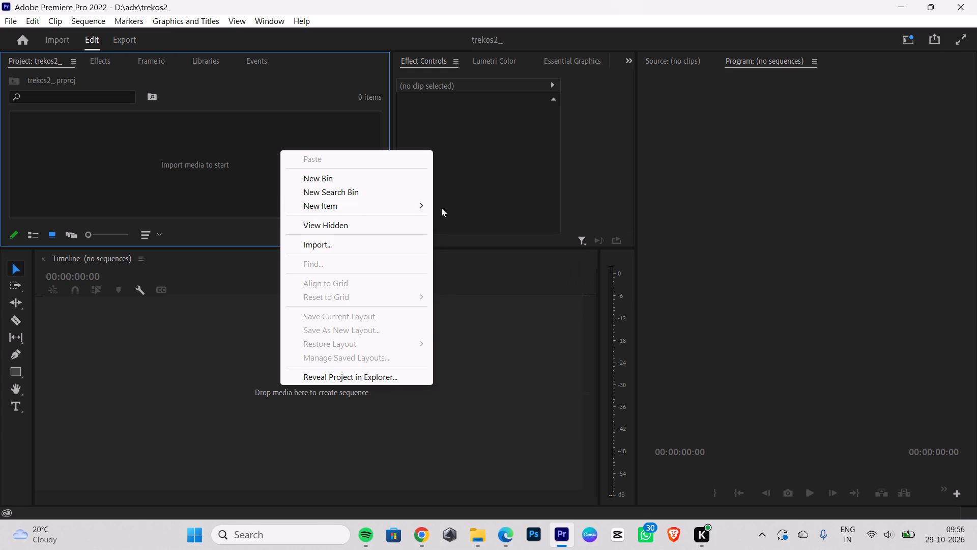
click(409, 205)
click(452, 206)
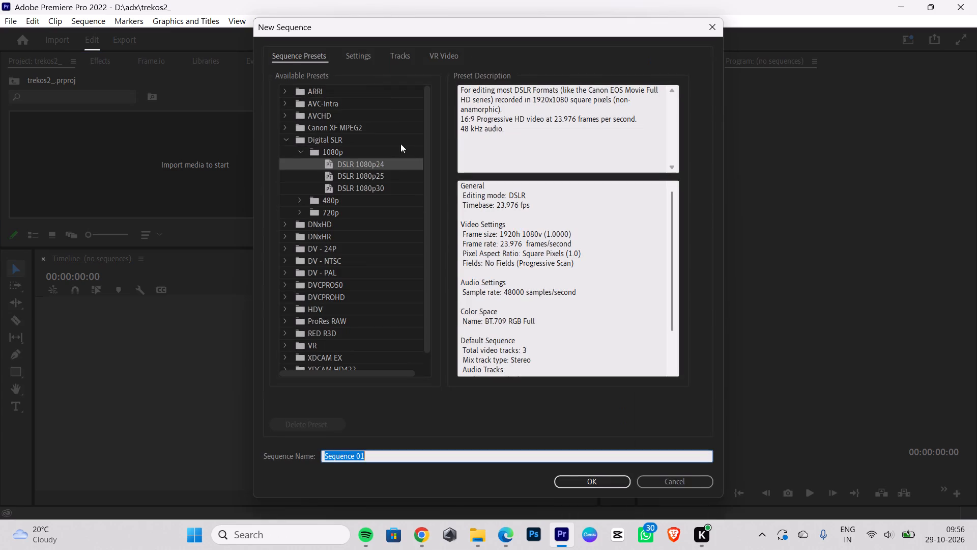
click(367, 54)
click(402, 94)
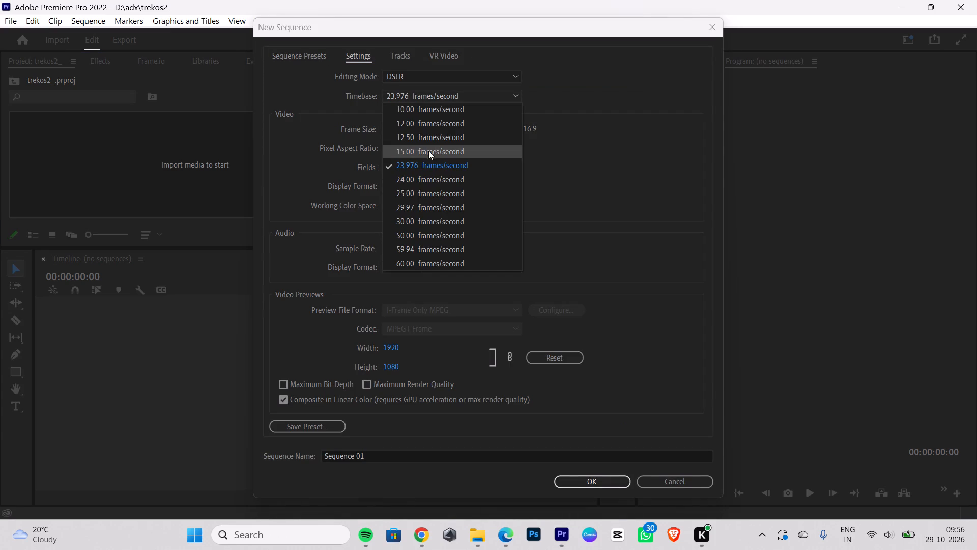
click(415, 218)
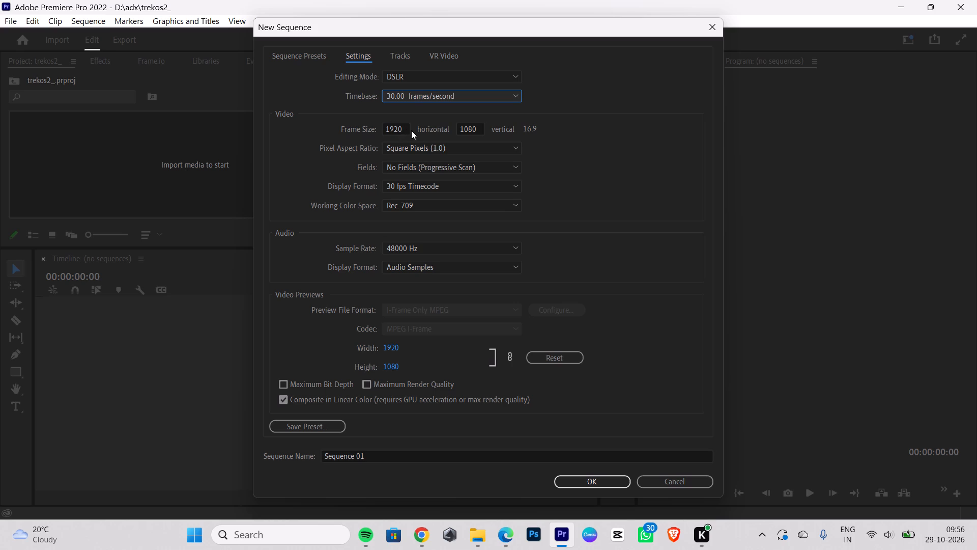
Set the frame size to 1080 horizontal by 1920 vertical, reset the video preview size and create the sequence.
drag(407, 130, 365, 128)
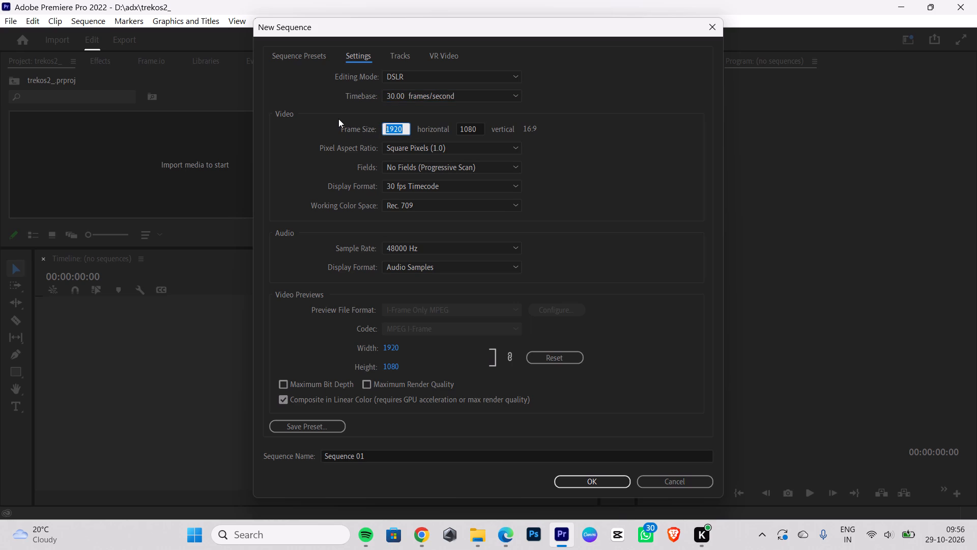
key(BackSpace)
text(1080)
drag(475, 126, 450, 132)
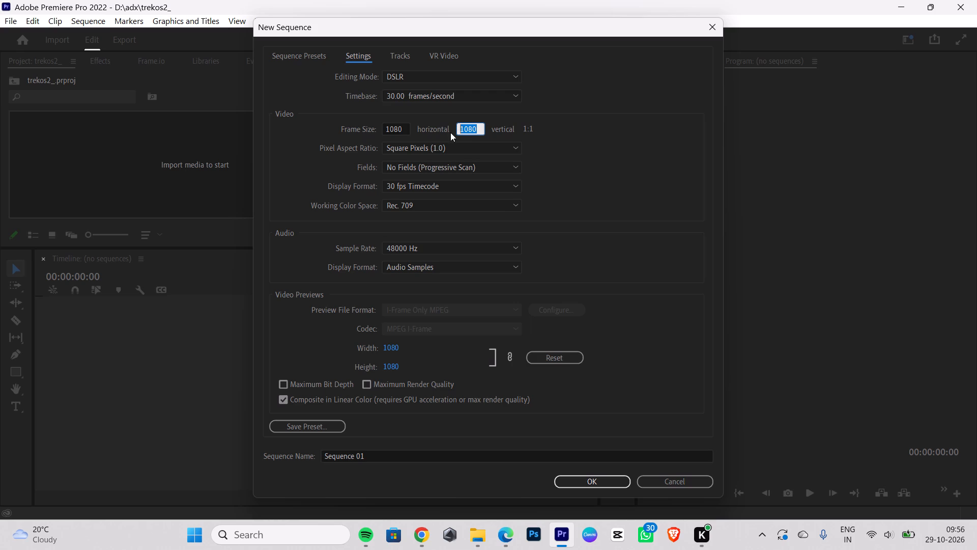
key(BackSpace)
text(1920)
click(559, 362)
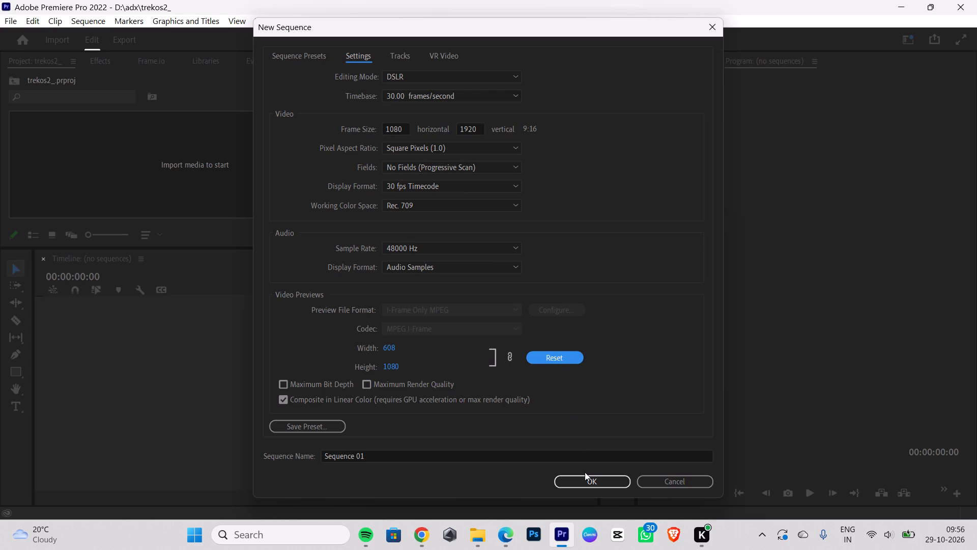
click(585, 479)
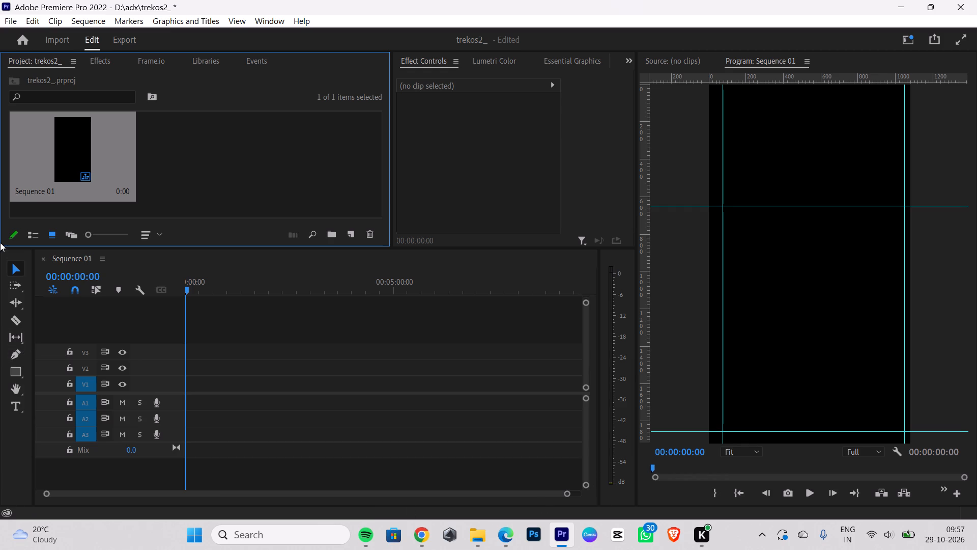
Open the media import dialog for the project.
click(214, 143)
key(ctrl+i)
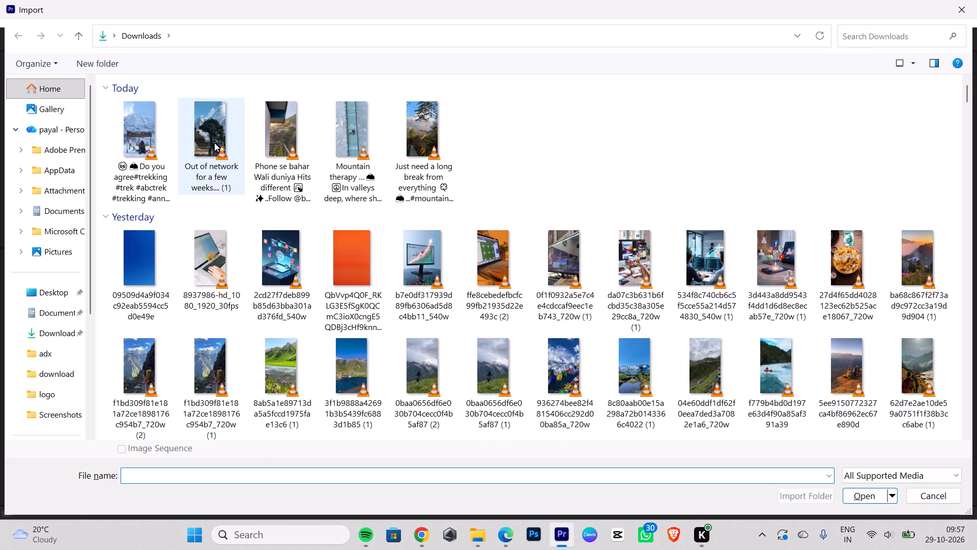
key(space)
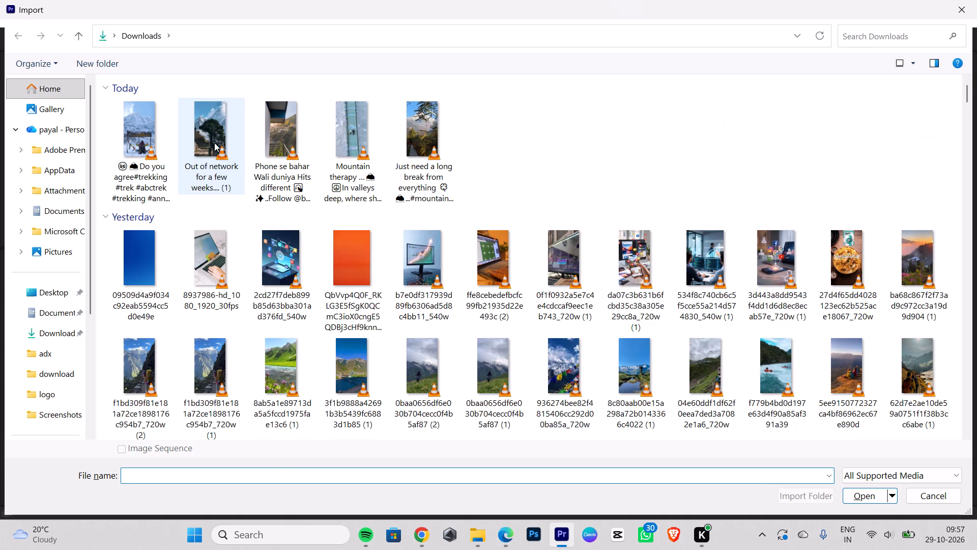
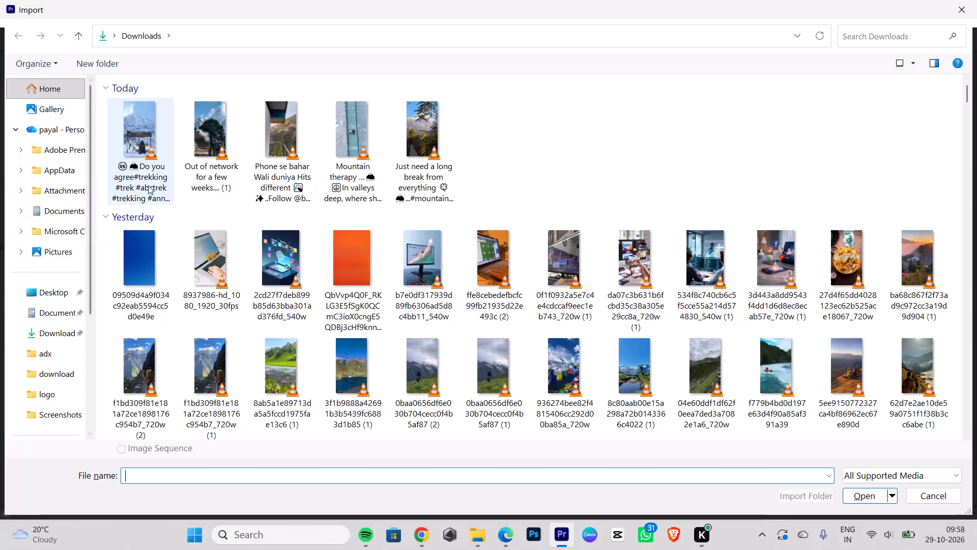
Dismiss the import dialog and preview the "Phone se bahar" and "Mountain therapy" videos from the Downloads folder in VLC.
click(961, 11)
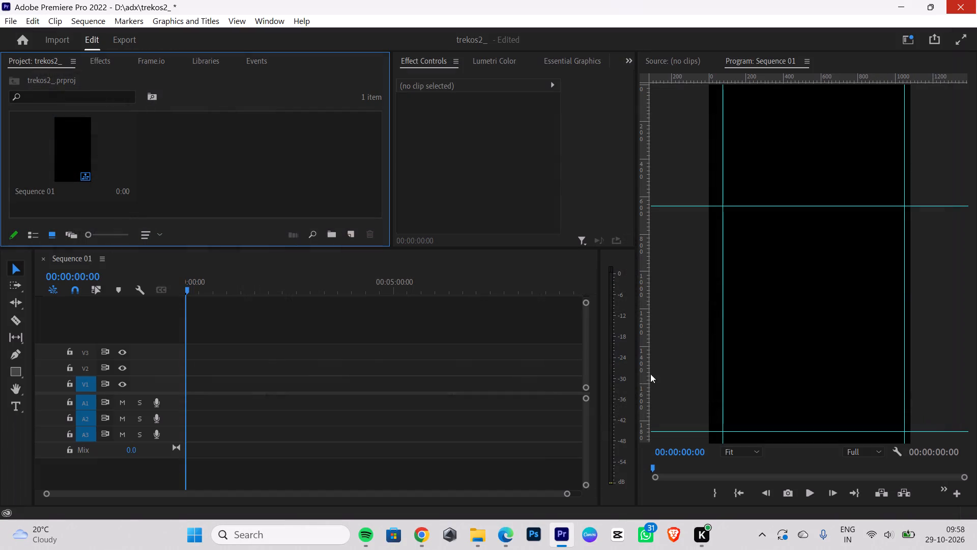
click(478, 535)
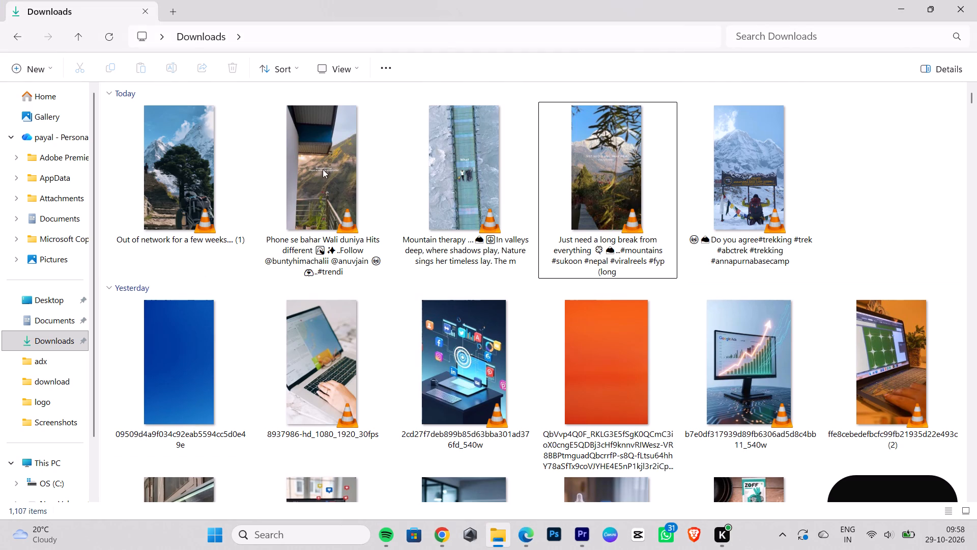
double_click(324, 175)
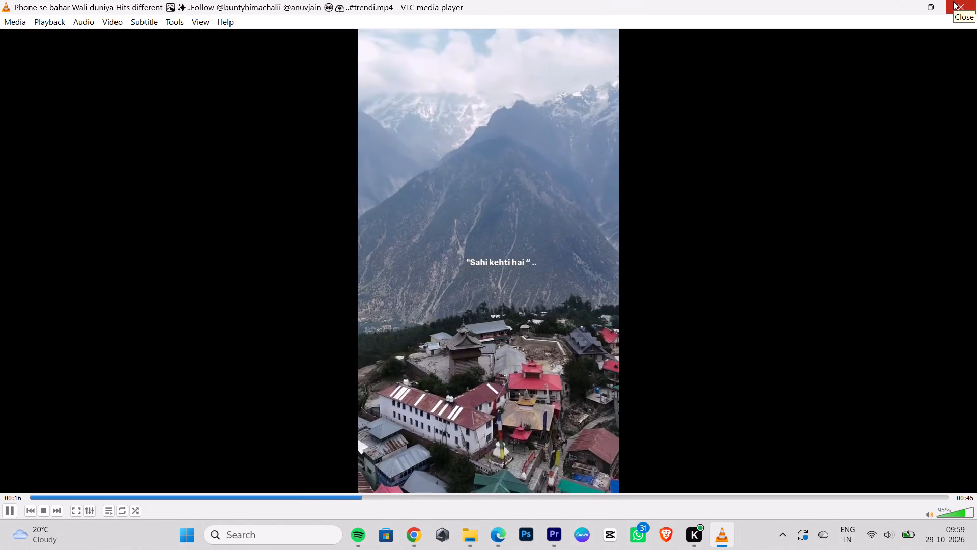
double_click(495, 178)
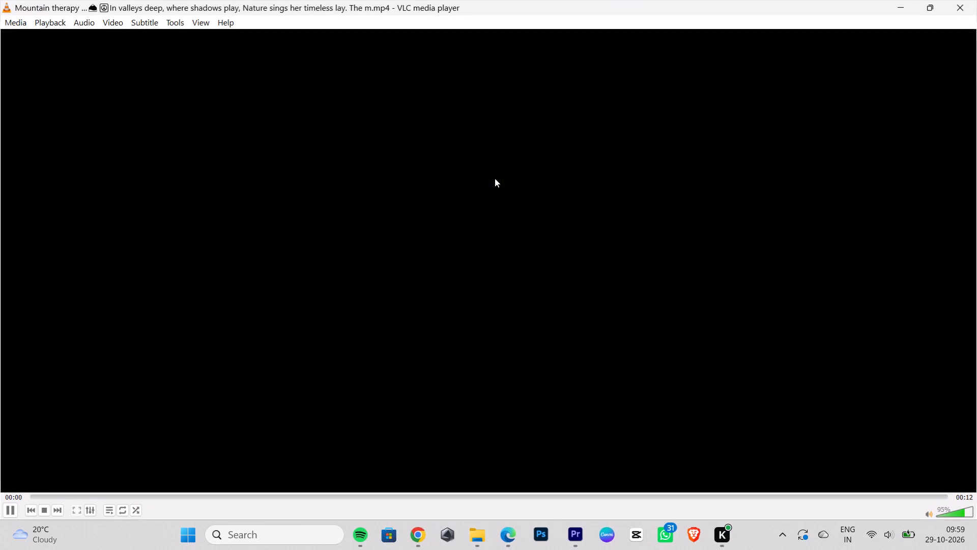
click(495, 178)
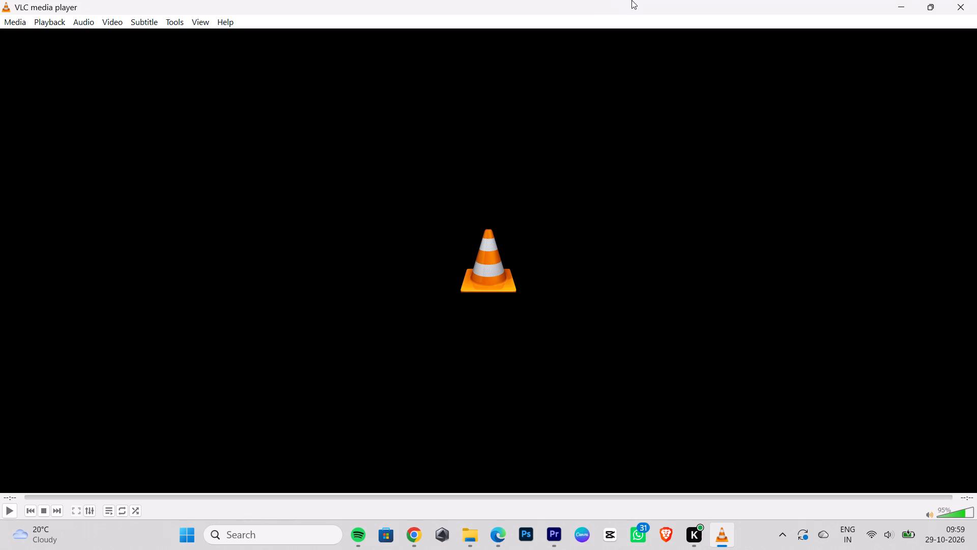
click(972, 0)
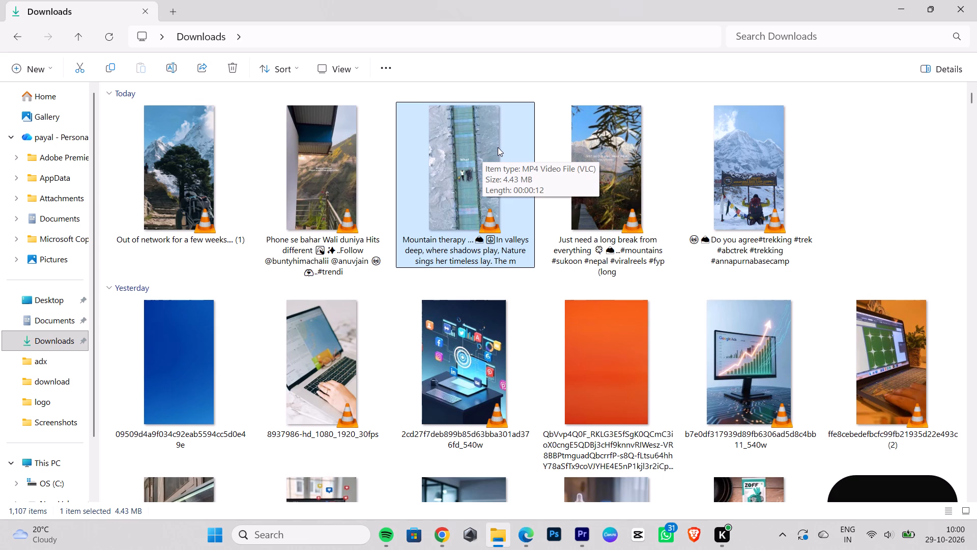
Import the "Mountain therapy" video from the Downloads folder into the trekos2_ project in Premiere Pro.
scroll(498, 143, up, 1)
drag(493, 143, 591, 549)
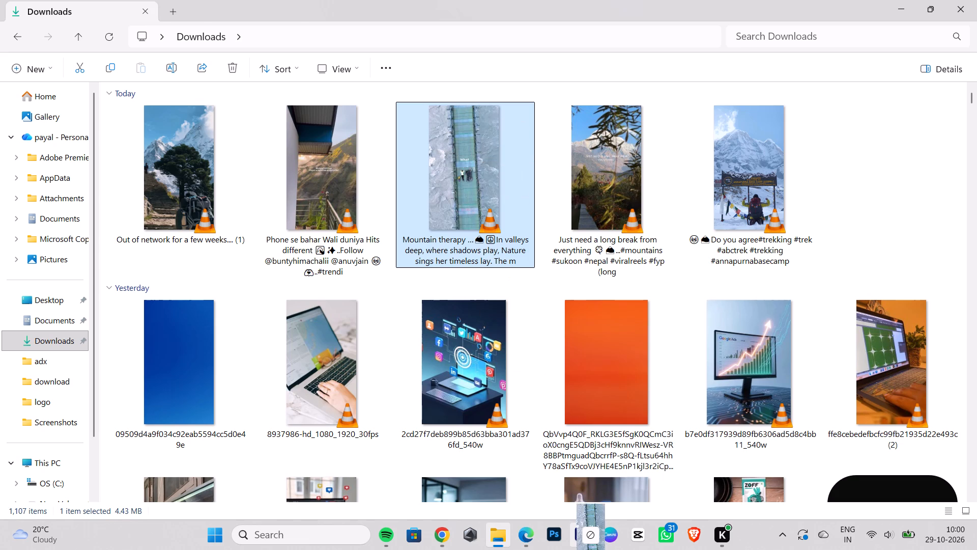
drag(591, 549, 193, 188)
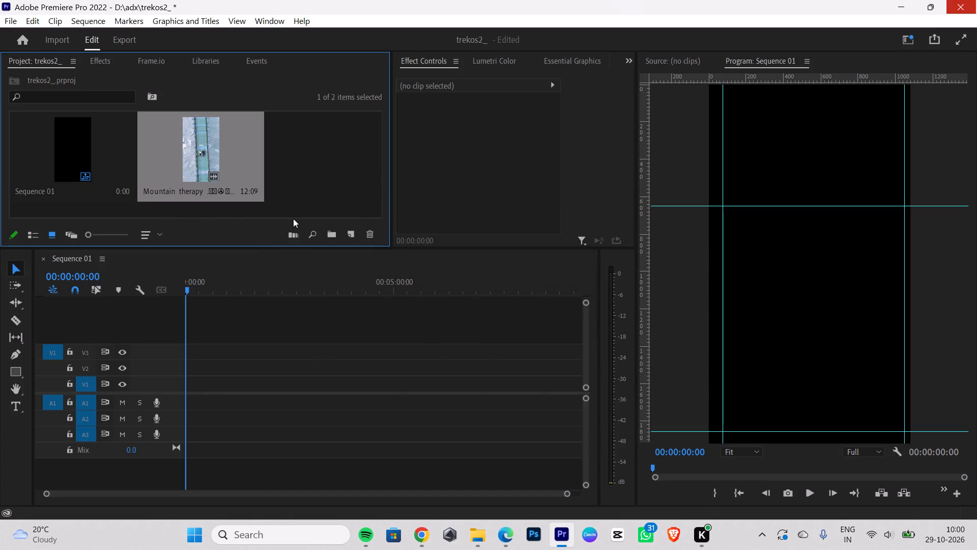
Place the "Mountain therapy" clip at the start of video track V1, keeping the existing sequence settings.
drag(195, 134, 203, 379)
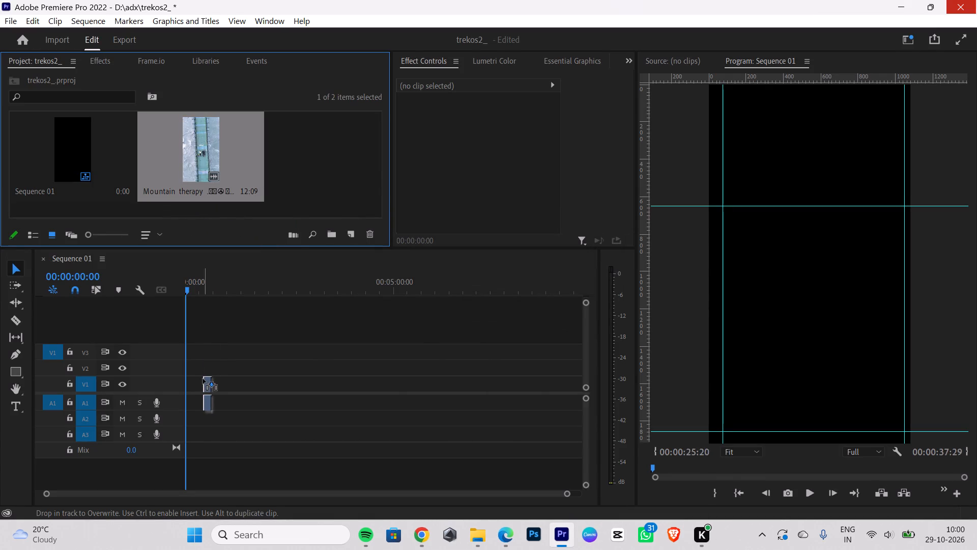
drag(203, 379, 184, 379)
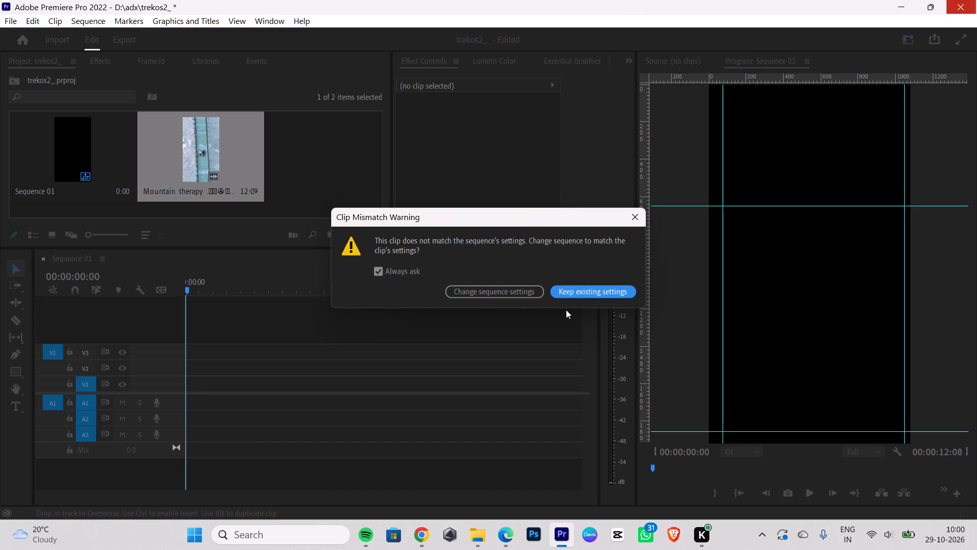
click(573, 292)
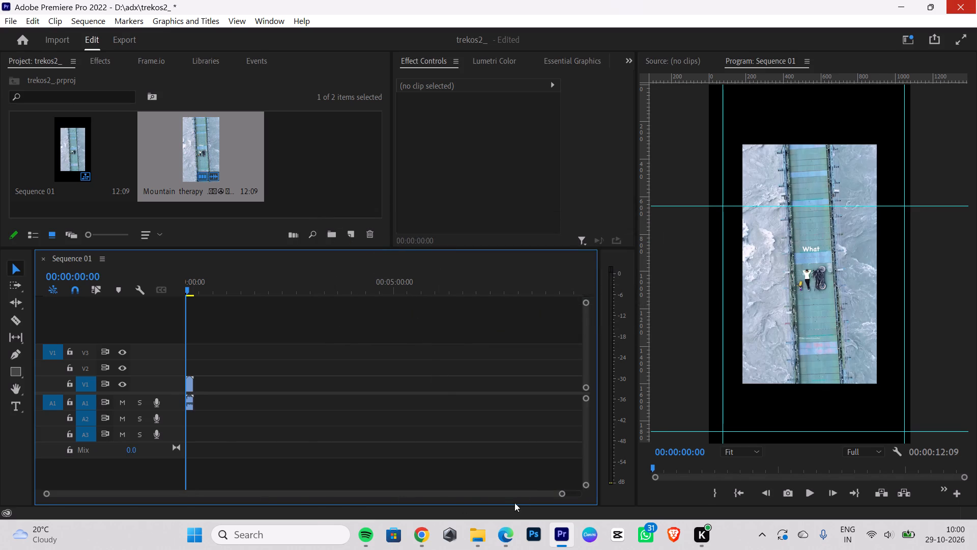
drag(561, 491, 387, 505)
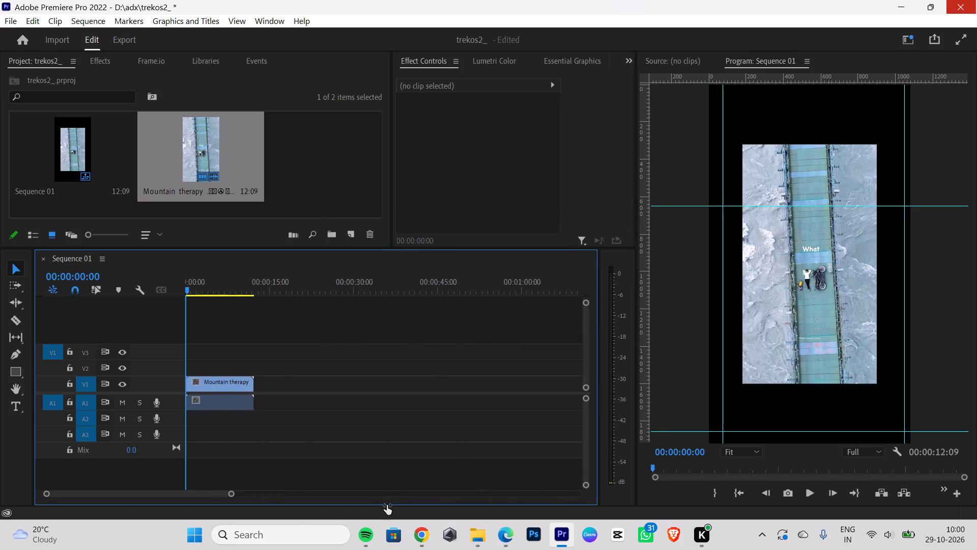
drag(387, 505, 380, 507)
drag(399, 372, 0, 510)
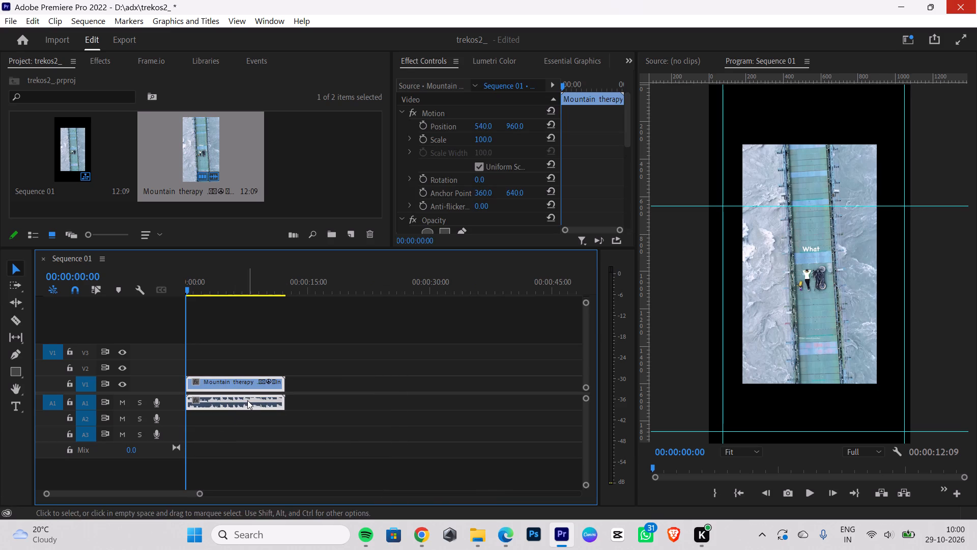
drag(247, 400, 210, 397)
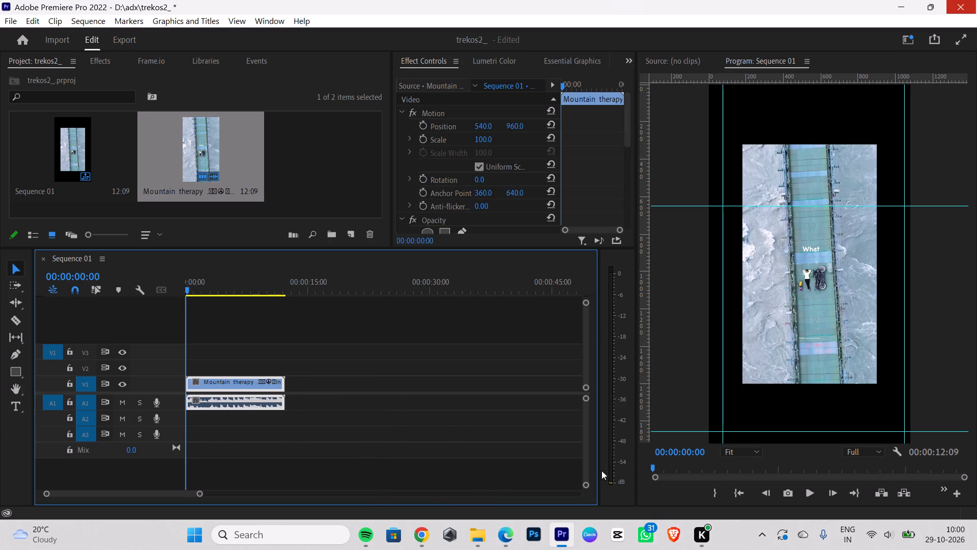
Switch to Chrome, search for "pinterst" in a new tab and open the Pinterest site.
click(414, 540)
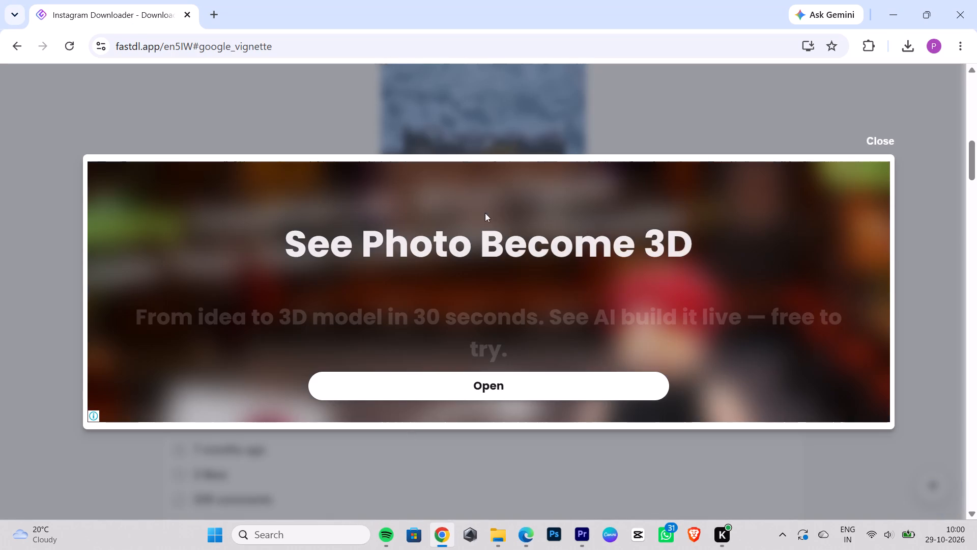
click(220, 13)
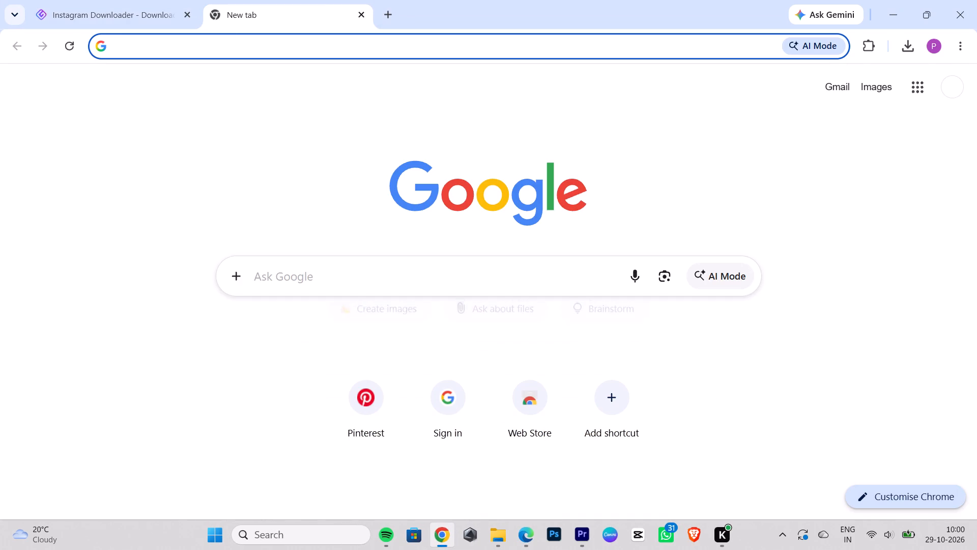
click(284, 41)
text(pinterst)
key(space)
key(Return)
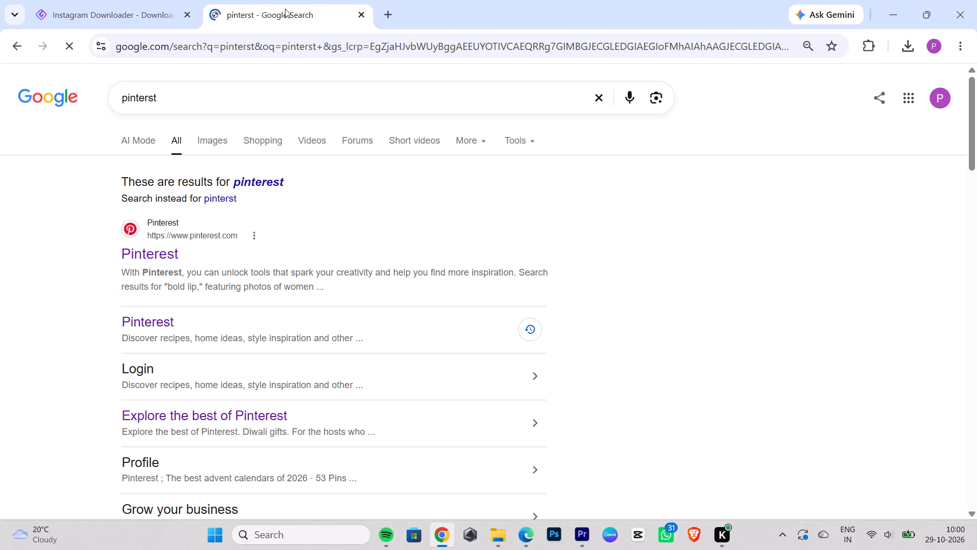
triple_click(177, 324)
click(140, 318)
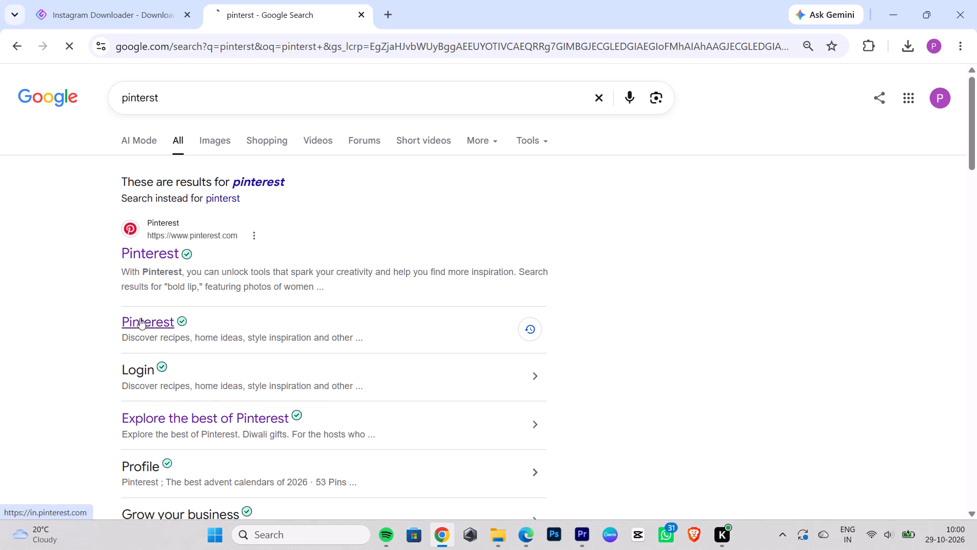
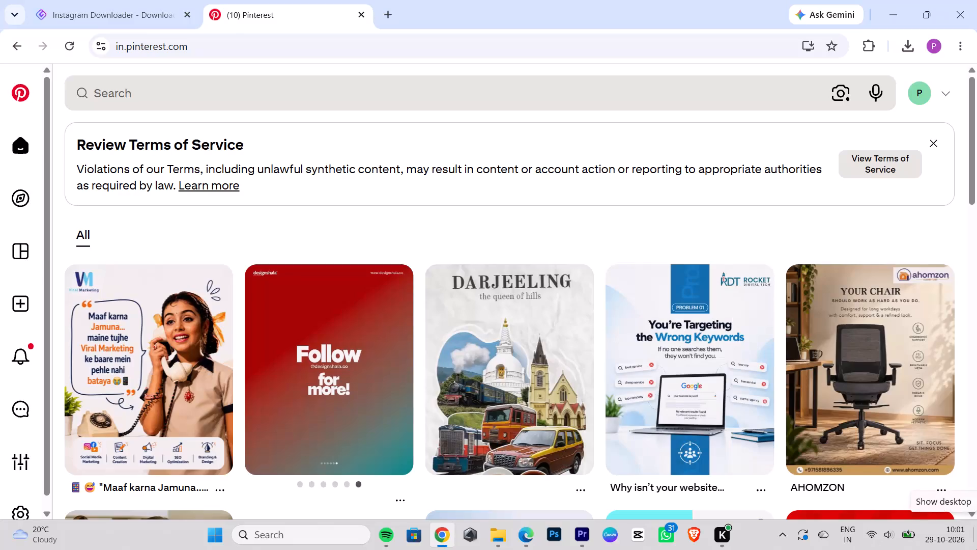
Preview the "Mountain therapy" video from the Downloads folder in VLC up to about 9 seconds and pause it.
click(395, 103)
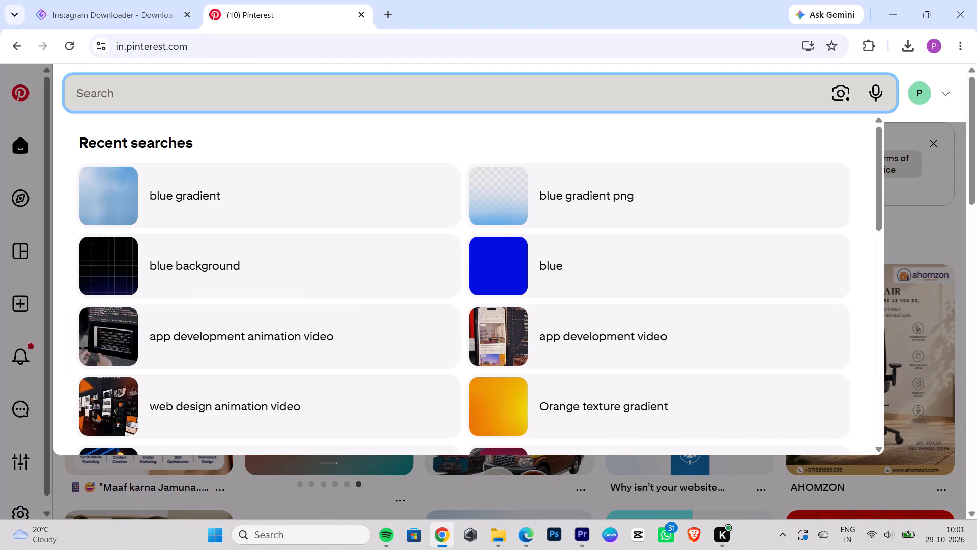
click(494, 532)
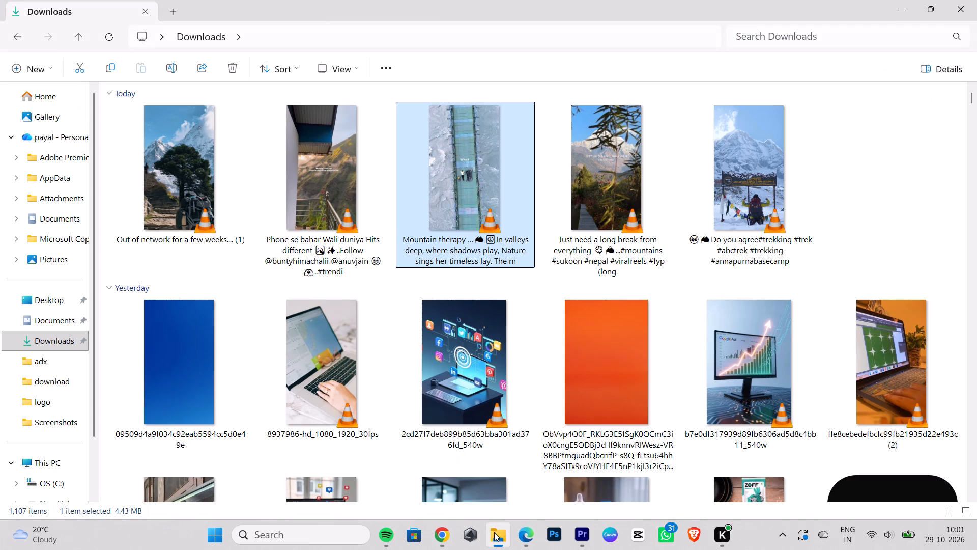
double_click(465, 167)
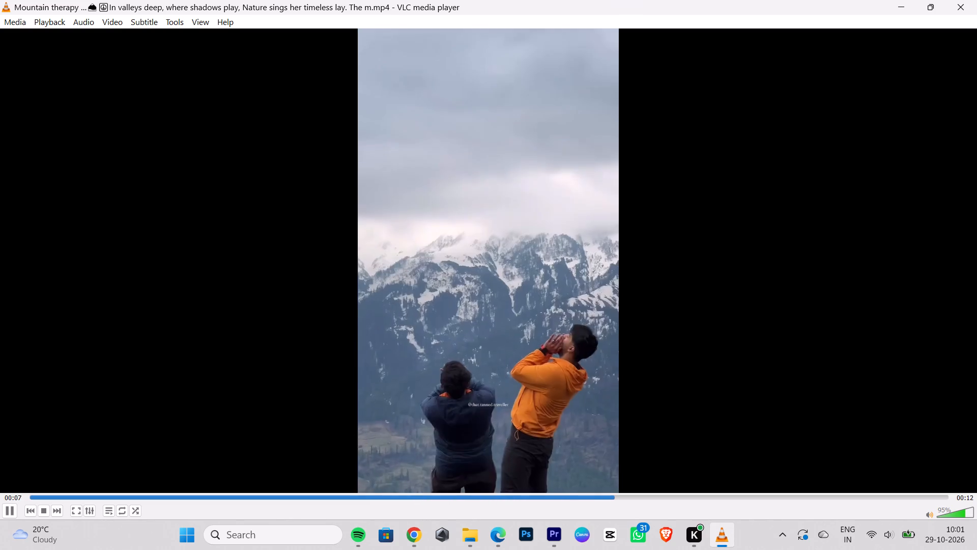
key(space)
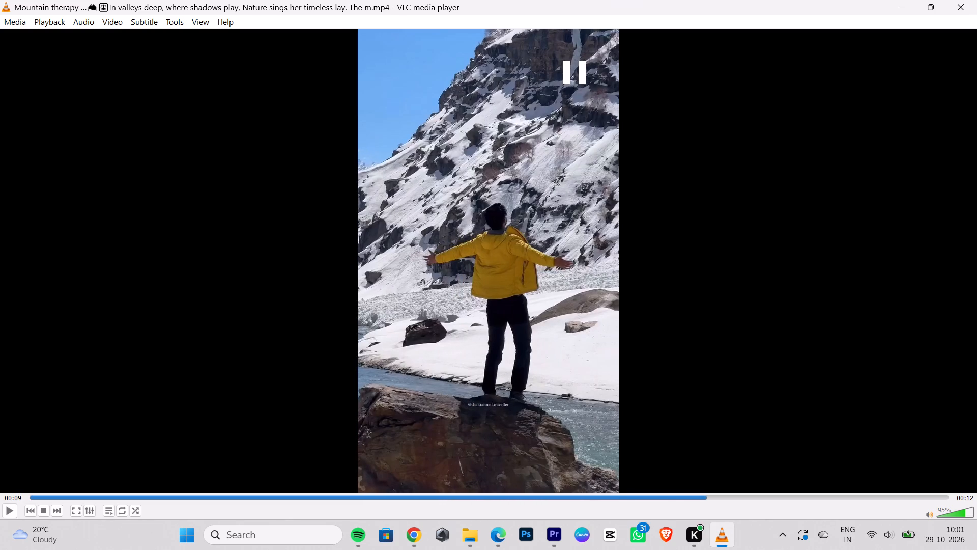
Switch to Chrome and search Pinterest for "boys shouting in the mountains video".
click(412, 537)
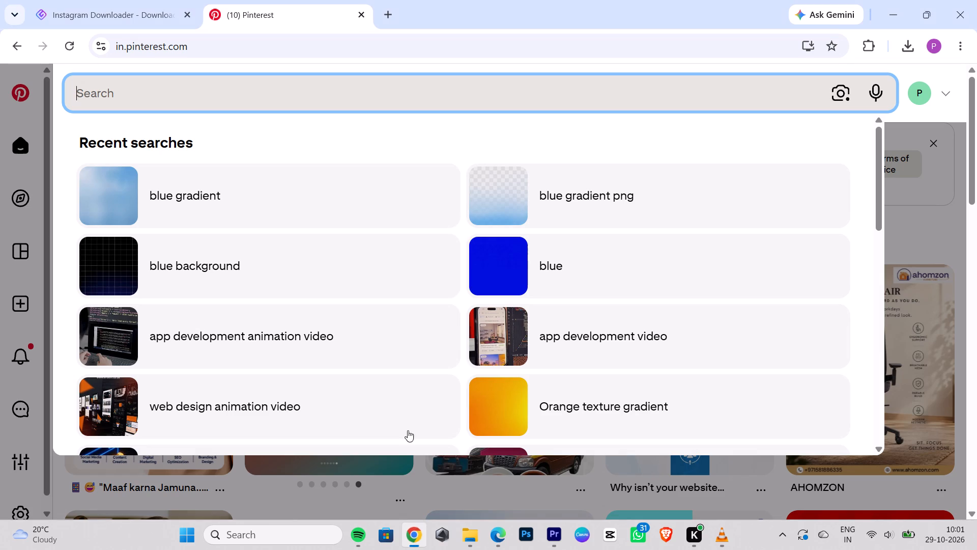
click(318, 102)
text(boys)
key(space)
text(shouting in the mountains)
key(space)
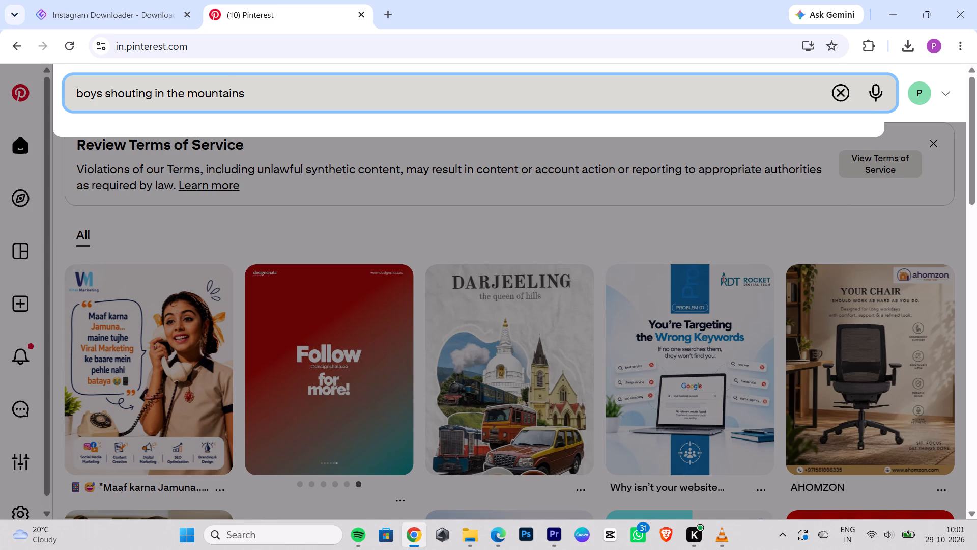
key(space)
text(video)
key(space)
key(Return)
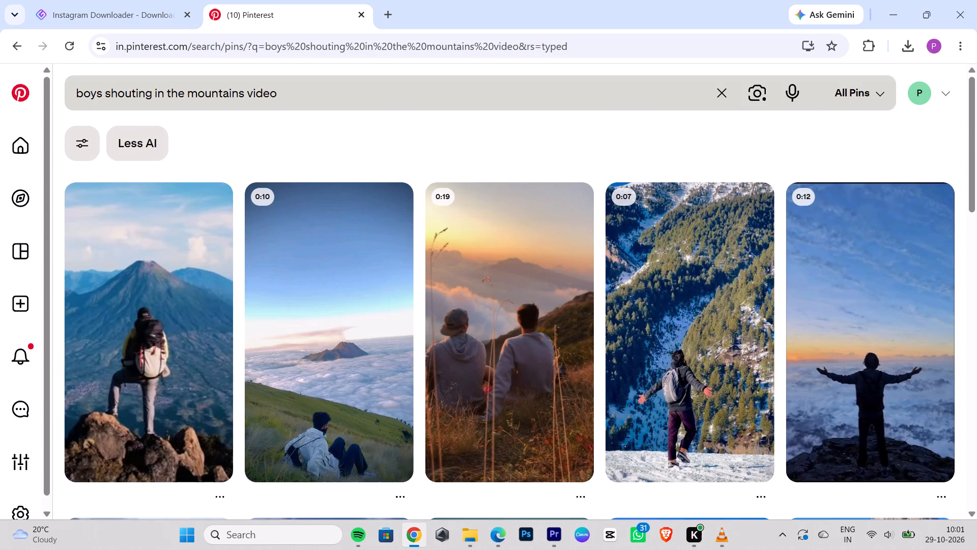
Browse the Pinterest results for a clip of boys shouting in the mountains.
scroll(674, 404, down, 5)
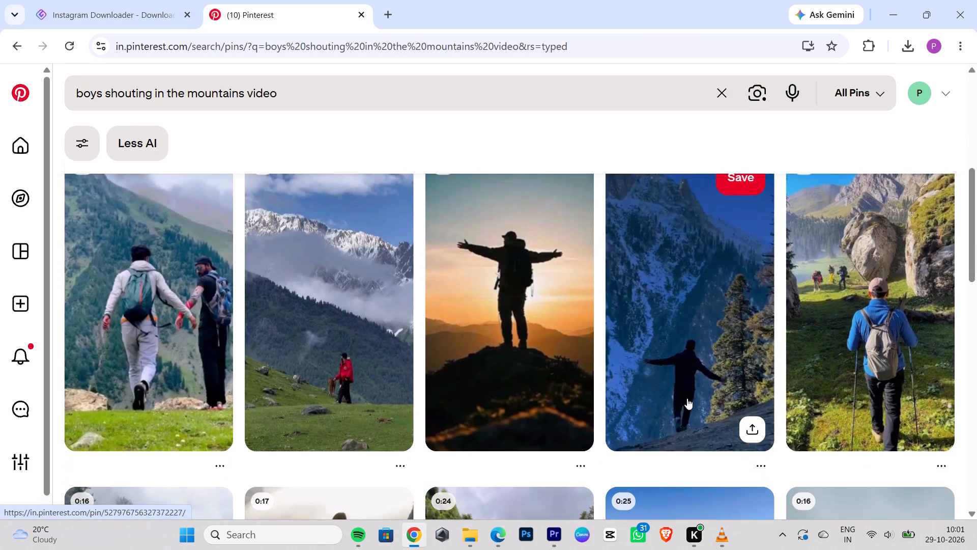
scroll(703, 318, down, 11)
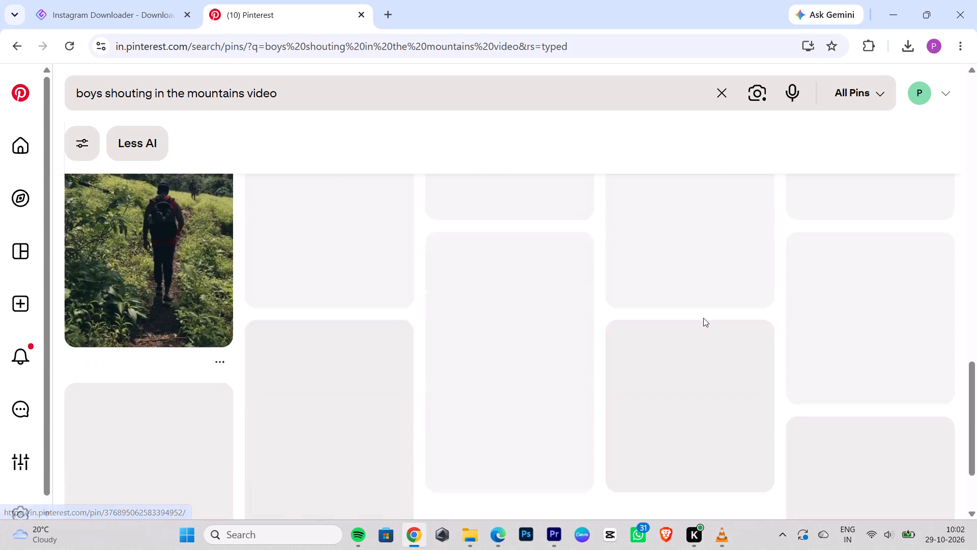
scroll(744, 300, down, 4)
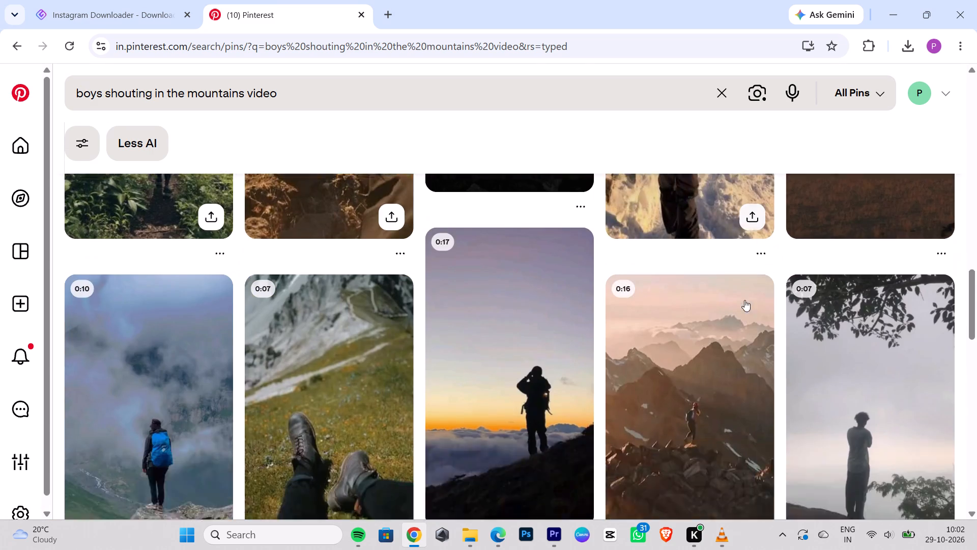
scroll(935, 307, down, 5)
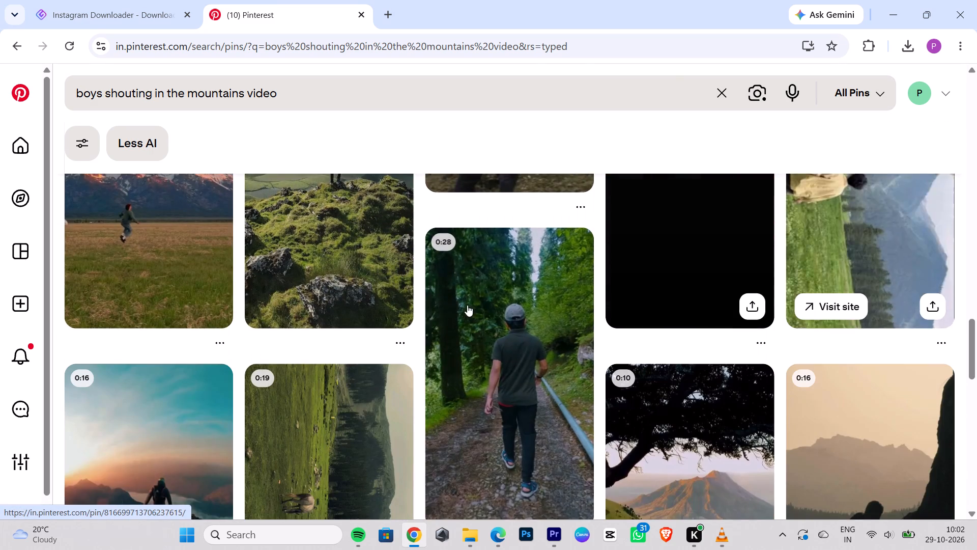
scroll(608, 327, down, 5)
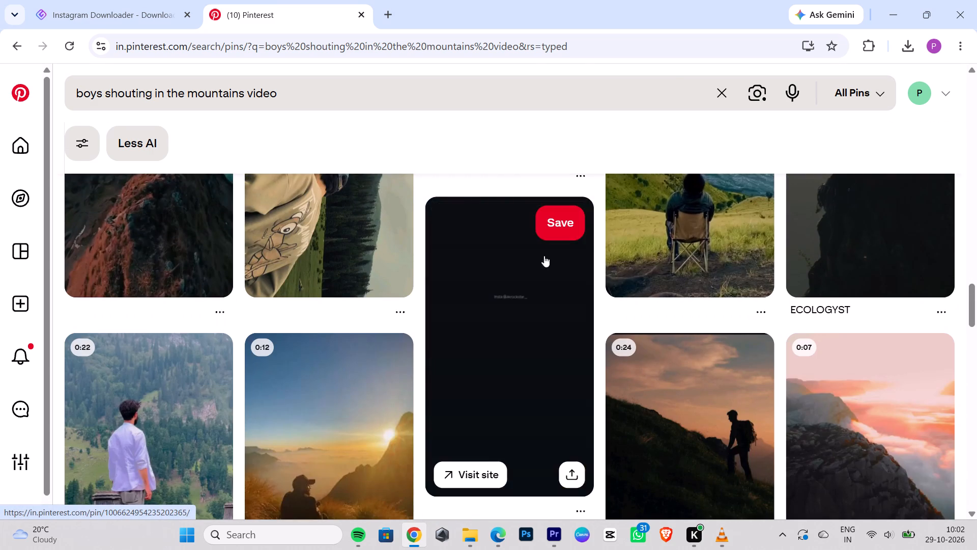
scroll(674, 257, down, 10)
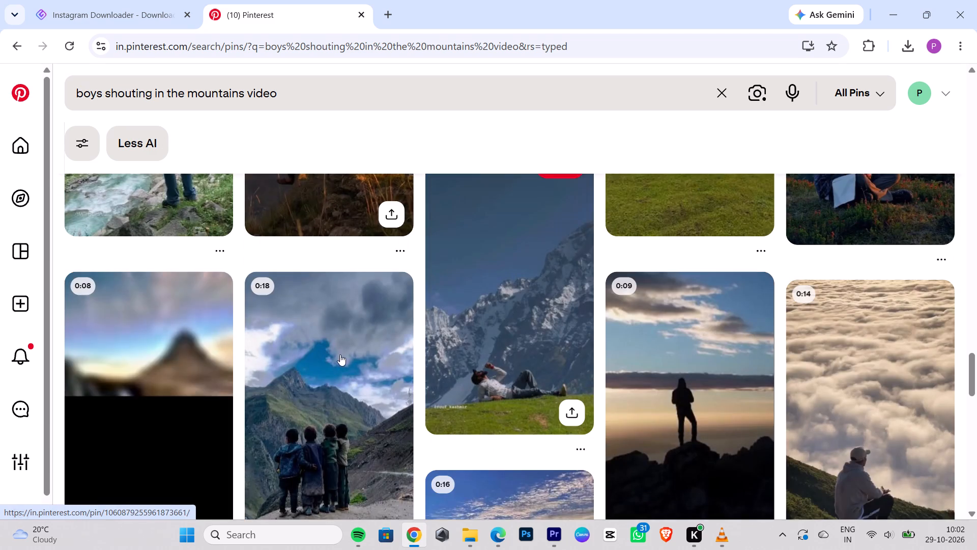
scroll(359, 369, down, 2)
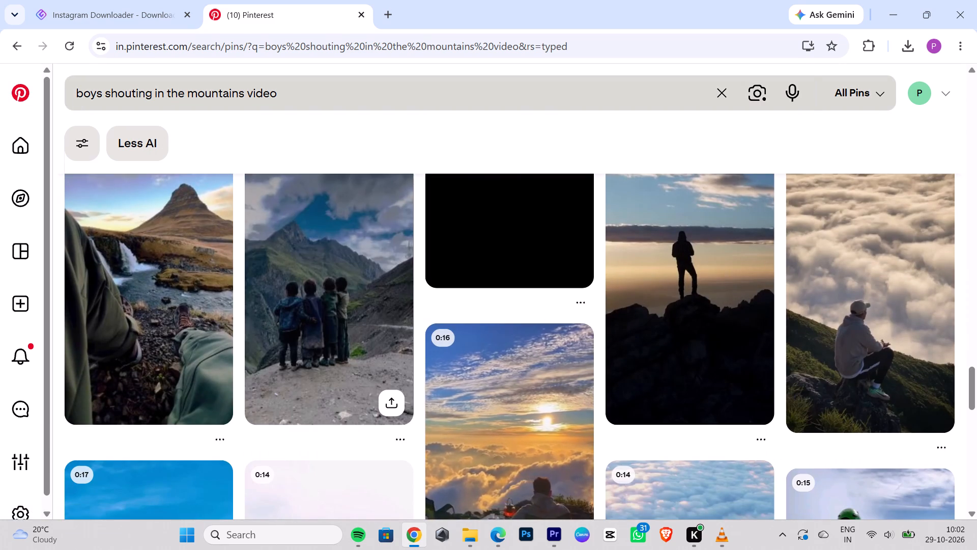
Refine the Pinterest search to "group of boys shouting in the mountains video".
click(77, 93)
key(space)
key(f)
key(BackSpace)
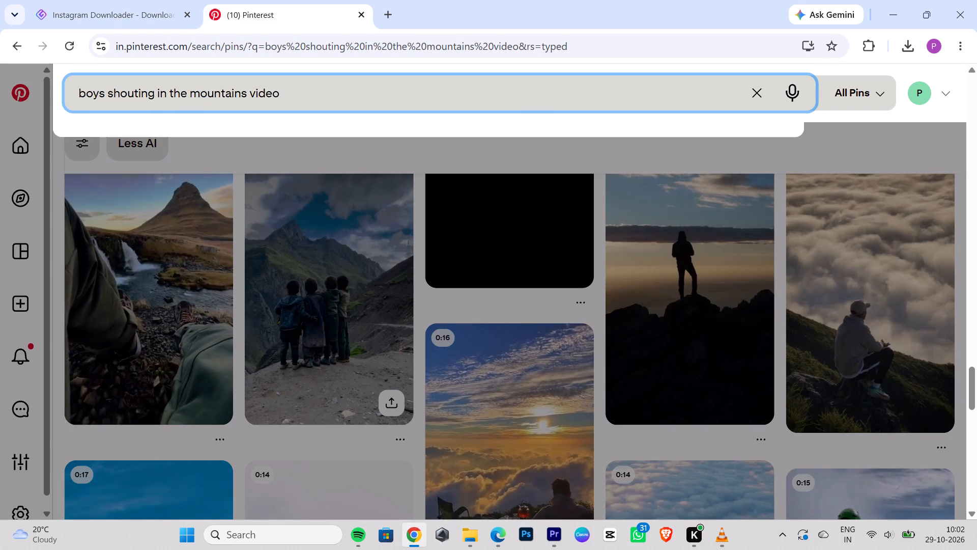
text(gru)
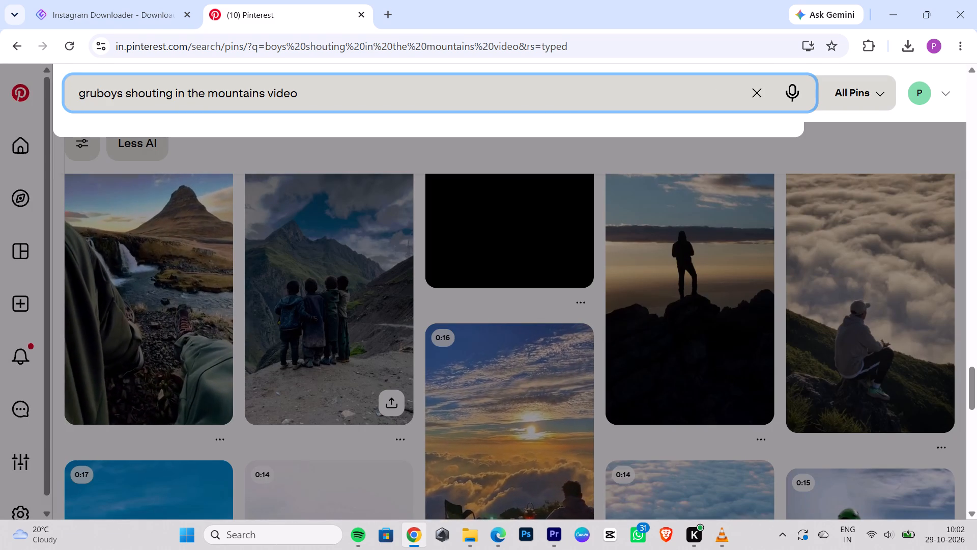
key(BackSpace)
text(oup)
key(space)
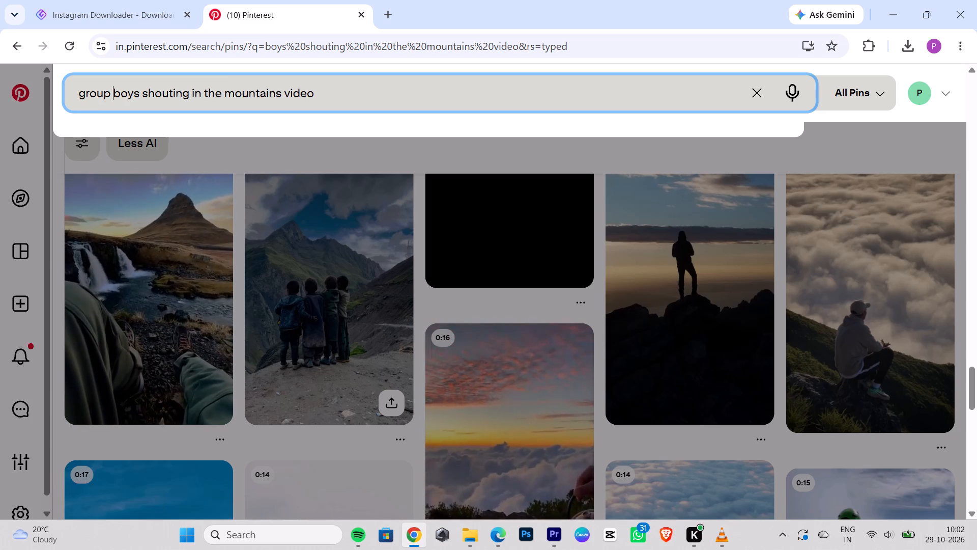
text(of)
key(space)
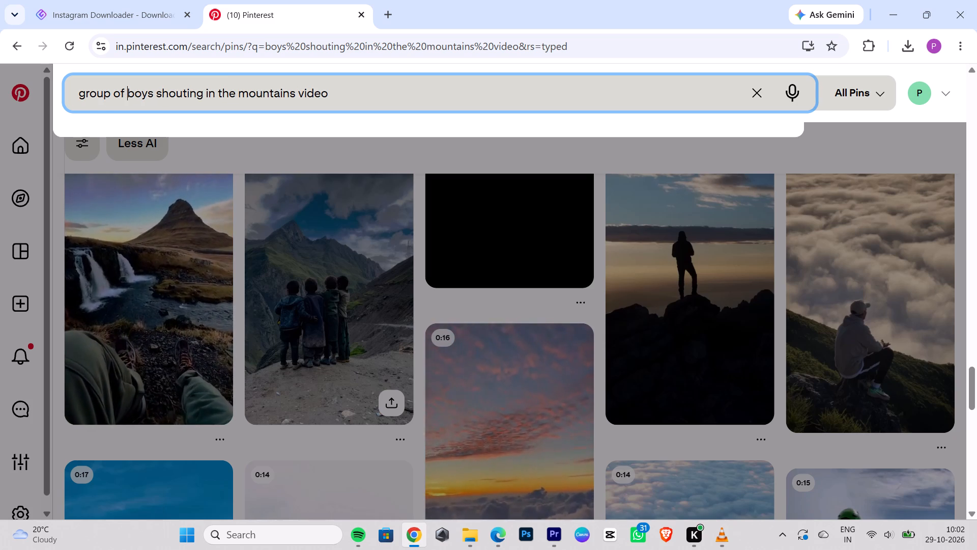
key(Return)
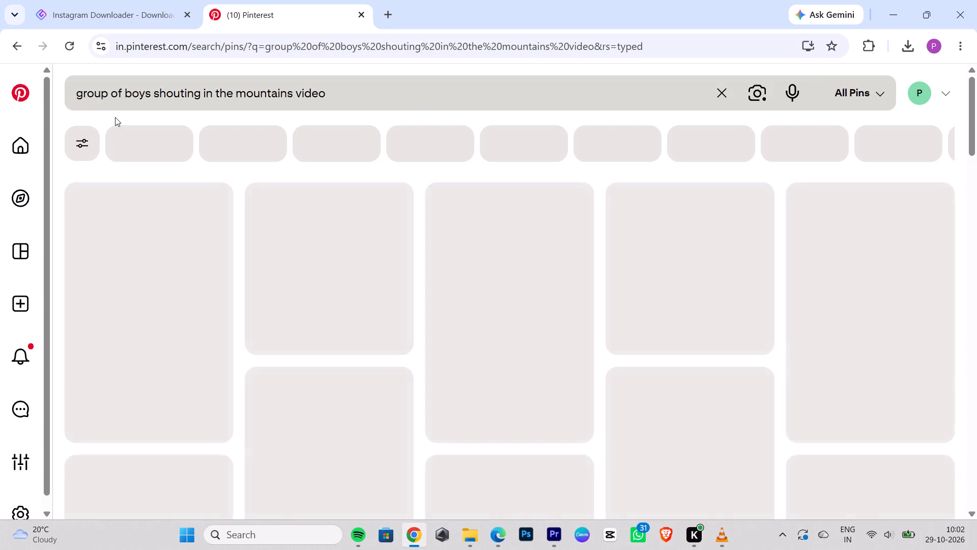
Browse the refined Pinterest results for a video of a group of boys in the mountains.
scroll(151, 430, down, 1)
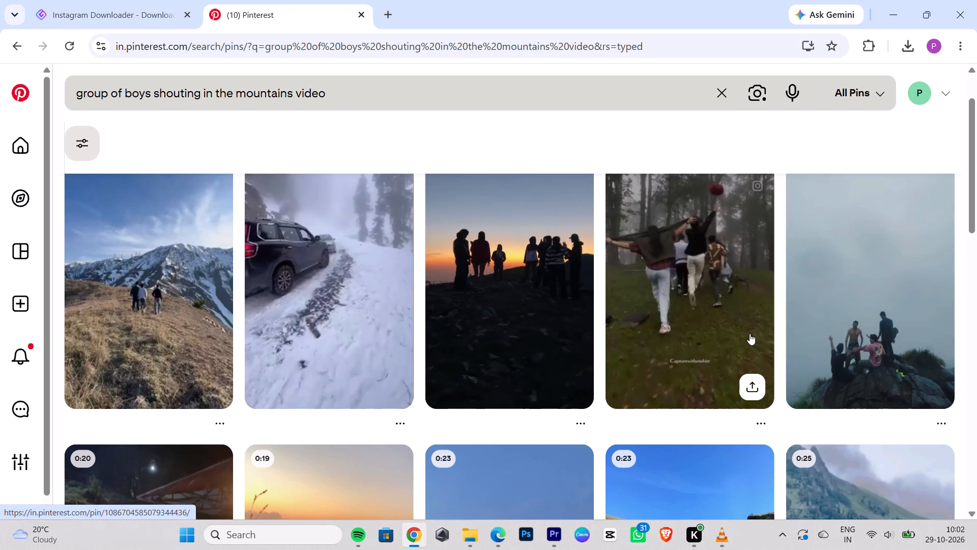
scroll(750, 334, down, 3)
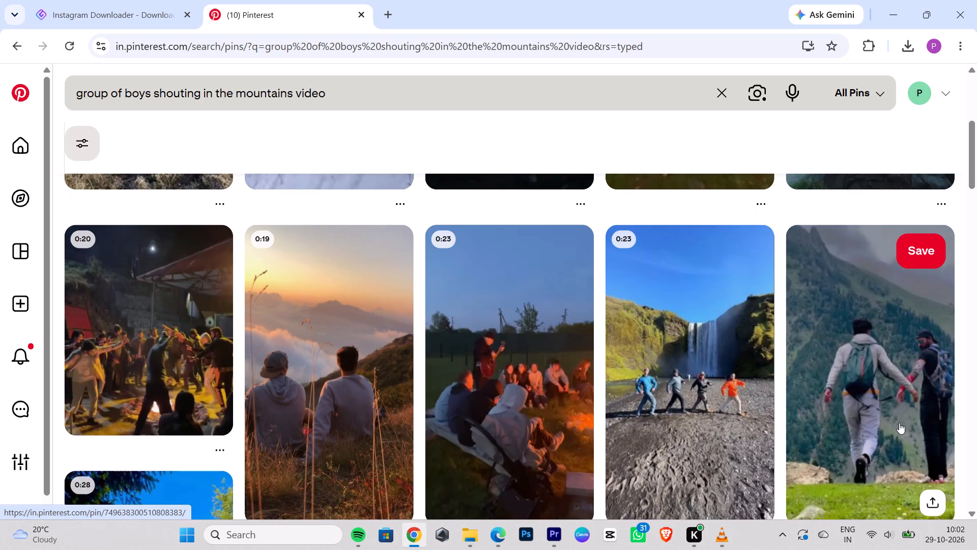
scroll(721, 409, down, 5)
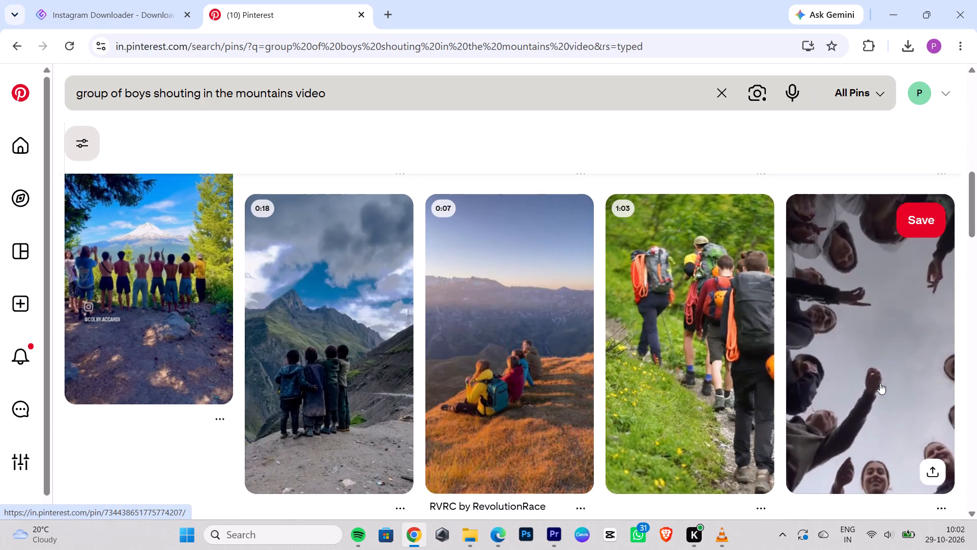
scroll(880, 383, down, 7)
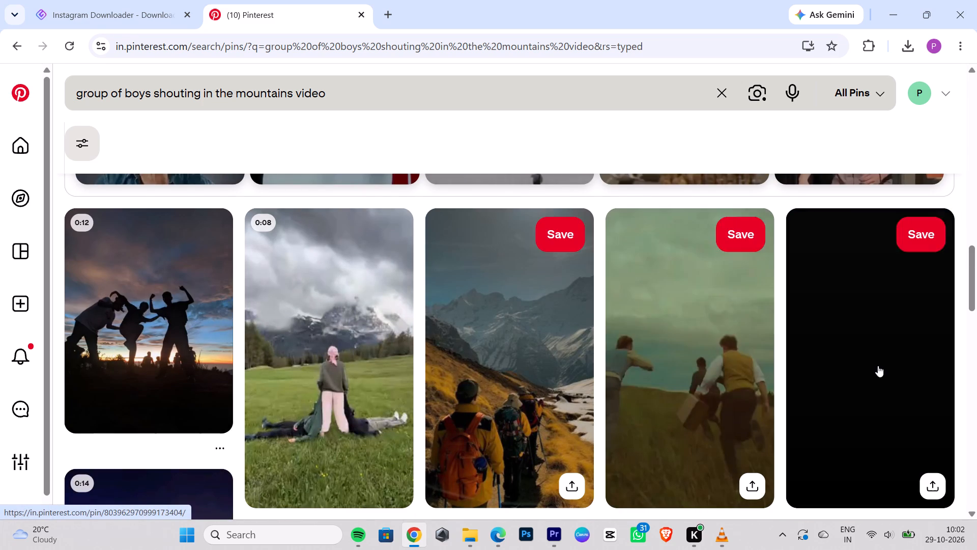
scroll(878, 366, down, 6)
scroll(519, 285, down, 4)
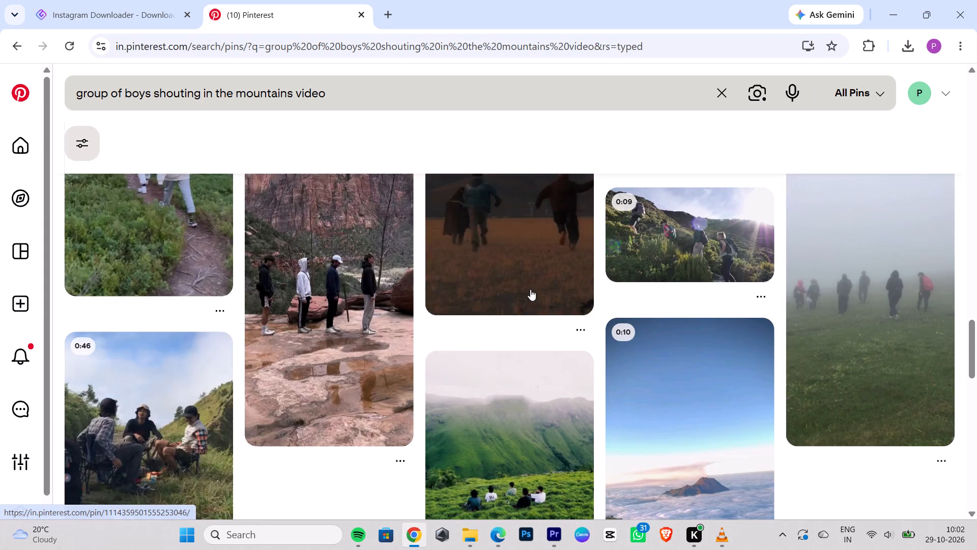
scroll(388, 329, down, 3)
scroll(741, 342, down, 2)
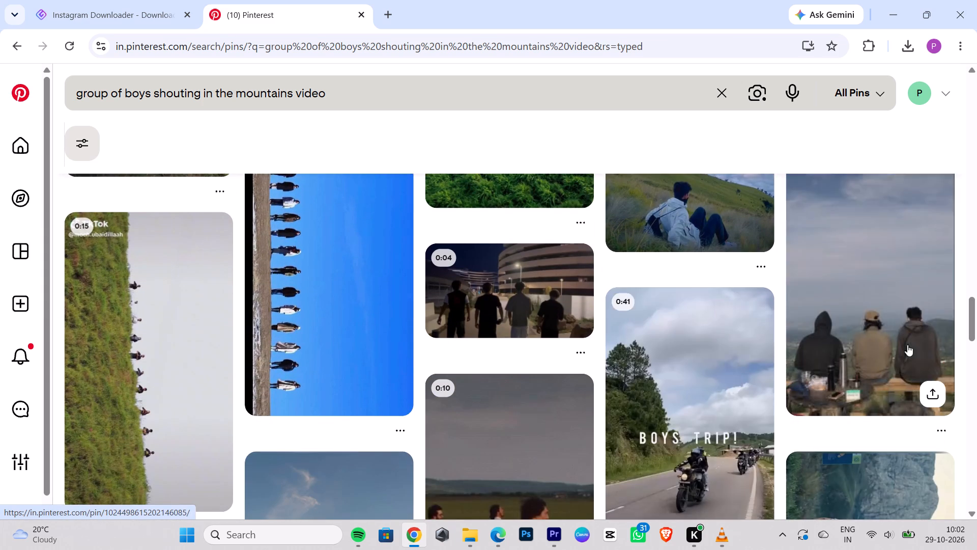
Switch to Premiere Pro and apply Scale to Frame Size to the "Mountain therapy" clip on V1.
click(555, 531)
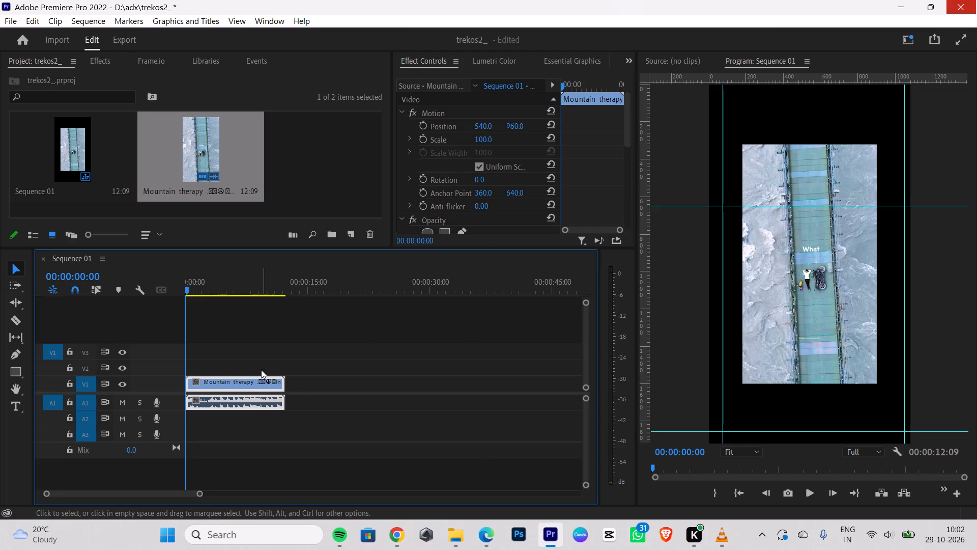
right_click(248, 380)
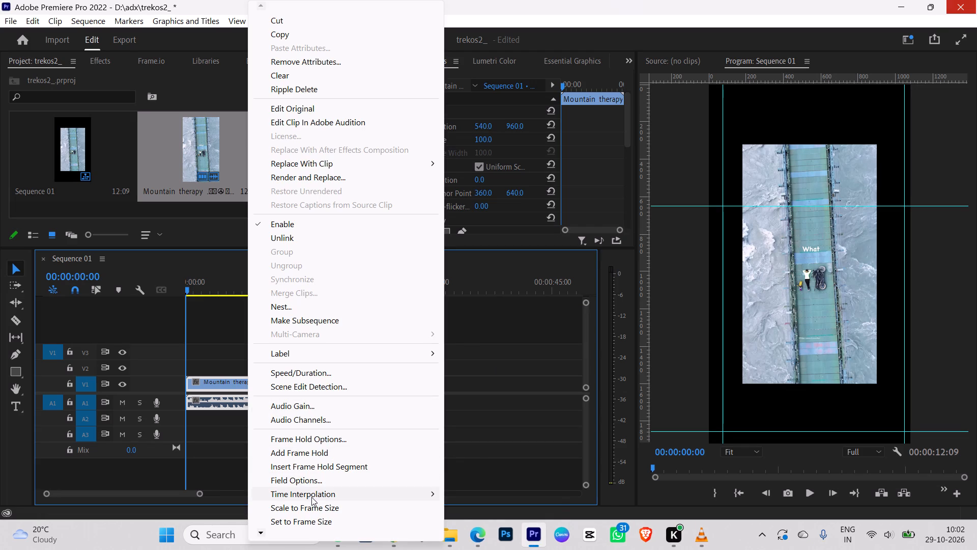
drag(311, 498, 313, 508)
Play Sequence 01 to the shot of the two men shouting at the mountains, and step back through the frames to examine it.
key(space)
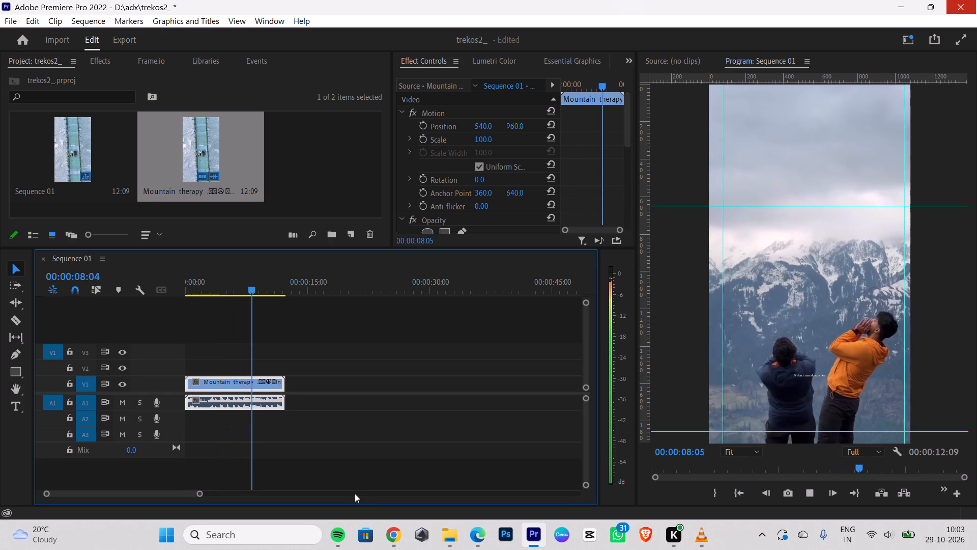
key(space)
key(Left)
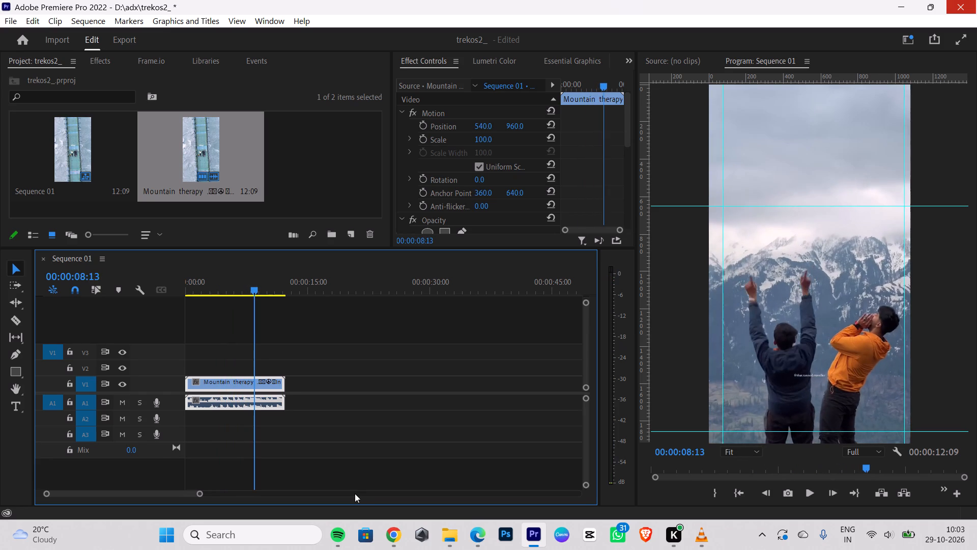
key(Left)
key(Left)
key(Left)
key(Left)
key(Left)
key(Left)
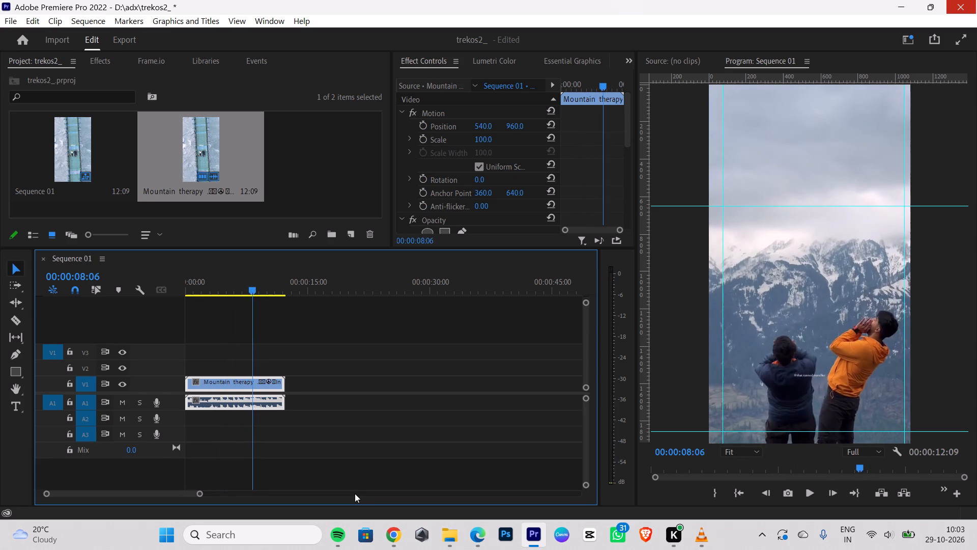
key(Left)
key(Left)
key(Left)
key(Left)
key(Left)
key(Left)
key(Left)
key(Left)
key(Left)
key(Left)
key(Left)
key(Left)
key(Left)
key(Left)
key(Left)
key(Left)
key(Left)
key(Left)
key(Left)
key(Left)
key(Left)
key(Left)
key(Left)
key(Left)
key(Left)
key(Left)
key(Left)
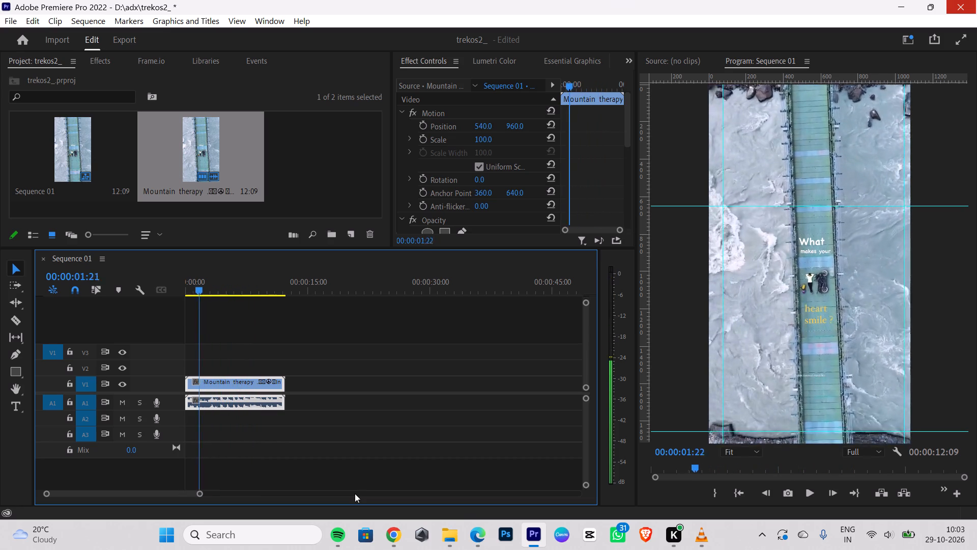
Switch to Chrome and copy the link of the Pinterest video pin showing a person in red facing snowy mountains.
click(385, 542)
scroll(805, 297, down, 3)
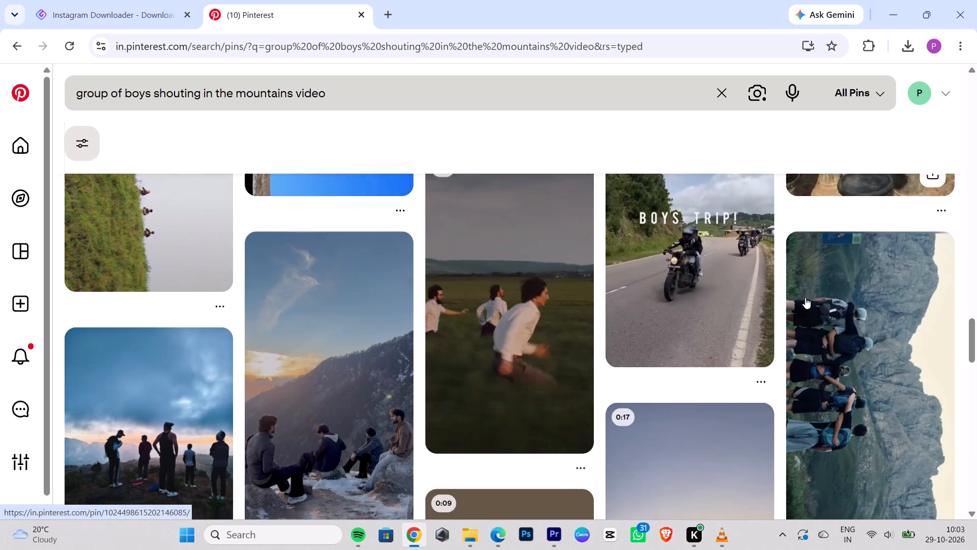
scroll(805, 297, down, 1)
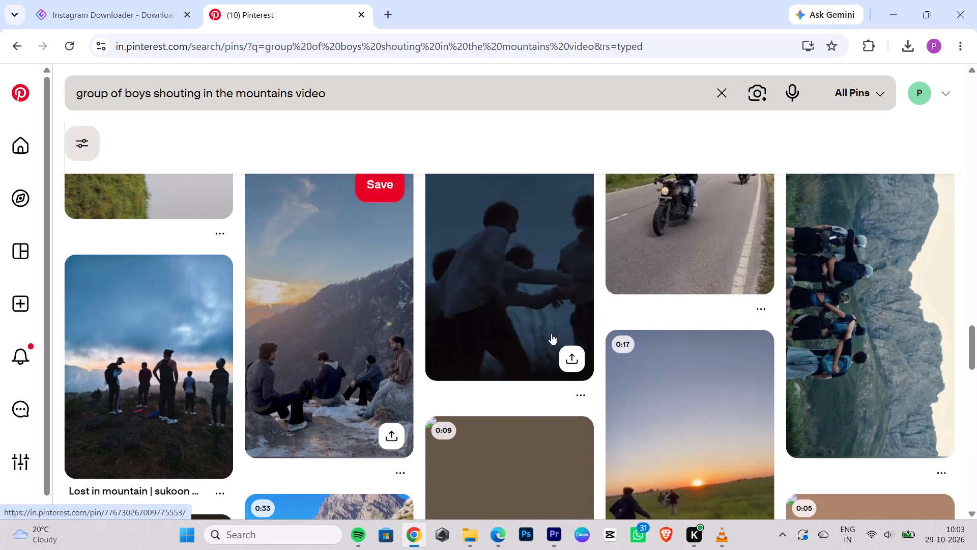
scroll(551, 334, down, 4)
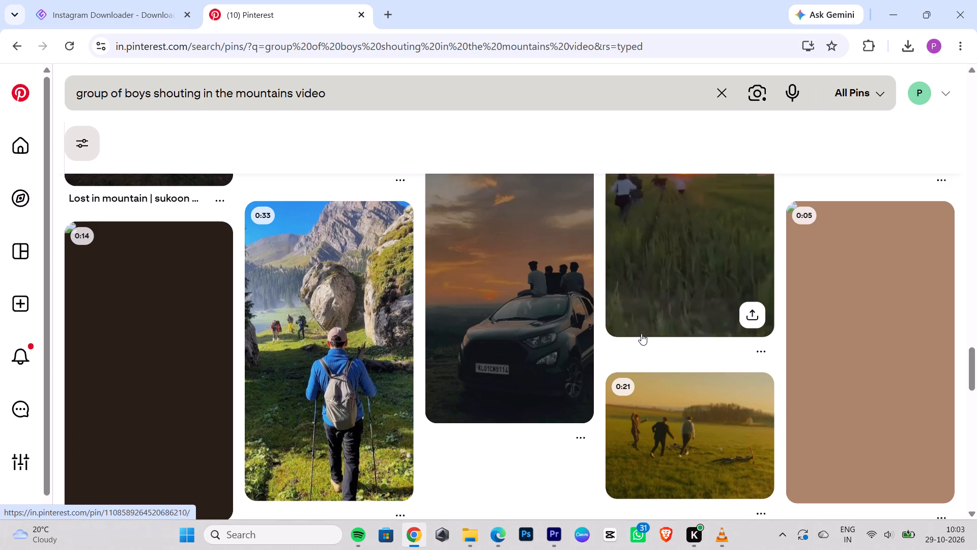
scroll(559, 339, down, 3)
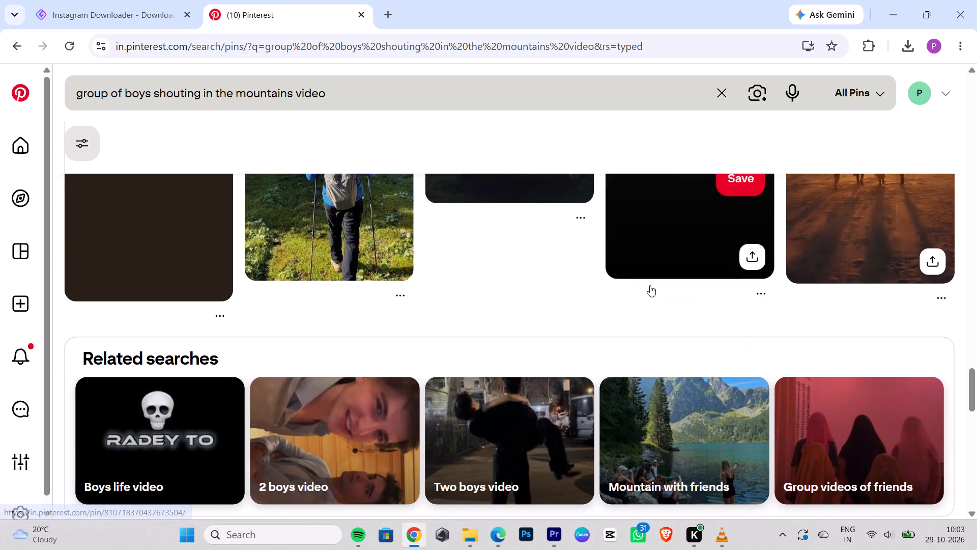
scroll(653, 285, down, 5)
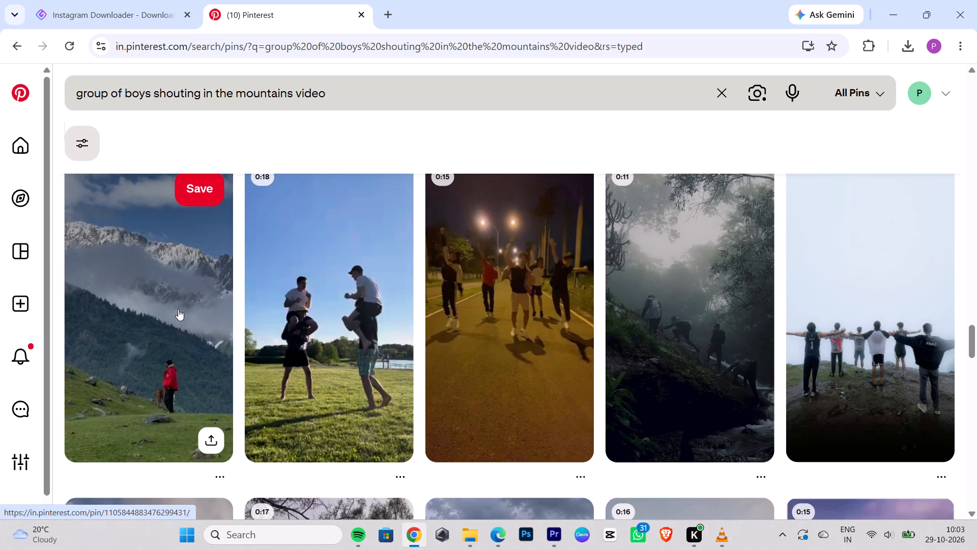
click(178, 309)
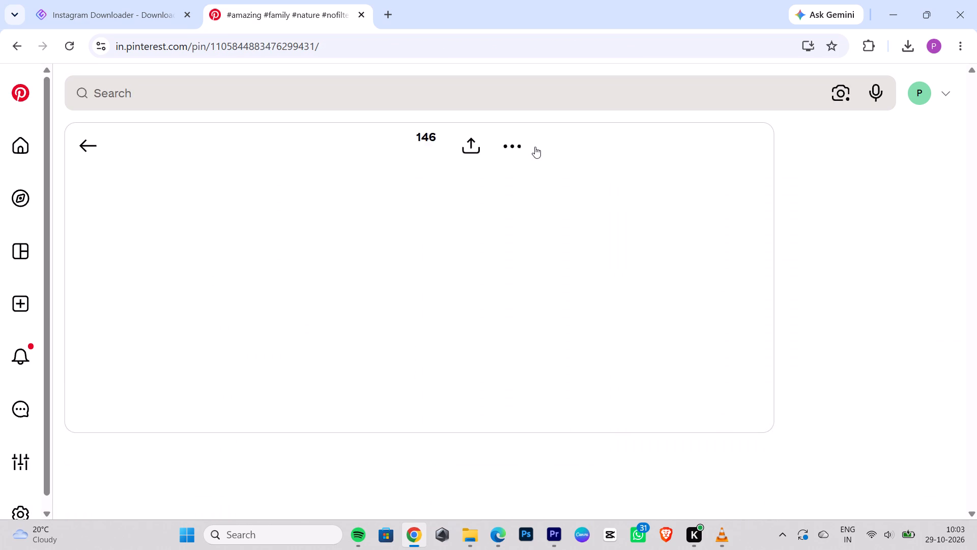
click(541, 136)
triple_click(439, 221)
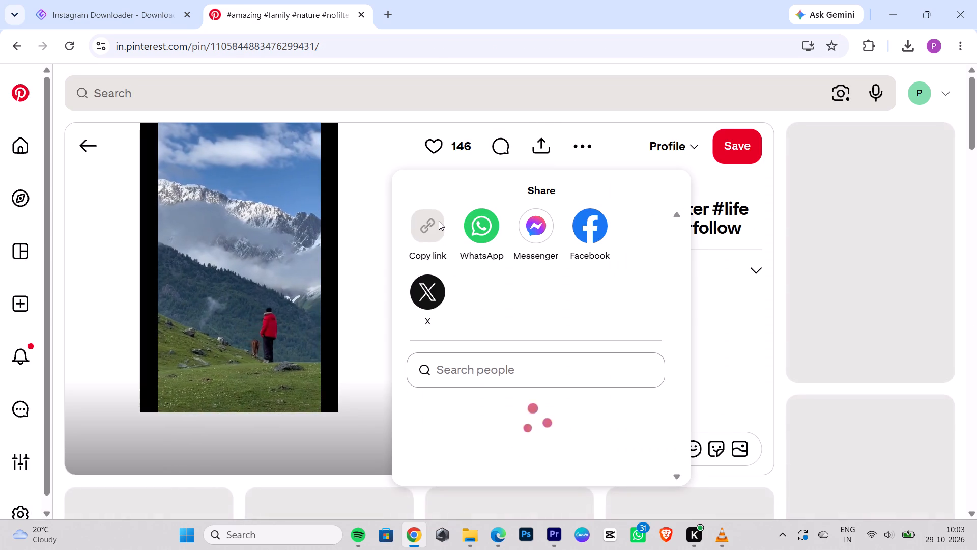
triple_click(439, 221)
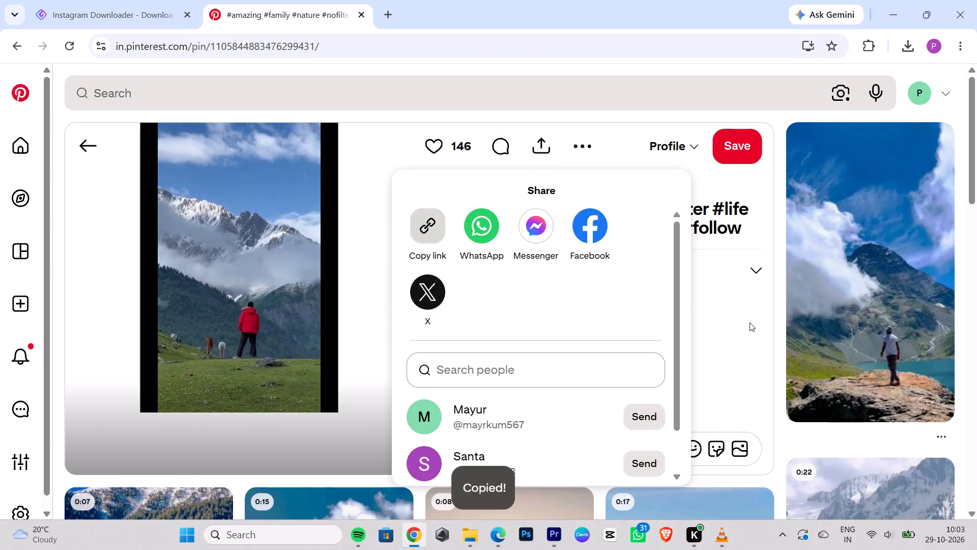
click(750, 322)
scroll(415, 233, down, 3)
Search Google for "pinterset download" in a new tab and open the KlickPin Pinterest Video Downloader site.
click(393, 16)
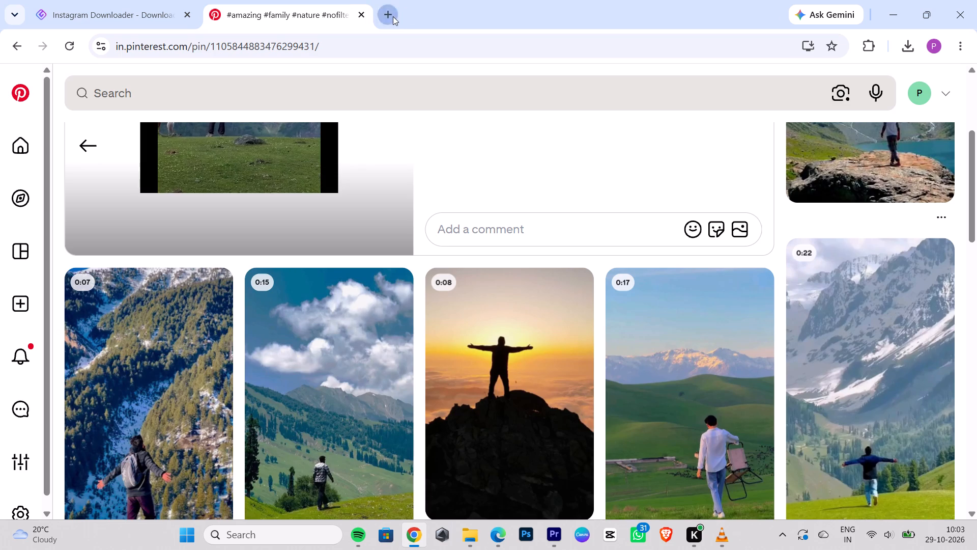
text(pinterset download)
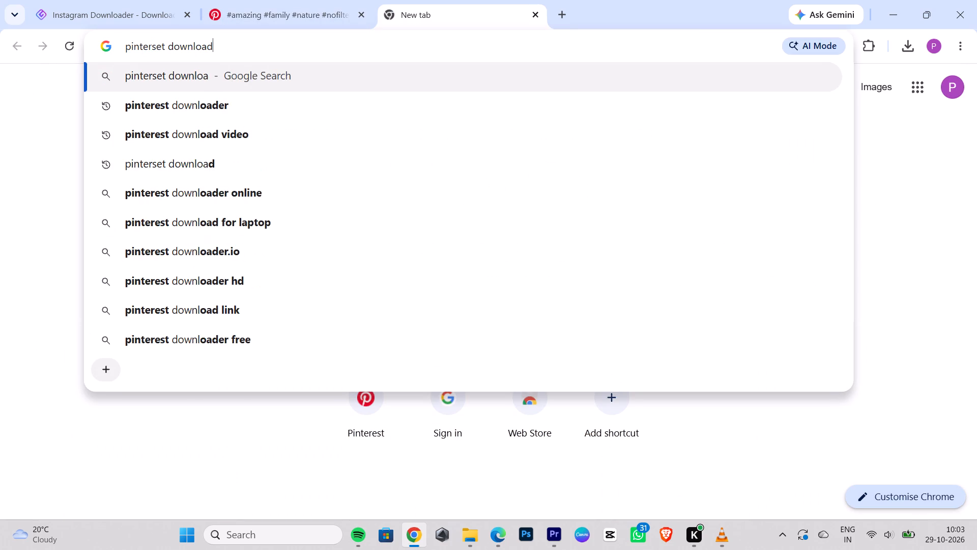
key(space)
key(Return)
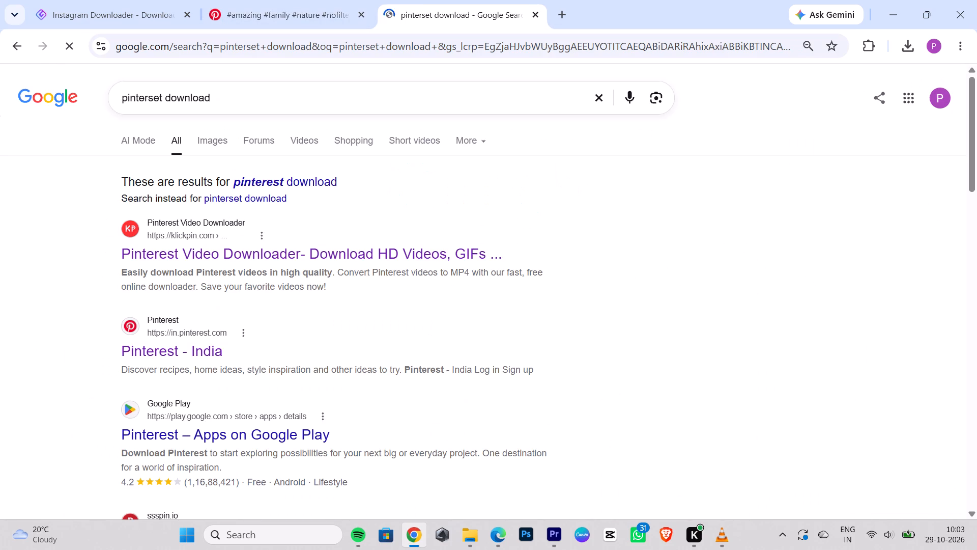
click(238, 249)
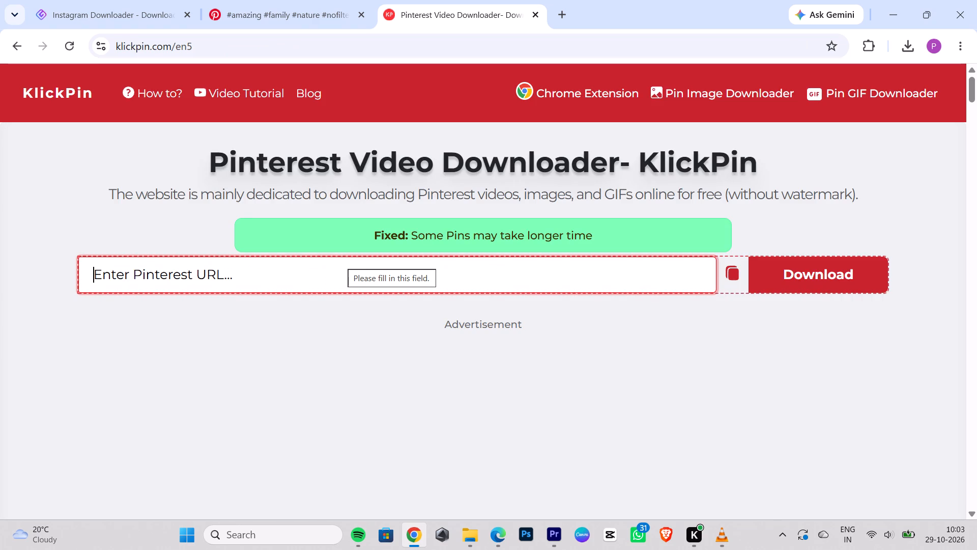
Submit the copied pin link to KlickPin and download the video of the person in red at the mountains.
click(280, 292)
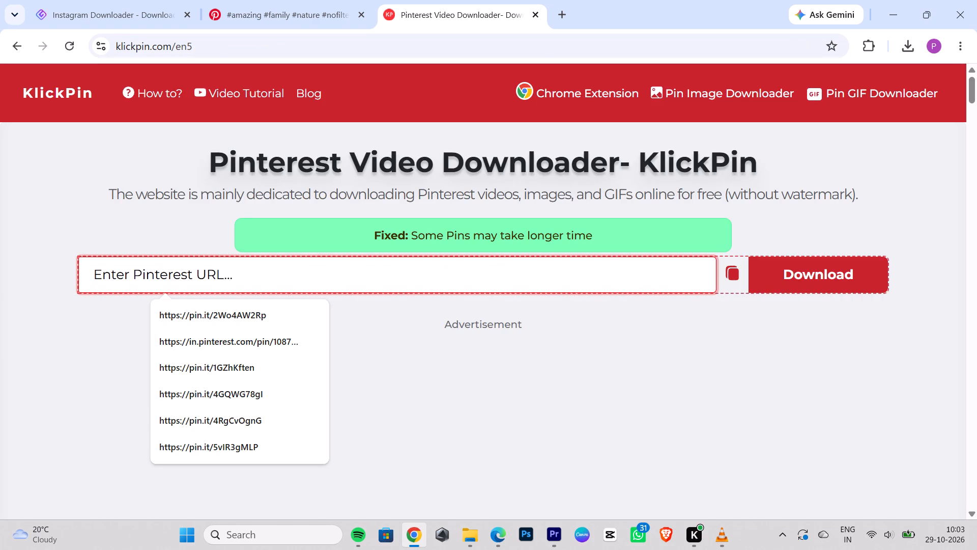
key(ctrl+v)
key(ctrl+space)
key(Return)
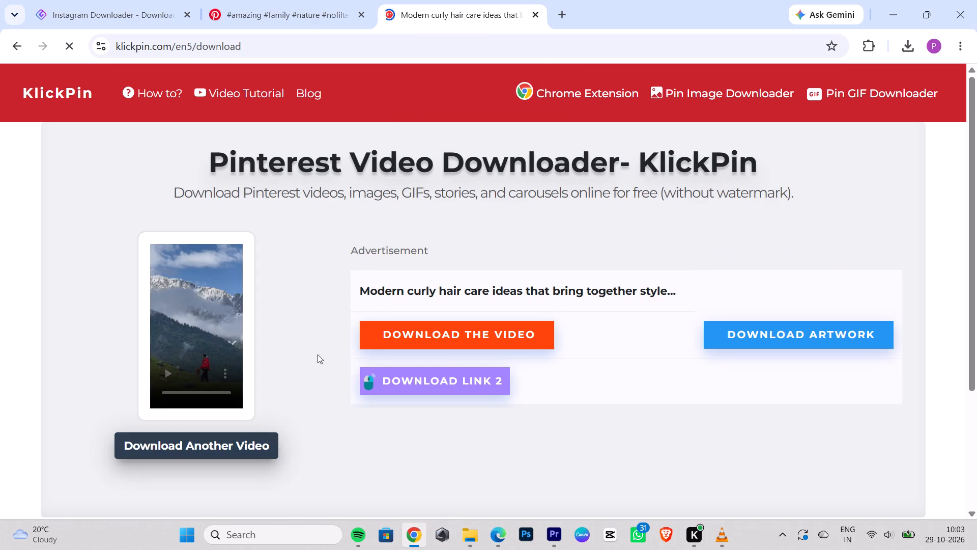
click(223, 373)
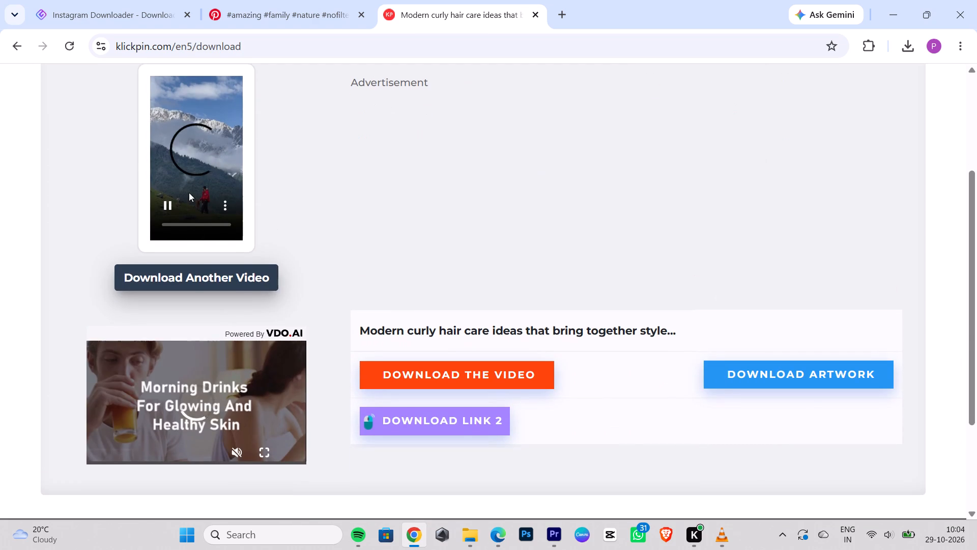
click(219, 206)
click(224, 201)
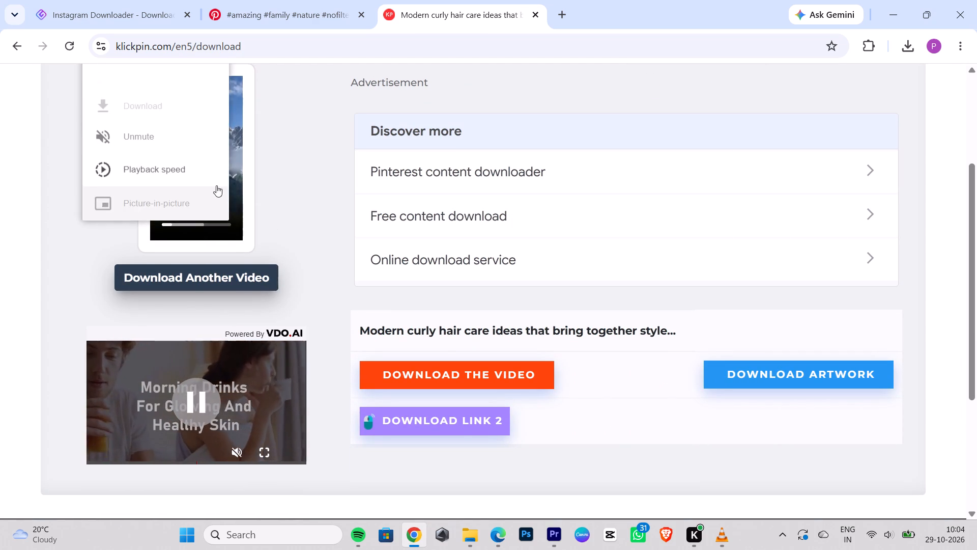
click(177, 103)
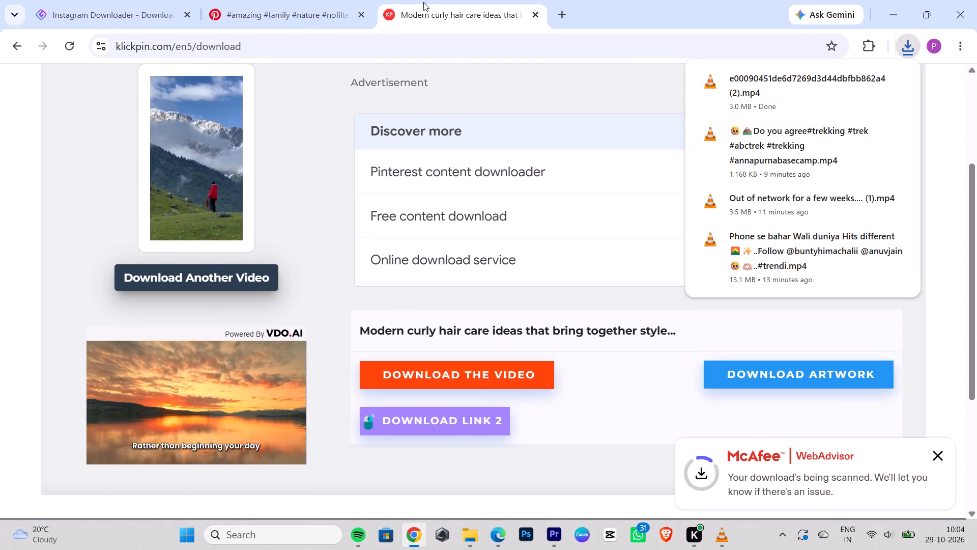
Return to Pinterest, browse on through the related shepherd-and-sheep pin, and copy the link of the "sonamarg kashmir" video pin.
click(296, 16)
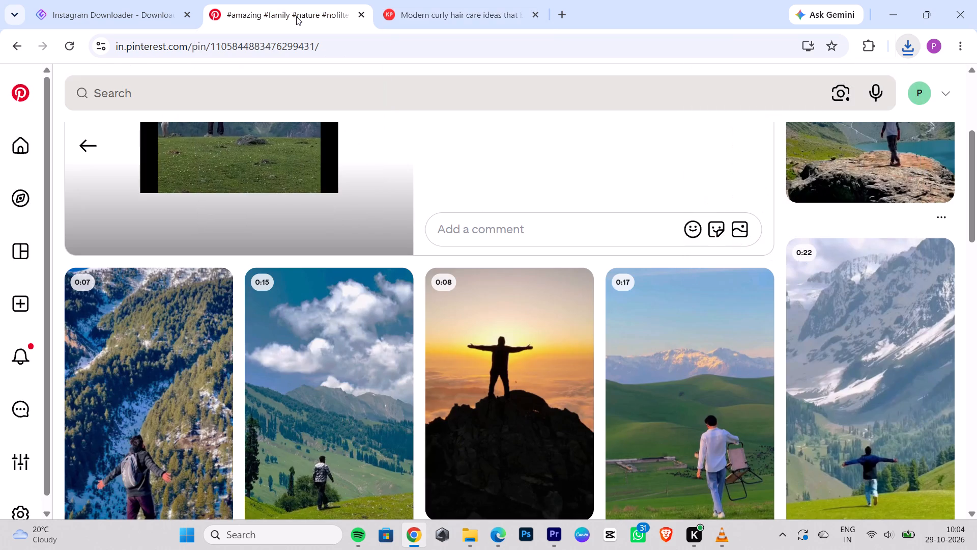
scroll(681, 316, down, 5)
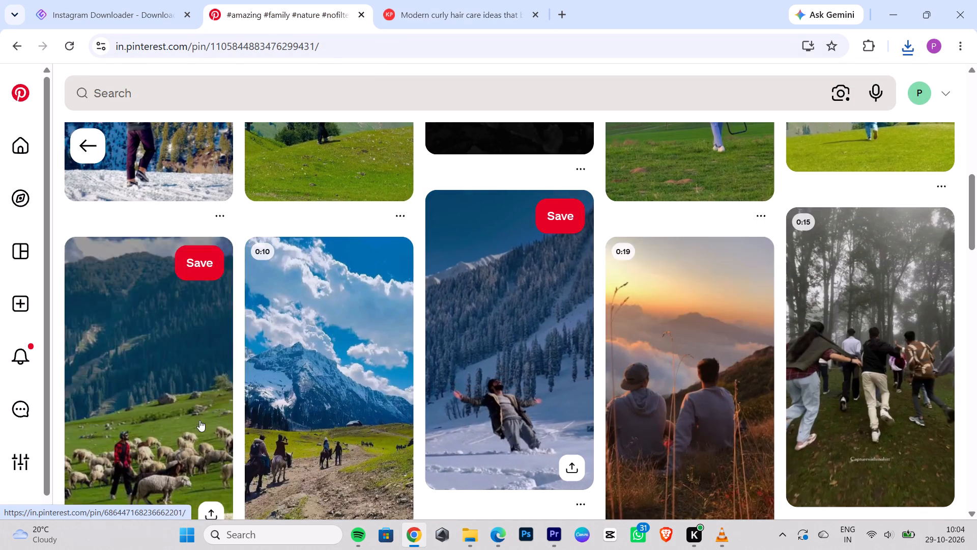
scroll(309, 371, down, 2)
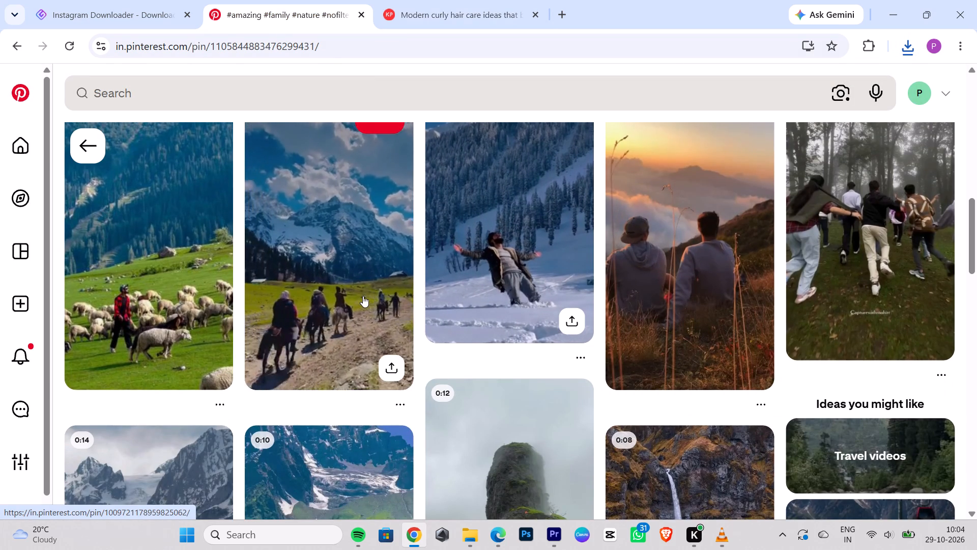
click(173, 294)
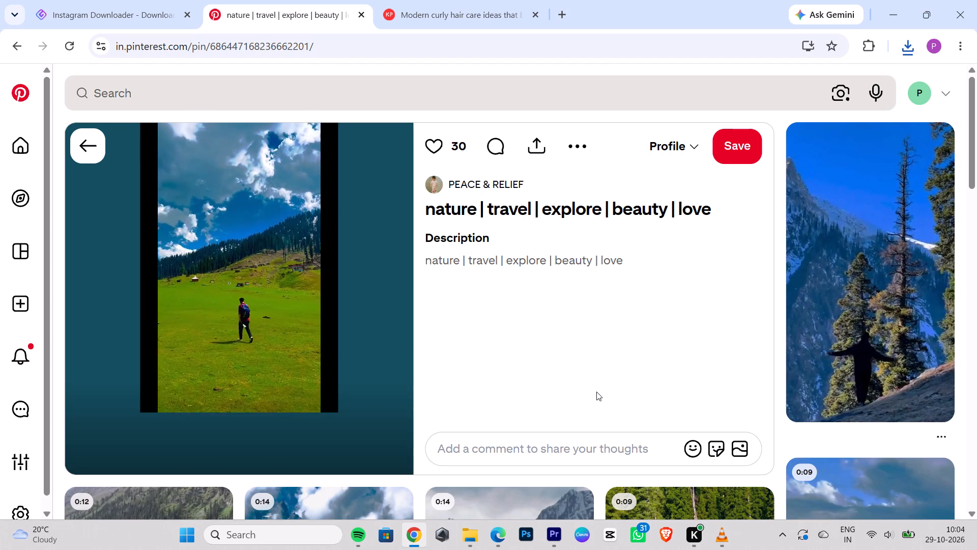
scroll(599, 367, down, 6)
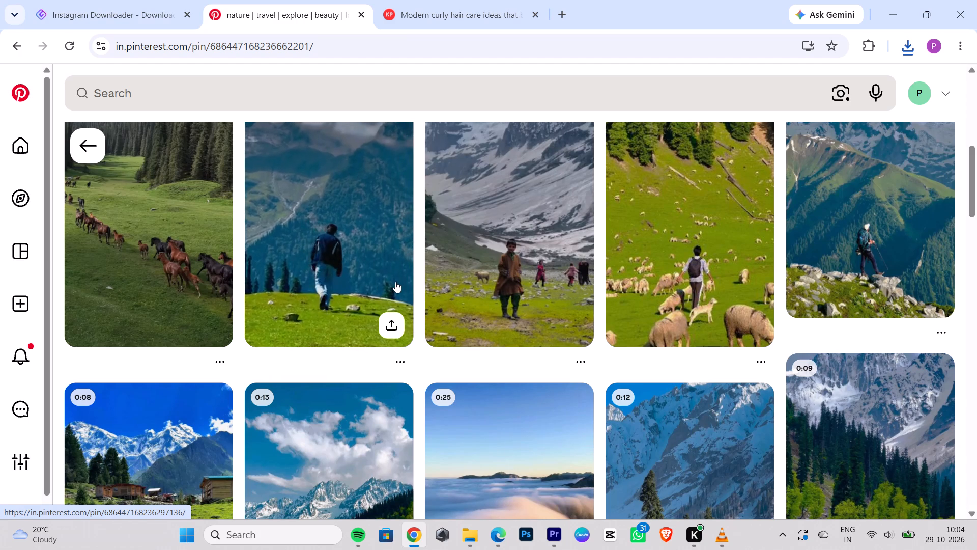
scroll(664, 280, down, 4)
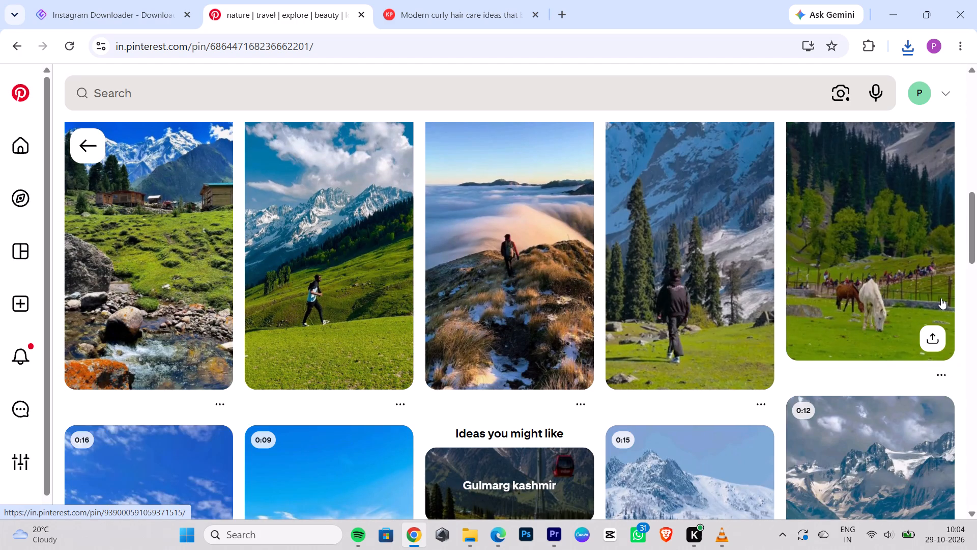
click(889, 310)
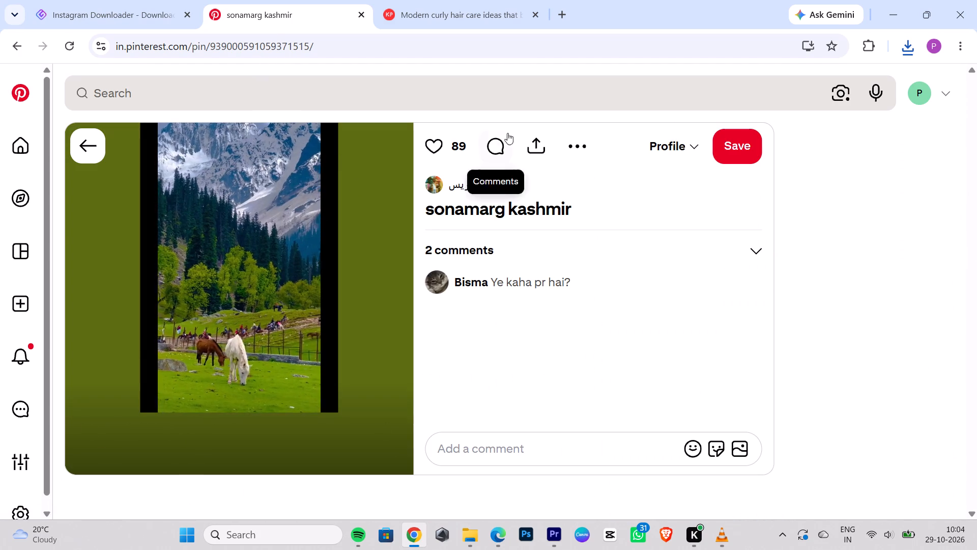
click(544, 144)
triple_click(415, 221)
click(414, 221)
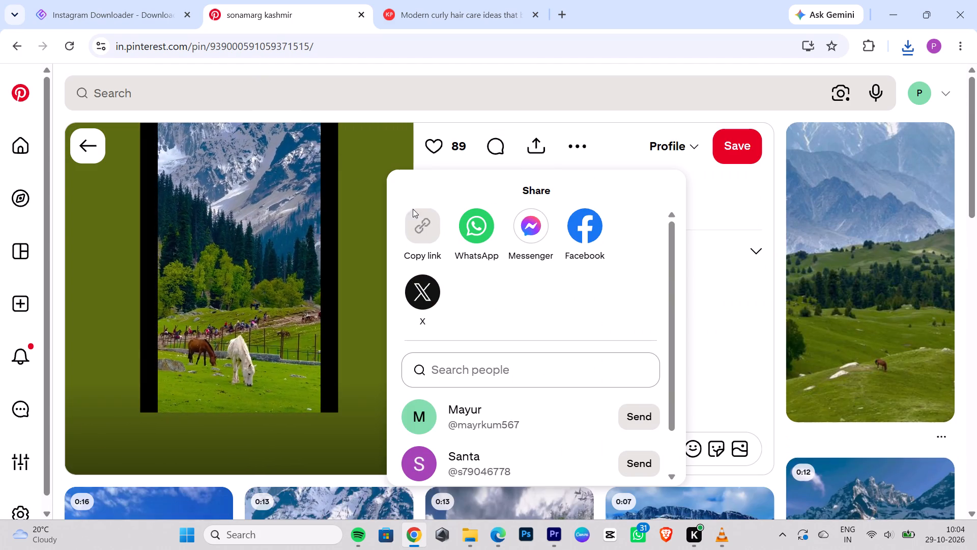
Go back to KlickPin's link entry page, submit the "sonamarg kashmir" pin link, and download that video.
click(454, 10)
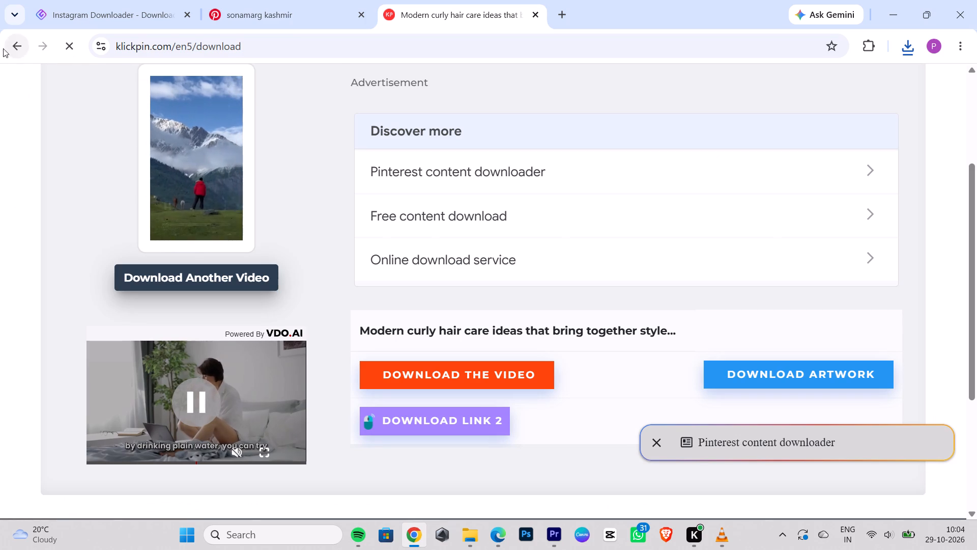
click(21, 41)
click(16, 46)
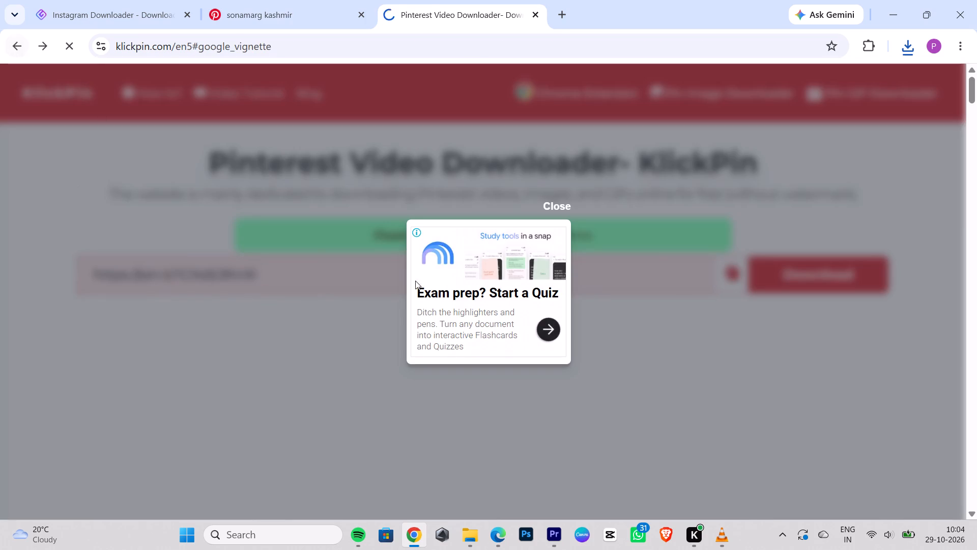
click(215, 255)
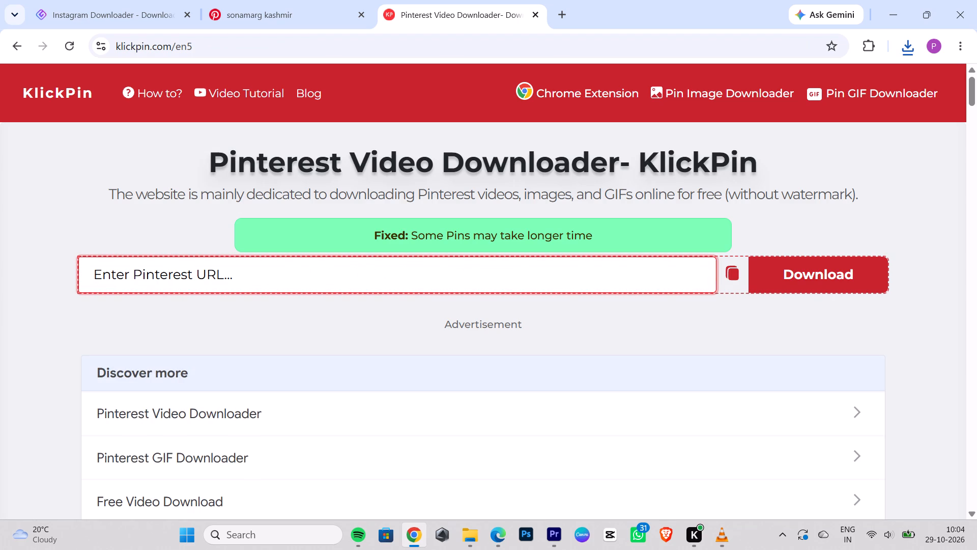
key(ctrl+v)
key(Return)
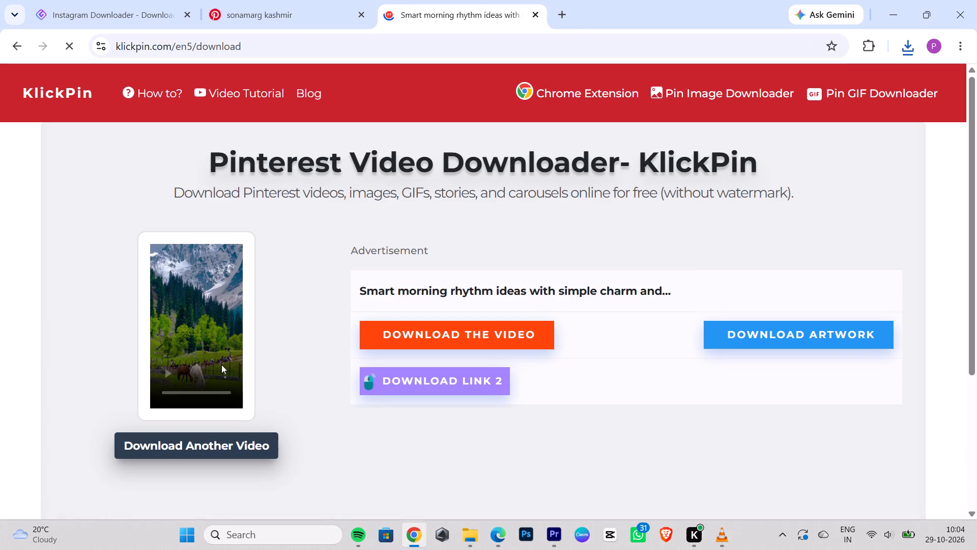
click(234, 208)
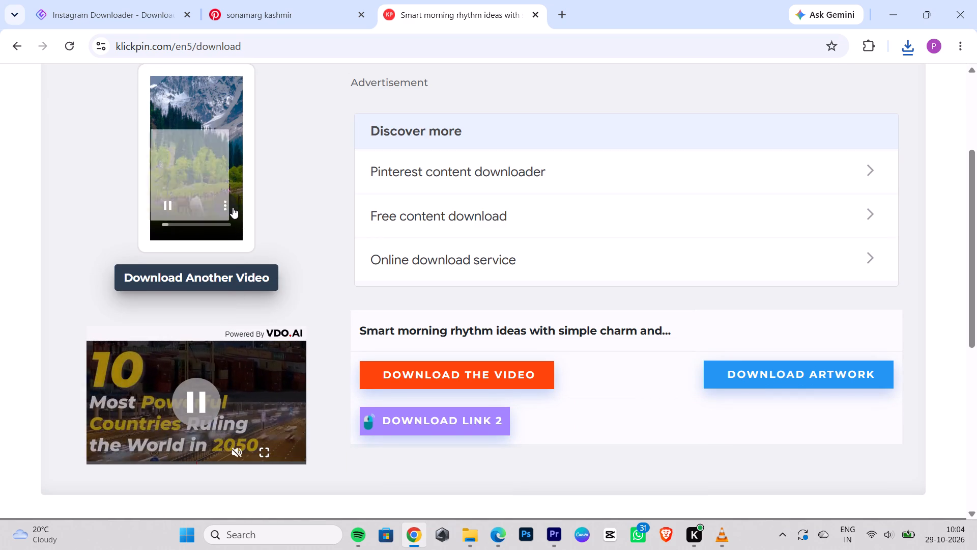
click(162, 103)
Return to Pinterest, look through the pins related to the "sonamarg kashmir" video, and go back to the search results.
click(270, 18)
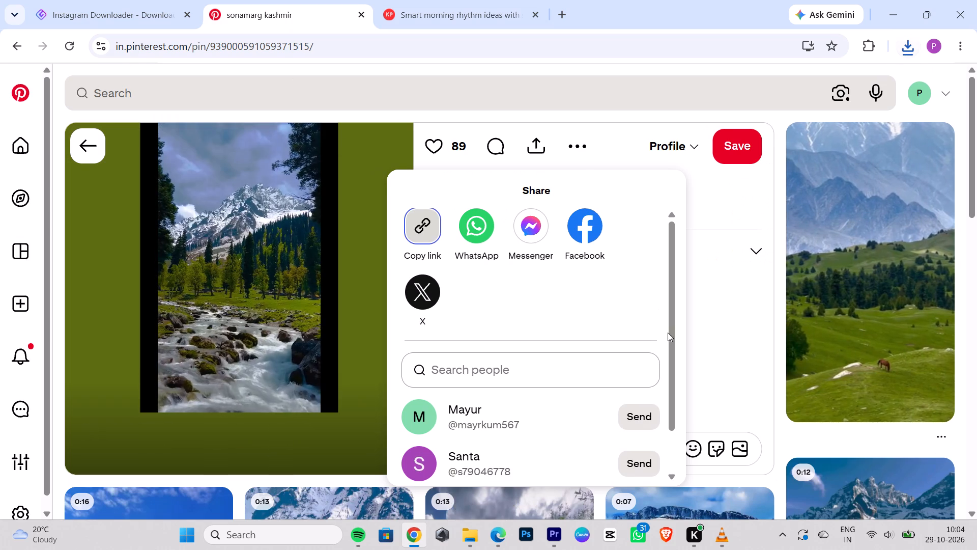
click(727, 348)
scroll(728, 345, down, 4)
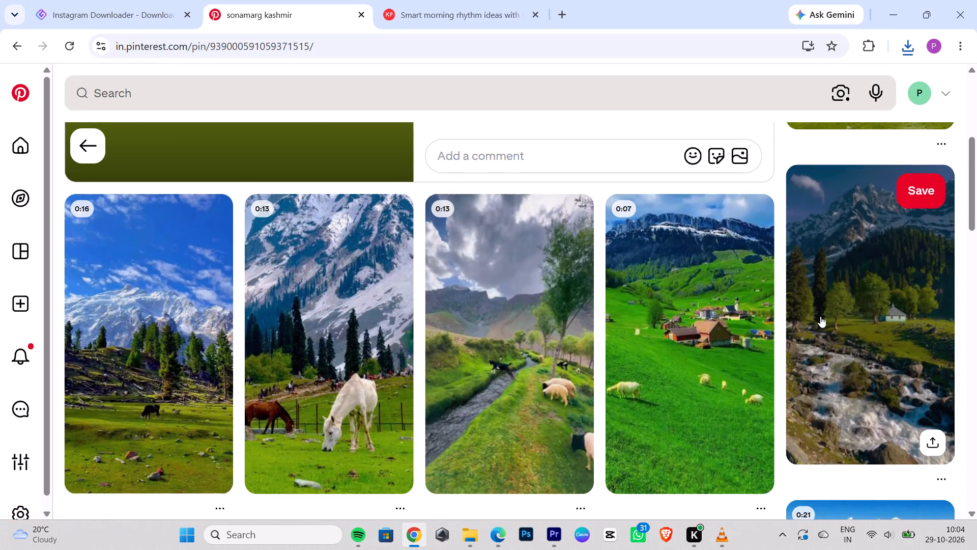
scroll(277, 341, down, 5)
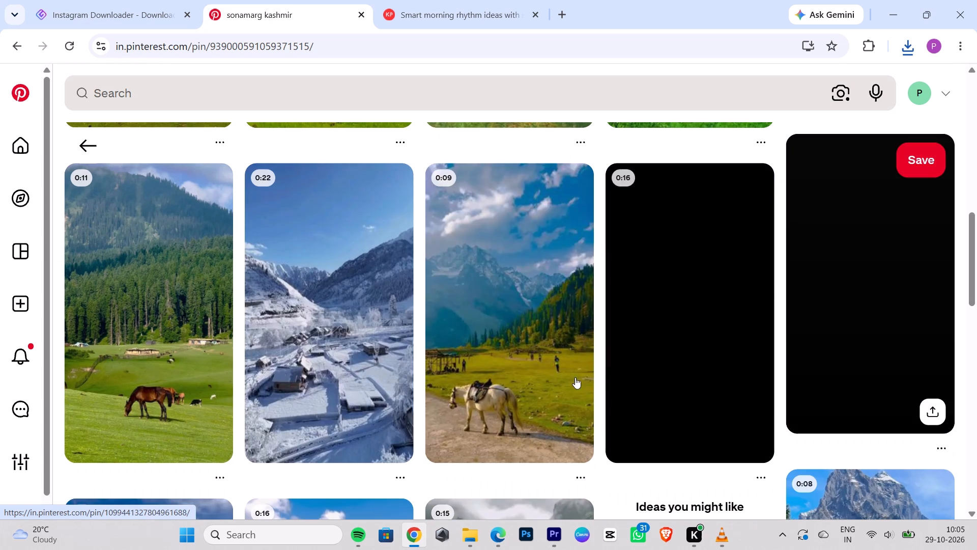
scroll(866, 305, down, 5)
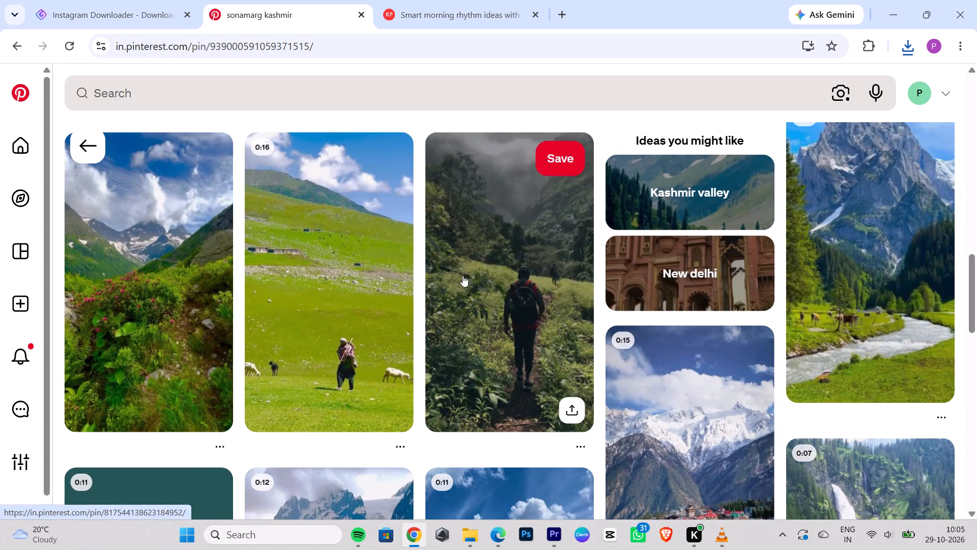
click(90, 147)
click(90, 147)
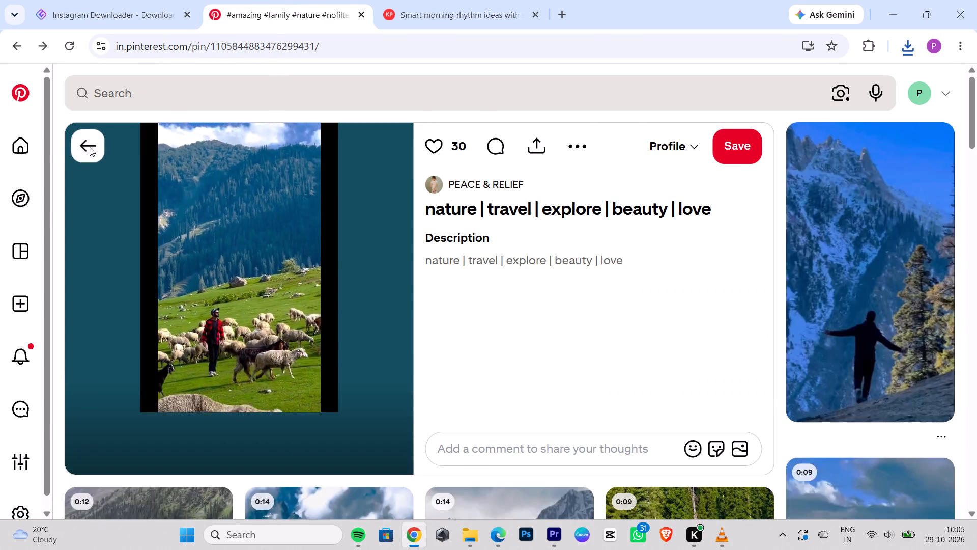
click(81, 150)
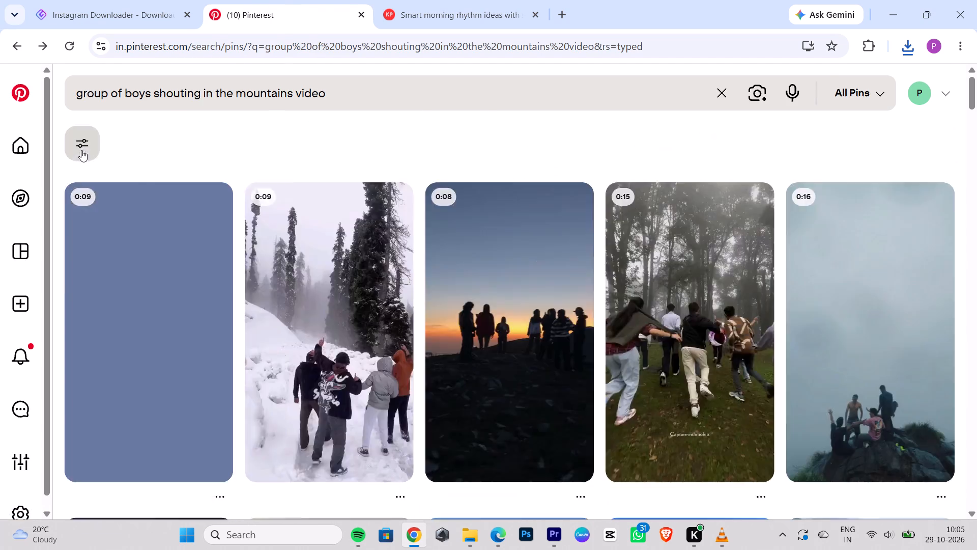
Change the Pinterest search to "group of boys shouting at mountains video".
click(218, 91)
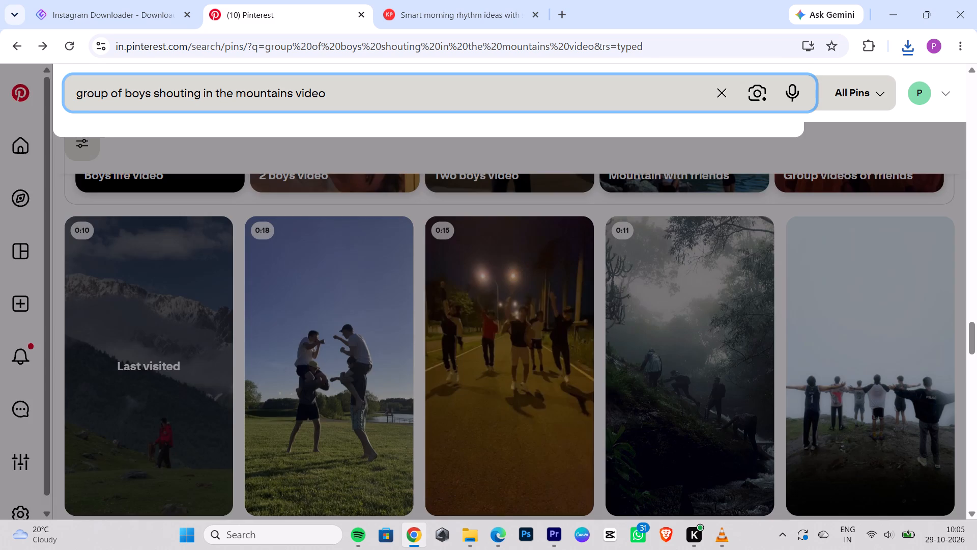
drag(231, 94, 196, 99)
click(203, 96)
drag(203, 96, 224, 96)
key(BackSpace)
text(at)
key(space)
key(Return)
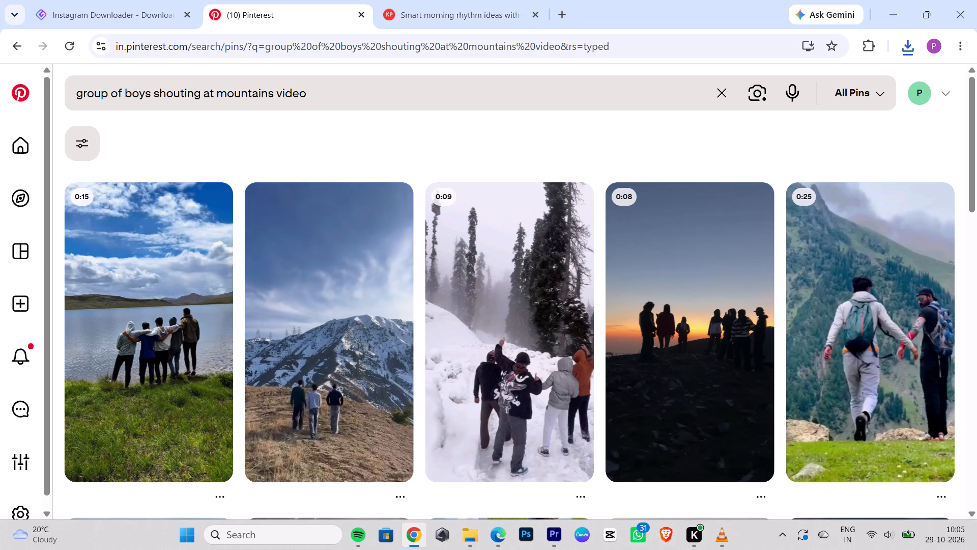
Browse the results, open the video pin of people running across a grassy field, and copy its link.
scroll(158, 160, up, 1)
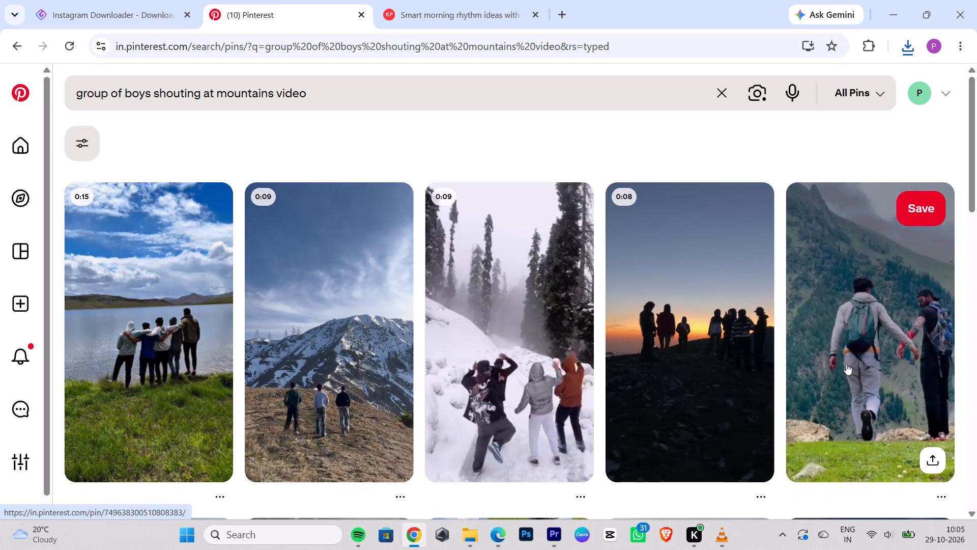
scroll(846, 364, down, 4)
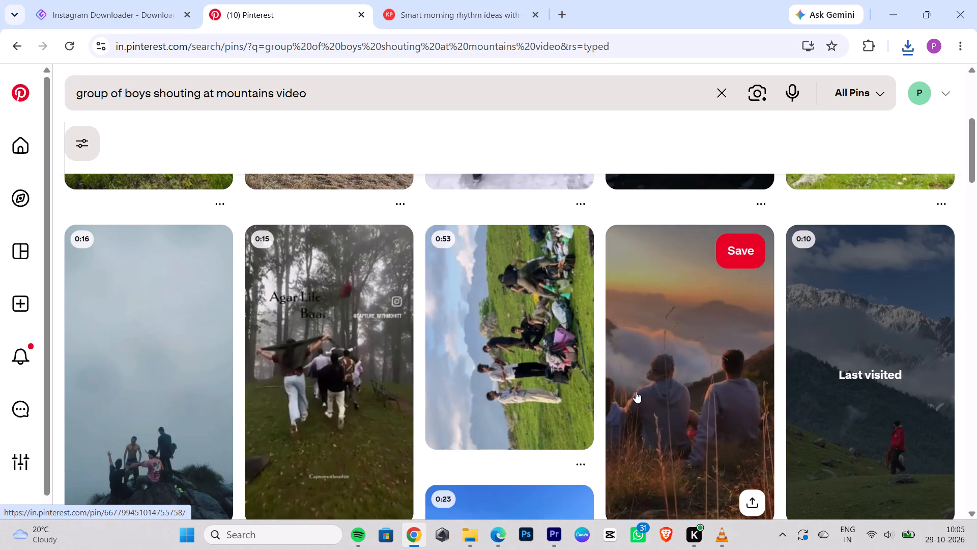
scroll(571, 372, down, 5)
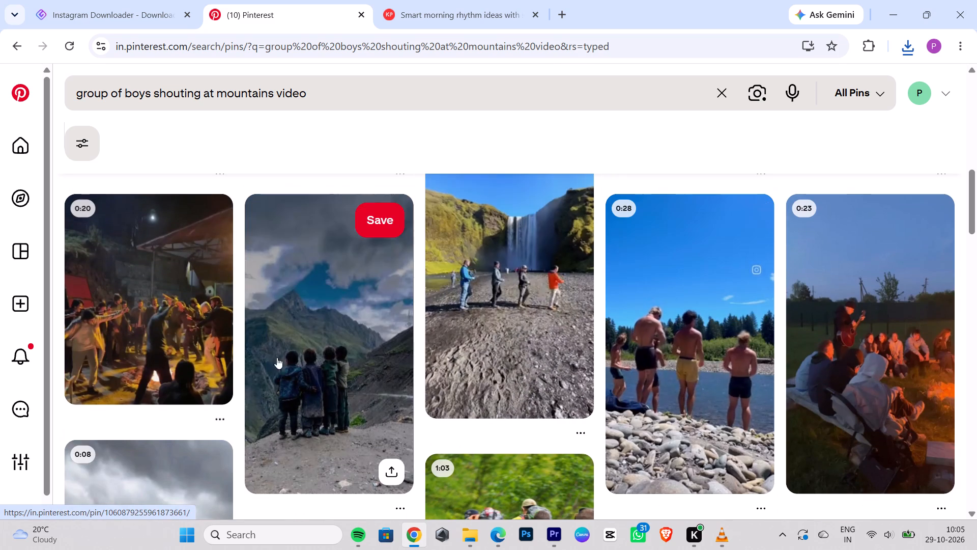
scroll(709, 370, down, 5)
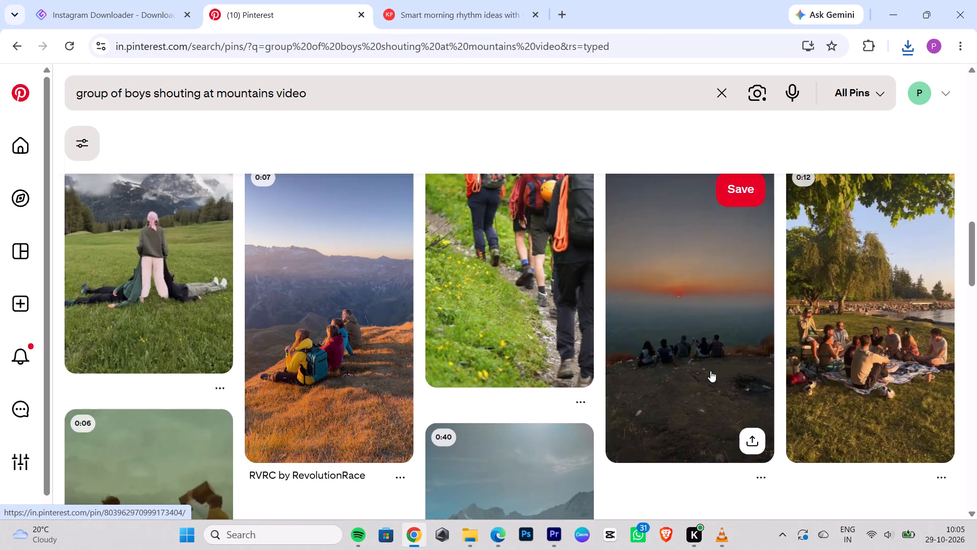
scroll(711, 371, down, 3)
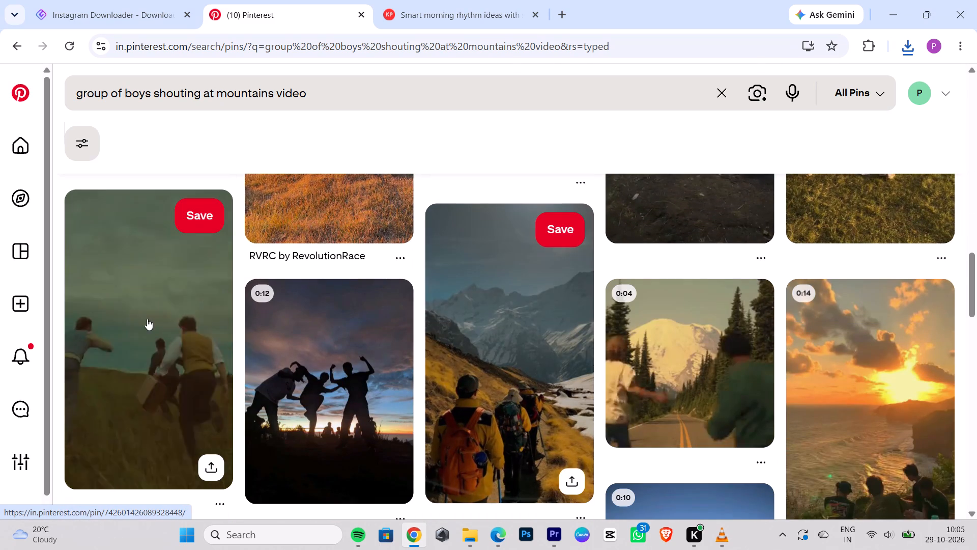
click(162, 312)
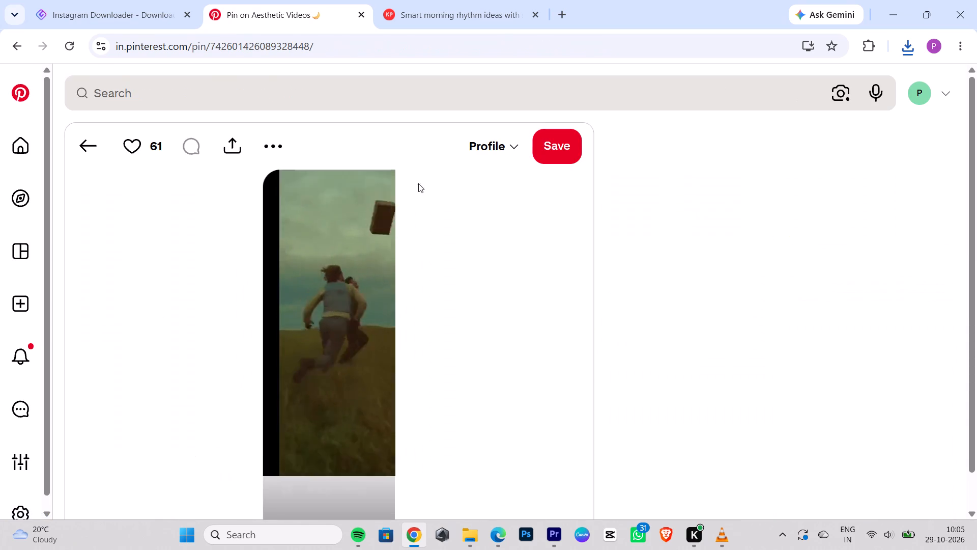
click(242, 139)
double_click(118, 230)
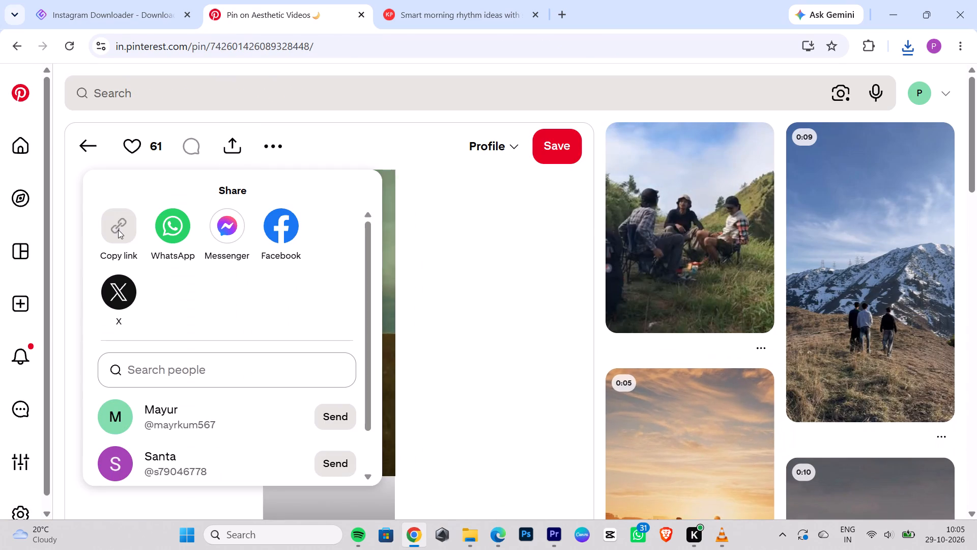
double_click(115, 229)
Look through the pins related to the running-in-a-field video and continue through the boys-shouting search results.
scroll(885, 313, down, 4)
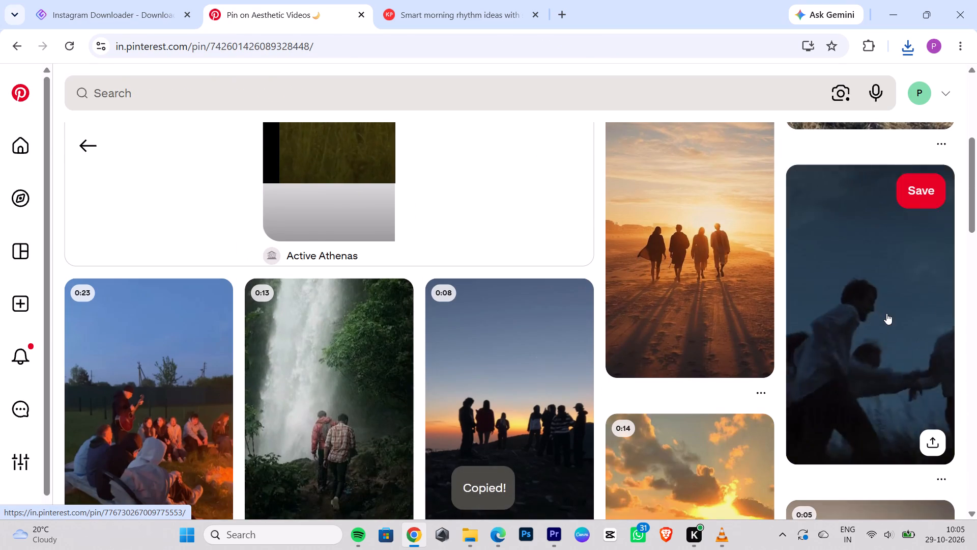
scroll(886, 313, down, 7)
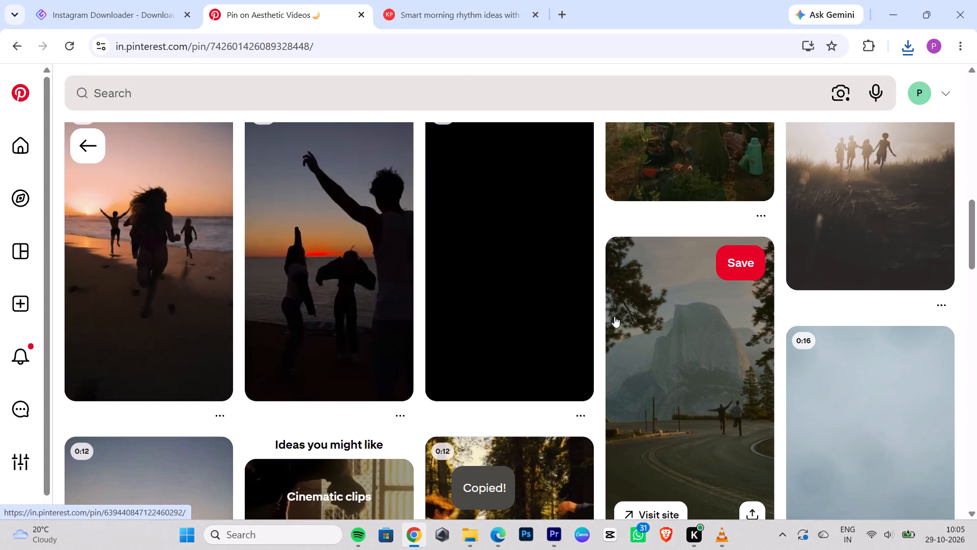
scroll(614, 316, up, 13)
click(94, 152)
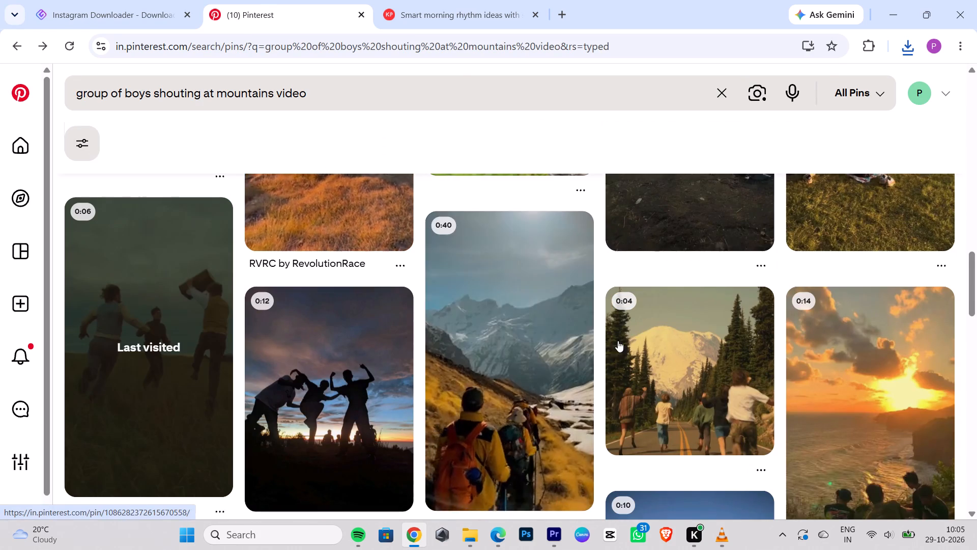
scroll(624, 339, down, 5)
Search Pinterest for "mounatins video", keeping that exact spelling instead of the corrected one.
drag(357, 97, 0, 92)
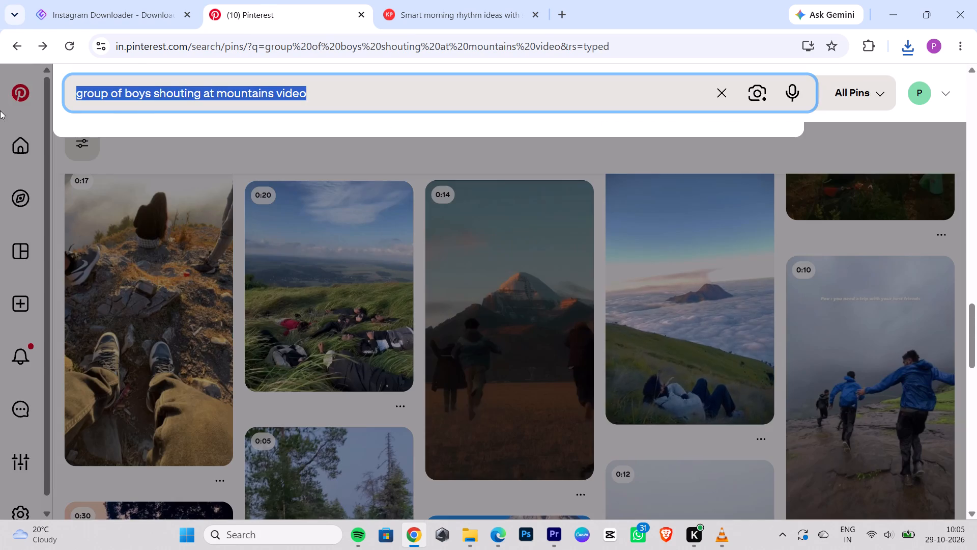
key(BackSpace)
text(mounatins video)
key(space)
key(Return)
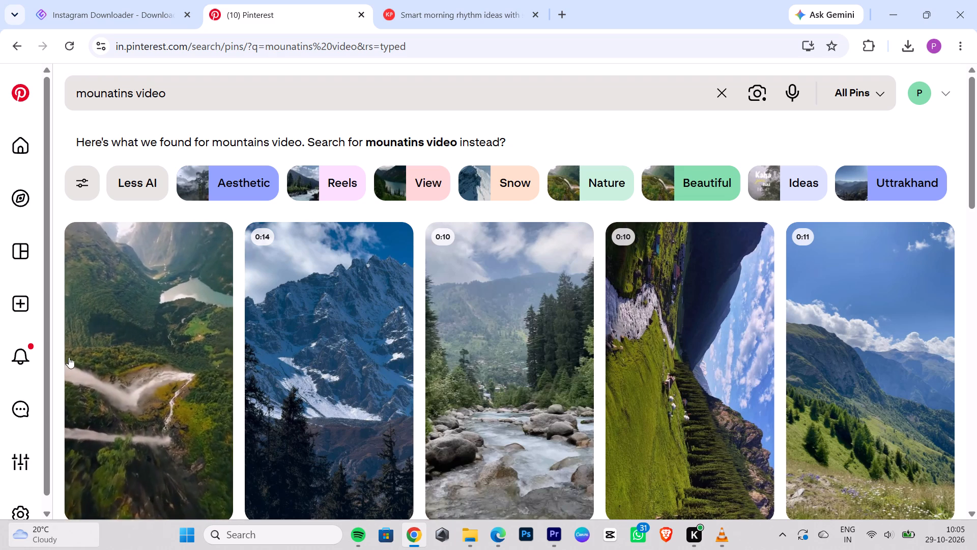
click(399, 141)
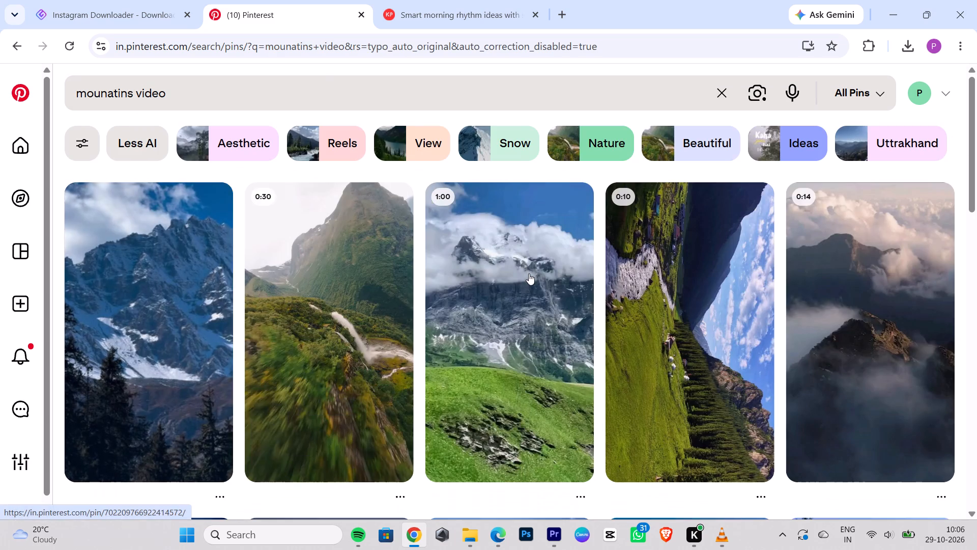
Examine the mountain video results for usable footage, including the sunset pin with pink flowers and its related pins.
scroll(543, 276, down, 5)
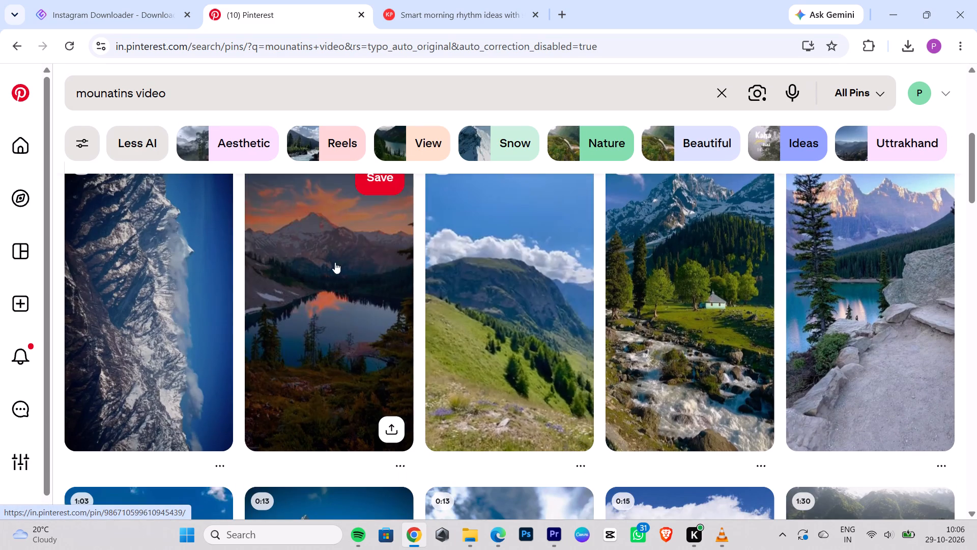
scroll(721, 311, down, 4)
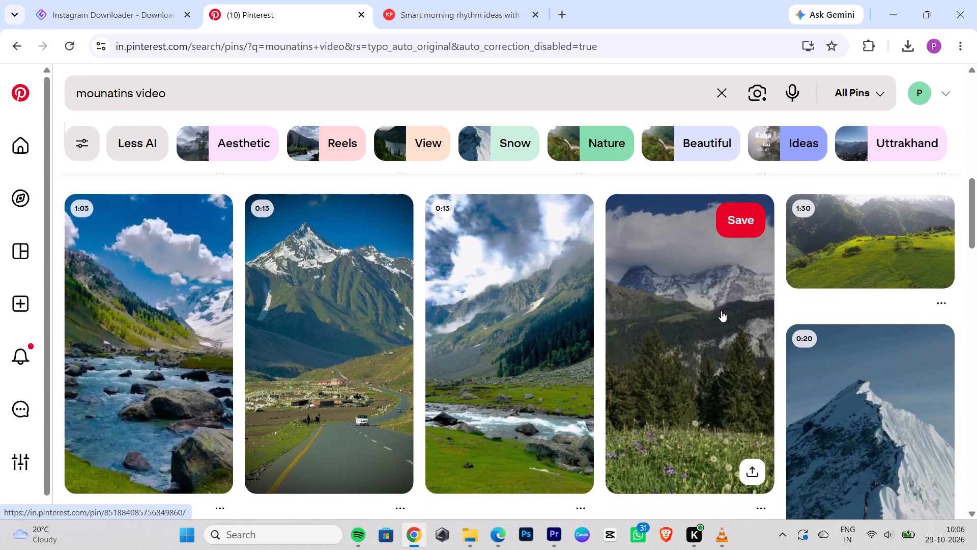
scroll(721, 311, down, 5)
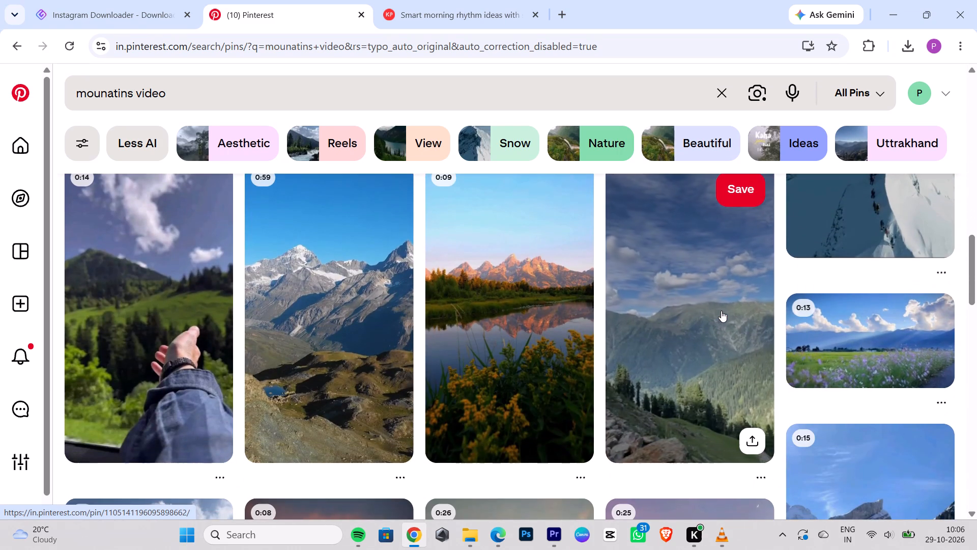
scroll(721, 311, down, 4)
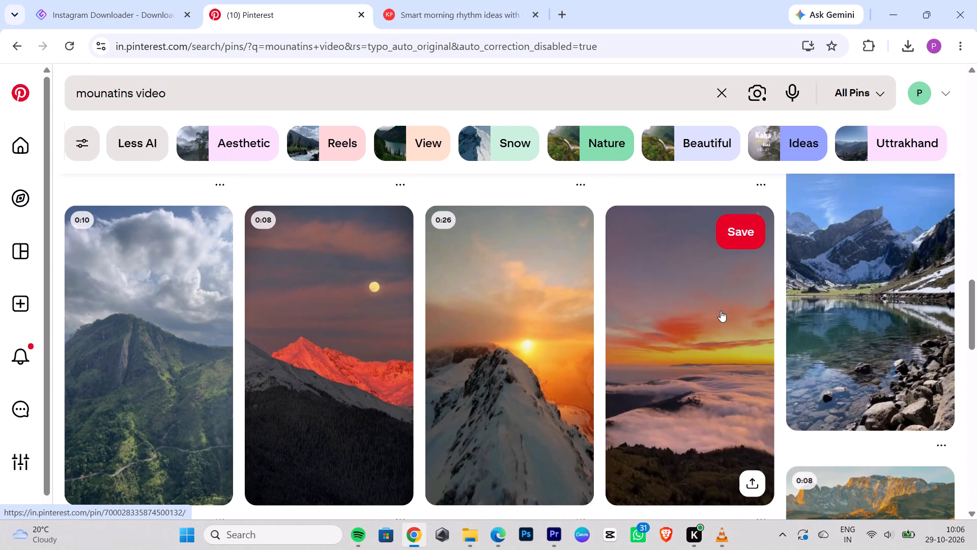
scroll(721, 311, down, 2)
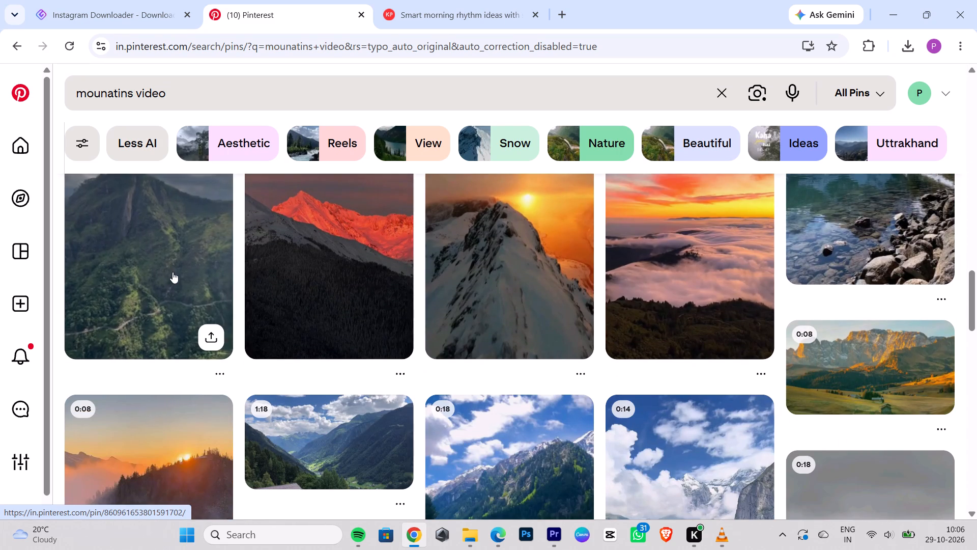
scroll(181, 272, down, 5)
scroll(538, 334, up, 3)
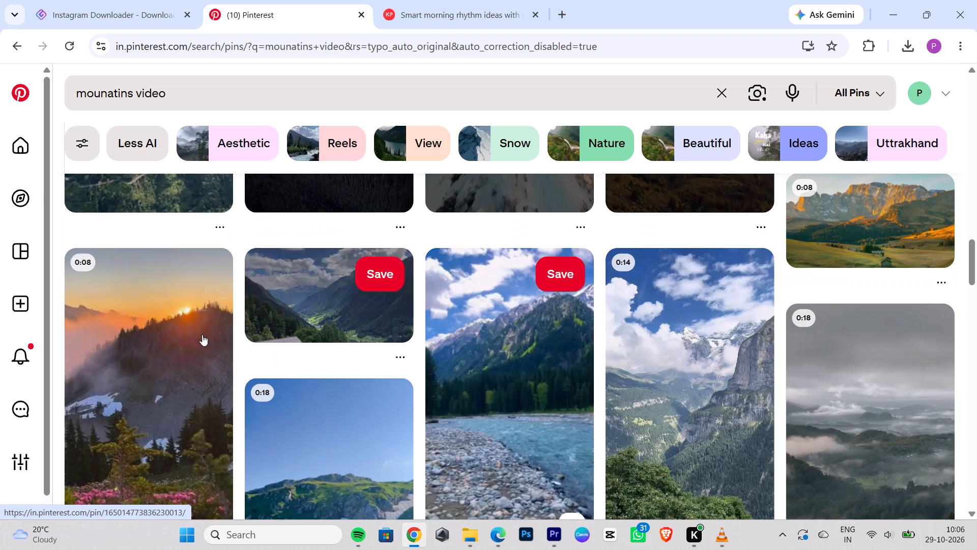
click(175, 369)
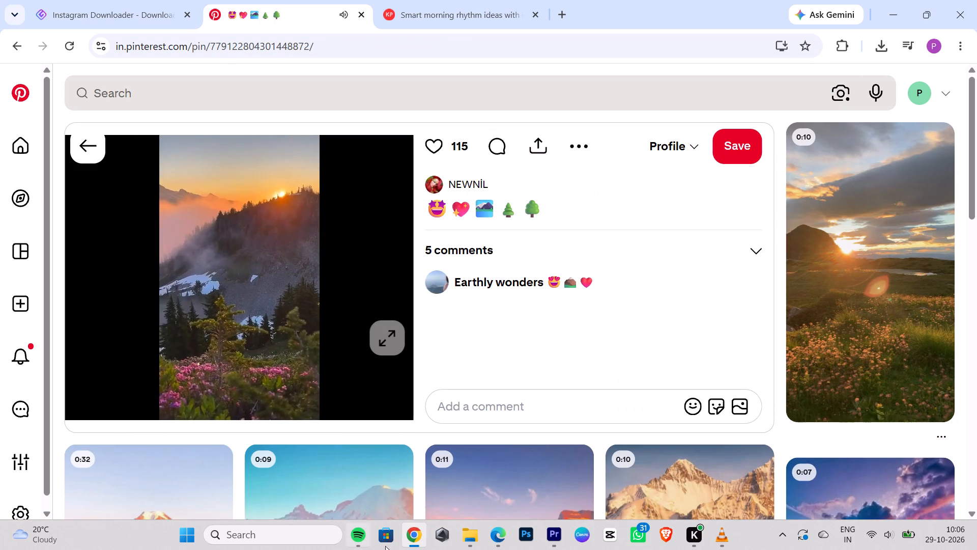
scroll(732, 249, down, 3)
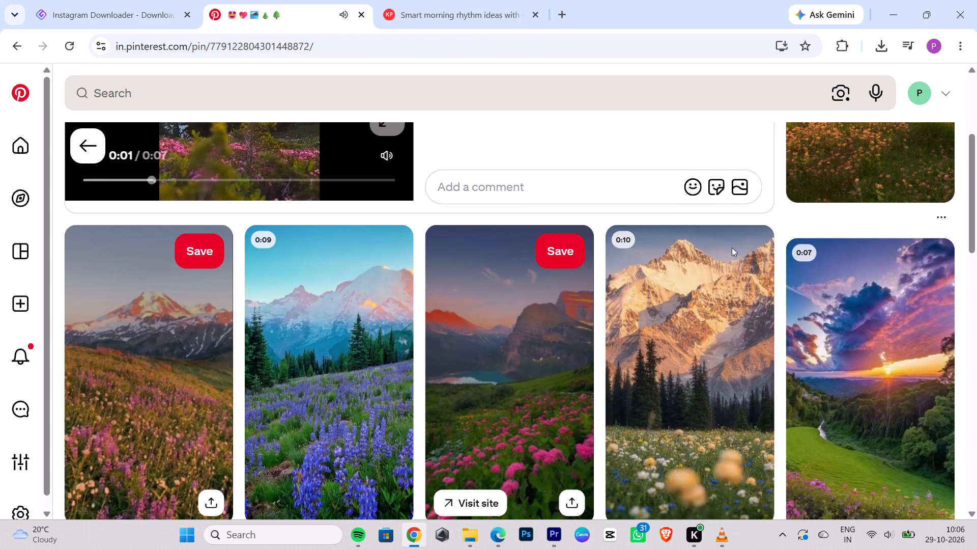
click(89, 150)
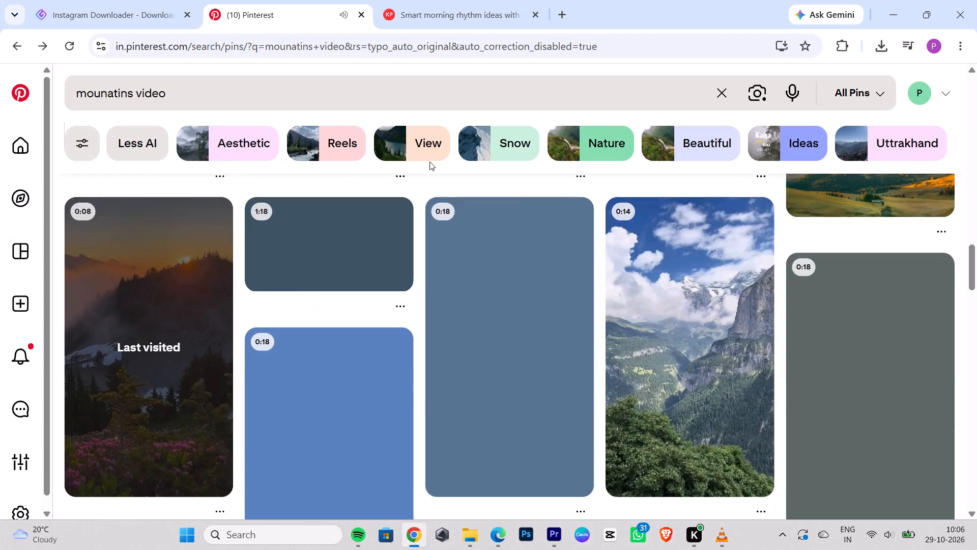
Refine the Pinterest search to the suggested "mountain video view" results.
click(431, 151)
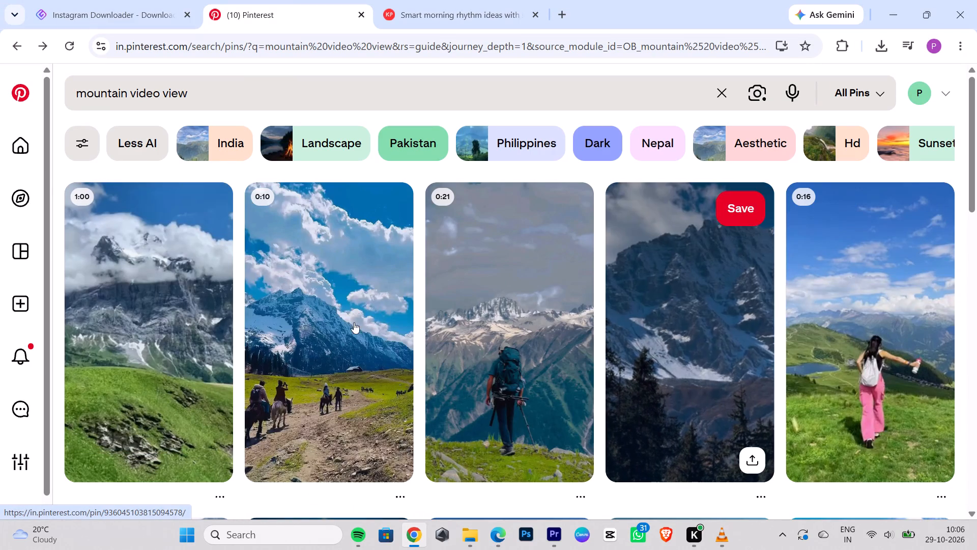
Open the "Morning Bliss - Khaliya Top, Munsiyari" video pin with prayer flags above the clouds and copy its link.
scroll(307, 297, down, 5)
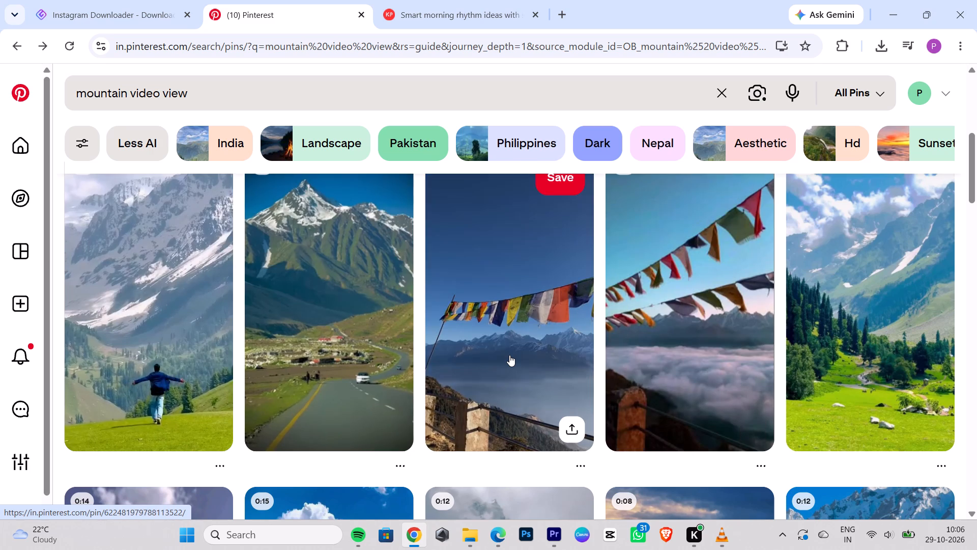
click(692, 292)
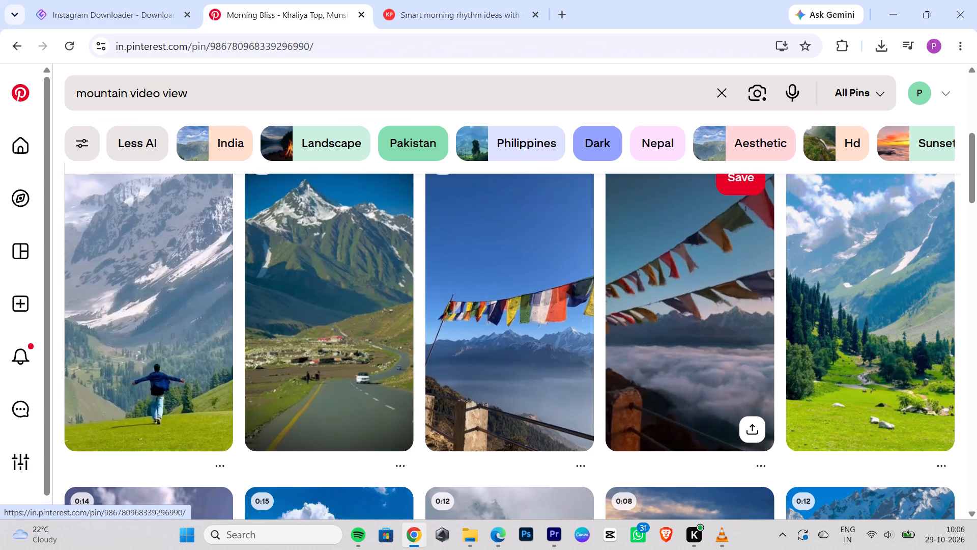
click(534, 138)
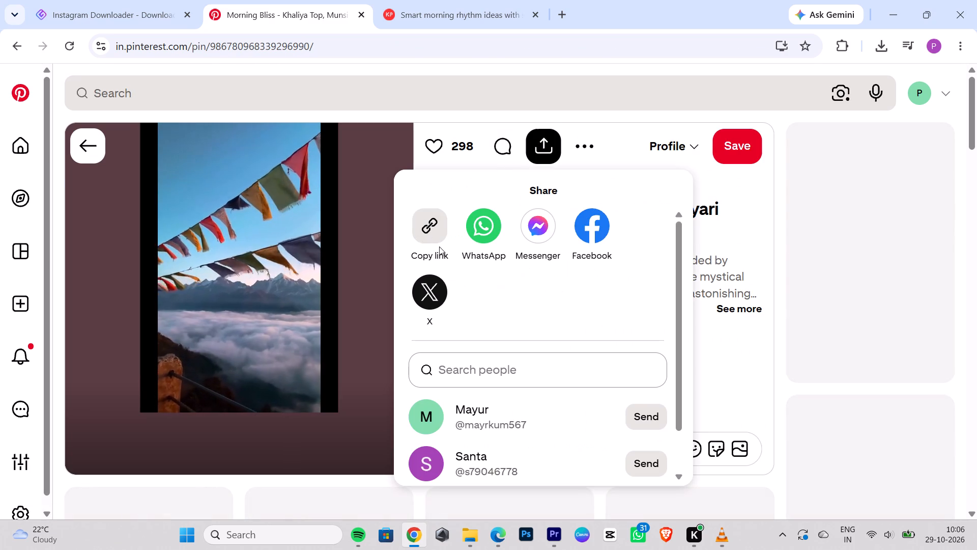
triple_click(436, 229)
click(736, 368)
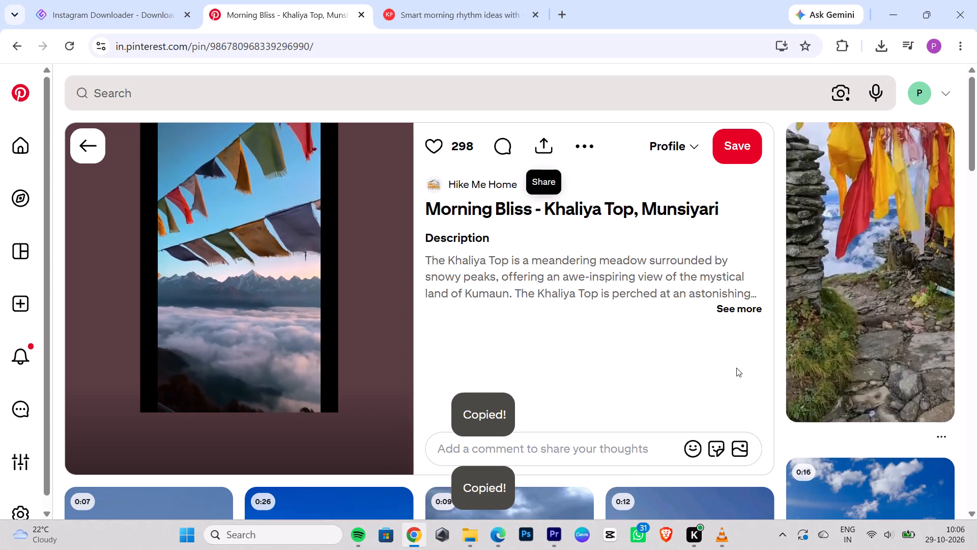
Download the Morning Bliss prayer-flag video through KlickPin using the copied pin link.
scroll(496, 252, down, 4)
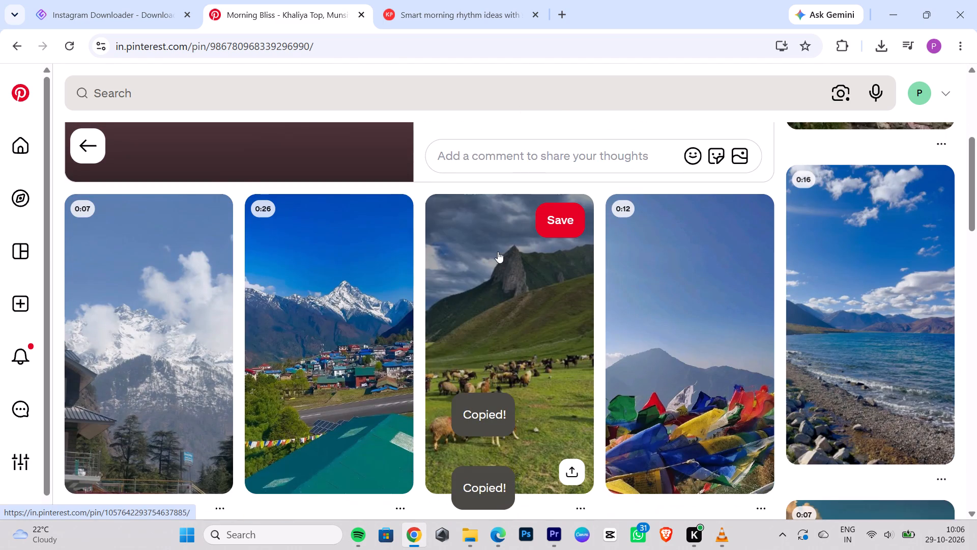
scroll(498, 252, down, 1)
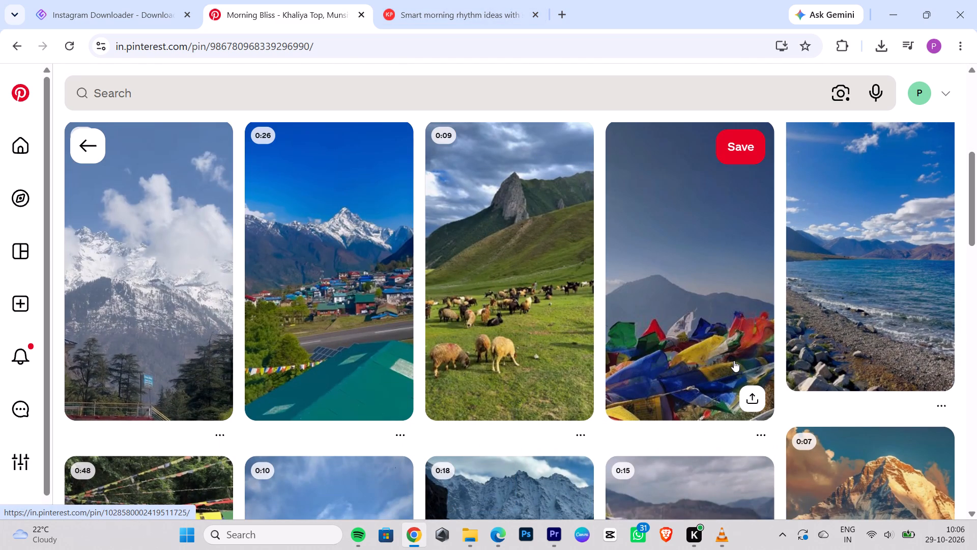
click(278, 0)
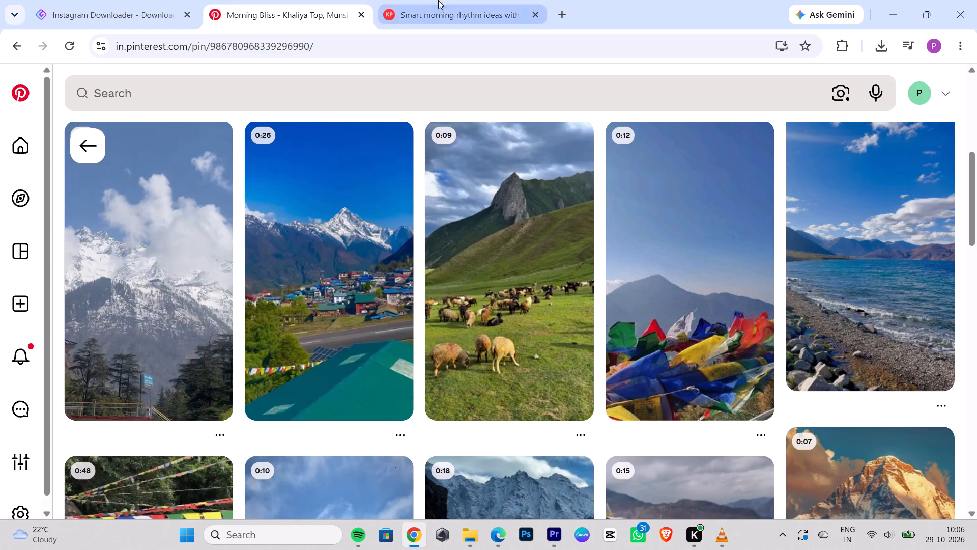
click(439, 0)
click(18, 49)
drag(433, 315, 0, 325)
key(BackSpace)
key(ctrl+v)
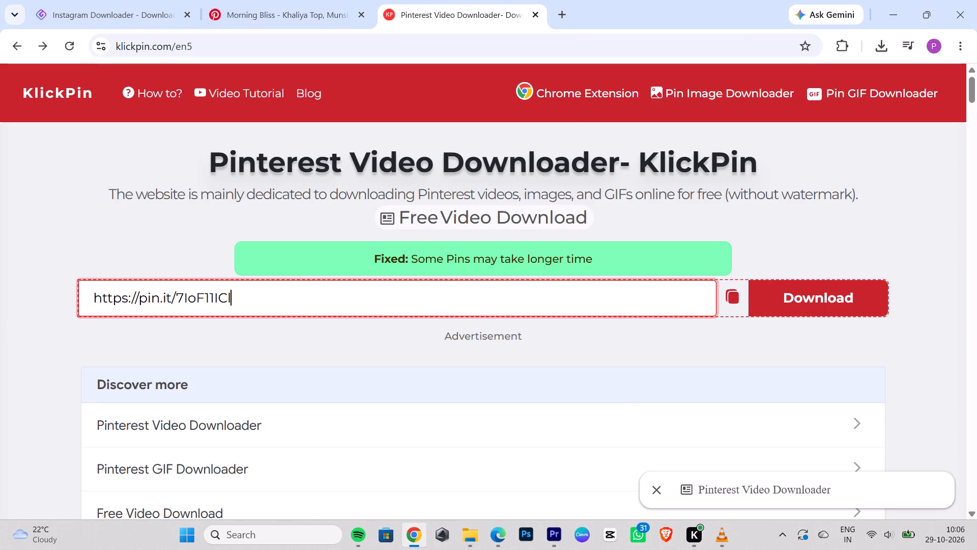
key(Return)
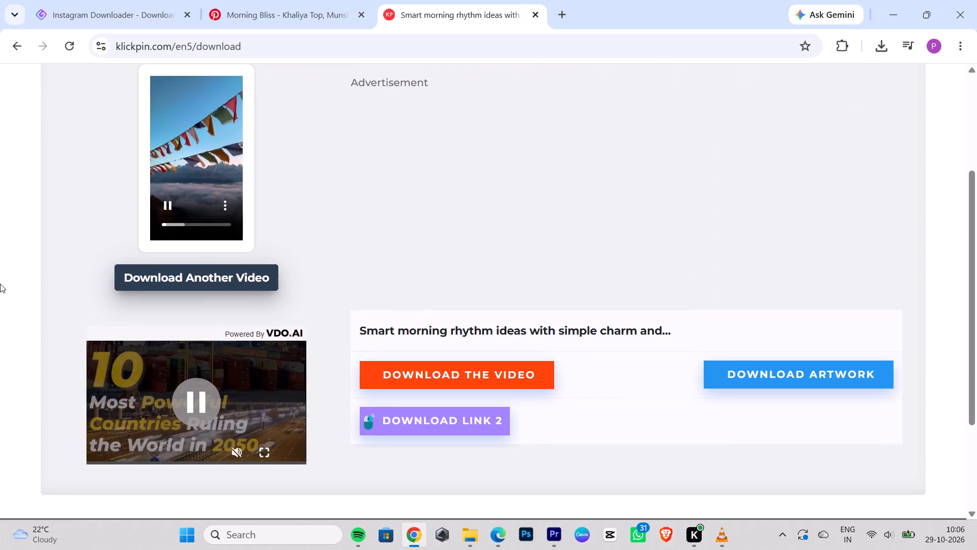
click(227, 206)
click(204, 104)
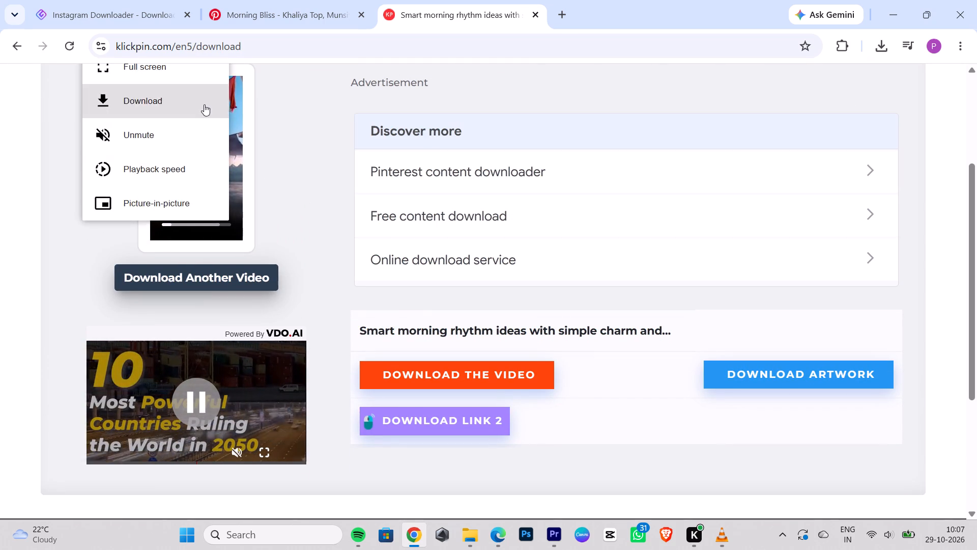
Browse the pins related to Morning Bliss, open the "Discover Nepal with Treklanders Adventures!" video pin, and copy its link.
click(304, 14)
scroll(762, 320, down, 4)
click(616, 15)
scroll(886, 343, down, 5)
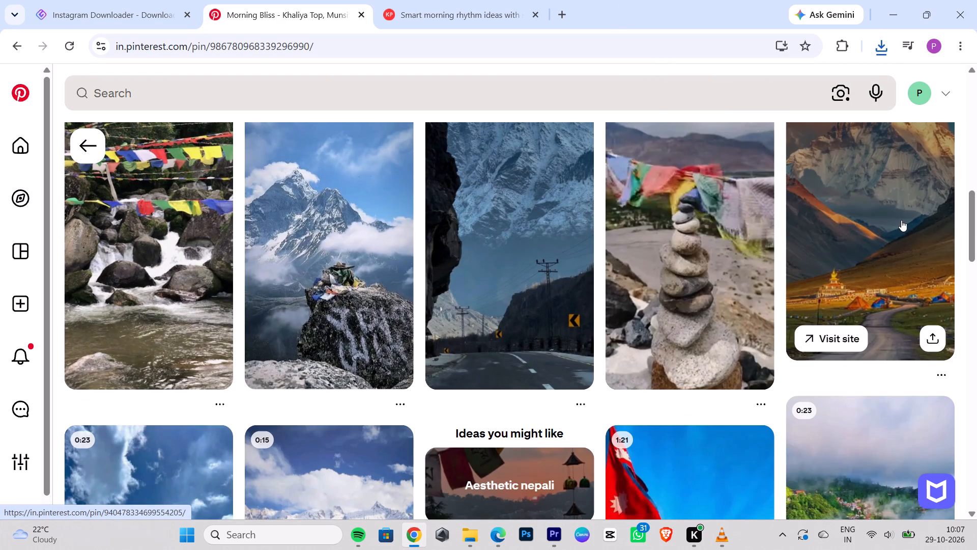
scroll(901, 220, down, 4)
scroll(263, 223, down, 1)
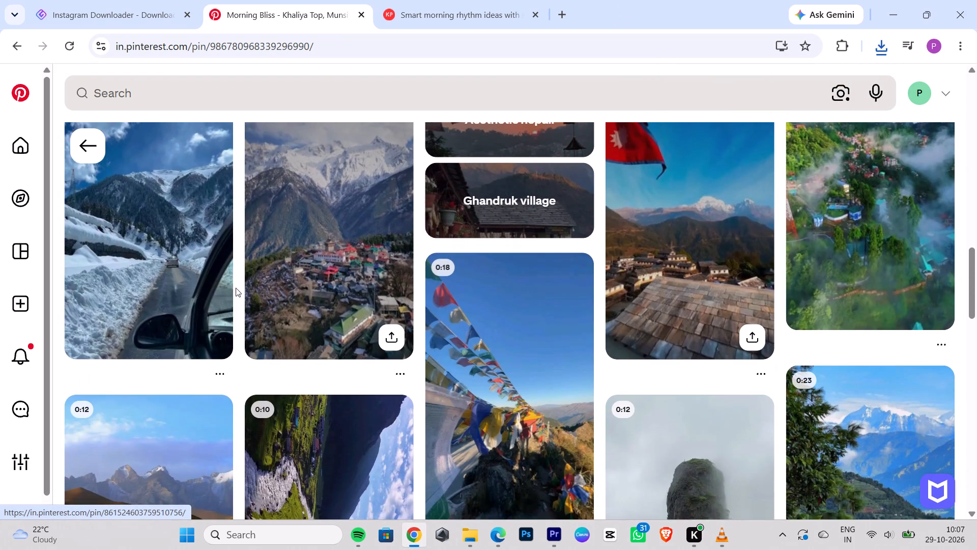
scroll(682, 420, down, 4)
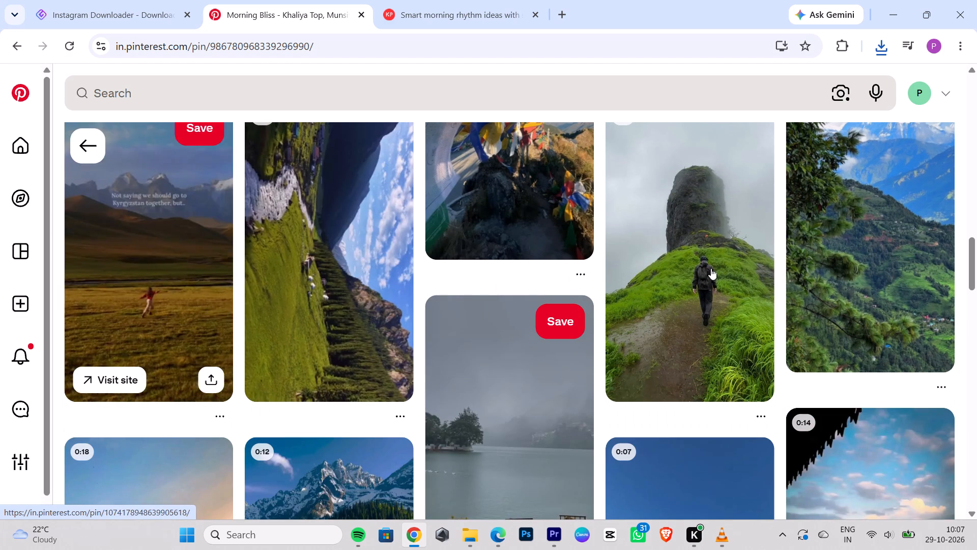
scroll(892, 245, down, 4)
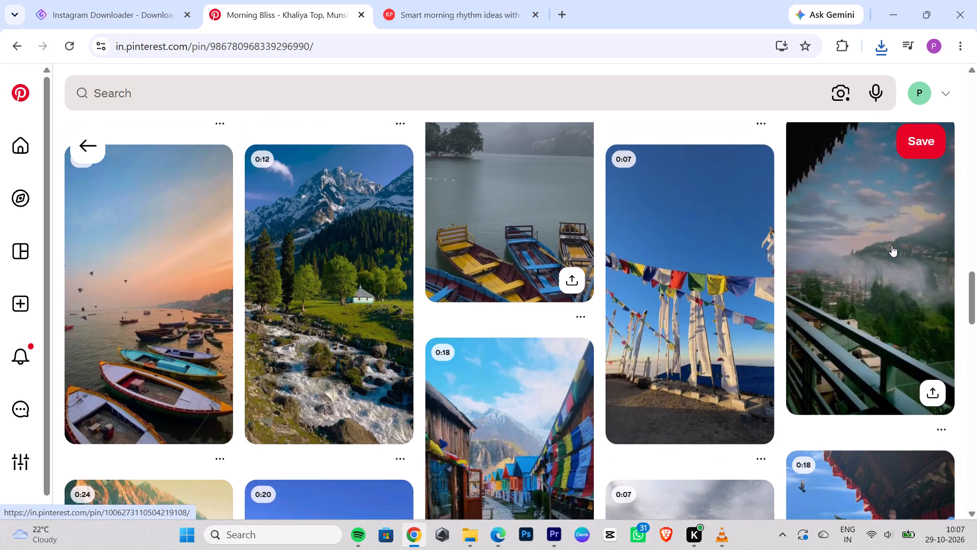
scroll(887, 244, up, 6)
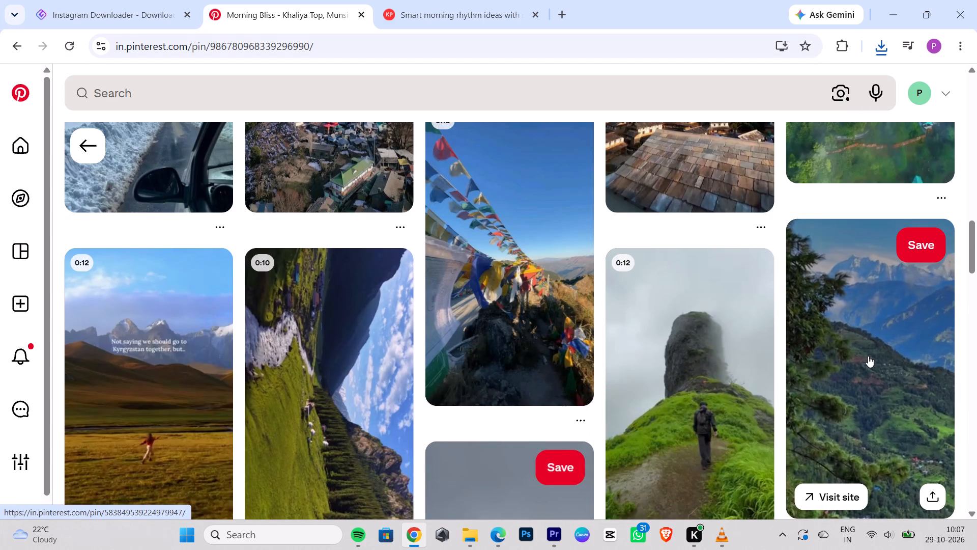
click(878, 348)
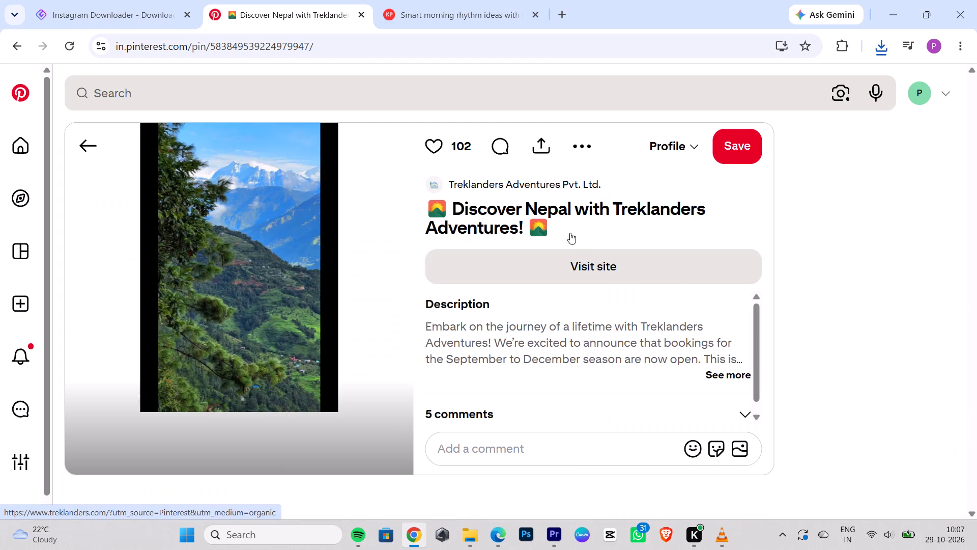
click(549, 134)
triple_click(424, 223)
click(424, 223)
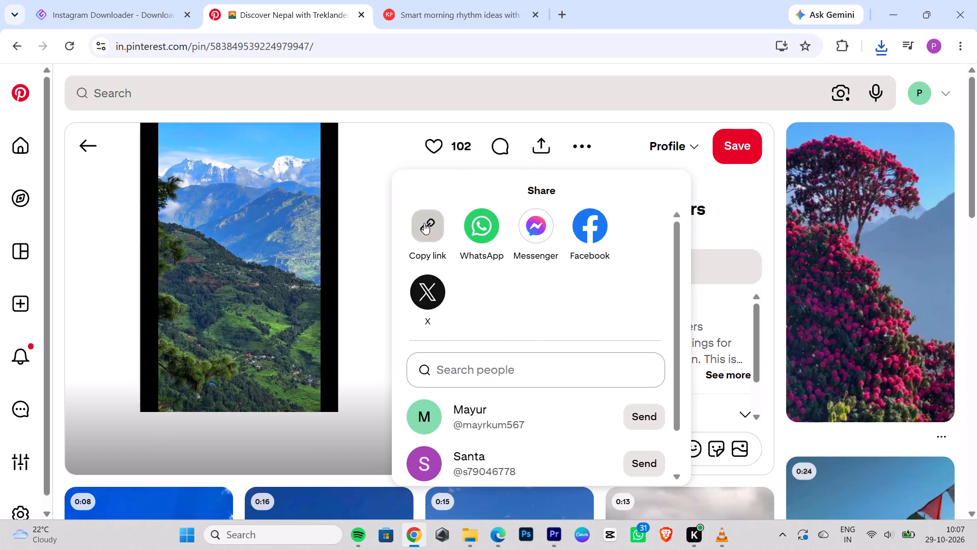
Download the Discover Nepal green-hillside video through KlickPin using the copied pin link.
click(446, 1)
click(15, 47)
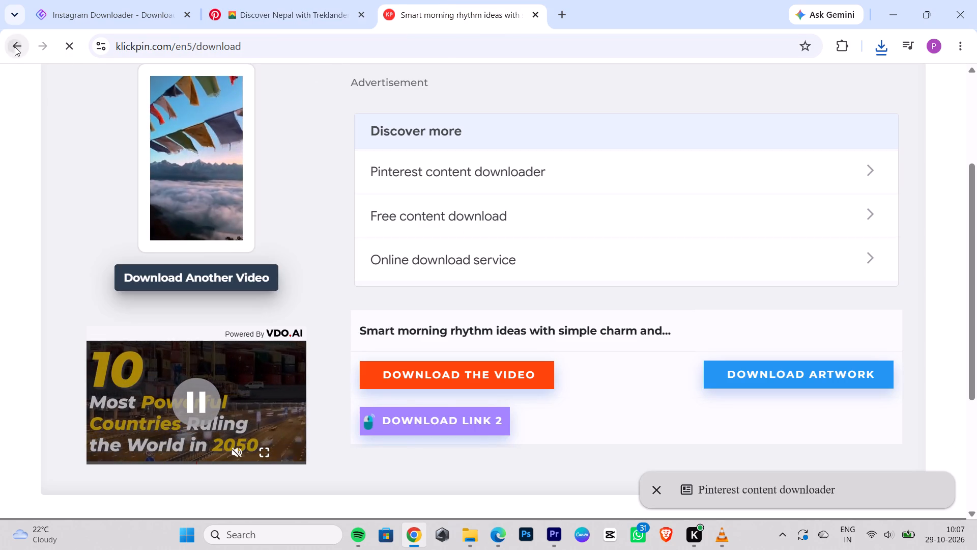
drag(286, 295, 0, 320)
key(BackSpace)
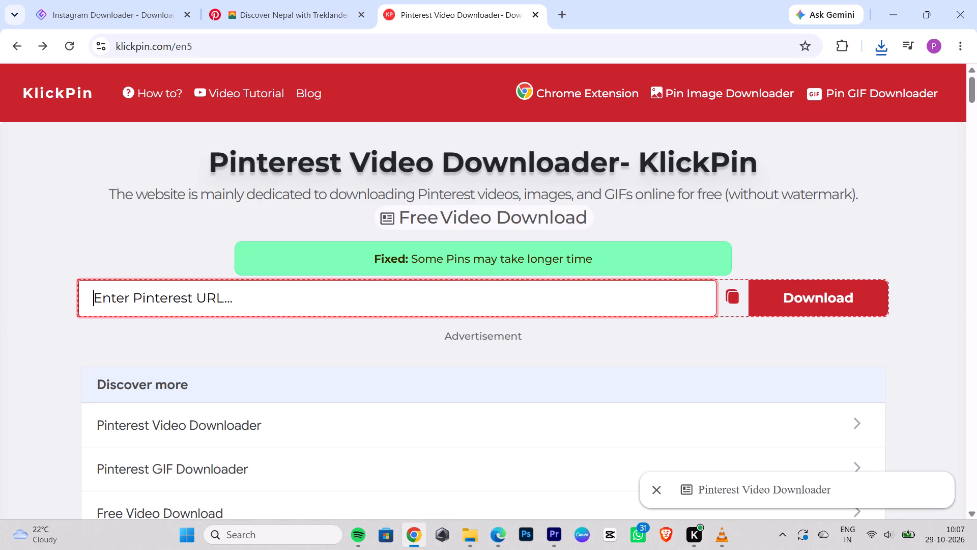
key(ctrl+v)
key(Return)
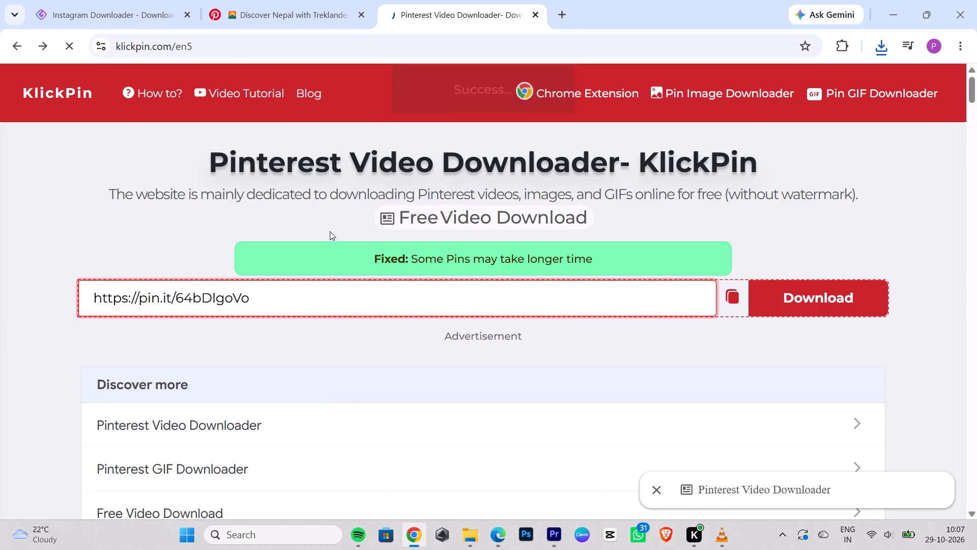
scroll(339, 237, down, 1)
click(222, 200)
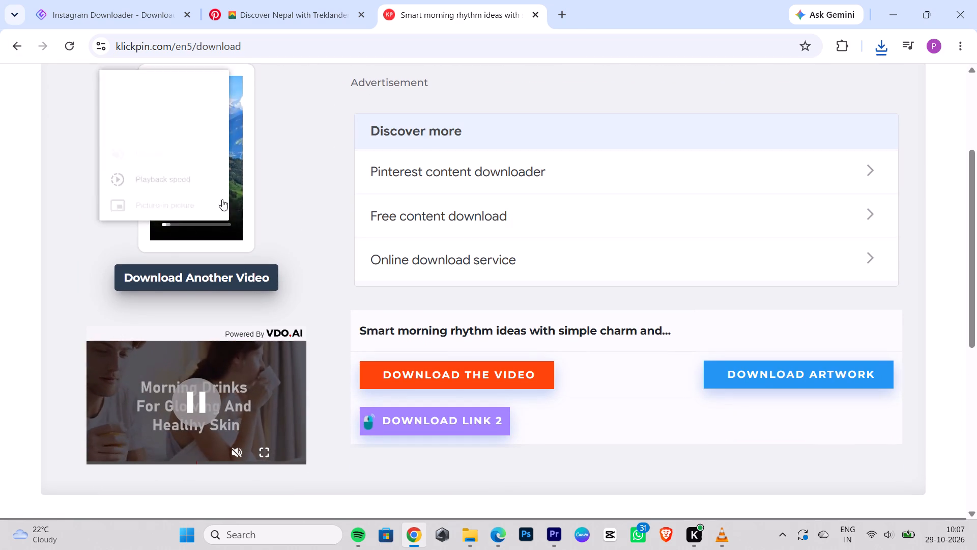
click(168, 90)
Look through the pins related to the Discover Nepal video, check the mountain road pin, and return to the mountain video view results.
click(138, 21)
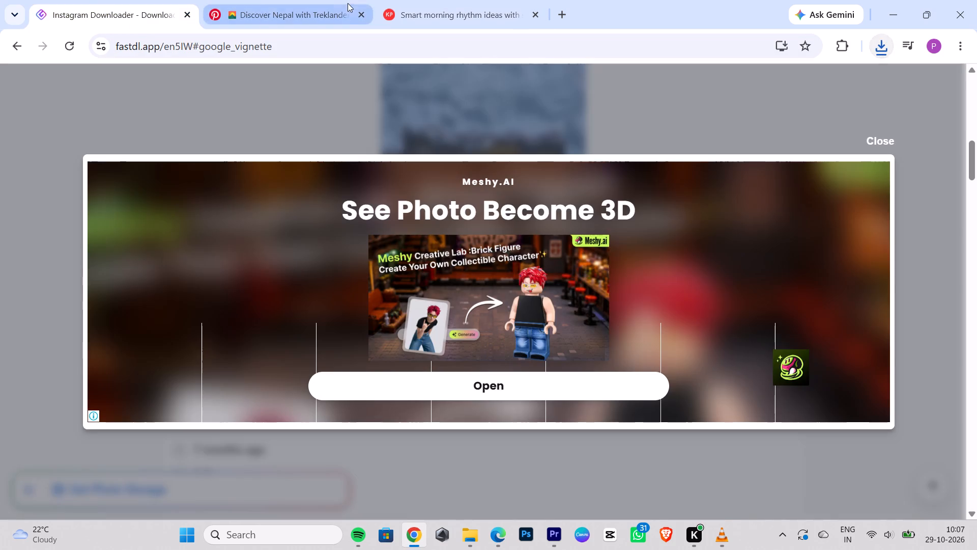
click(258, 7)
click(740, 216)
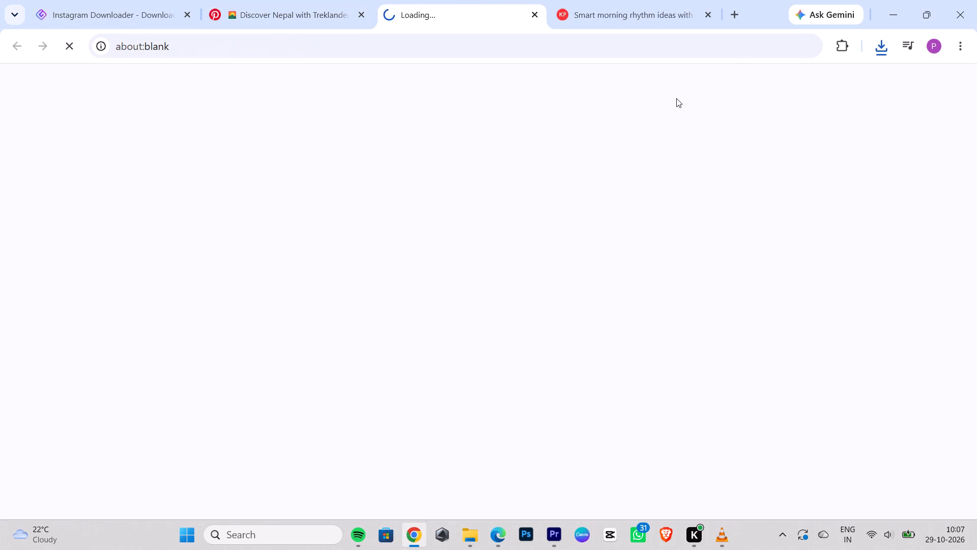
click(288, 7)
click(536, 14)
scroll(641, 225, down, 3)
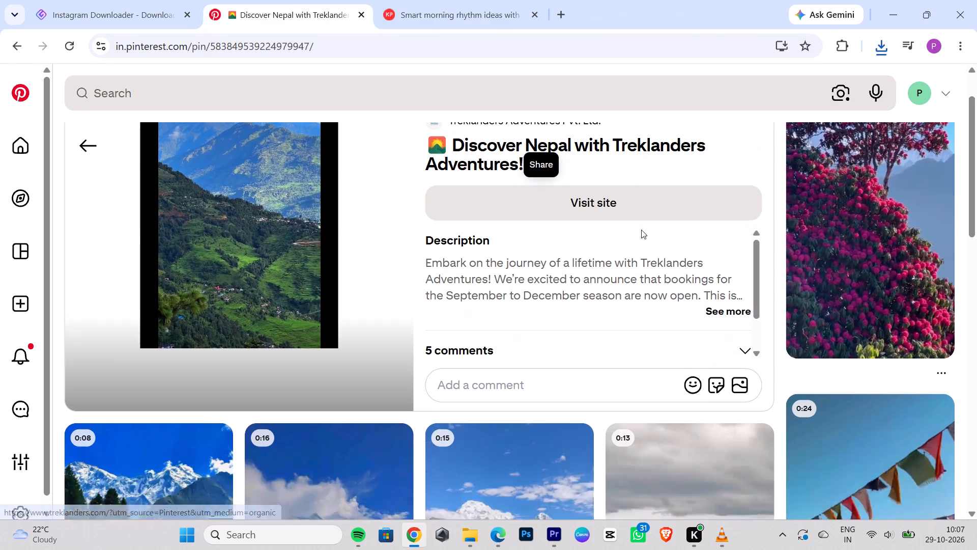
scroll(641, 230, down, 2)
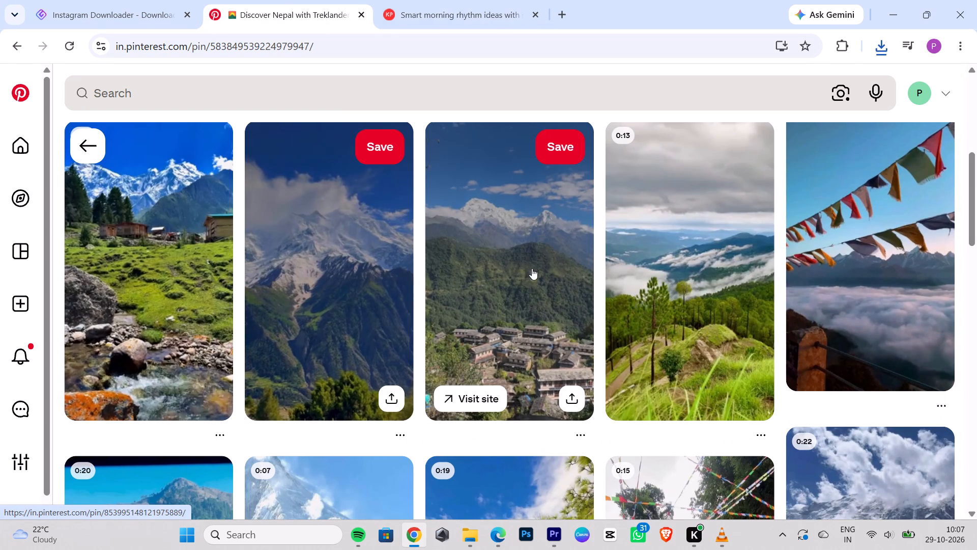
scroll(838, 263, down, 5)
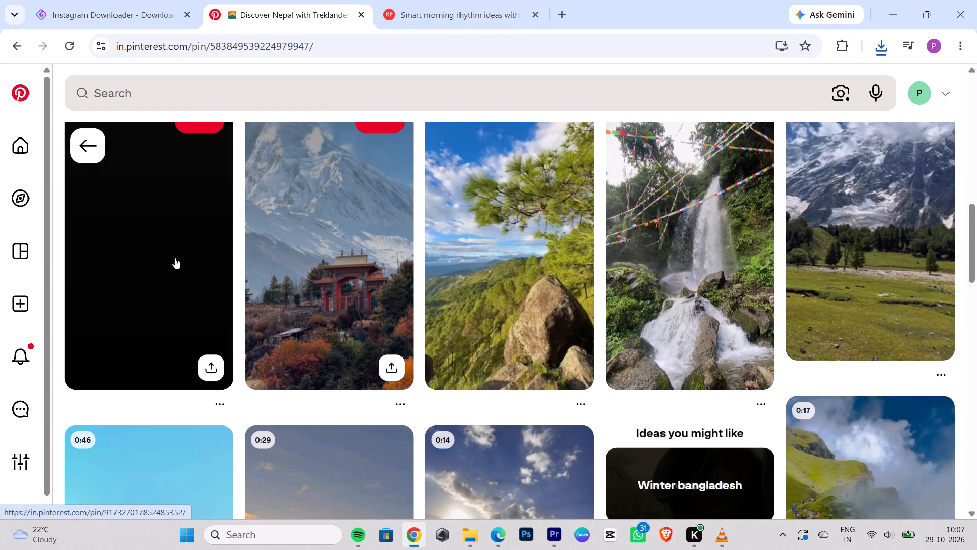
click(71, 126)
click(19, 45)
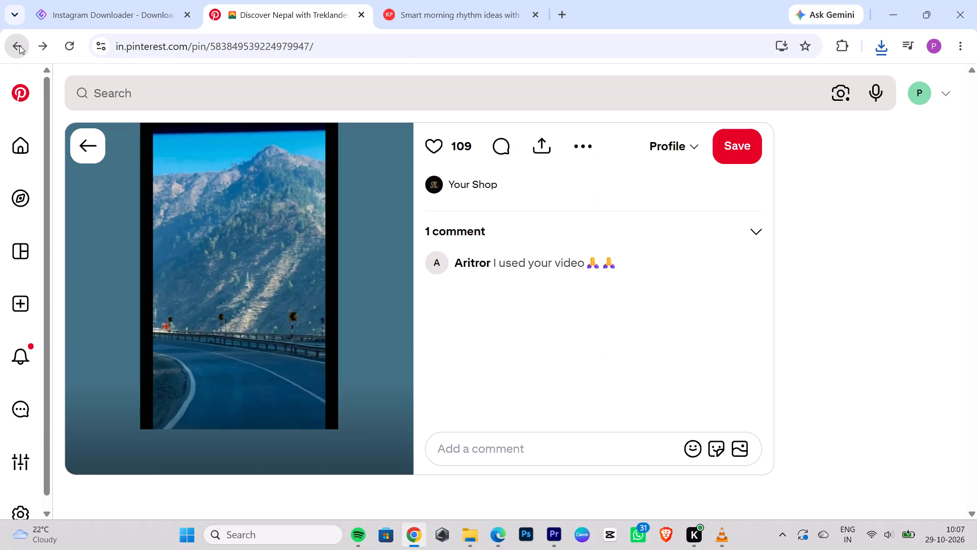
click(20, 45)
click(19, 46)
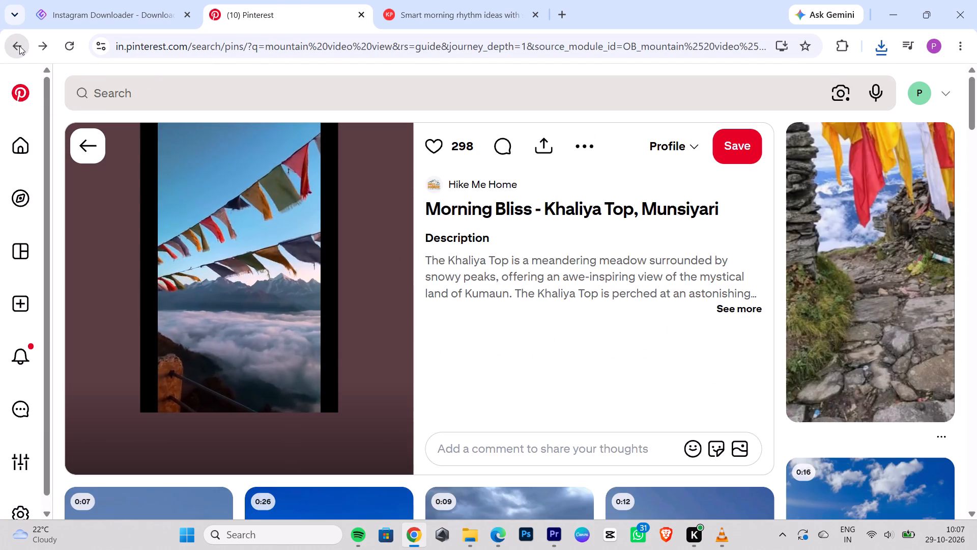
Search Pinterest for "uttarkhand mountain video view".
click(78, 98)
key(v)
key(space)
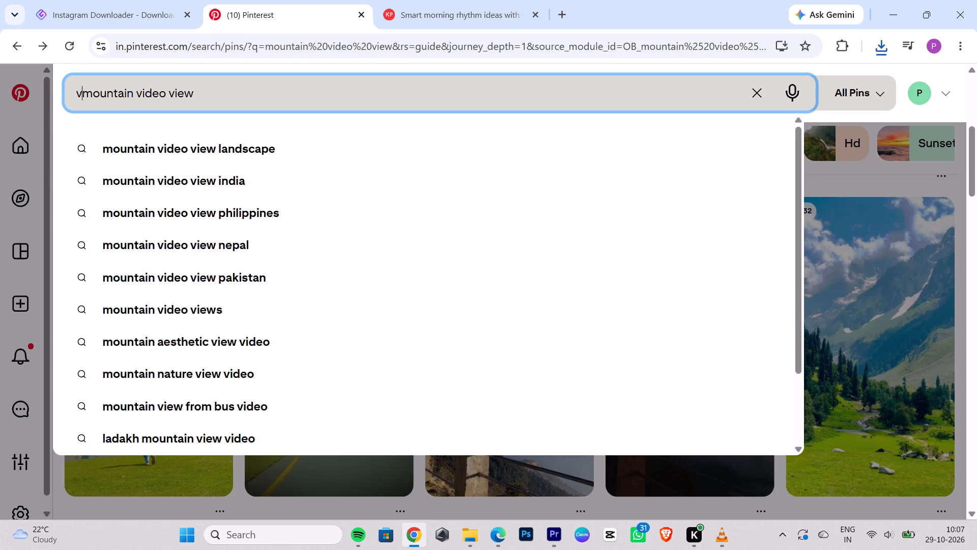
key(space)
text(utta)
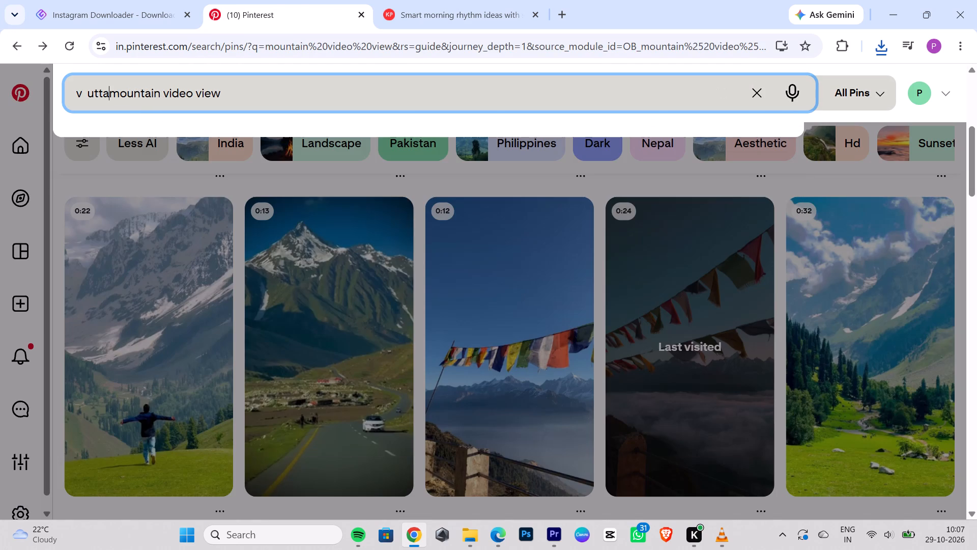
key(BackSpace)
key(BackSpace)
key(BackSpace)
key(BackSpace)
key(BackSpace)
key(BackSpace)
key(BackSpace)
key(BackSpace)
key(BackSpace)
key(BackSpace)
key(BackSpace)
key(BackSpace)
key(BackSpace)
key(space)
text(uttarkhand)
key(space)
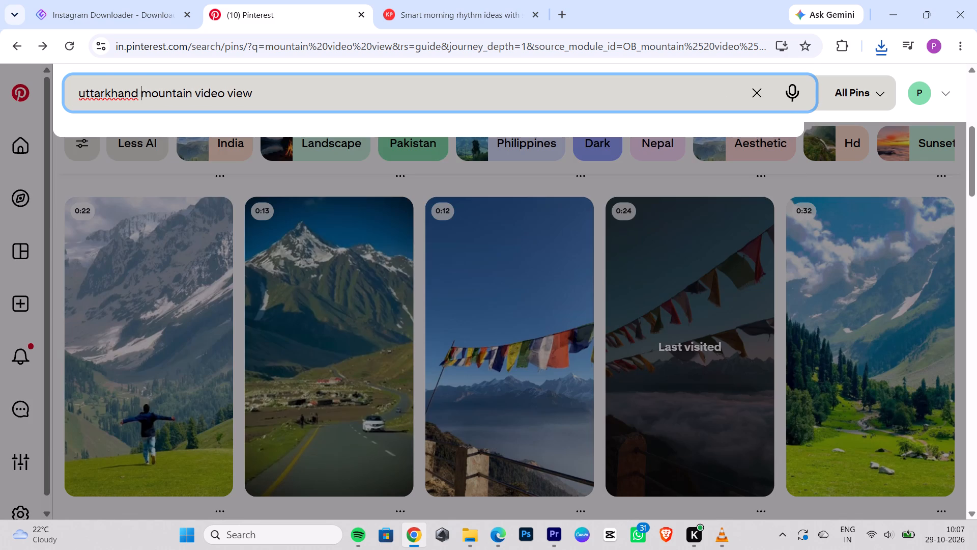
key(Return)
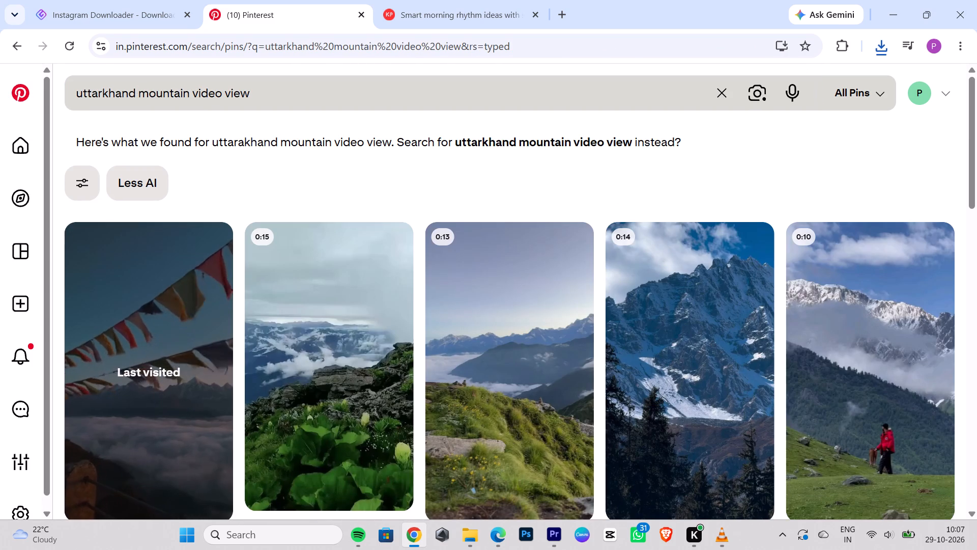
Look through the results for the "uttarkhand mountain video view" search for suitable mountain footage.
scroll(348, 354, down, 1)
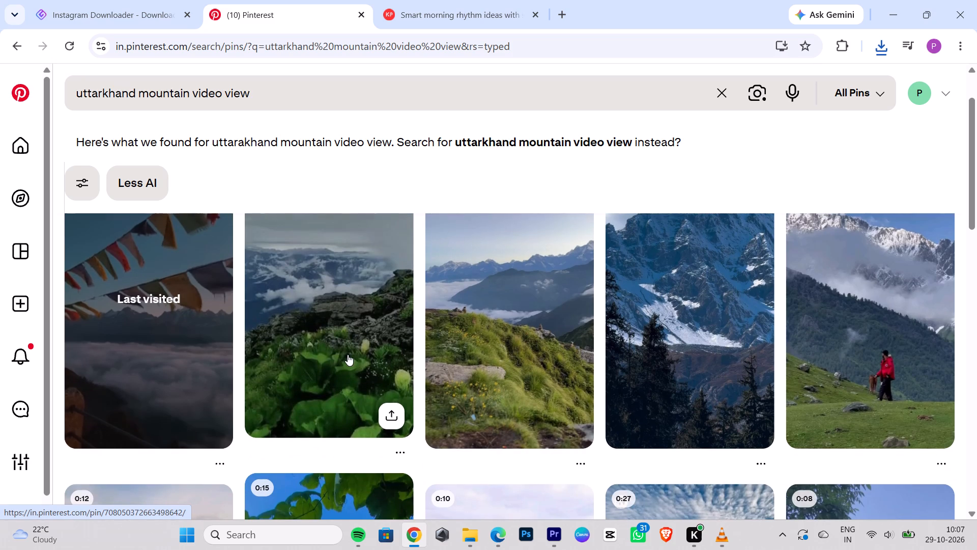
scroll(840, 336, down, 4)
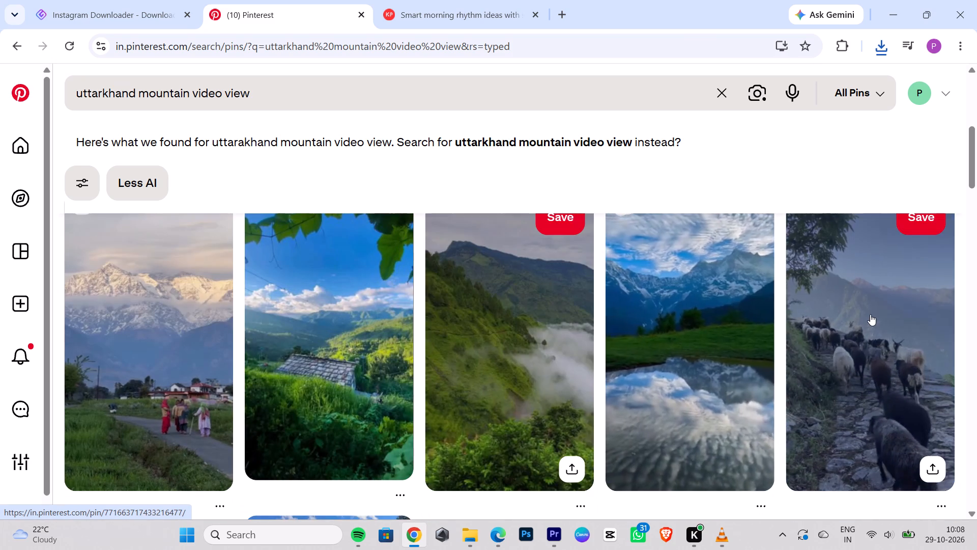
scroll(870, 314, down, 5)
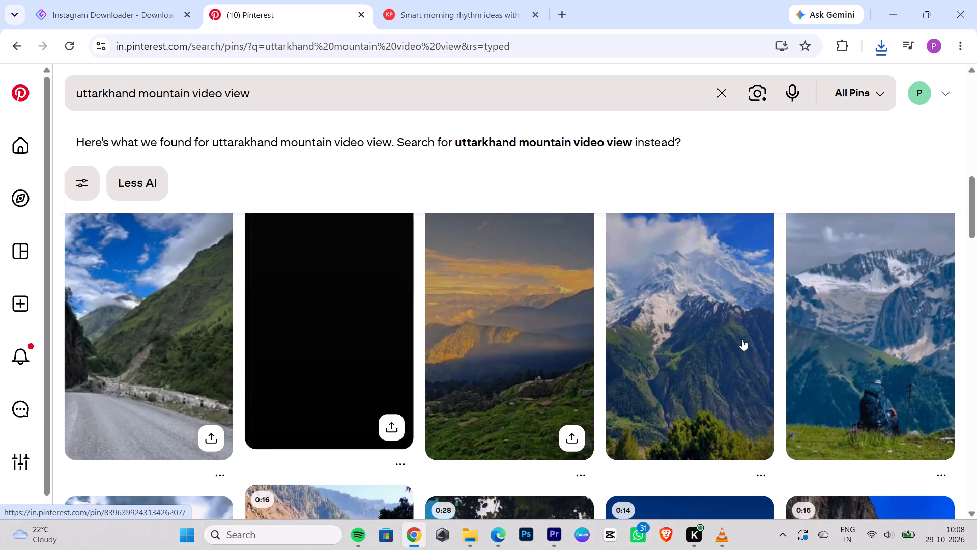
scroll(721, 347, down, 5)
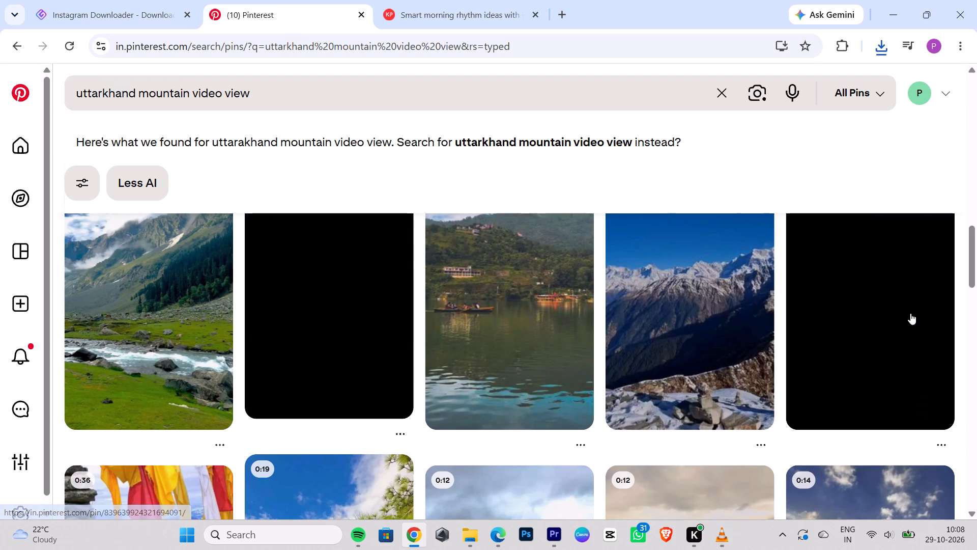
scroll(449, 298, down, 2)
Show the results for the exact spelling "uttarkhand mountain video view" and examine the mountain, temple and trail video pins.
click(550, 131)
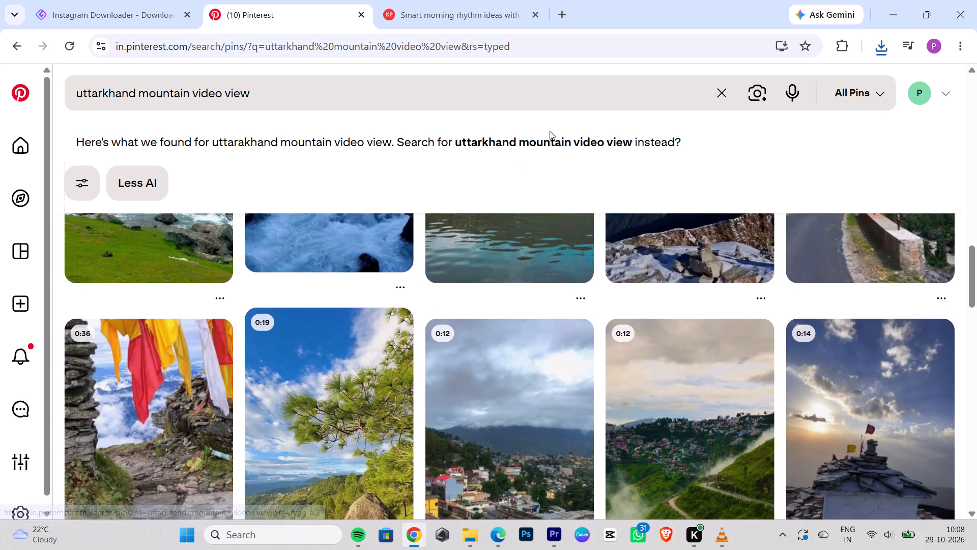
click(549, 143)
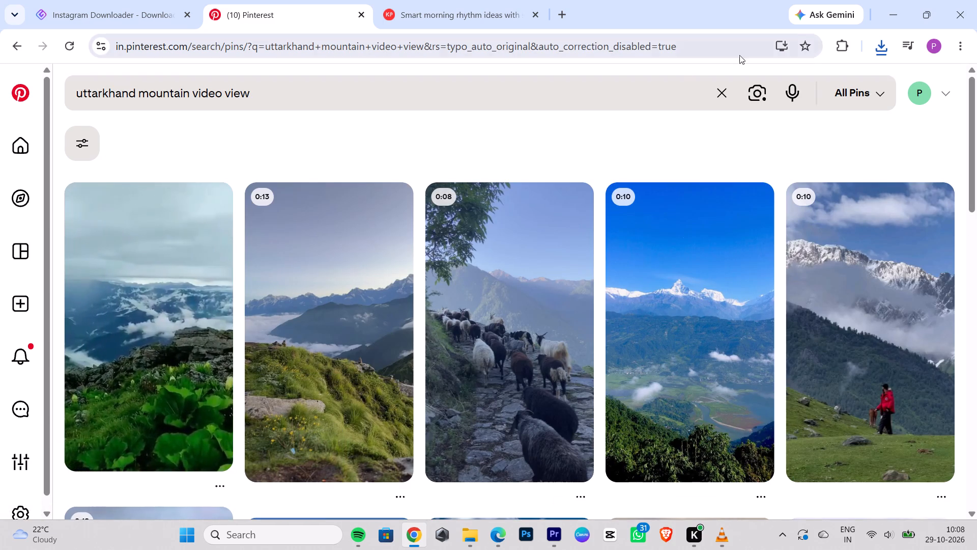
click(534, 136)
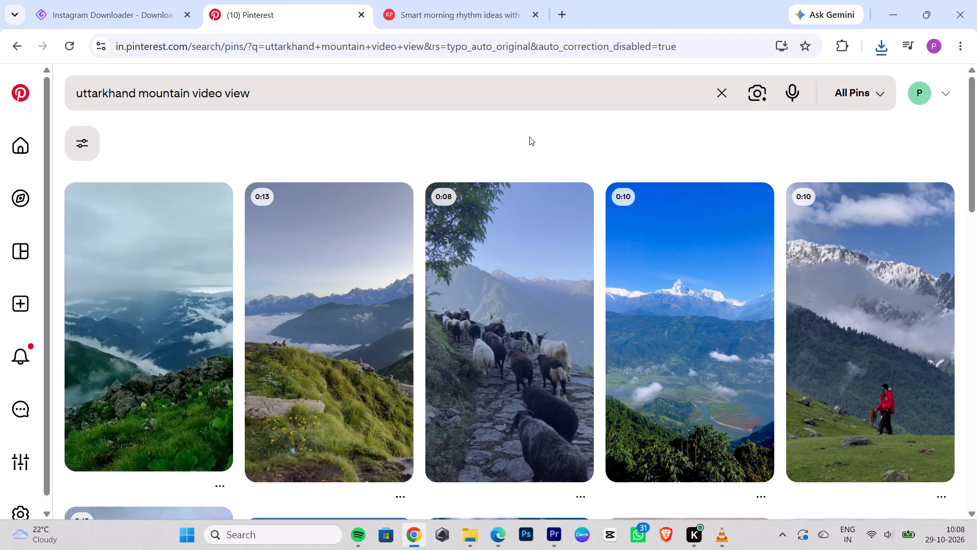
scroll(529, 136, down, 1)
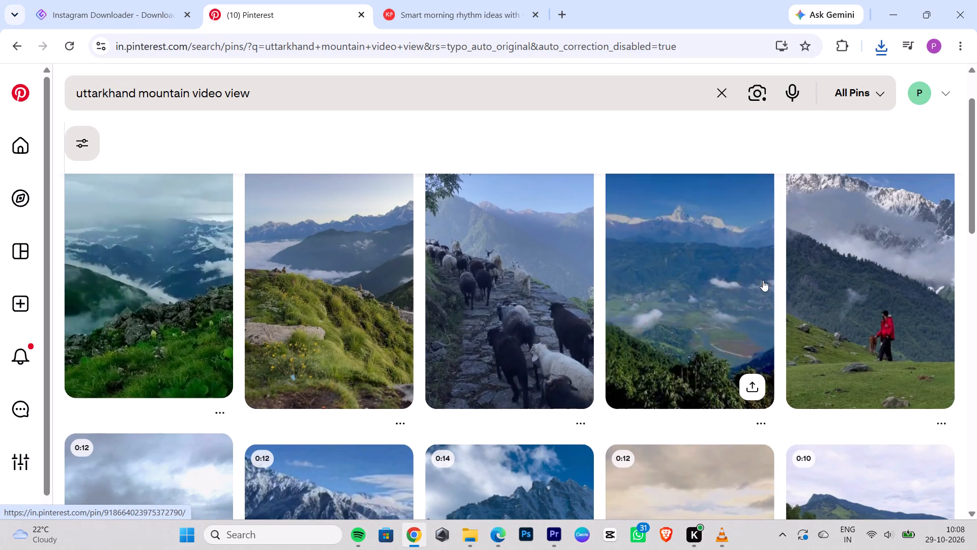
scroll(893, 253, down, 2)
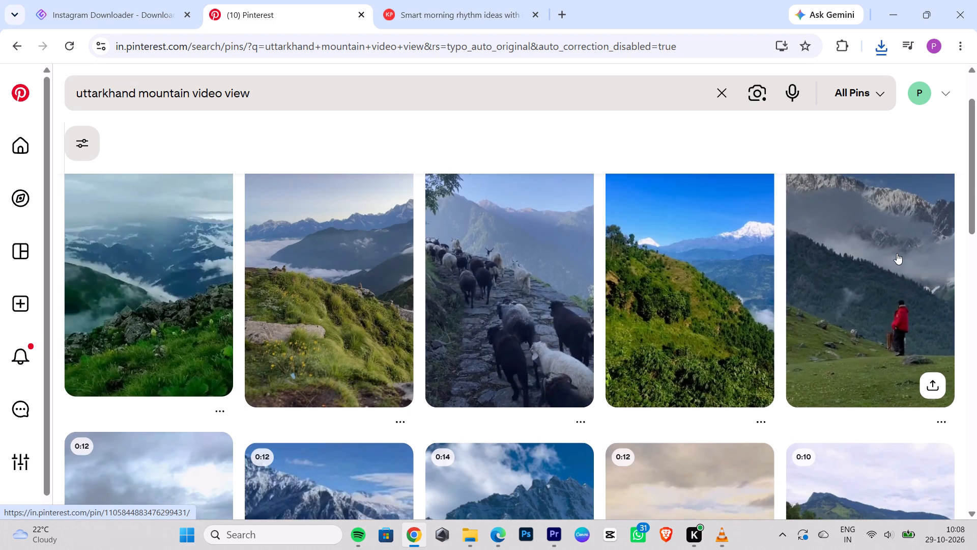
scroll(897, 253, down, 2)
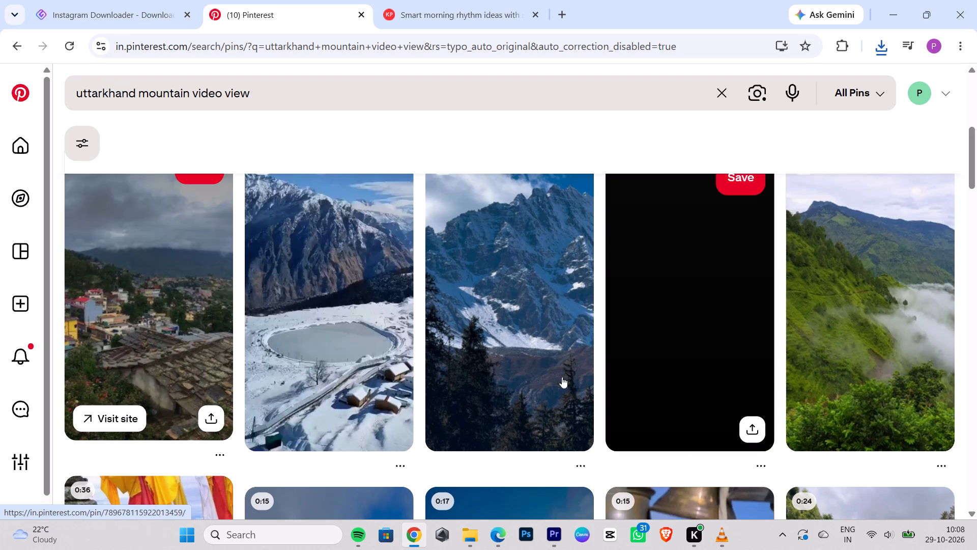
scroll(827, 323, down, 5)
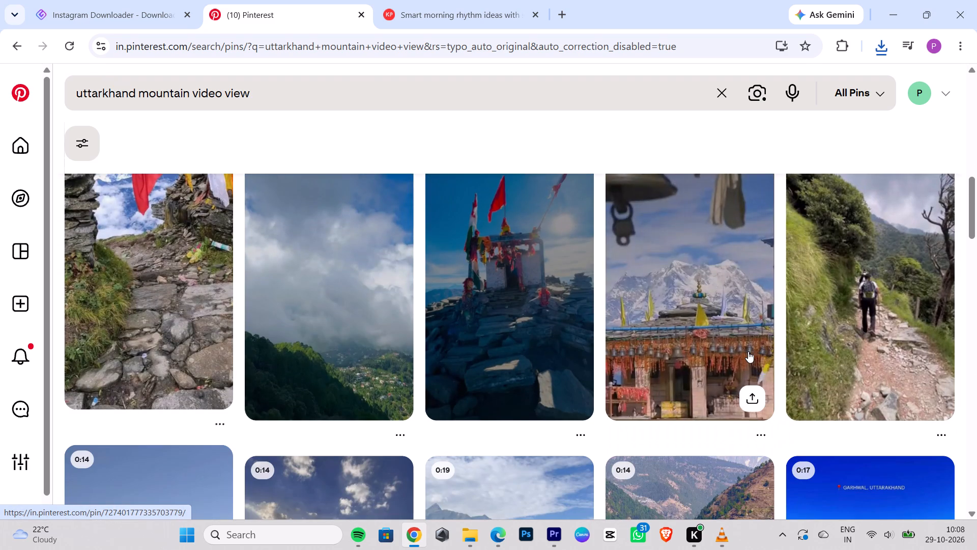
scroll(328, 334, down, 3)
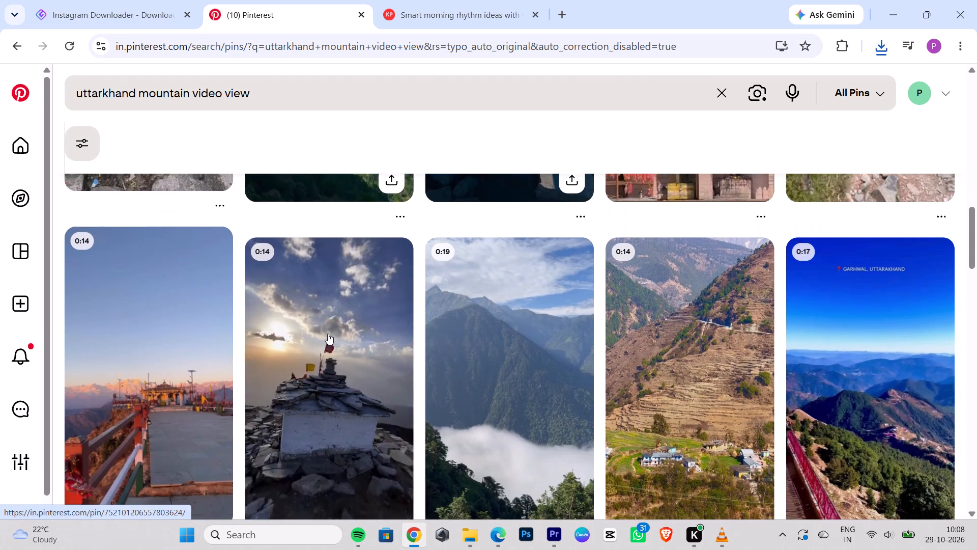
scroll(600, 368, down, 5)
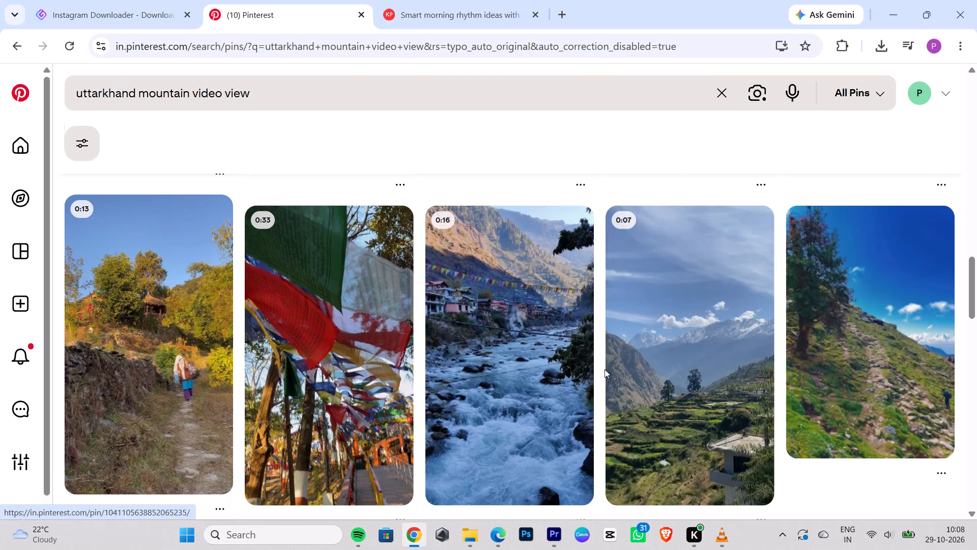
scroll(607, 370, down, 1)
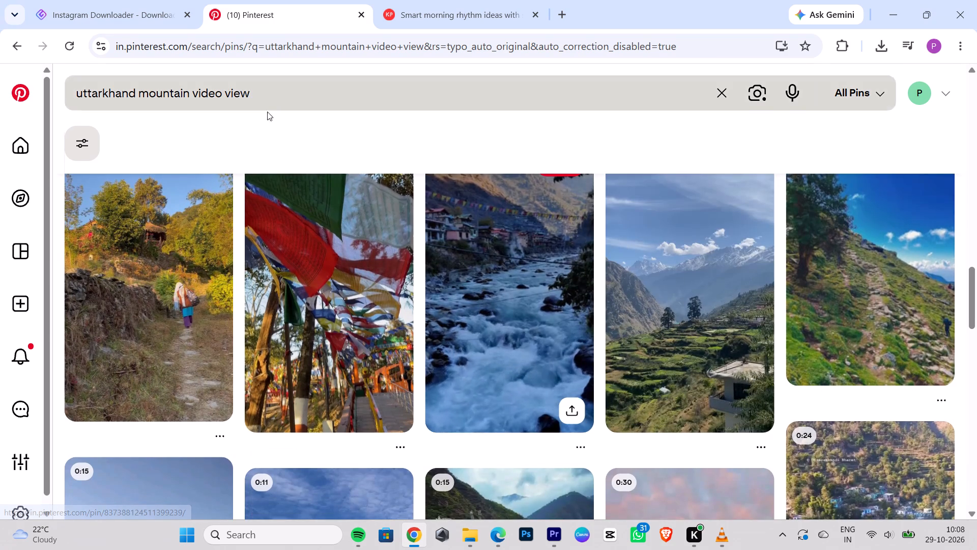
Shorten the Pinterest search to "mountain video view" and run it.
drag(139, 93, 31, 100)
key(BackSpace)
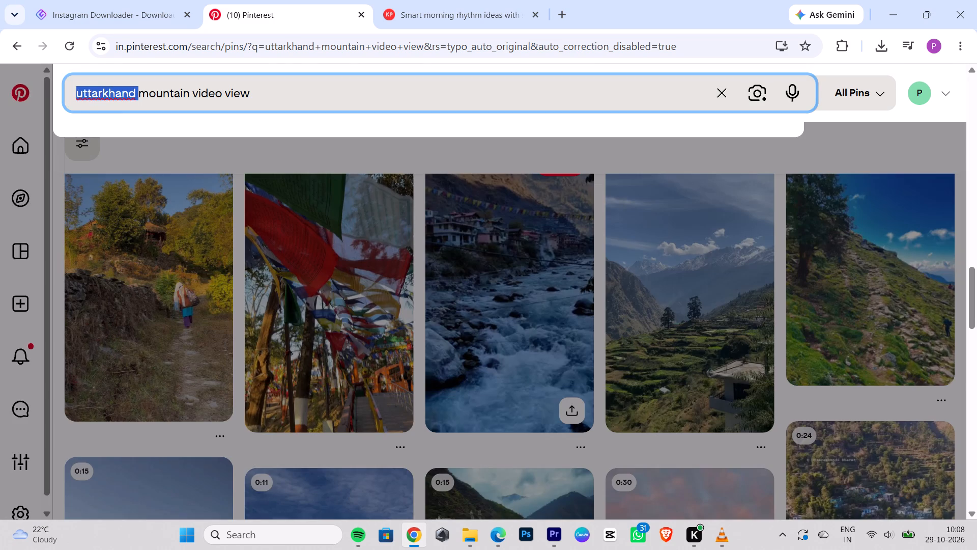
key(Return)
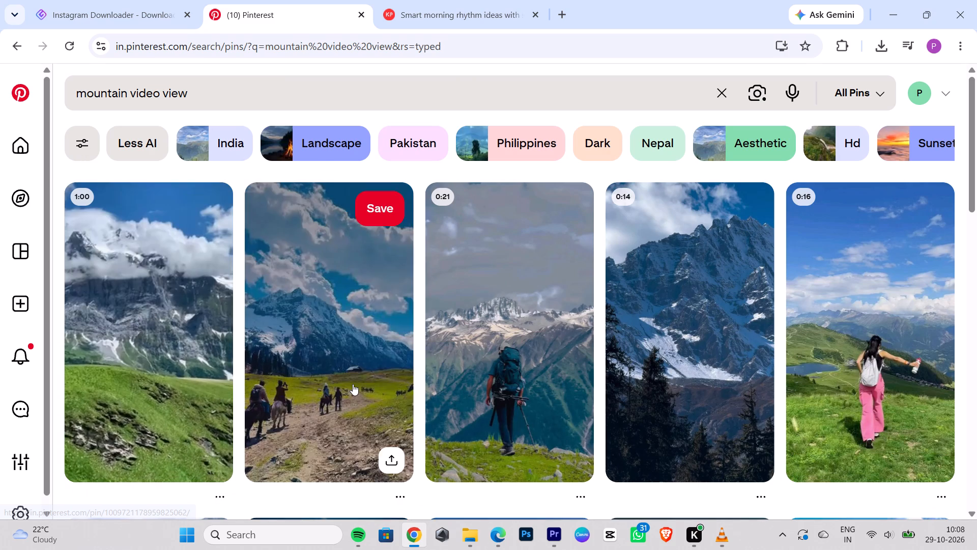
Open the "Sonmarg – The Meadow of Gold" video pin showing the horse riders and copy its link.
click(365, 350)
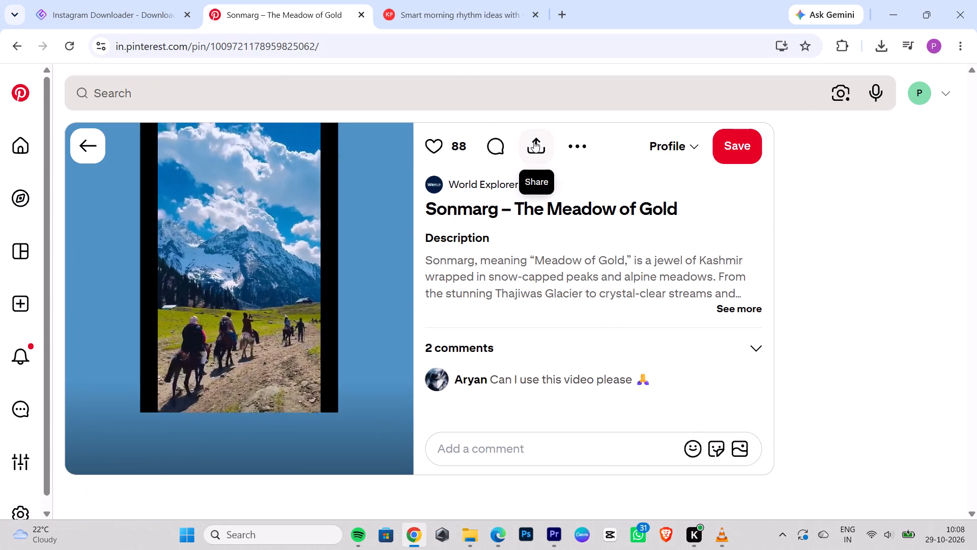
click(534, 141)
triple_click(427, 223)
click(426, 222)
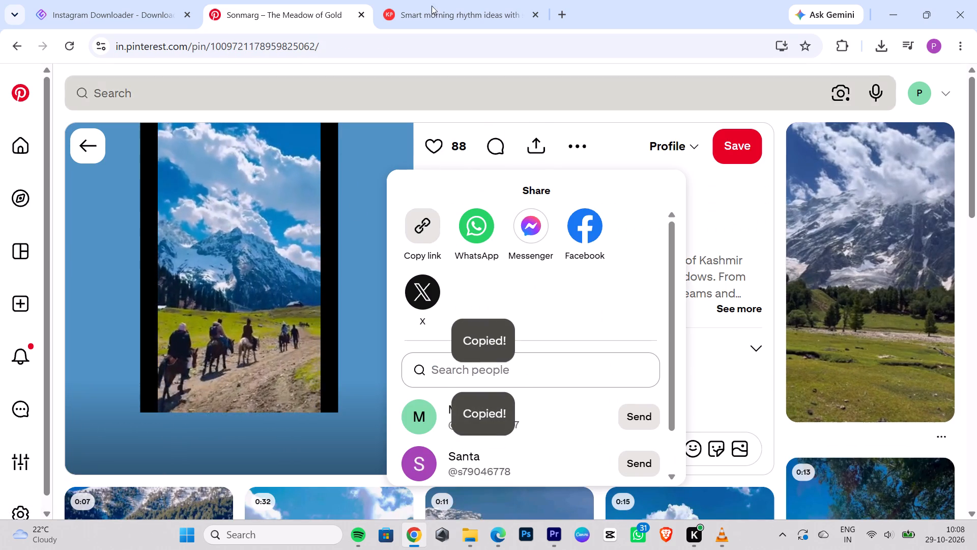
Download the Sonmarg horse-riders video through KlickPin, replacing the old URL with the copied pin link.
click(413, 0)
click(18, 50)
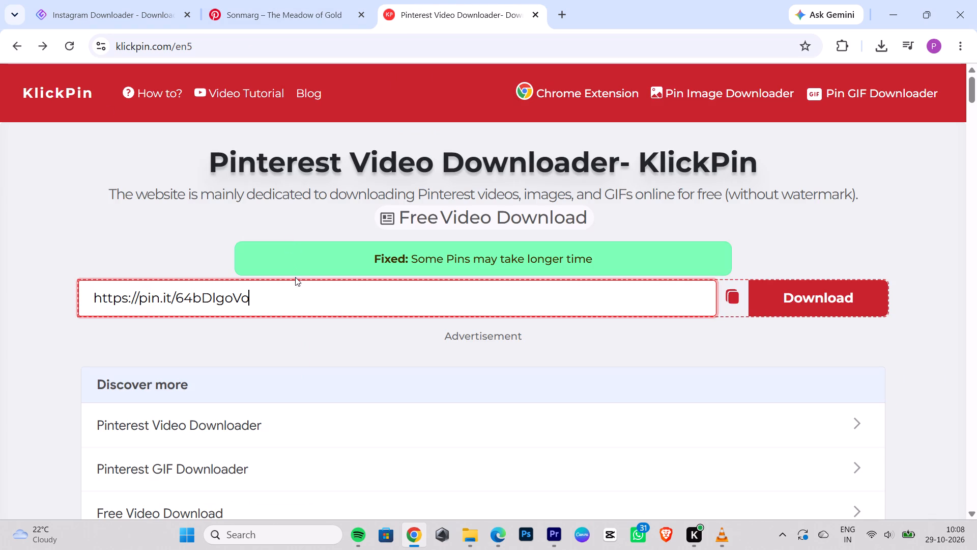
drag(289, 298, 0, 300)
key(BackSpace)
key(ctrl+v)
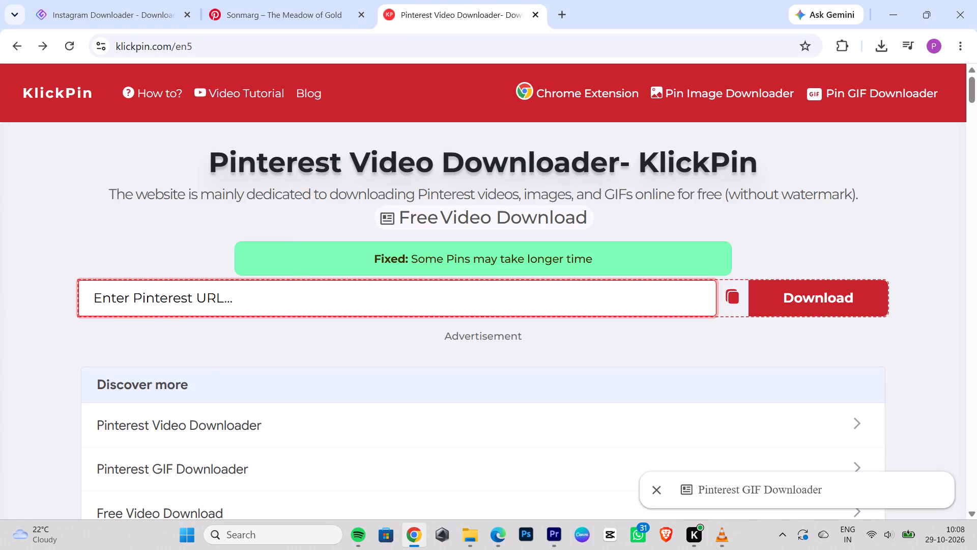
key(Return)
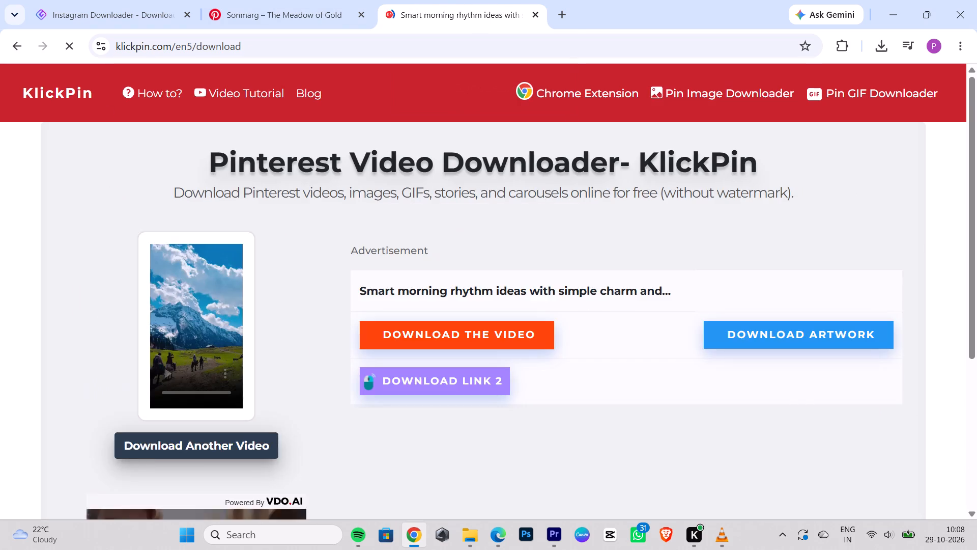
click(219, 205)
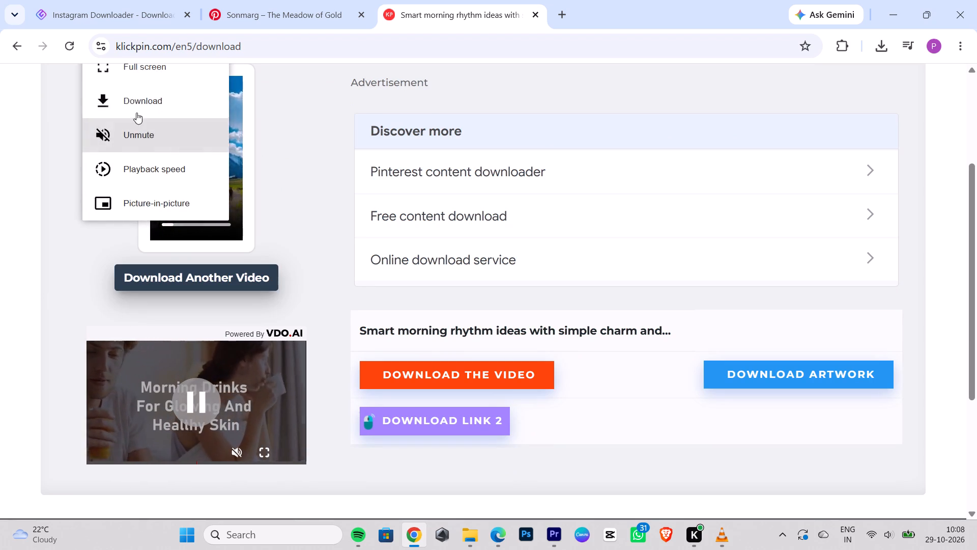
click(135, 107)
Browse the pins related to Sonmarg, open the "#nature #viral #love #travel" video of sheep grazing in a meadow, and copy its link.
click(289, 13)
click(752, 193)
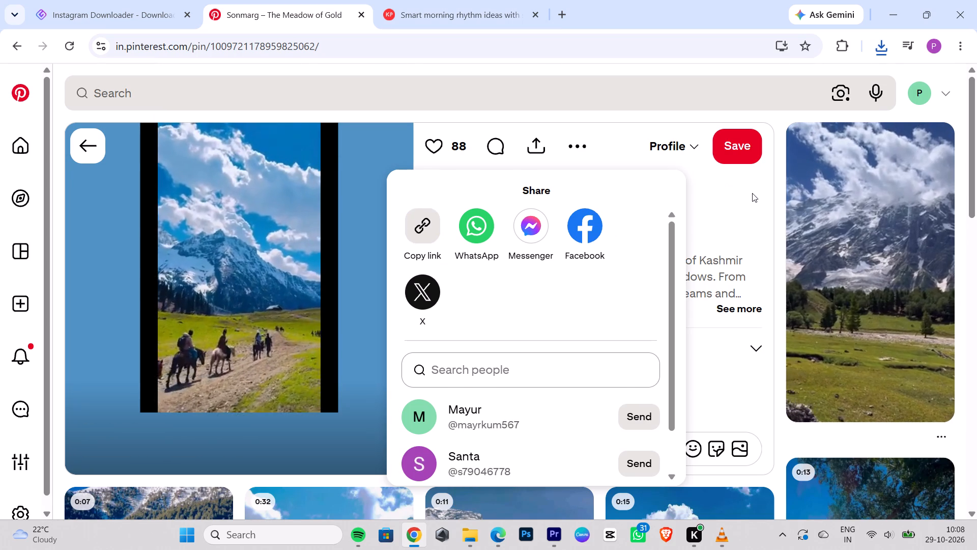
scroll(913, 237, down, 5)
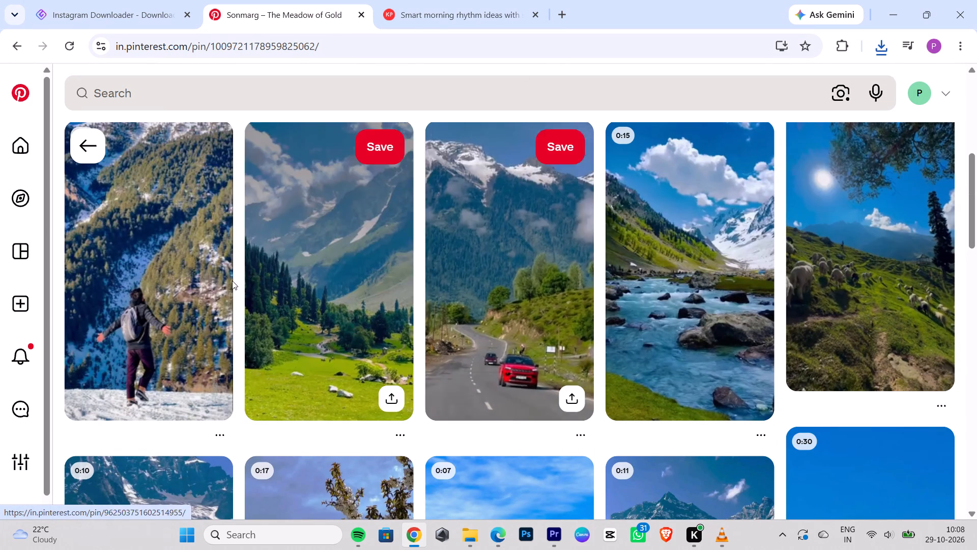
scroll(535, 207, down, 5)
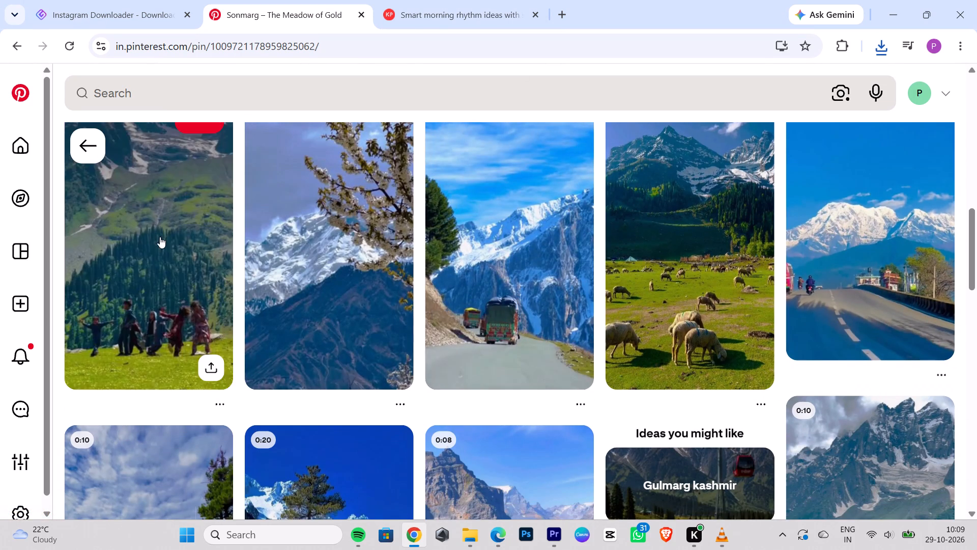
click(736, 255)
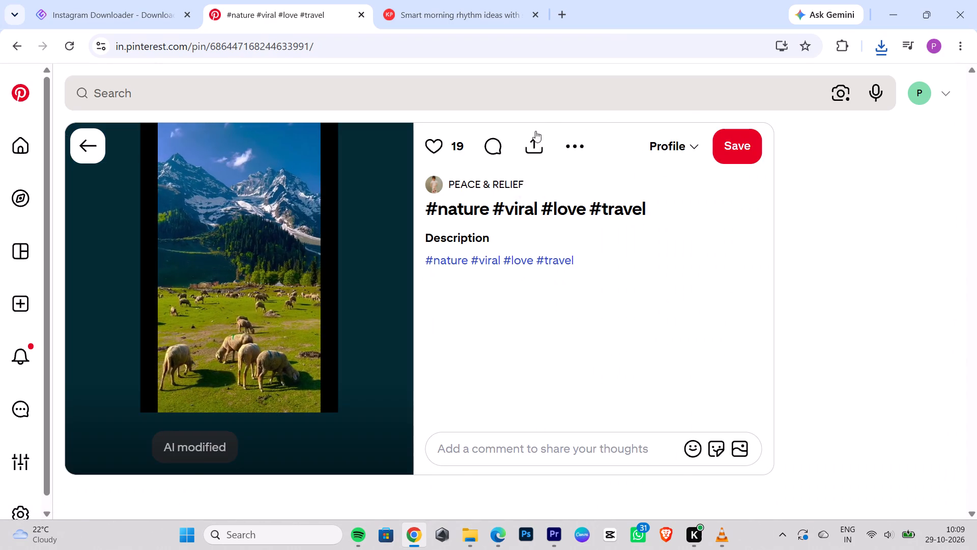
click(532, 135)
triple_click(419, 218)
click(420, 216)
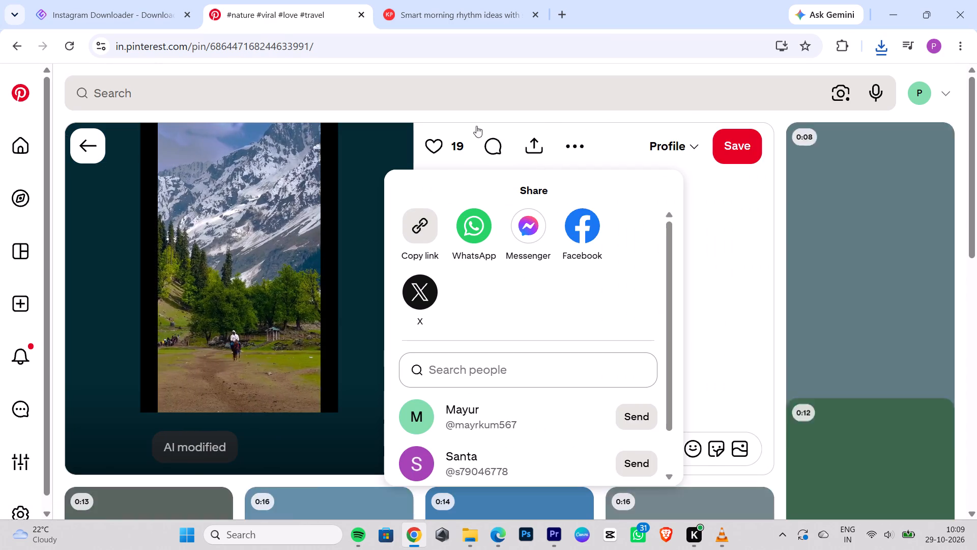
Download the grazing-sheep meadow video through KlickPin, replacing the old URL with the copied pin link.
click(438, 20)
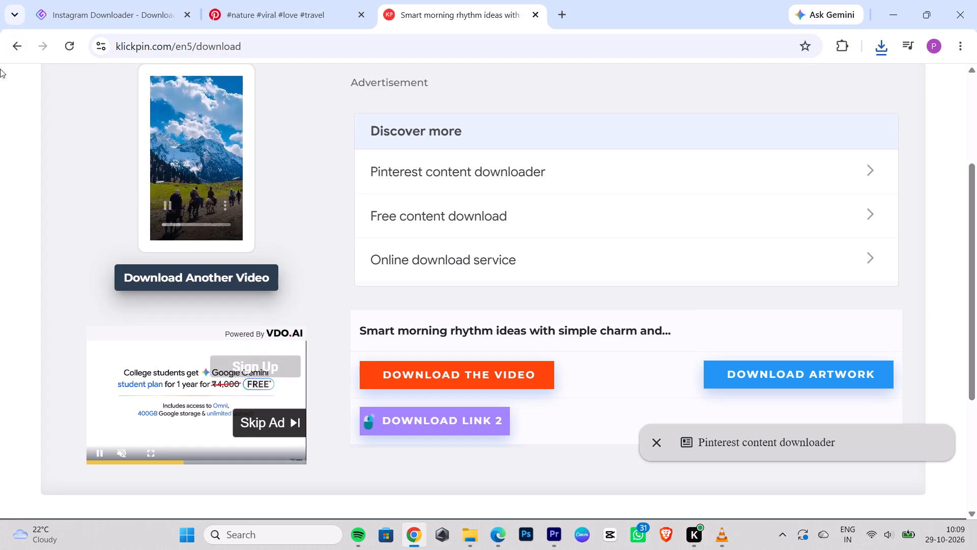
click(14, 48)
drag(289, 294, 0, 276)
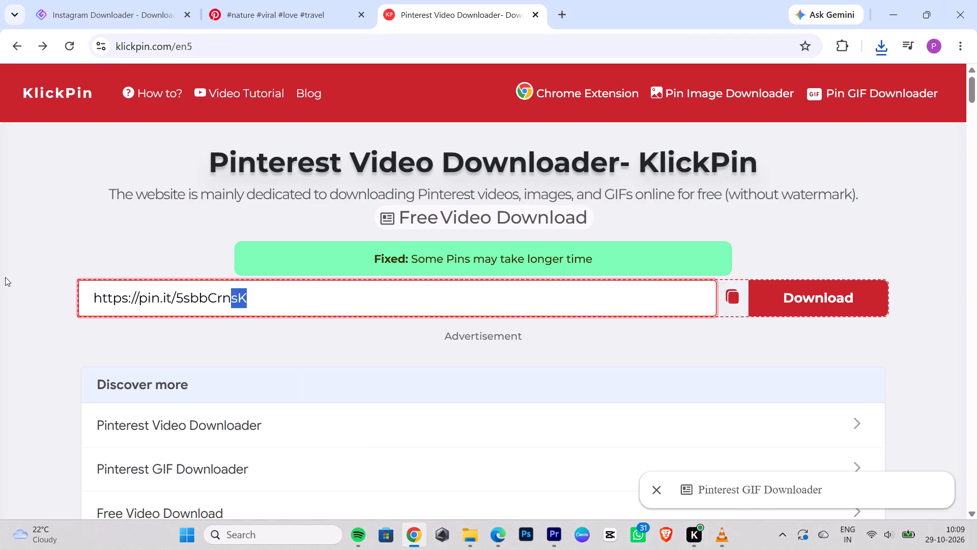
key(BackSpace)
key(ctrl+v)
key(Return)
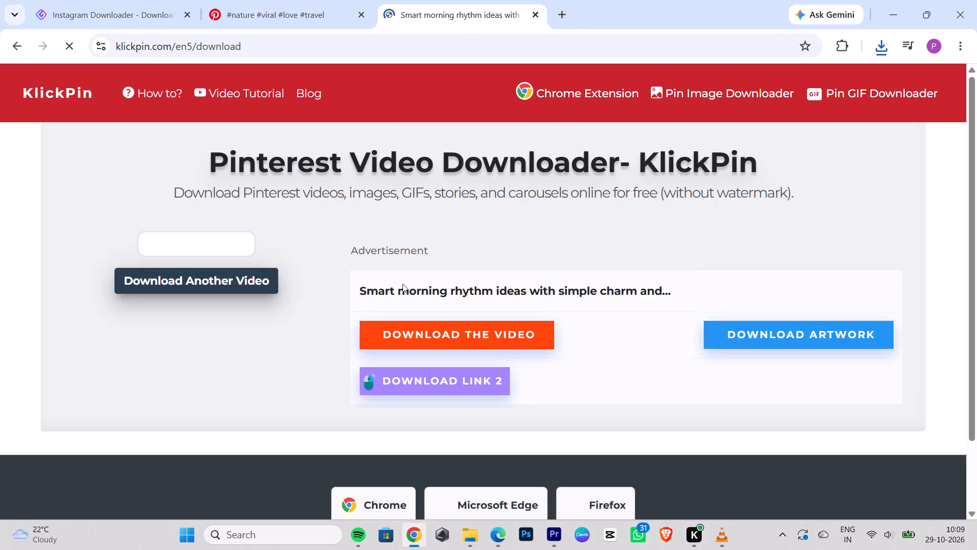
scroll(403, 284, down, 2)
click(221, 210)
click(348, 148)
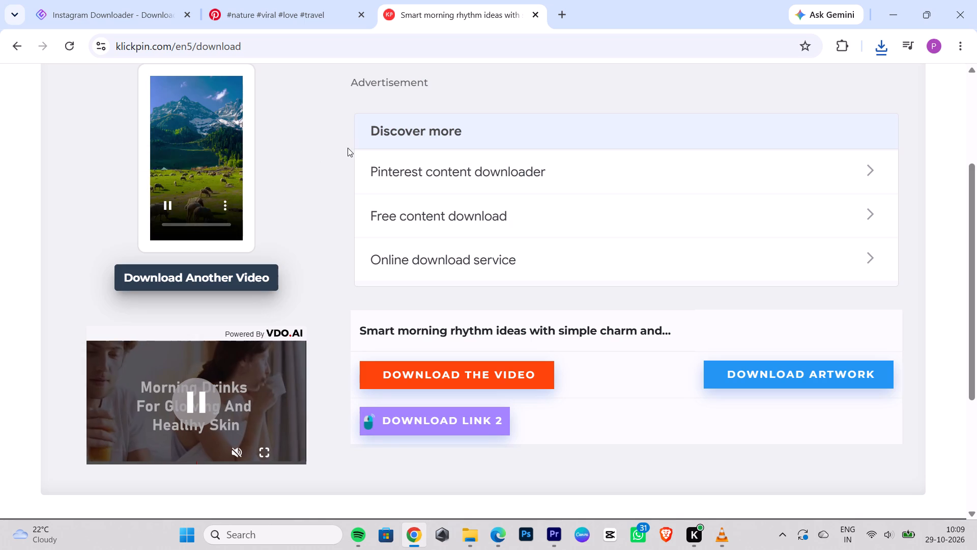
click(215, 204)
click(196, 109)
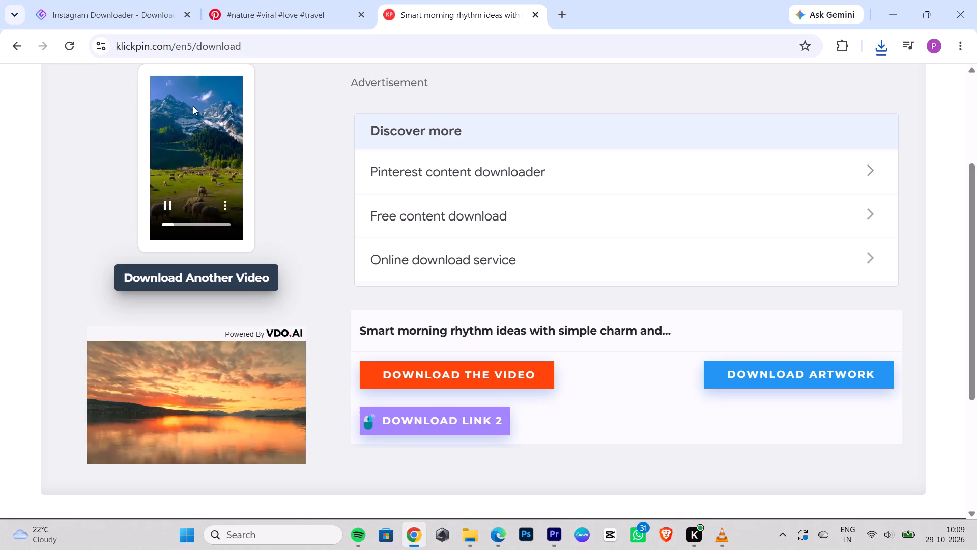
Open the related "pahad" video pin with sheep grazing below rocky peaks and copy its link.
click(265, 3)
click(738, 414)
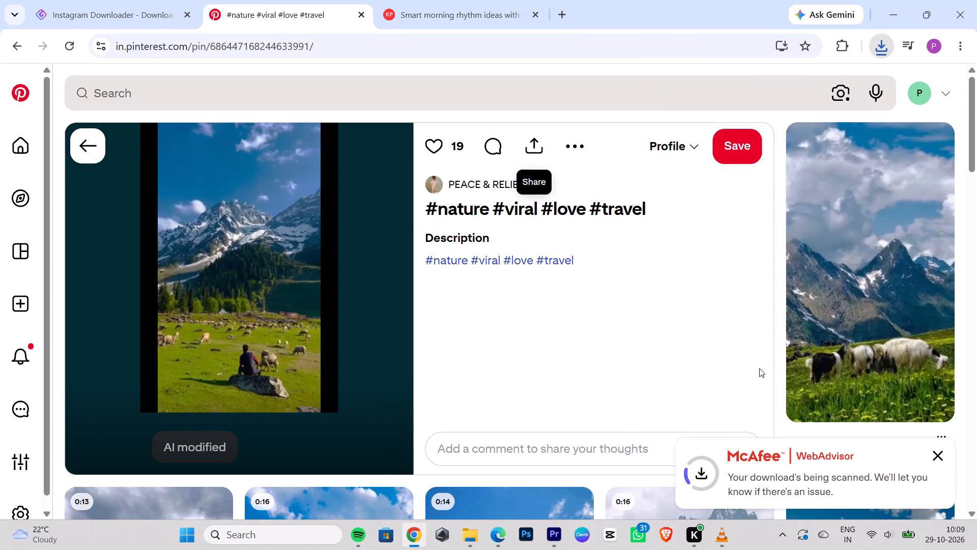
click(890, 291)
click(526, 140)
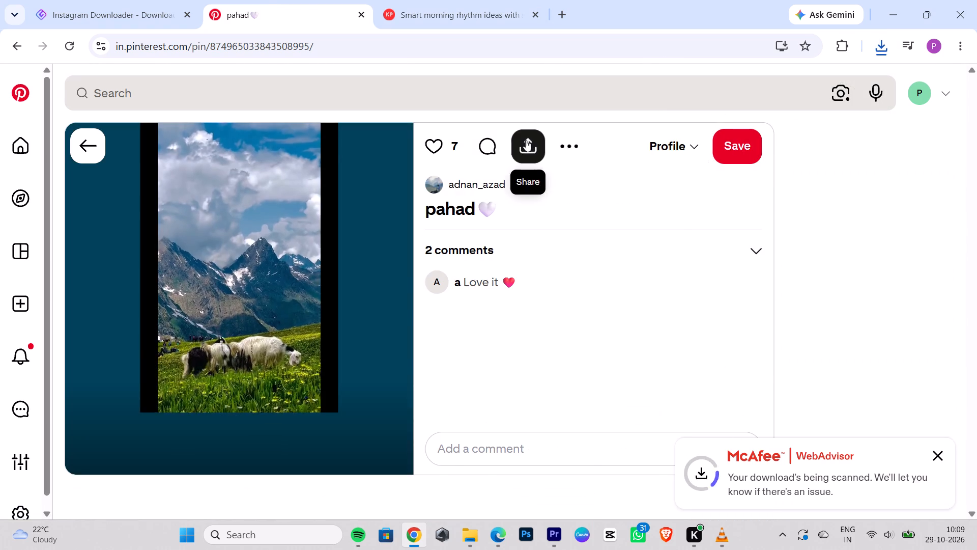
double_click(413, 225)
Download the "pahad" grazing-sheep video through KlickPin, replacing the old URL with the copied pin link.
click(490, 0)
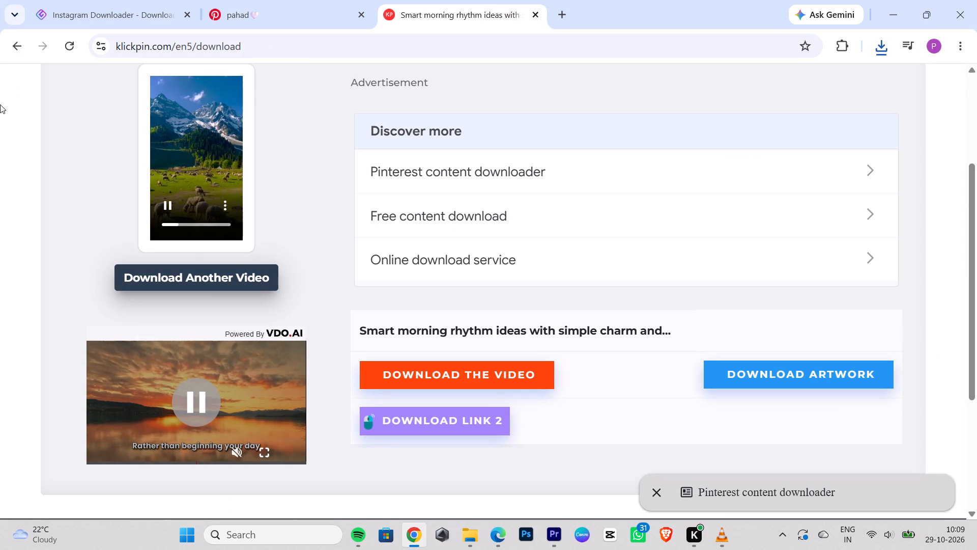
click(19, 56)
drag(227, 293, 0, 327)
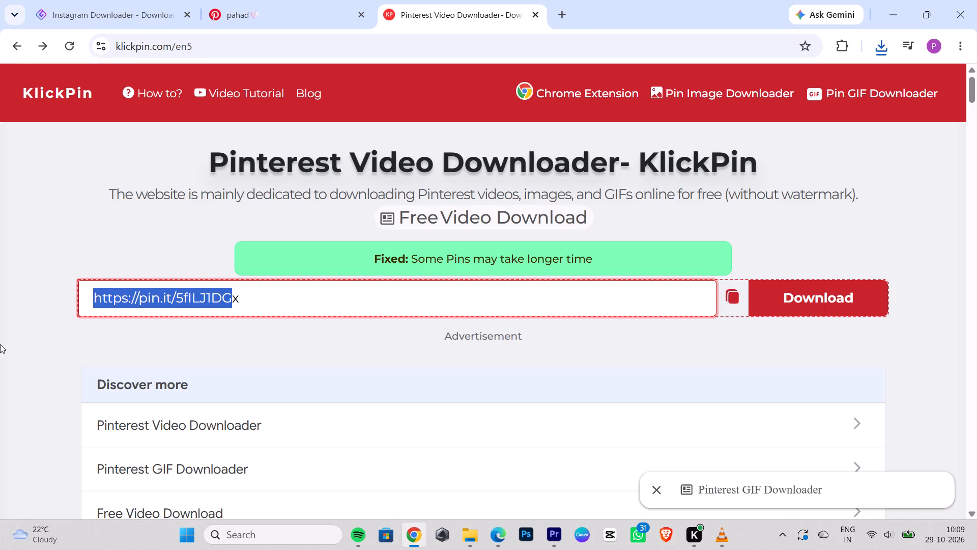
key(BackSpace)
key(BackSpace)
key(BackSpace)
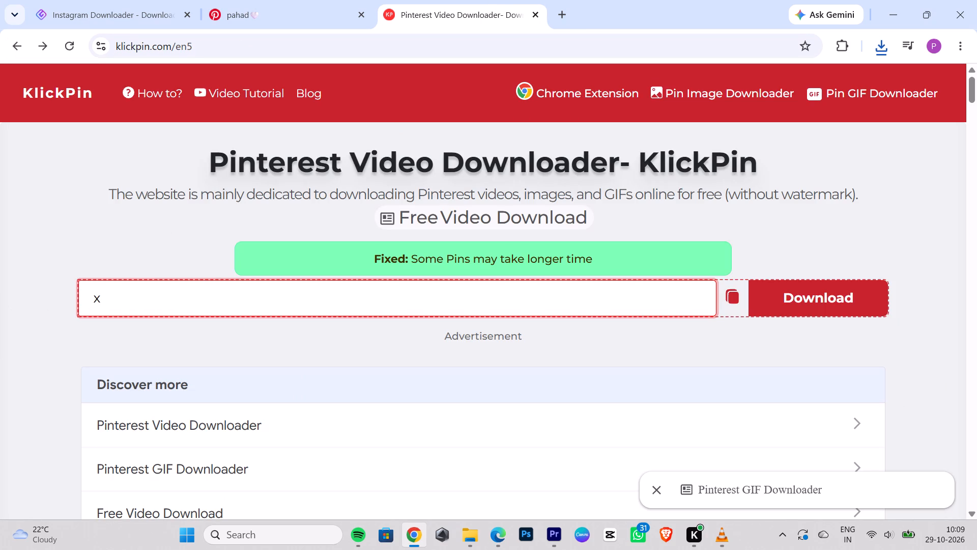
click(128, 301)
key(BackSpace)
key(ctrl+v)
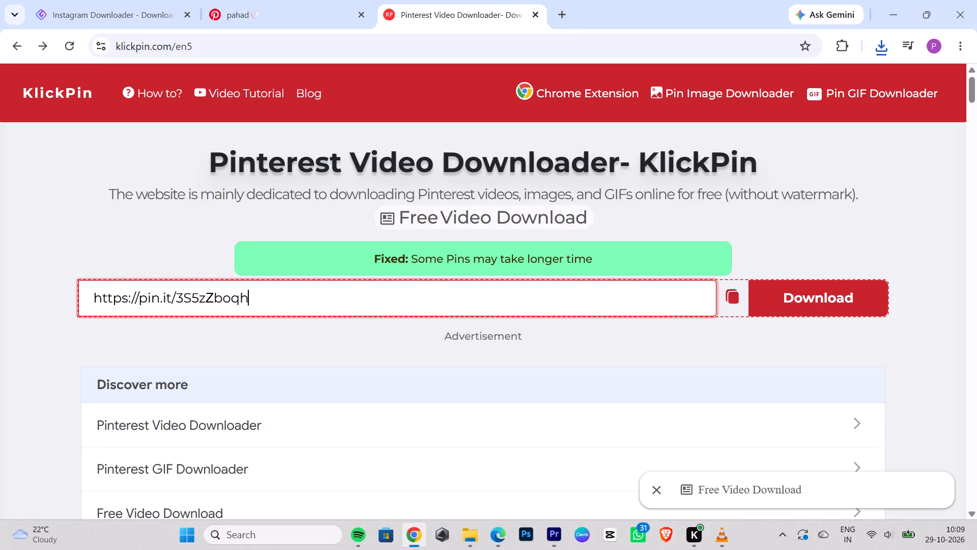
key(Return)
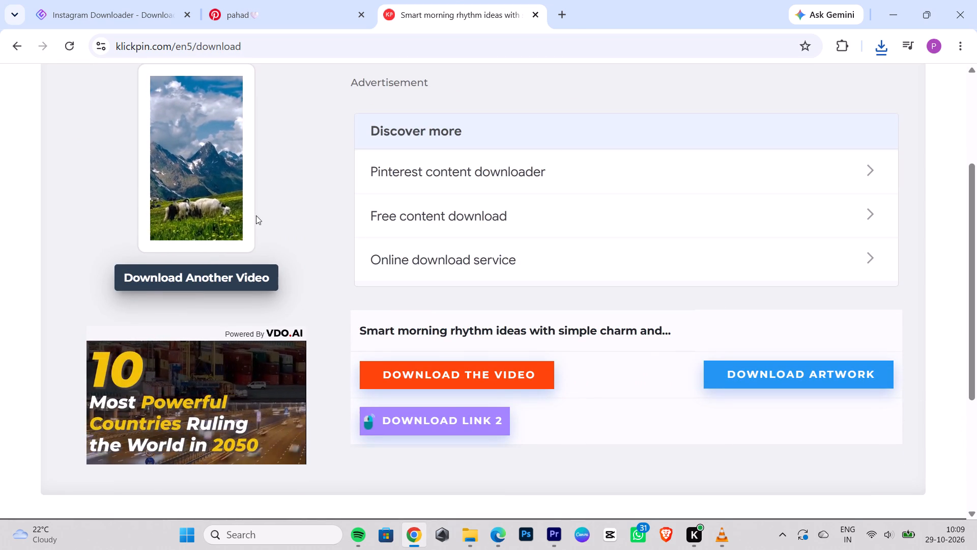
click(224, 203)
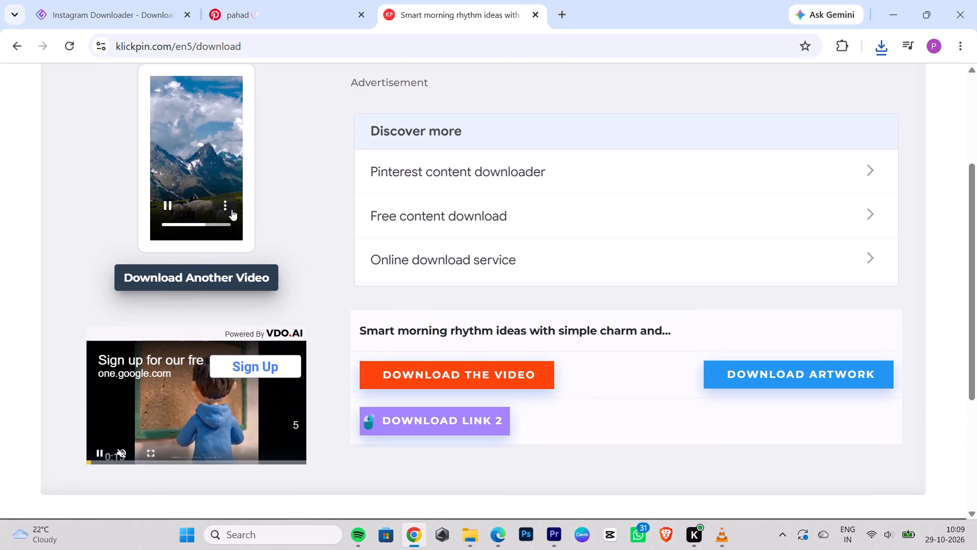
click(232, 209)
click(192, 103)
Return to Pinterest, open the related "Nepal" video pin of flowers before snowy peaks, and look through its related pins.
click(257, 3)
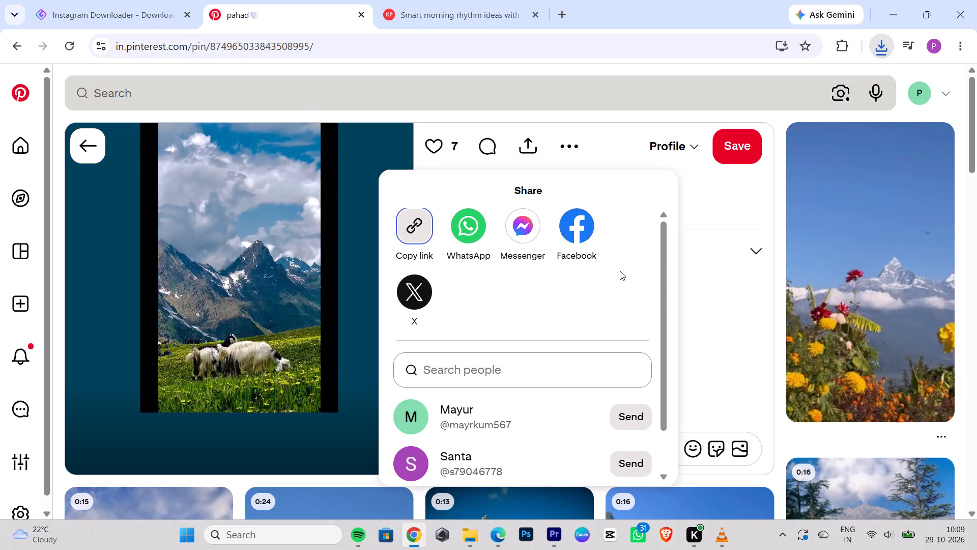
click(742, 350)
scroll(887, 311, down, 2)
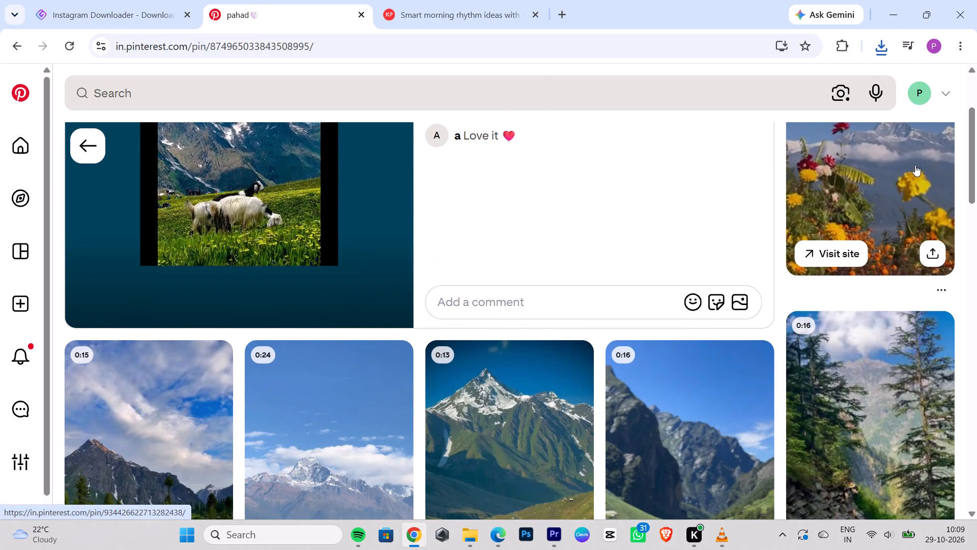
click(896, 171)
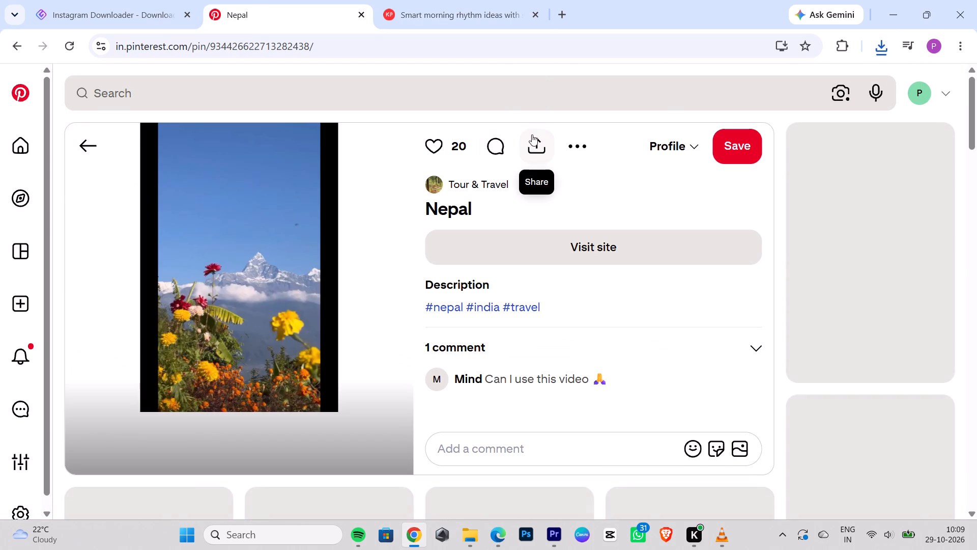
scroll(816, 312, down, 2)
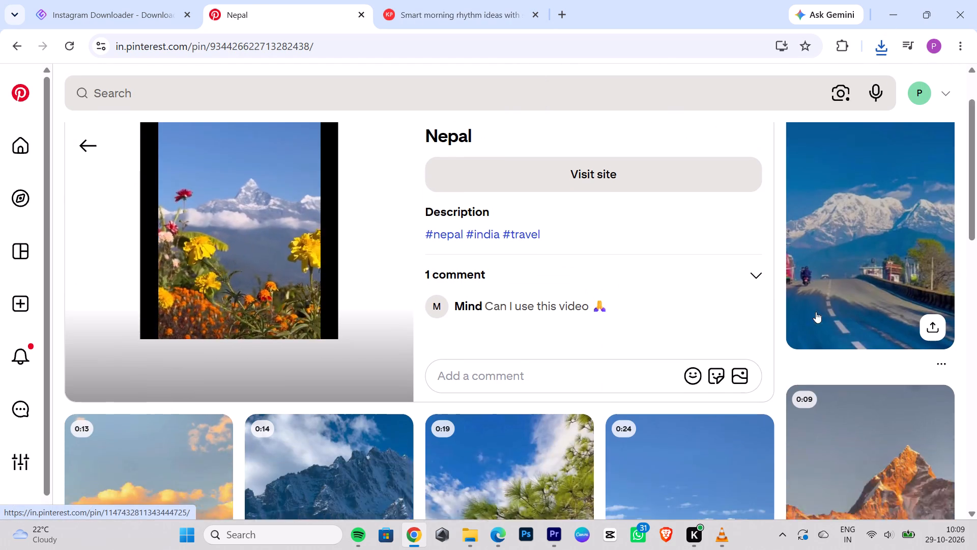
scroll(816, 312, down, 6)
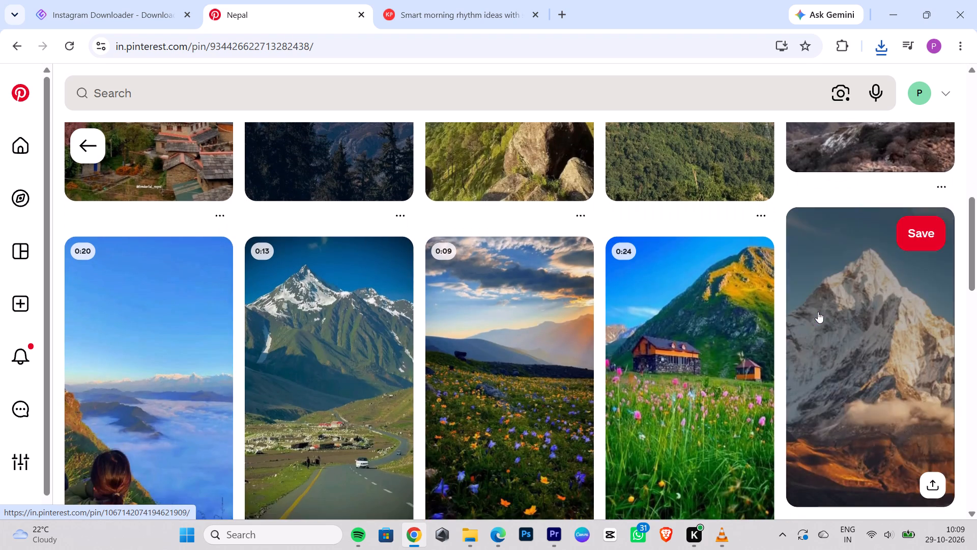
scroll(818, 312, down, 1)
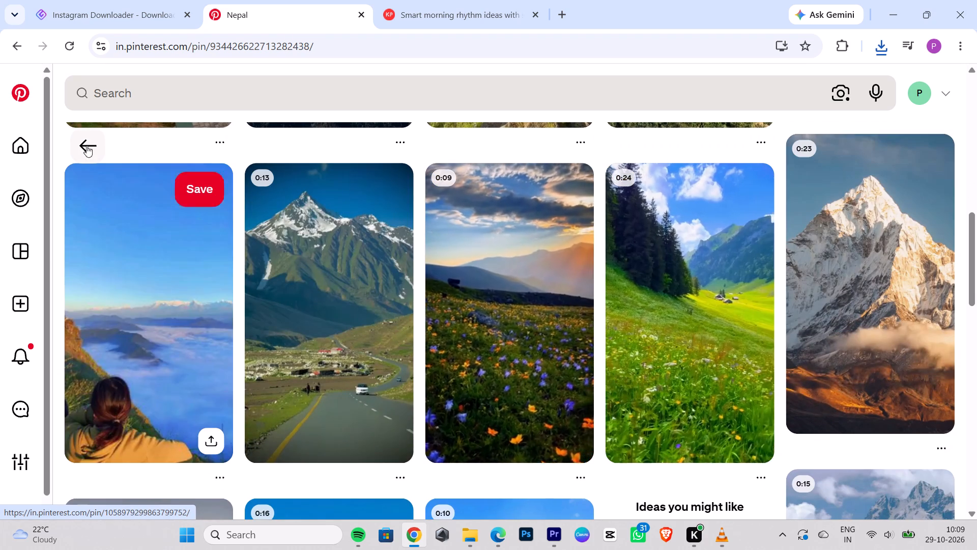
Go back to the "pahad" pin and look through its related videos for more mountain footage.
click(83, 141)
scroll(810, 366, down, 13)
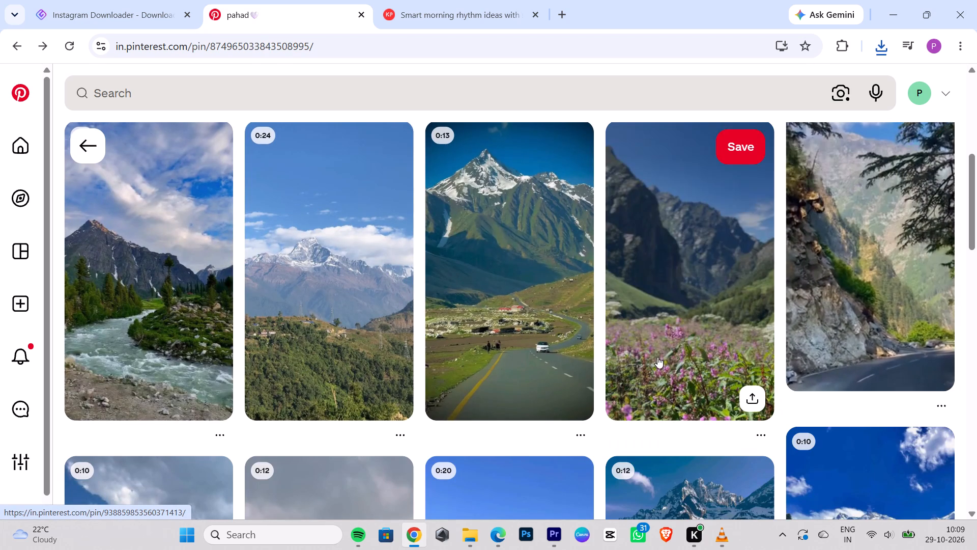
scroll(697, 339, down, 4)
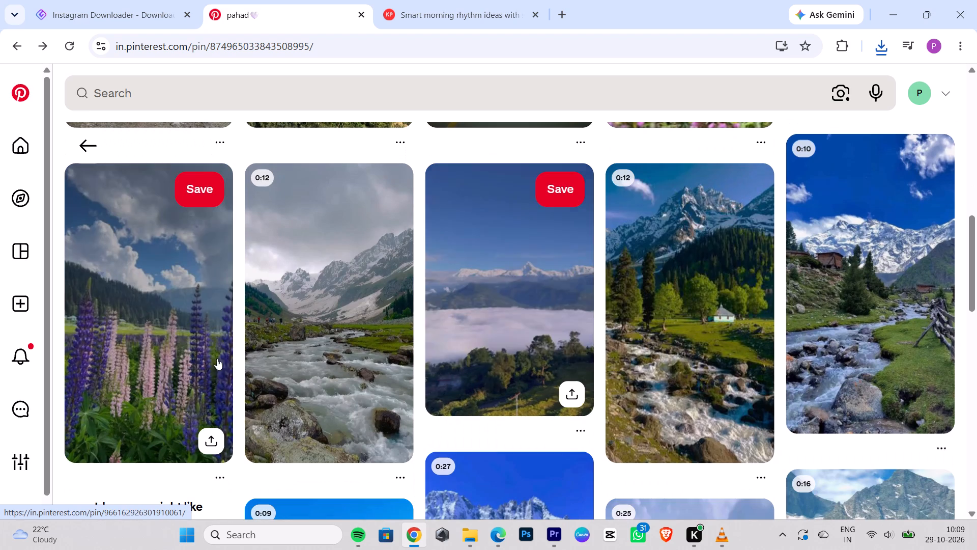
scroll(382, 312, down, 5)
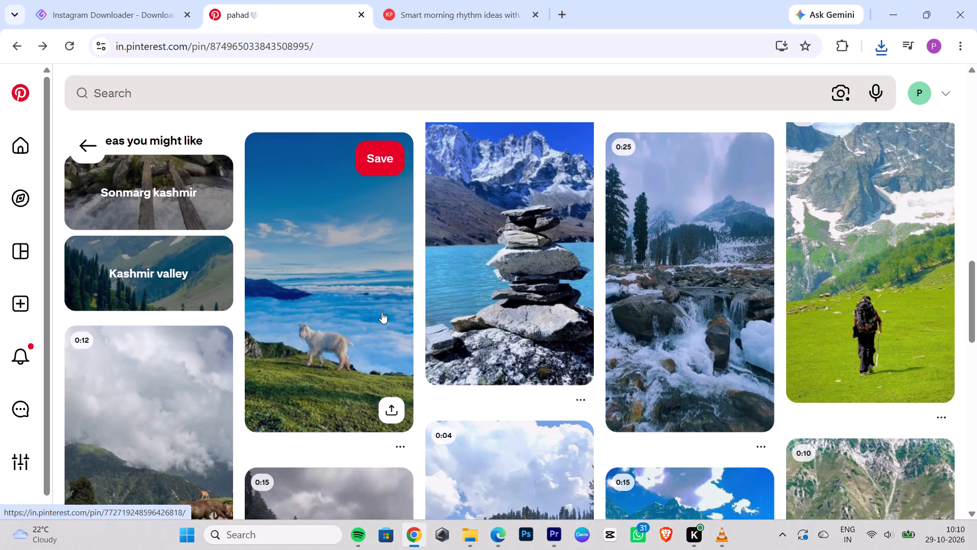
scroll(838, 309, down, 4)
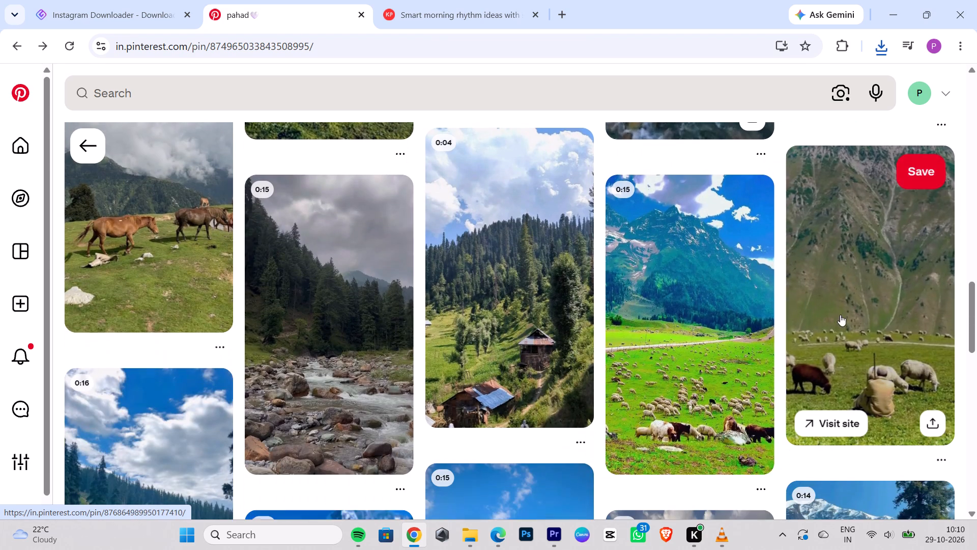
Go back to the "mountain video view" search results and look through them for more mountain footage.
click(94, 156)
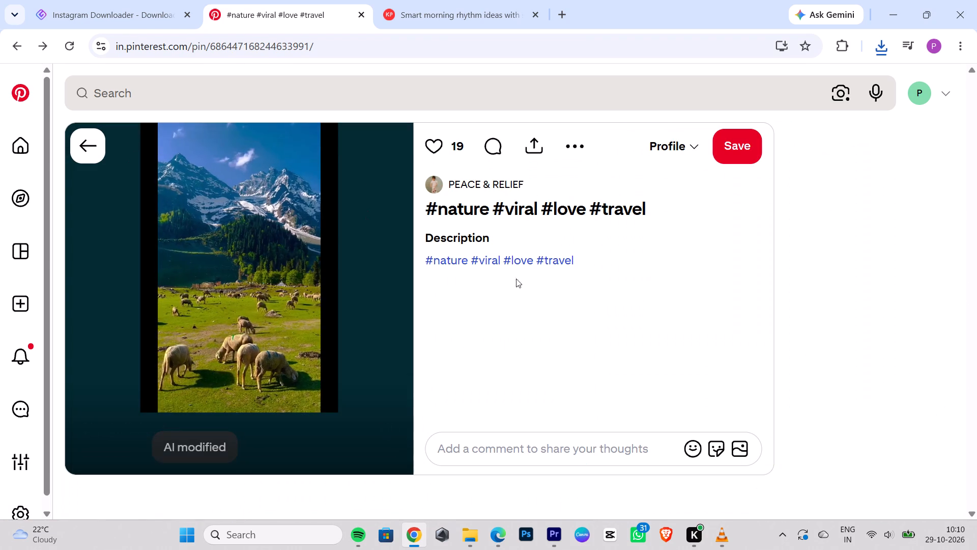
click(84, 145)
click(89, 154)
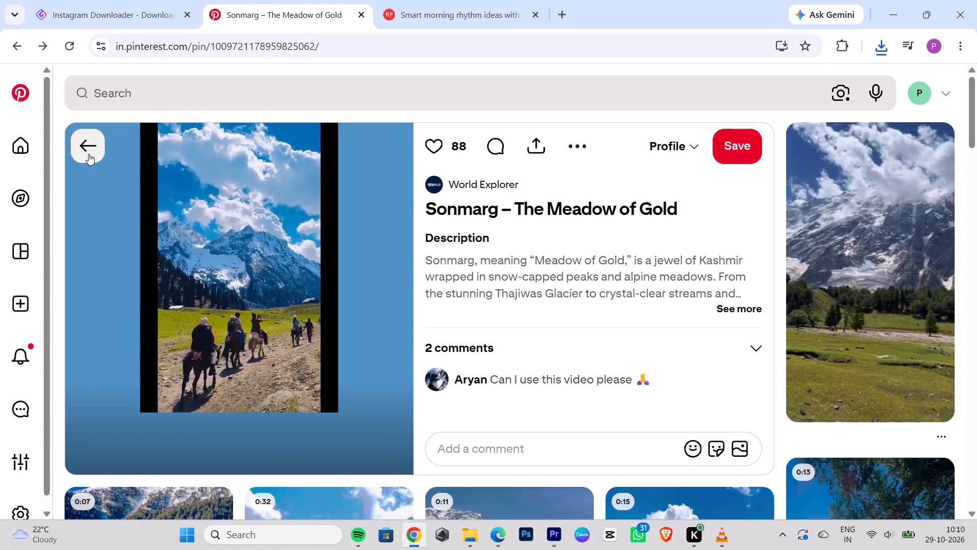
scroll(798, 329, down, 6)
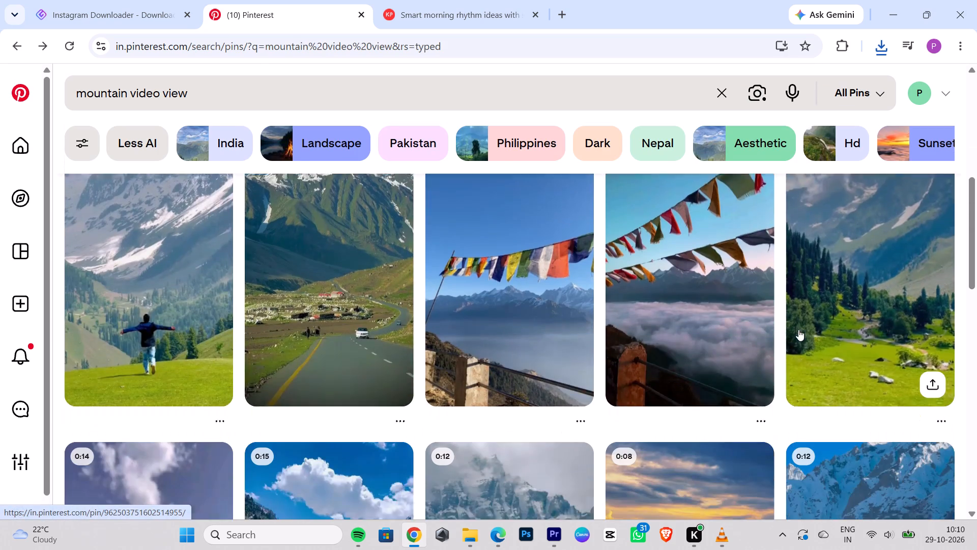
scroll(798, 329, down, 4)
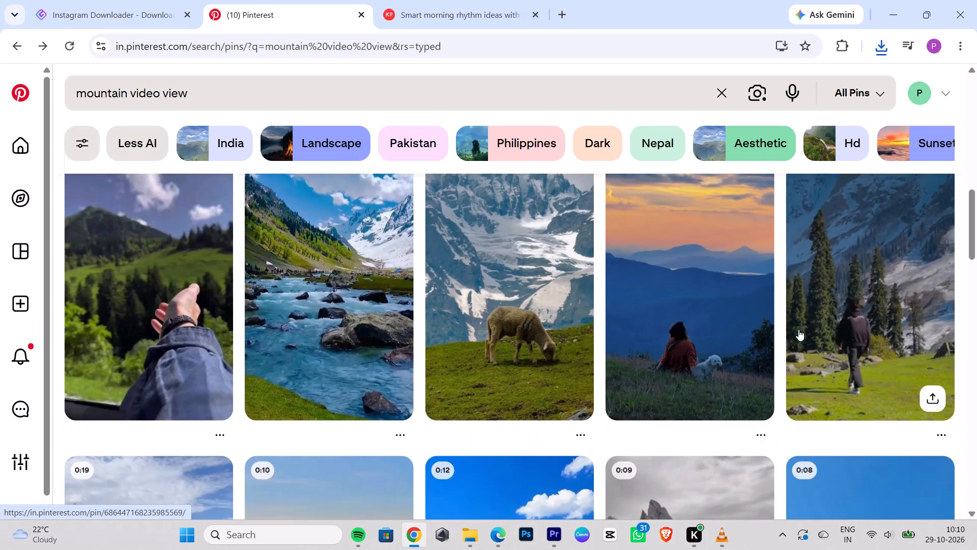
scroll(798, 329, down, 8)
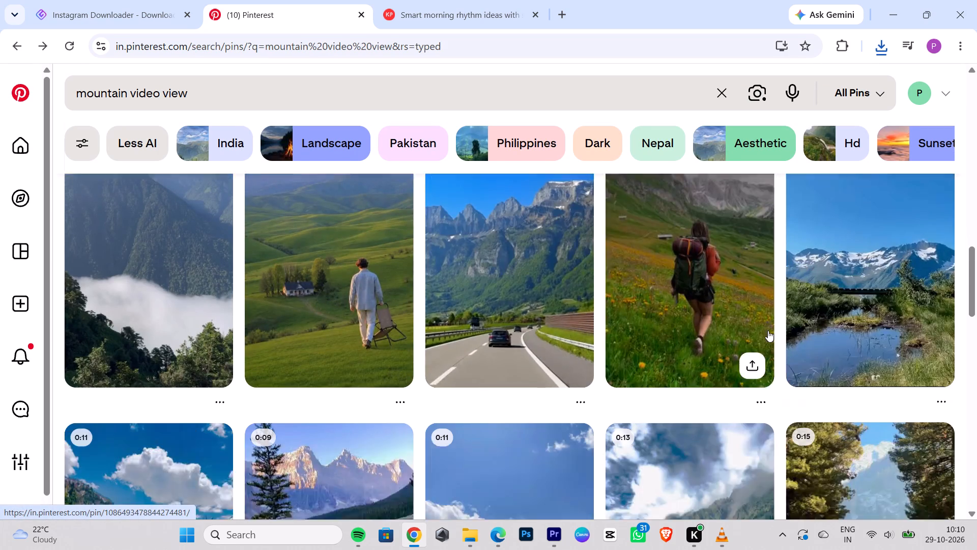
scroll(768, 331, down, 1)
scroll(813, 330, down, 9)
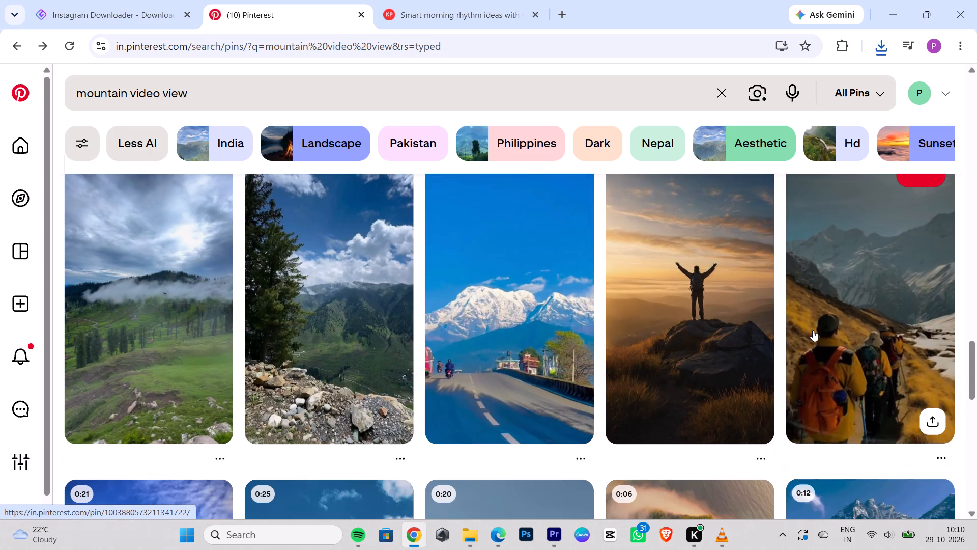
scroll(813, 330, down, 4)
scroll(813, 330, up, 4)
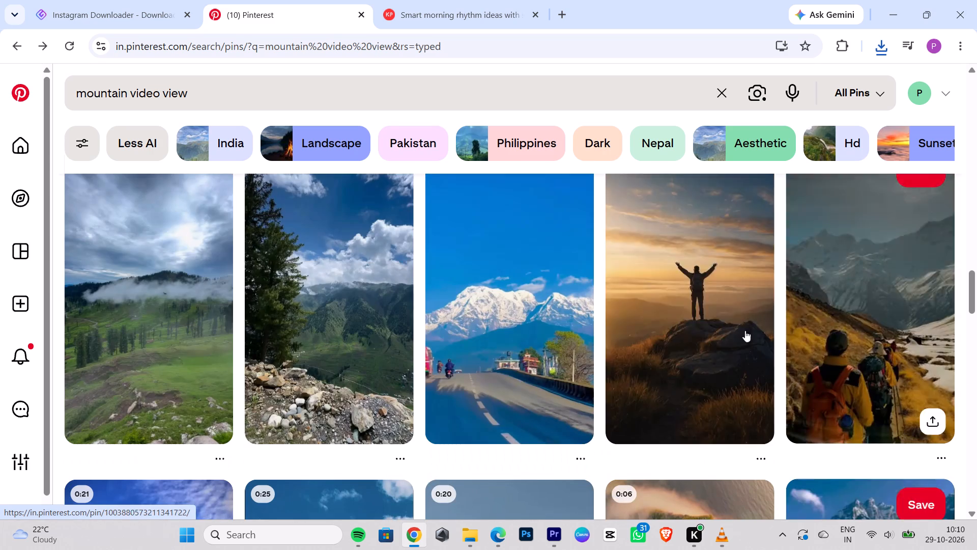
scroll(697, 329, down, 4)
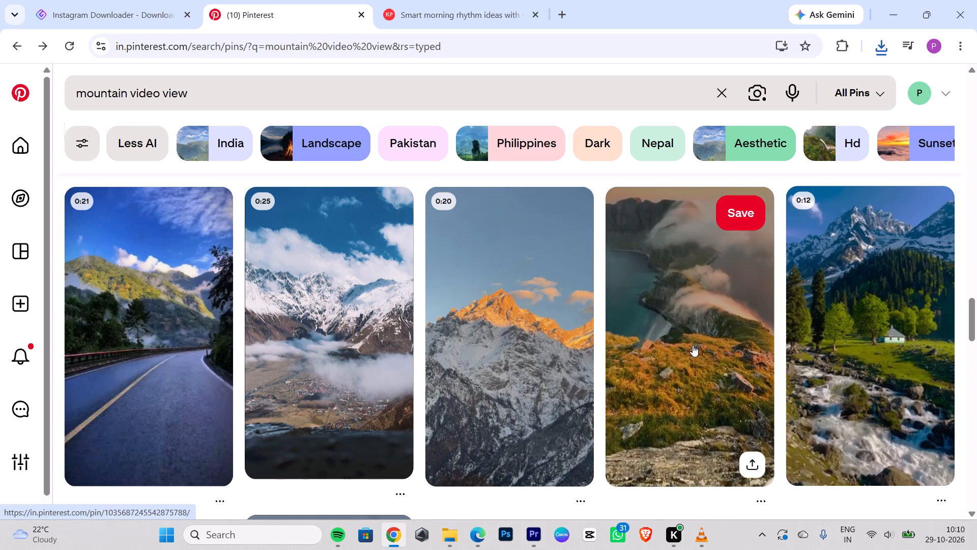
Open the Kashmir video pin of a small white house beside a rocky stream and copy its link.
click(890, 322)
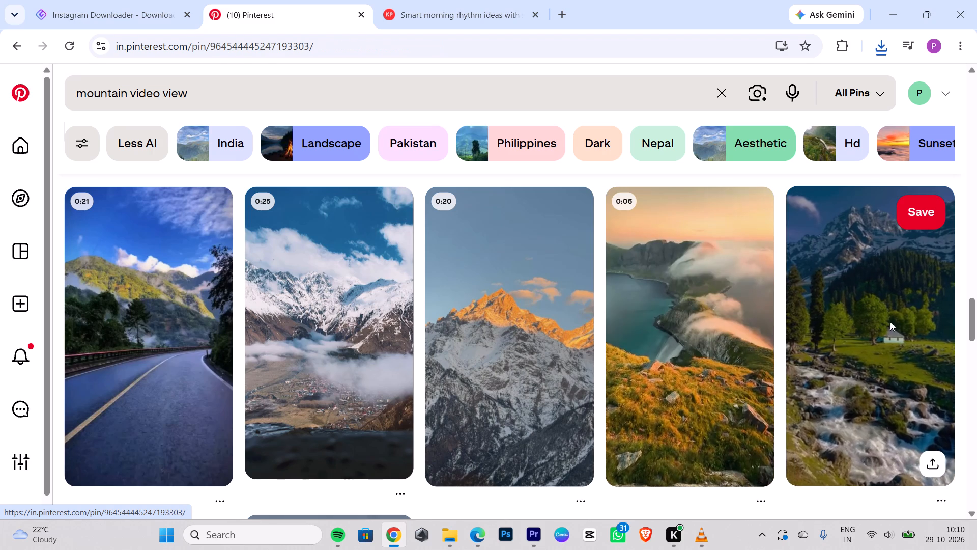
click(534, 159)
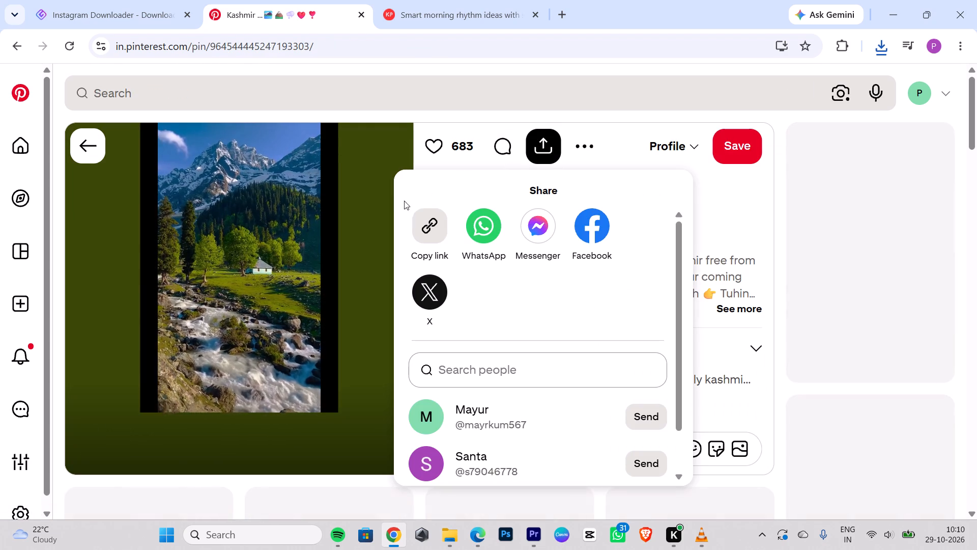
click(436, 238)
triple_click(435, 231)
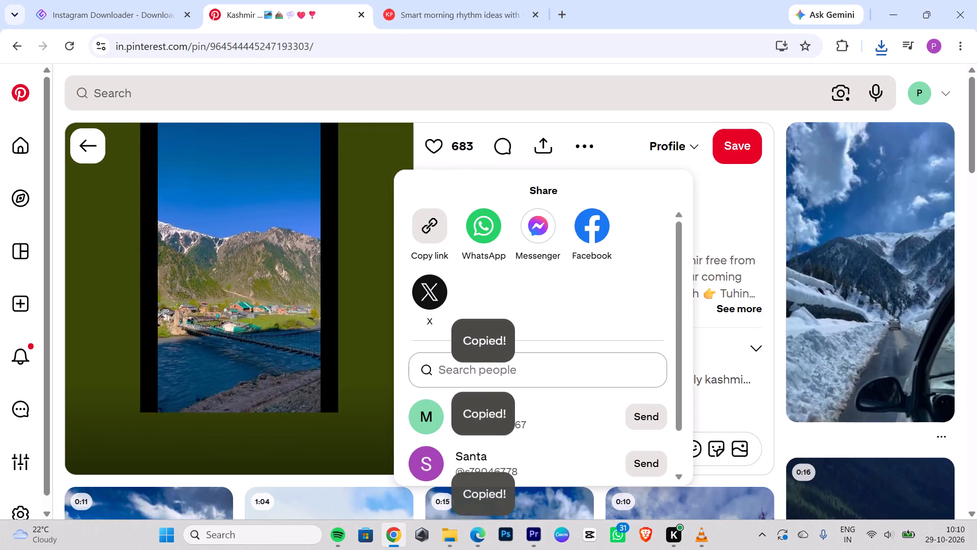
Download the Kashmir house-and-stream video through KlickPin, replacing the old URL with the copied pin link.
click(458, 7)
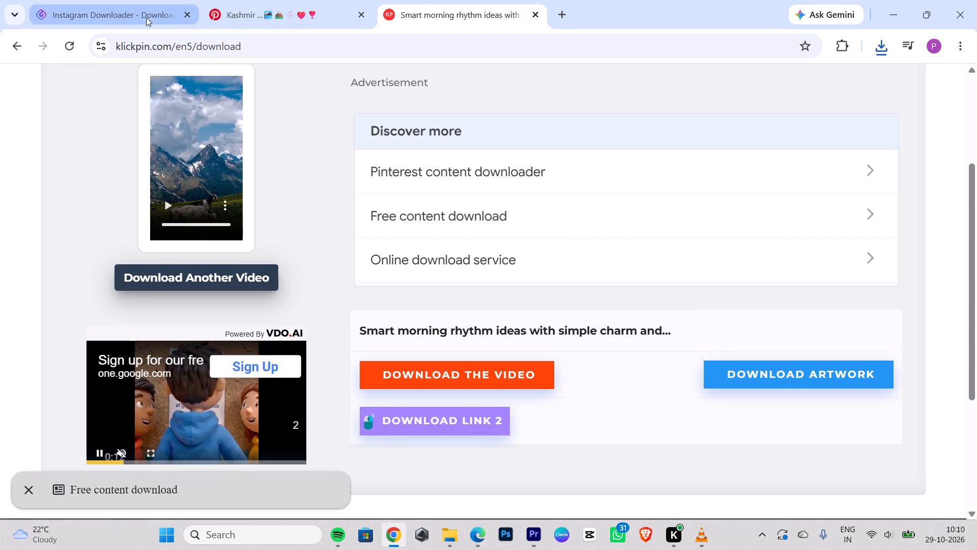
click(14, 49)
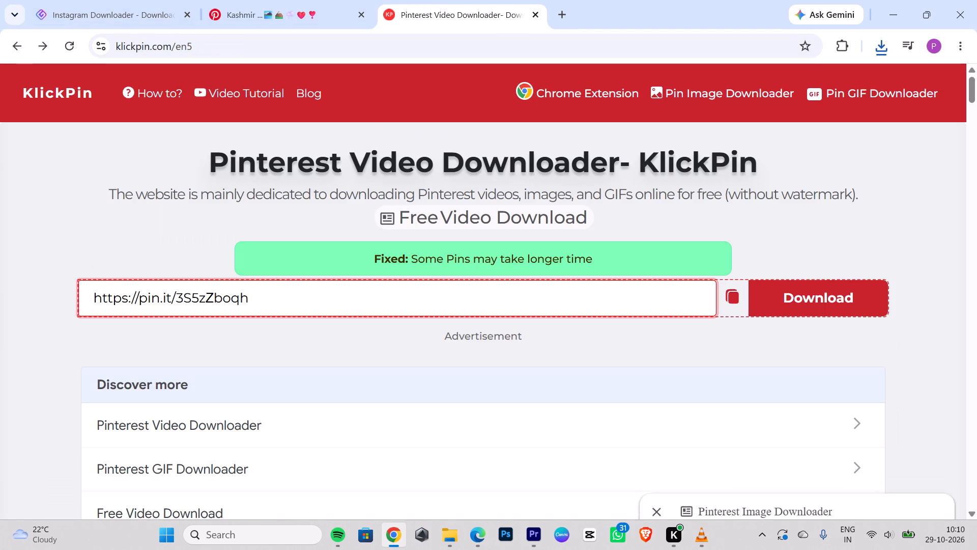
drag(382, 304, 2, 323)
key(BackSpace)
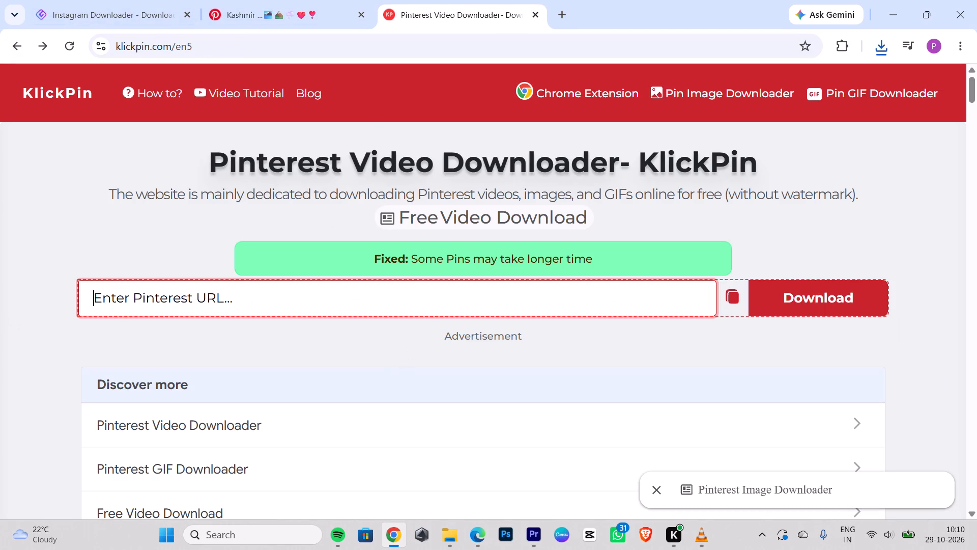
key(ctrl+v)
key(Return)
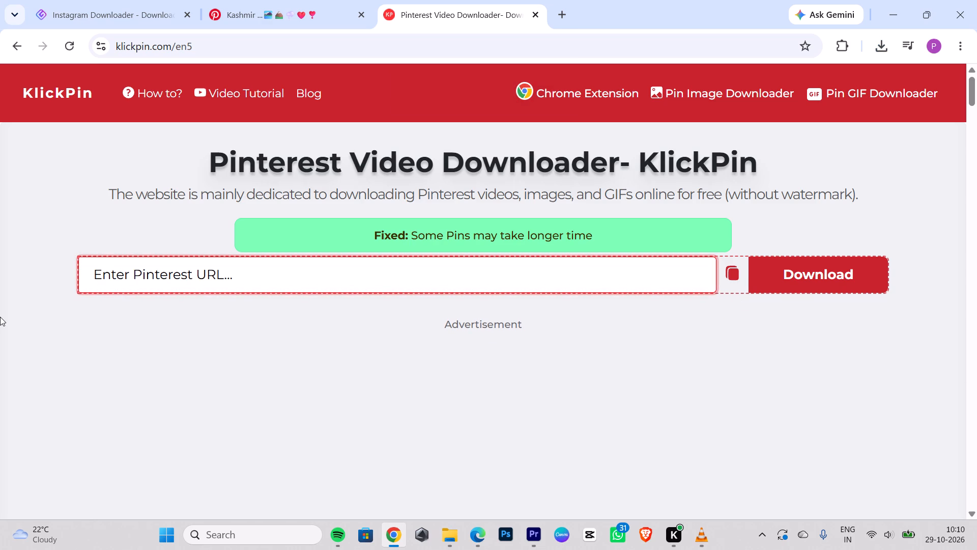
click(307, 281)
key(ctrl+v)
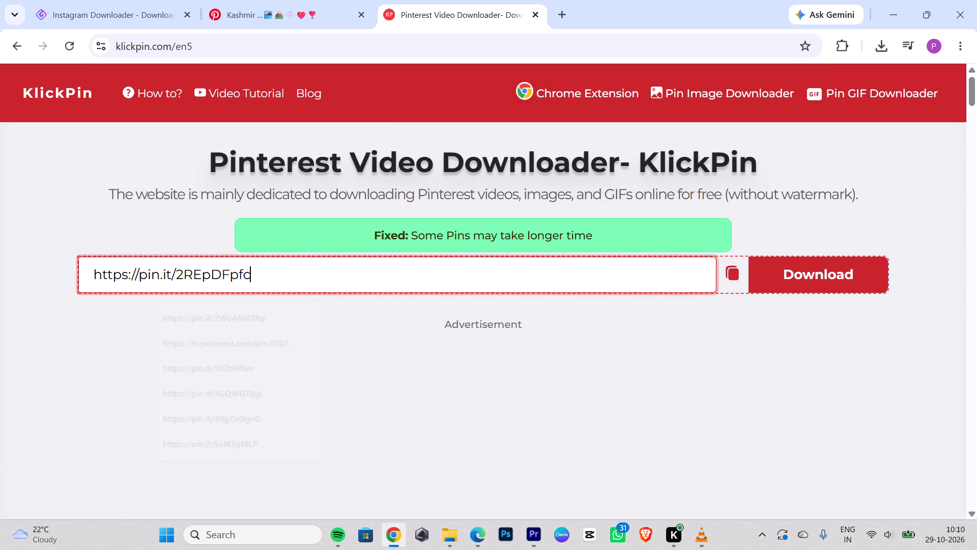
key(Return)
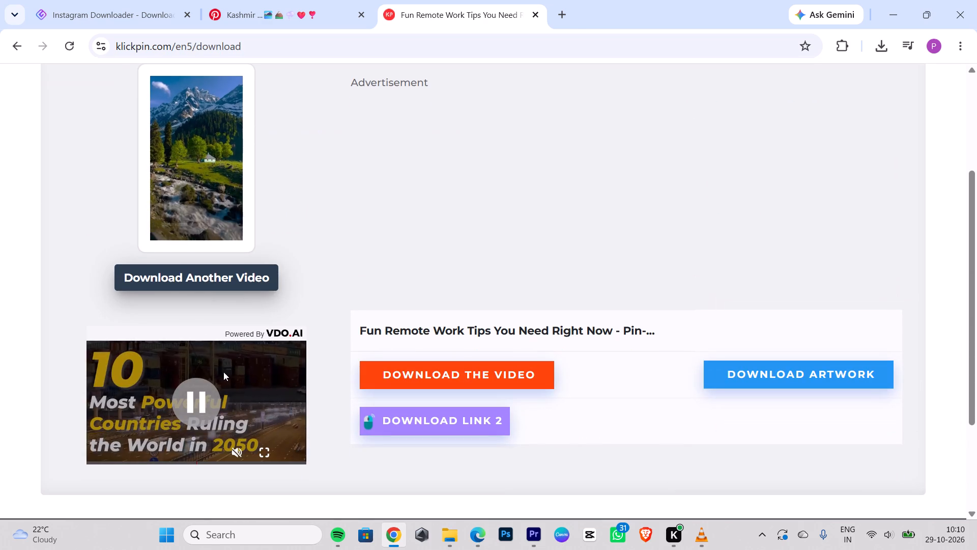
click(223, 201)
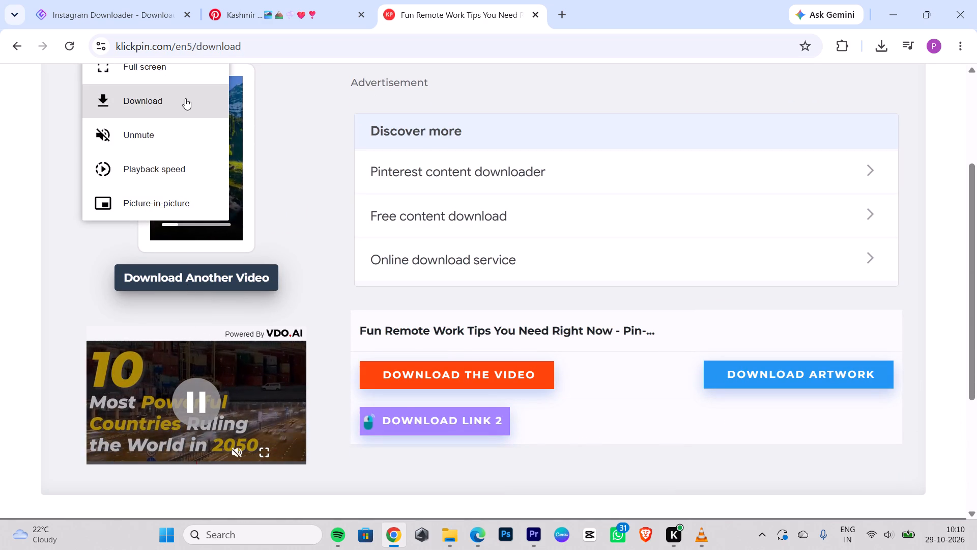
click(185, 98)
Return to the Kashmir pin, dismiss its share options and look through its related videos for more mountain footage.
click(300, 25)
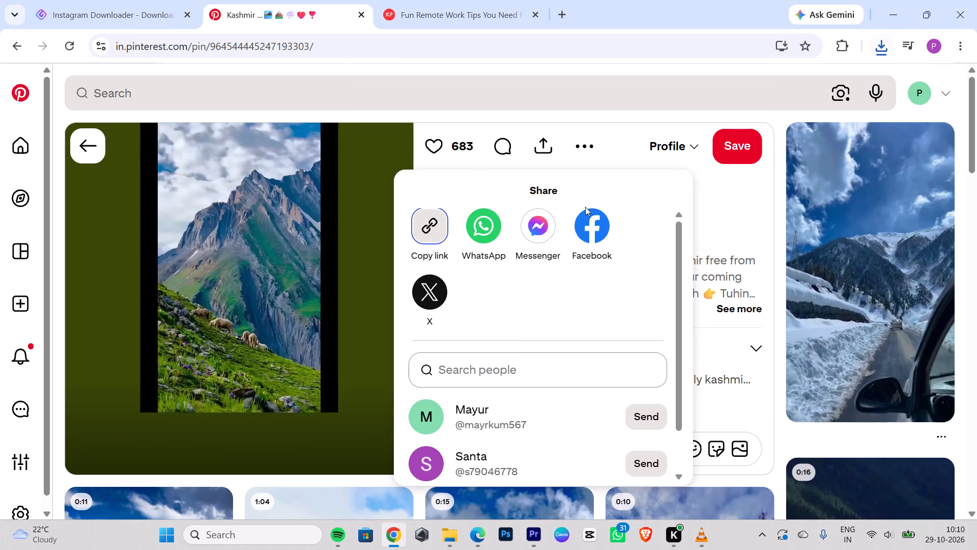
click(718, 204)
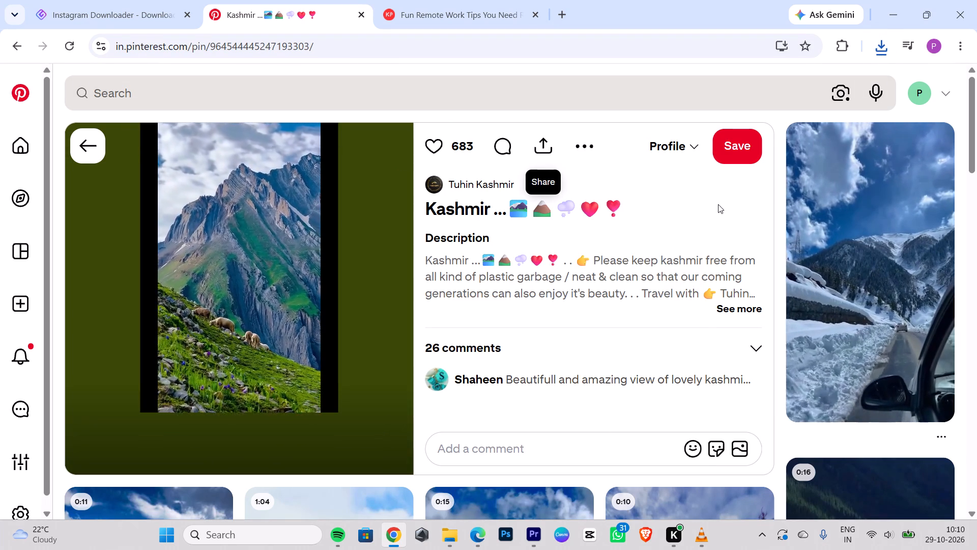
scroll(832, 316, down, 5)
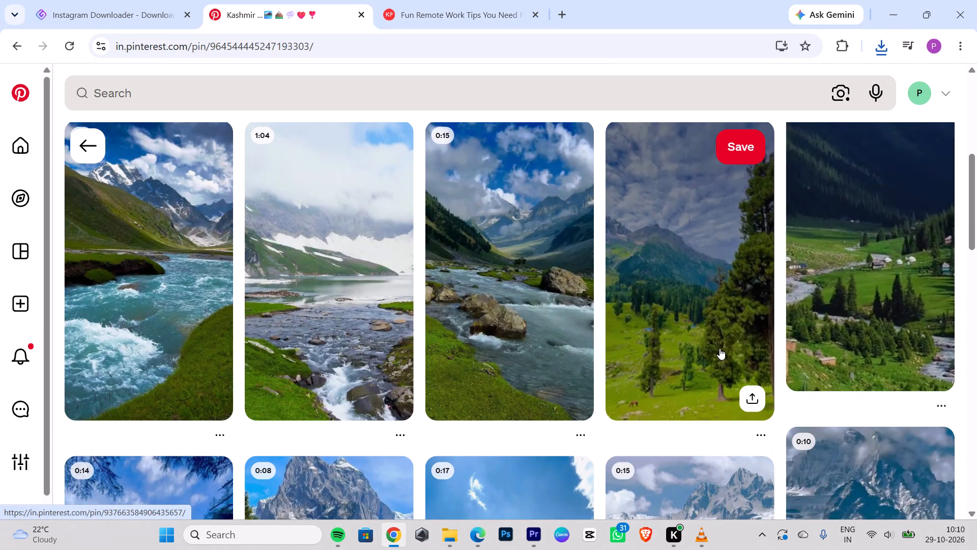
scroll(720, 348, down, 4)
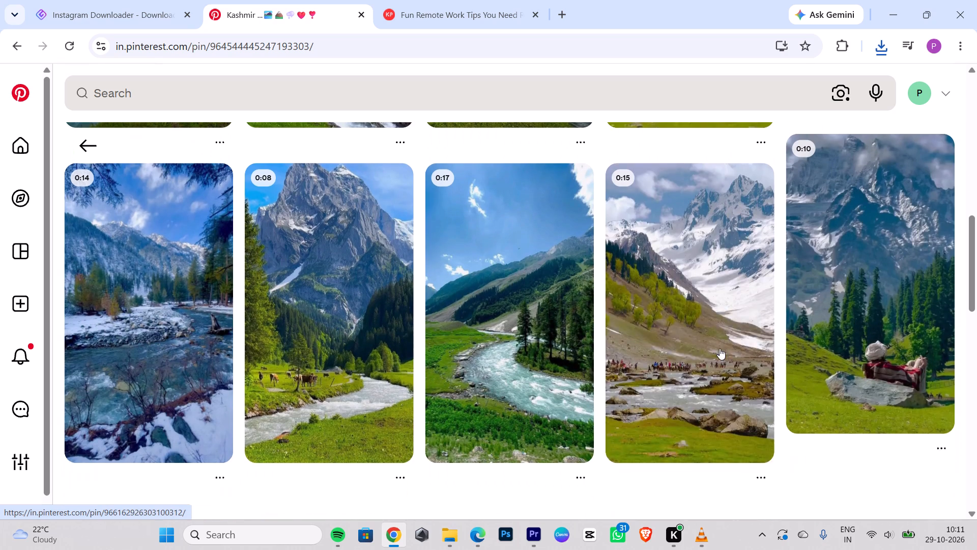
scroll(729, 345, down, 4)
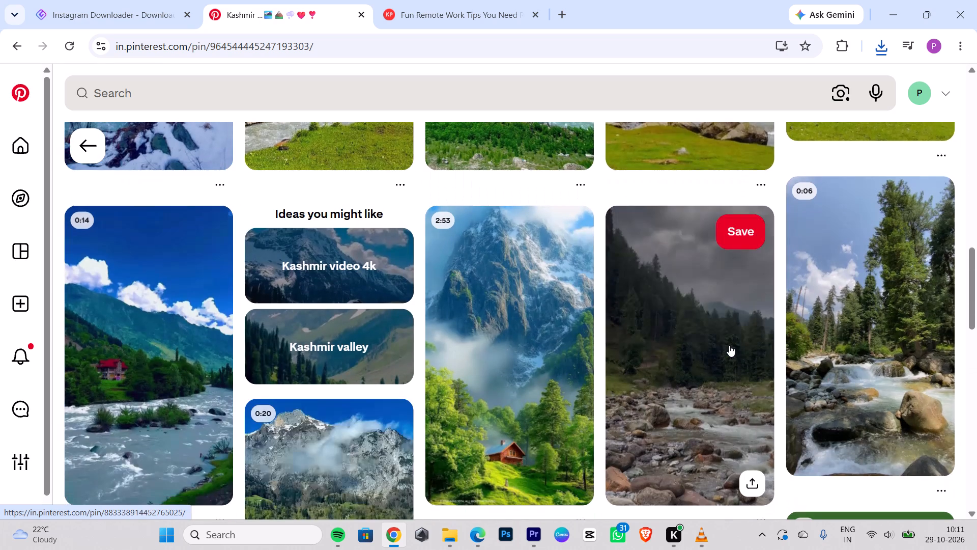
scroll(729, 345, down, 8)
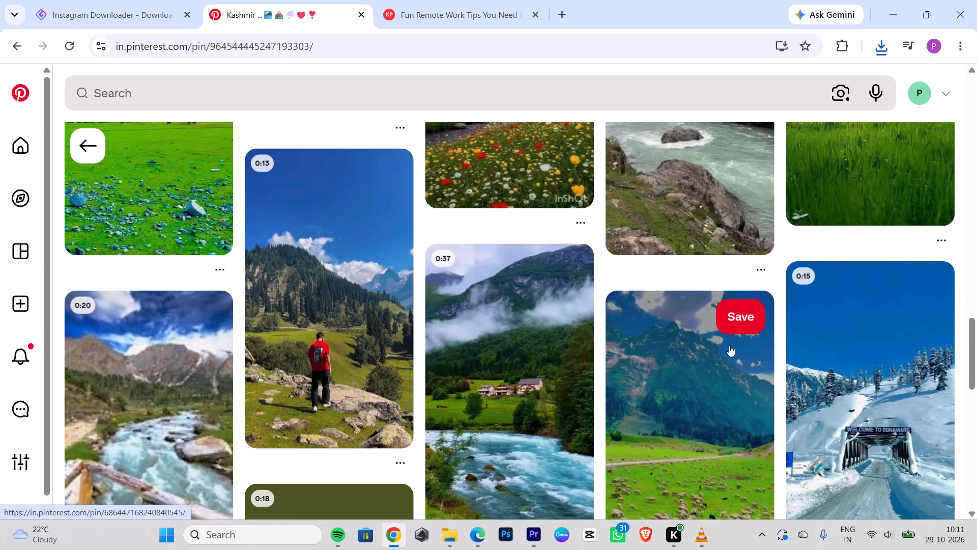
scroll(729, 345, down, 2)
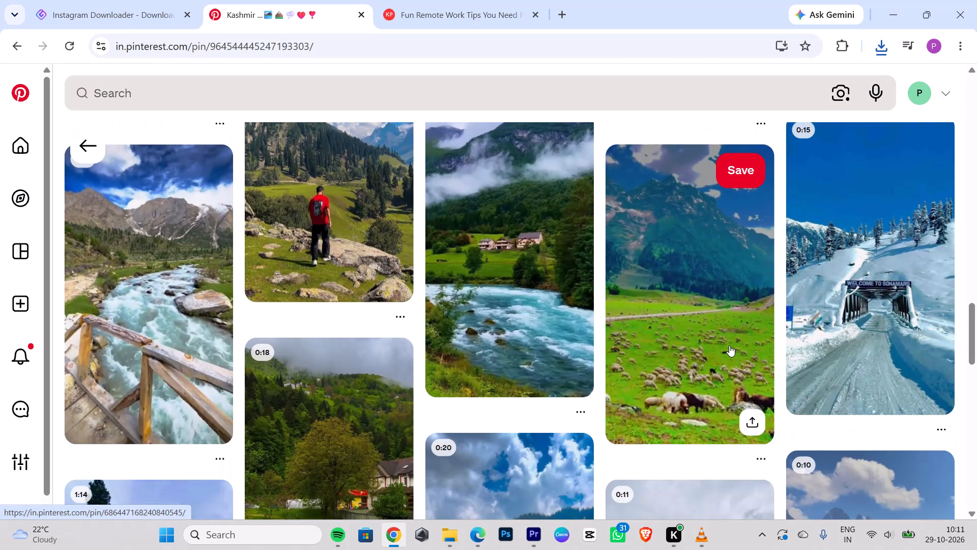
scroll(729, 345, down, 4)
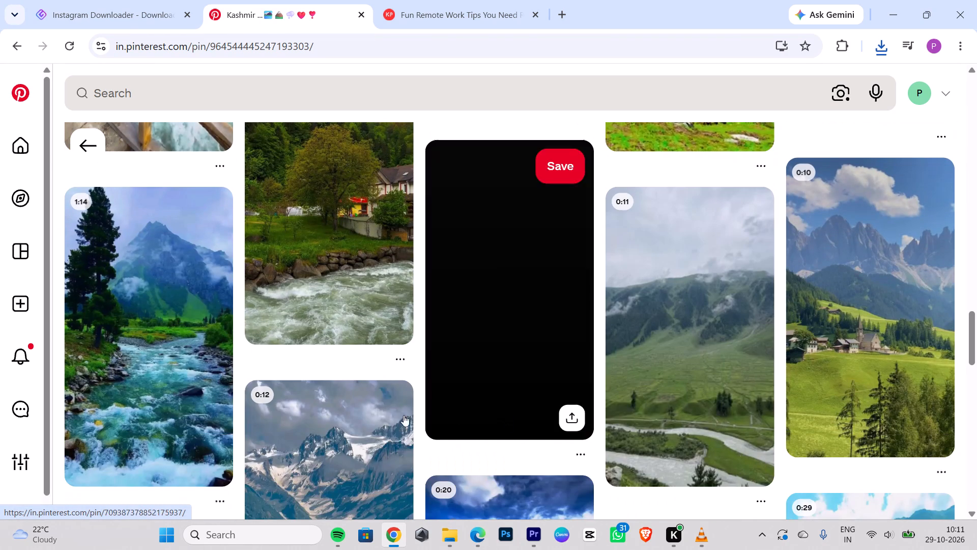
Go back to the Pinterest search and replace the query with "men shouting at the mountains".
click(88, 142)
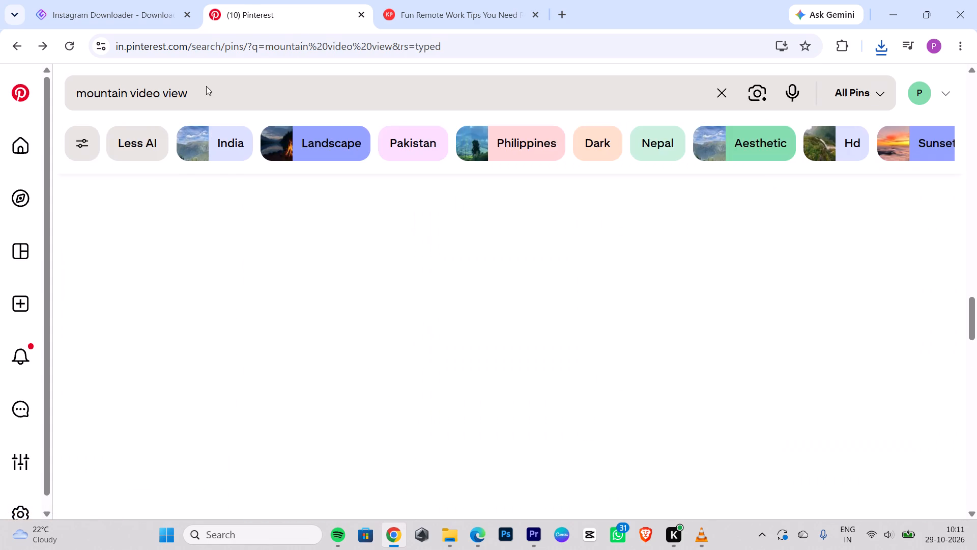
drag(213, 82, 0, 127)
key(BackSpace)
text(gruou)
key(BackSpace)
key(BackSpace)
key(BackSpace)
key(BackSpace)
key(BackSpace)
key(BackSpace)
key(BackSpace)
key(BackSpace)
key(BackSpace)
key(BackSpace)
key(BackSpace)
key(BackSpace)
key(BackSpace)
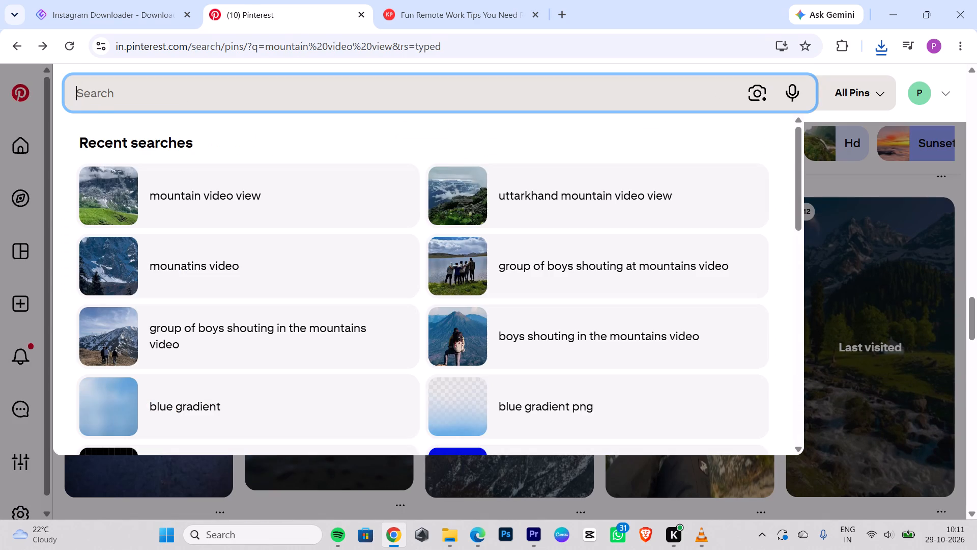
text(boys)
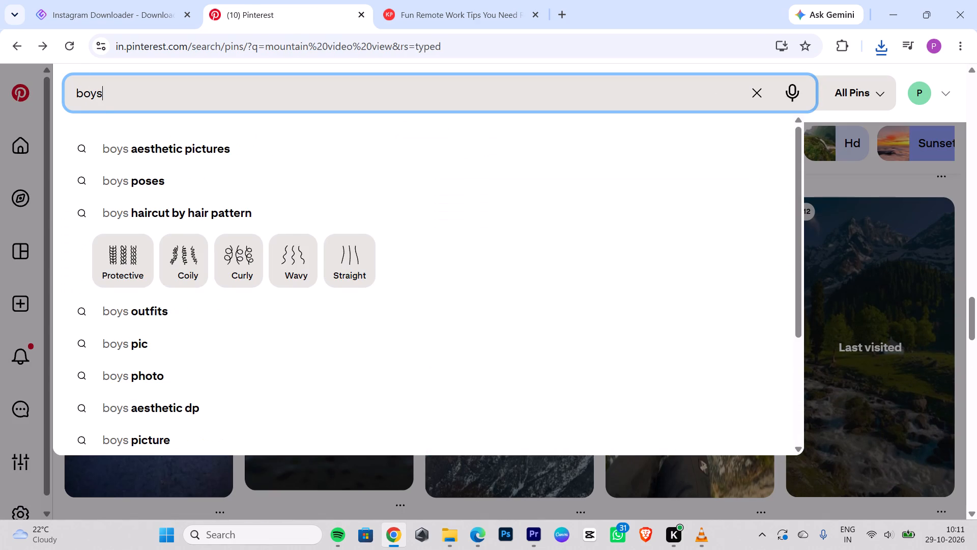
key(space)
key(BackSpace)
key(BackSpace)
key(BackSpace)
key(BackSpace)
key(BackSpace)
key(BackSpace)
key(BackSpace)
key(BackSpace)
key(BackSpace)
key(BackSpace)
key(BackSpace)
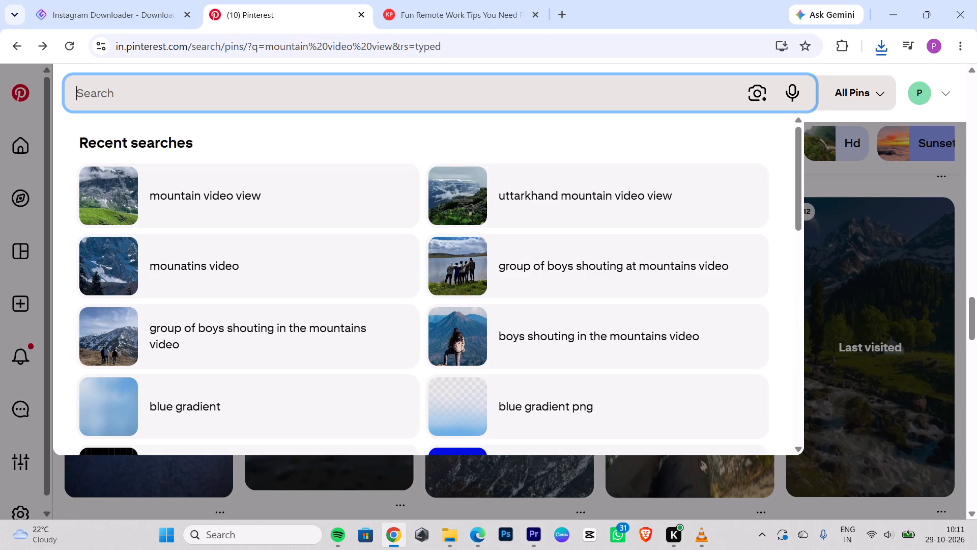
text(men shouti)
text(ng)
key(space)
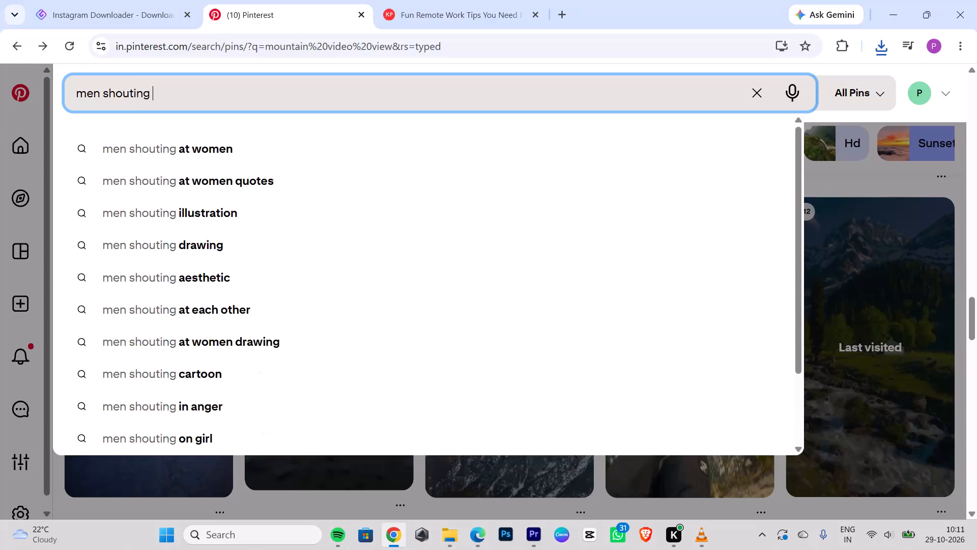
text(at the m)
text(ou)
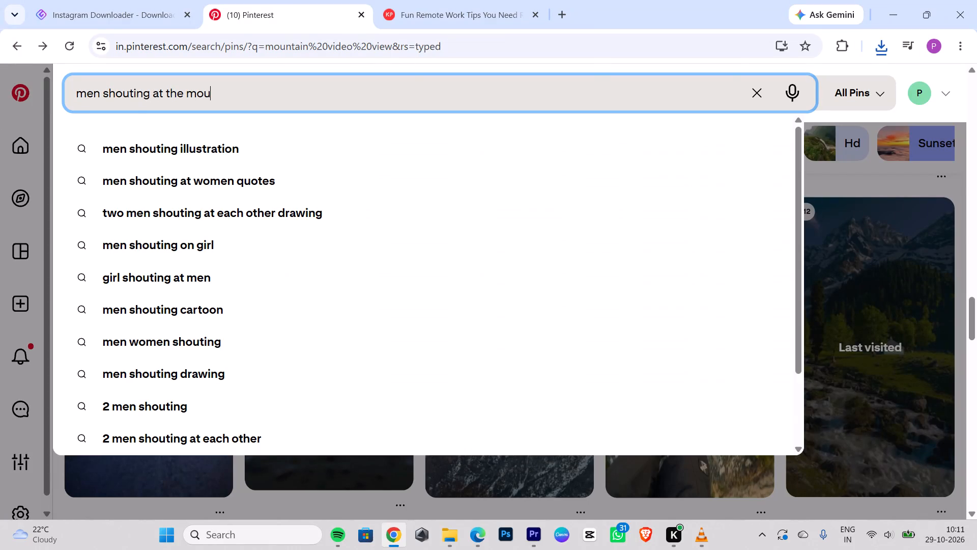
text(ntains)
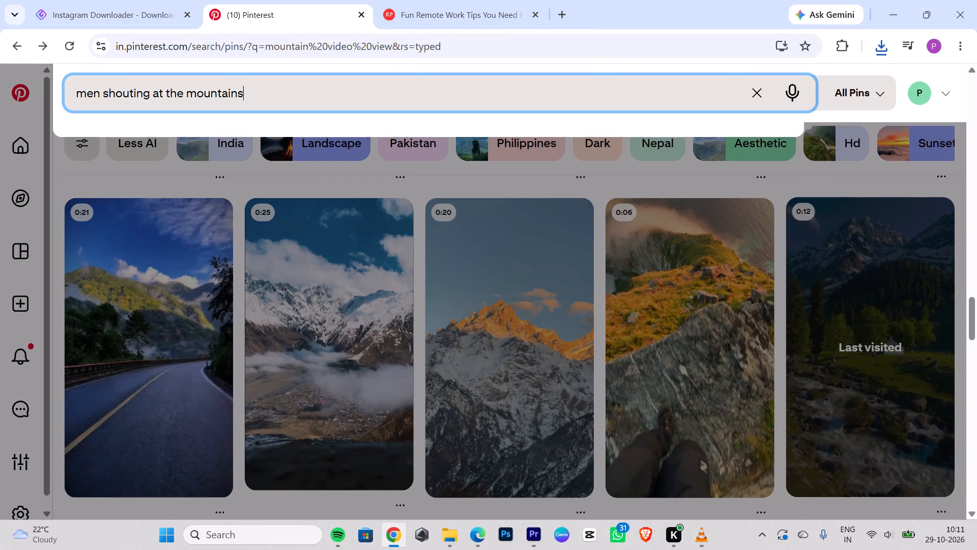
key(space)
key(Return)
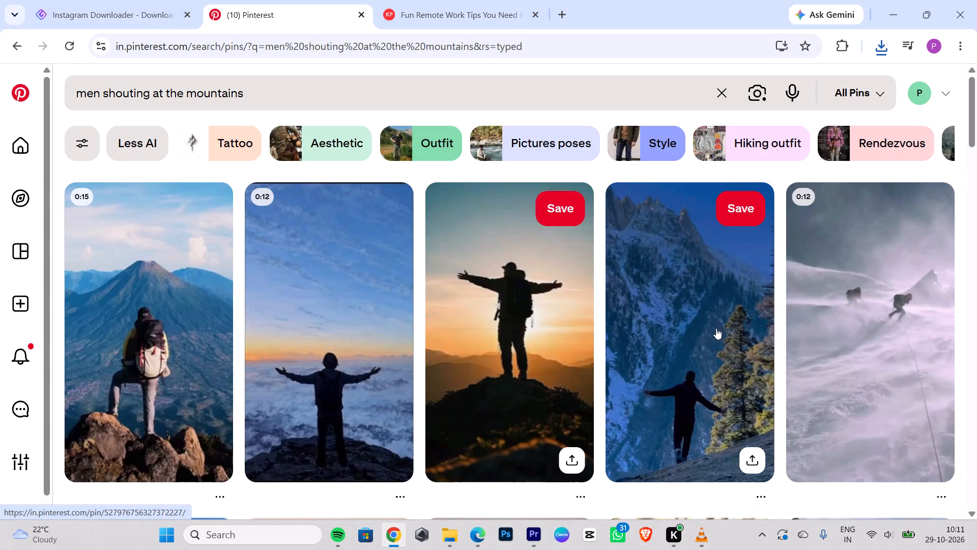
Look through the "men shouting at the mountains" results for clips of people in the mountains.
scroll(375, 310, down, 4)
scroll(665, 312, down, 1)
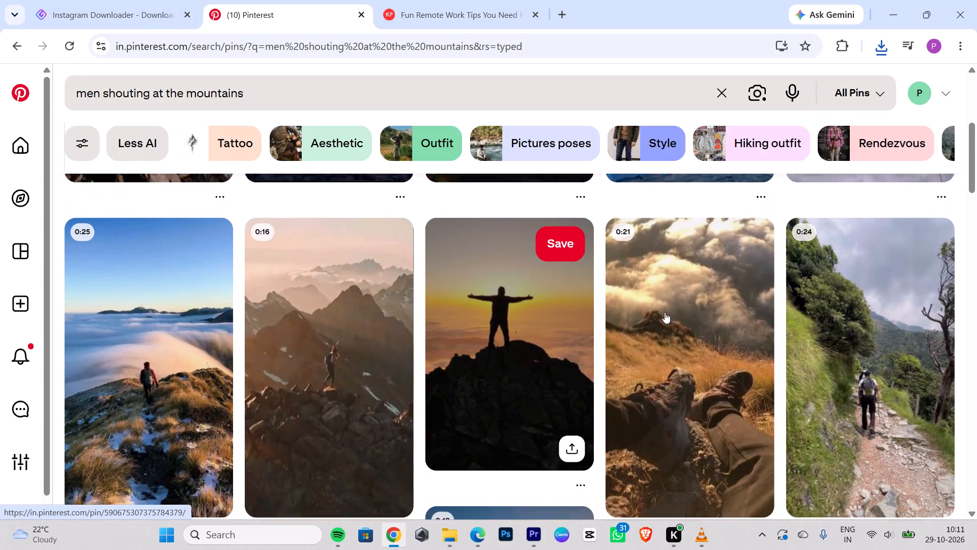
scroll(665, 312, down, 1)
scroll(706, 292, up, 1)
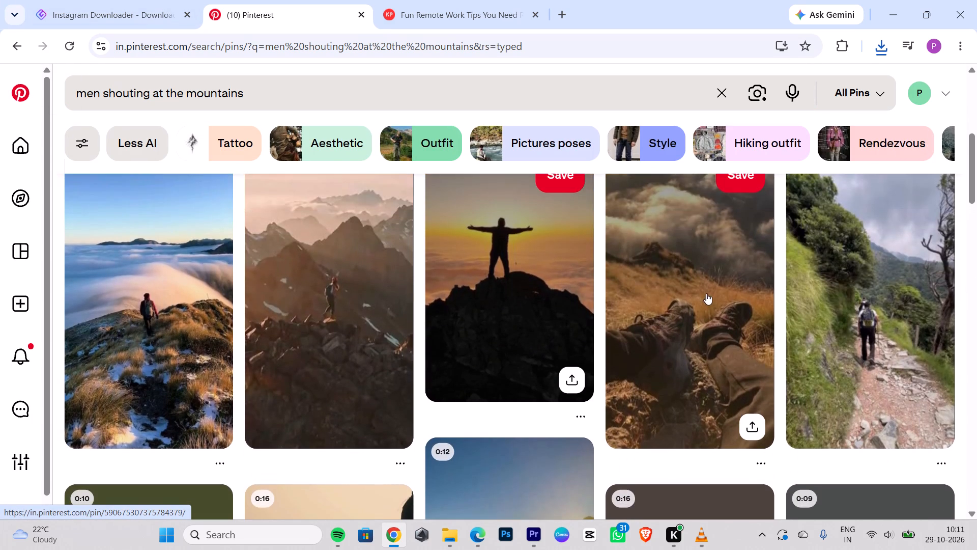
scroll(641, 299, down, 11)
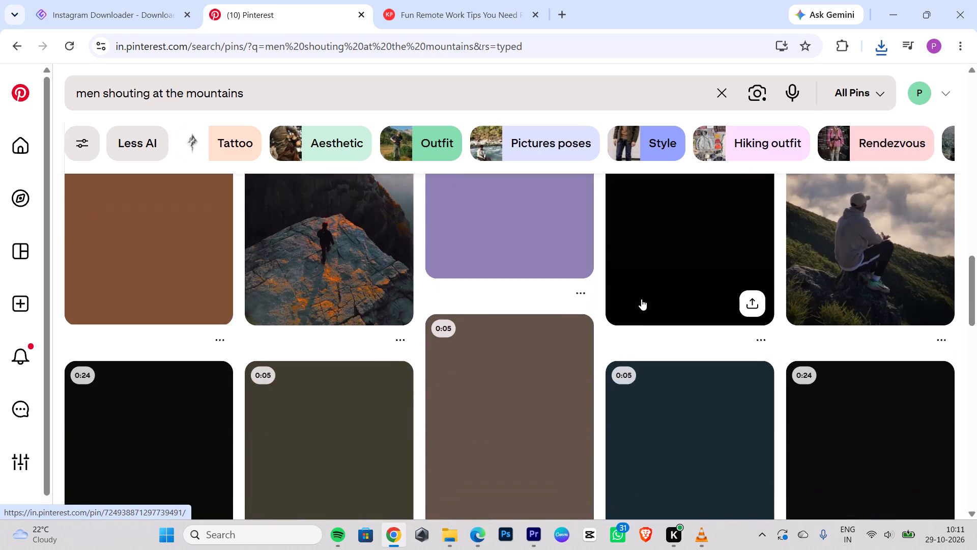
scroll(726, 260, down, 6)
Replace the Pinterest query and search for "group of boys".
drag(319, 69, 29, 95)
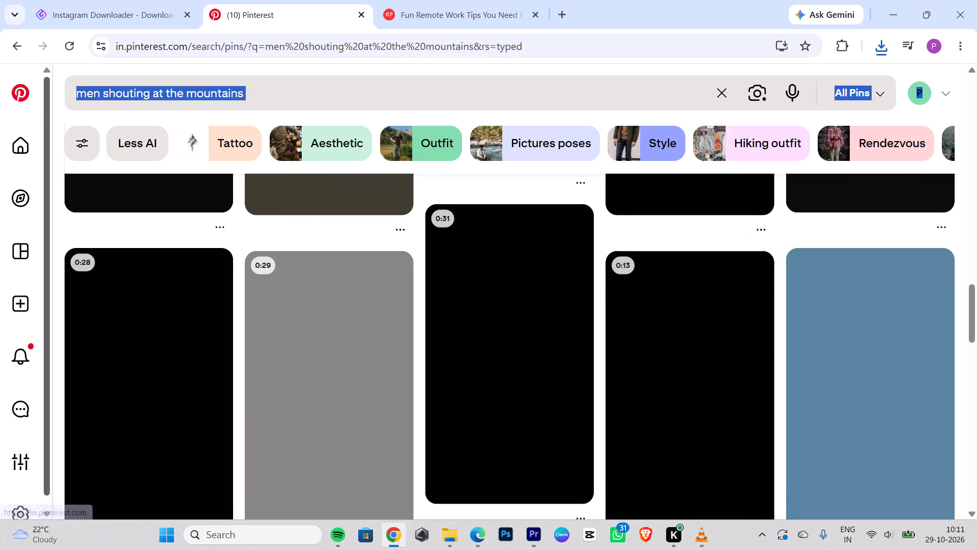
key(BackSpace)
text(gr)
text(oup)
key(BackSpace)
key(BackSpace)
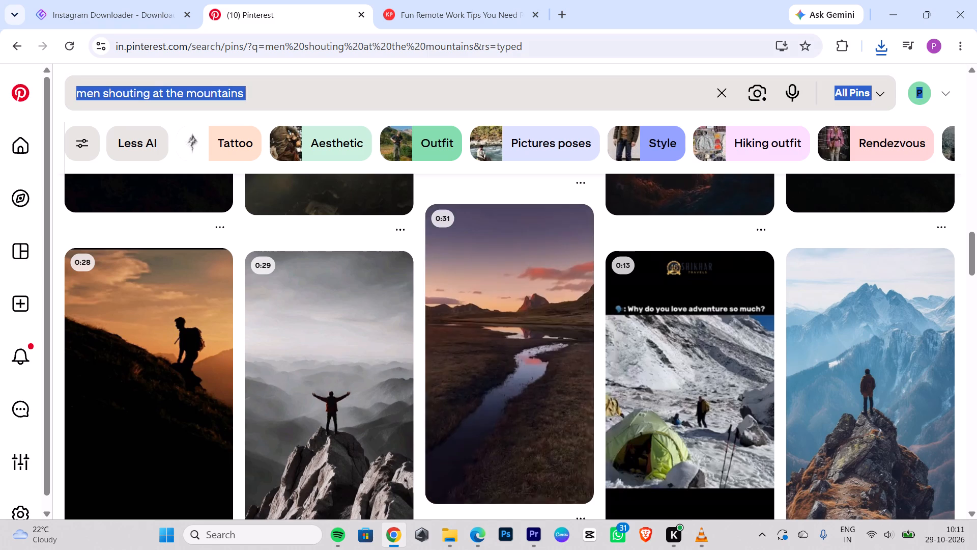
double_click(332, 87)
key(BackSpace)
key(BackSpace)
key(BackSpace)
key(BackSpace)
key(BackSpace)
key(BackSpace)
key(BackSpace)
key(BackSpace)
key(BackSpace)
key(BackSpace)
key(BackSpace)
key(BackSpace)
key(BackSpace)
key(BackSpace)
key(BackSpace)
key(BackSpace)
key(BackSpace)
key(BackSpace)
key(BackSpace)
key(BackSpace)
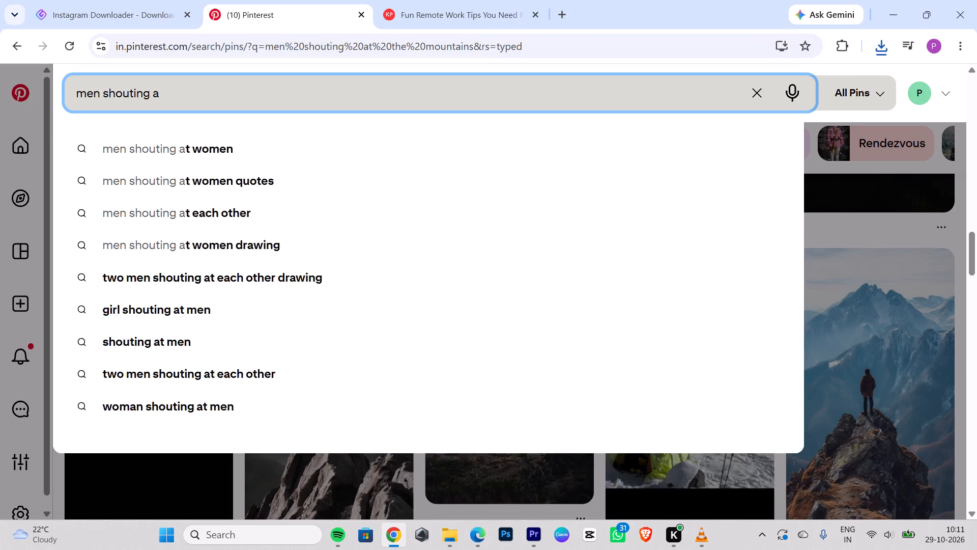
text(gri)
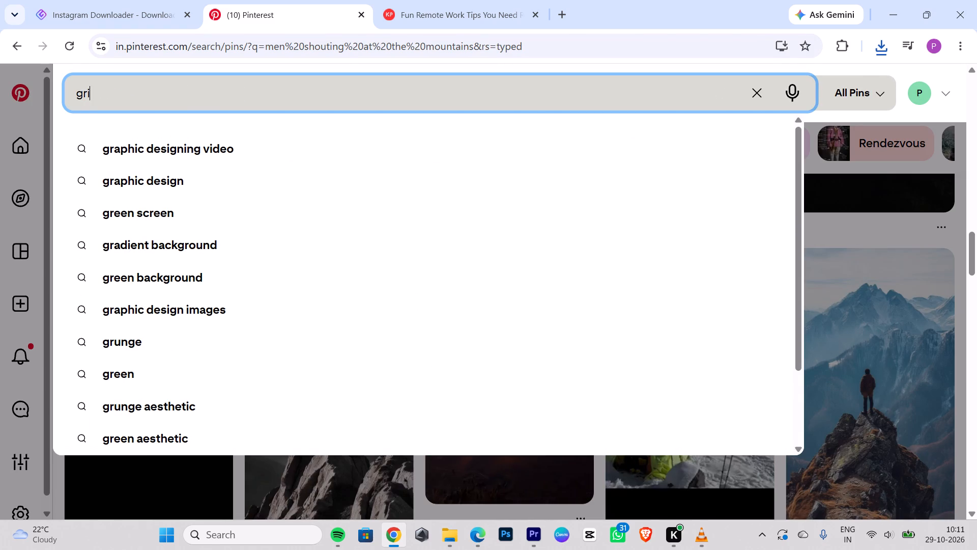
key(BackSpace)
text(oup of boys)
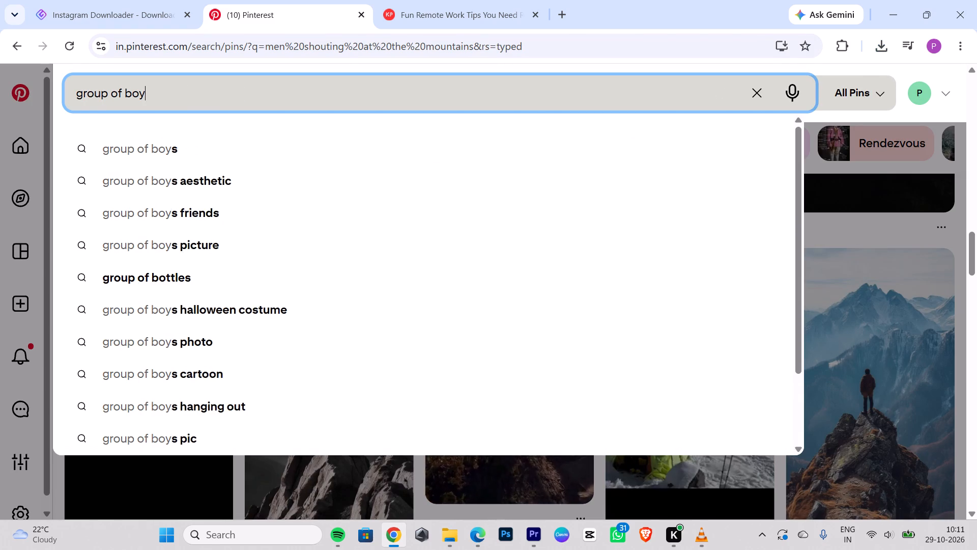
key(space)
key(Return)
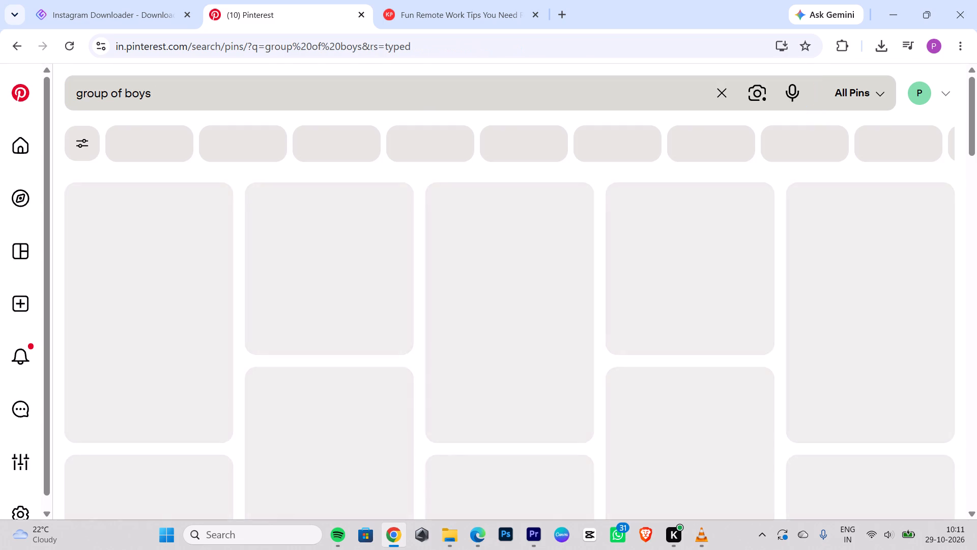
Extend the Pinterest query and search for "group of boys in the mountains video".
click(175, 87)
key(space)
text(in the mohn)
key(BackSpace)
key(BackSpace)
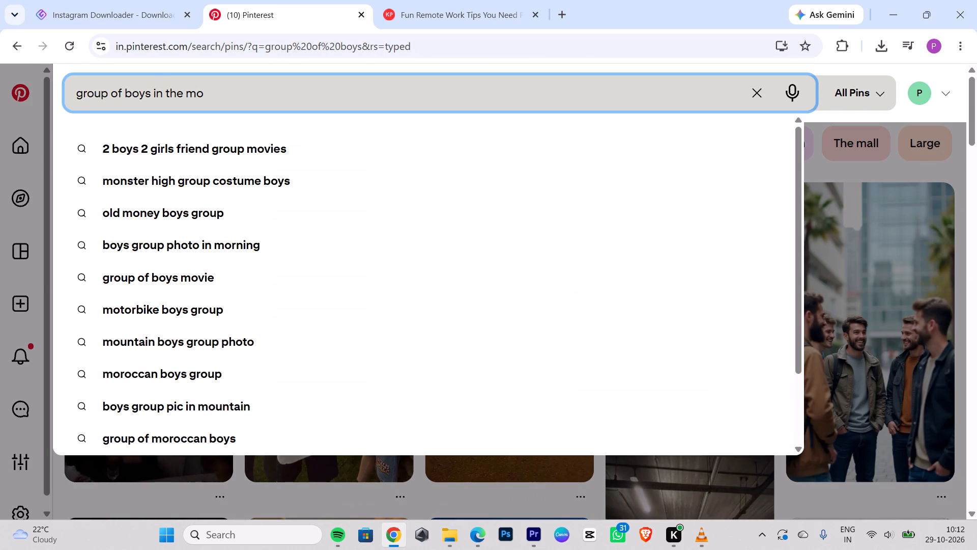
key(i)
key(BackSpace)
text(untains)
key(space)
text(video)
key(space)
key(Return)
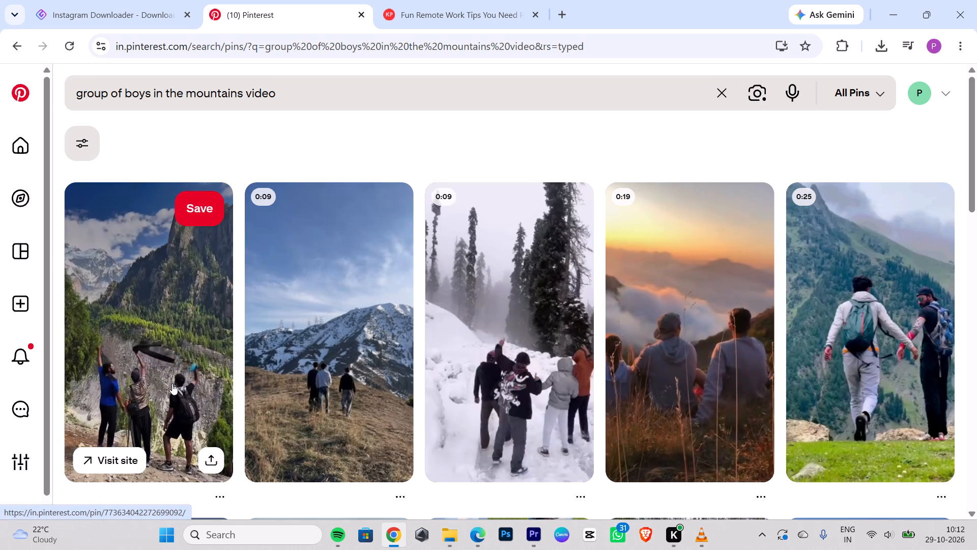
Open the first result, the Beautiful Destinations pin, copy its link and switch to the KlickPin page.
click(173, 381)
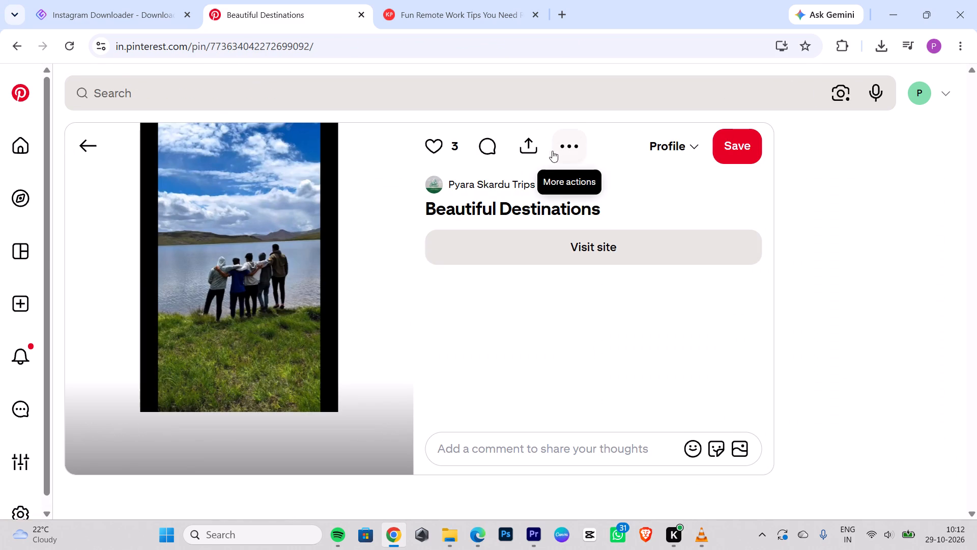
click(532, 151)
triple_click(410, 228)
triple_click(410, 228)
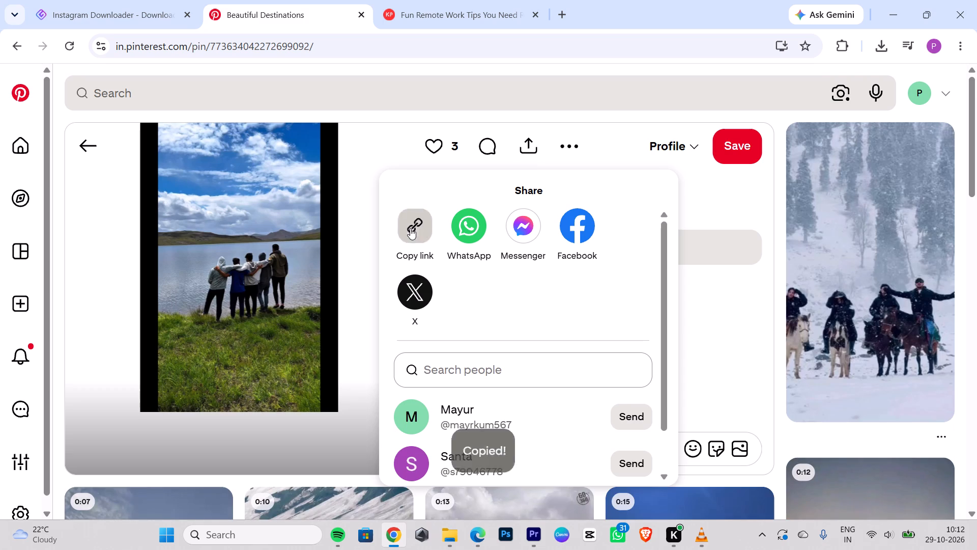
click(446, 13)
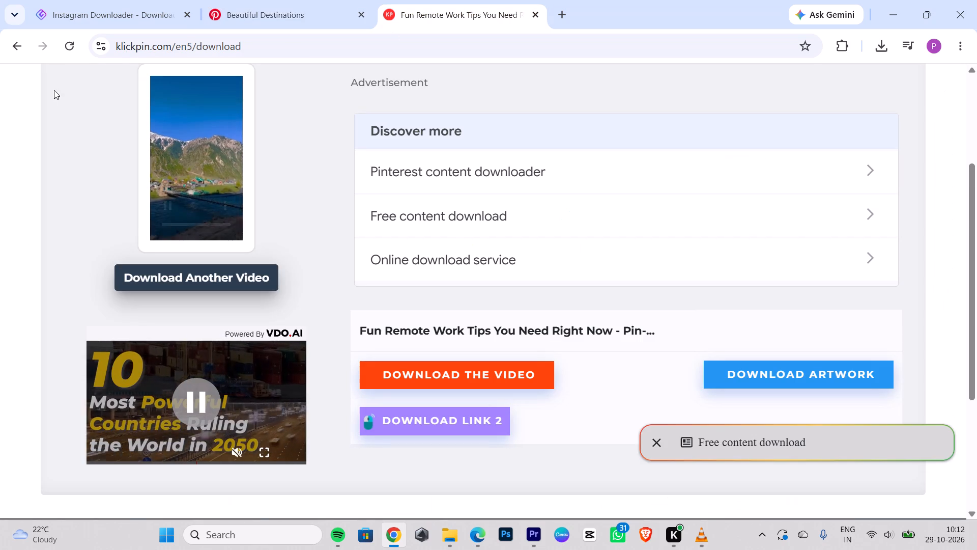
Return to the Beautiful Destinations pin and replay its video from the start, reopening it from the search results to review its shots.
click(272, 9)
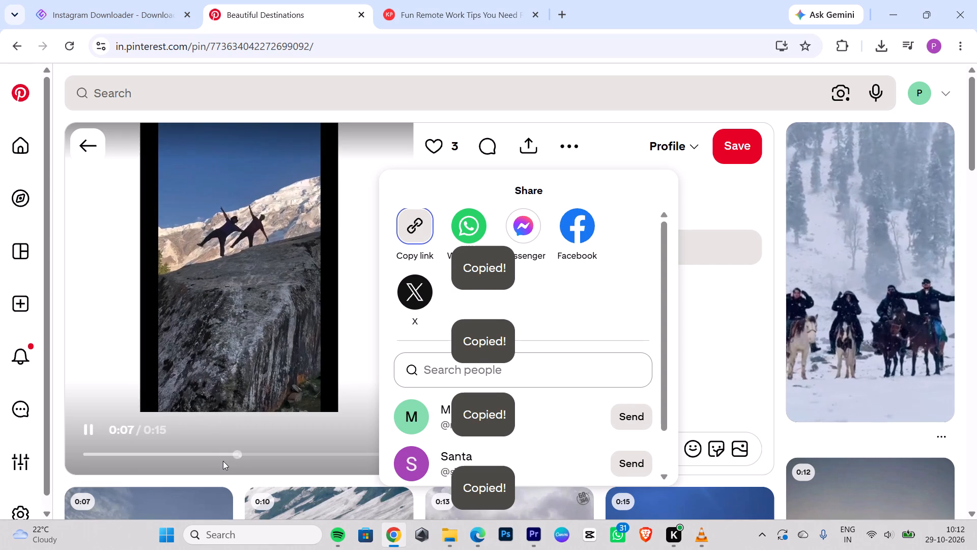
drag(223, 461, 156, 461)
drag(240, 450, 130, 461)
click(79, 447)
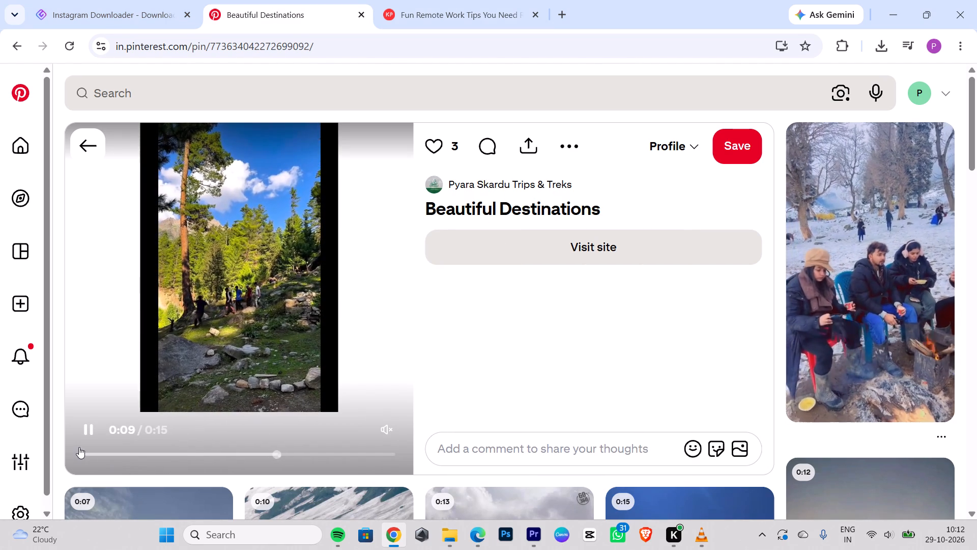
click(85, 452)
click(239, 296)
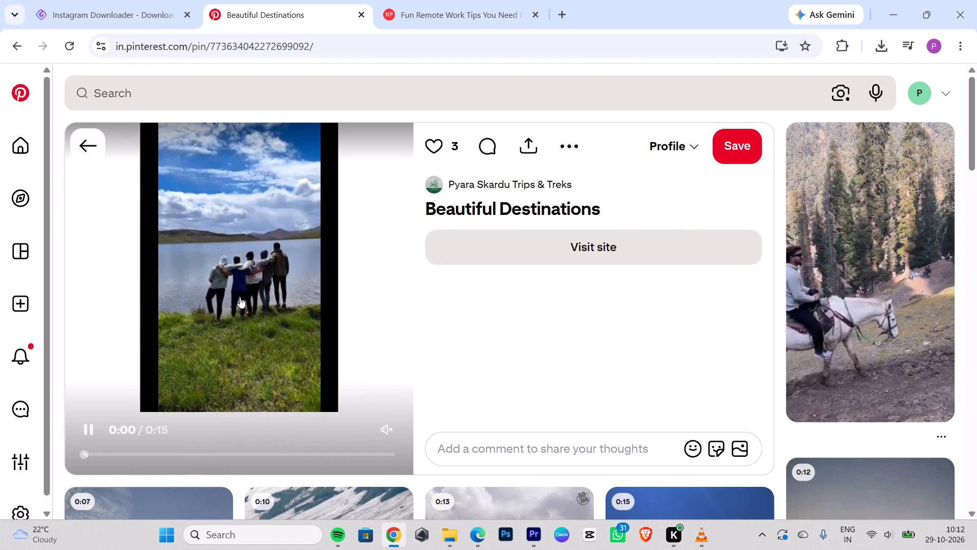
click(85, 145)
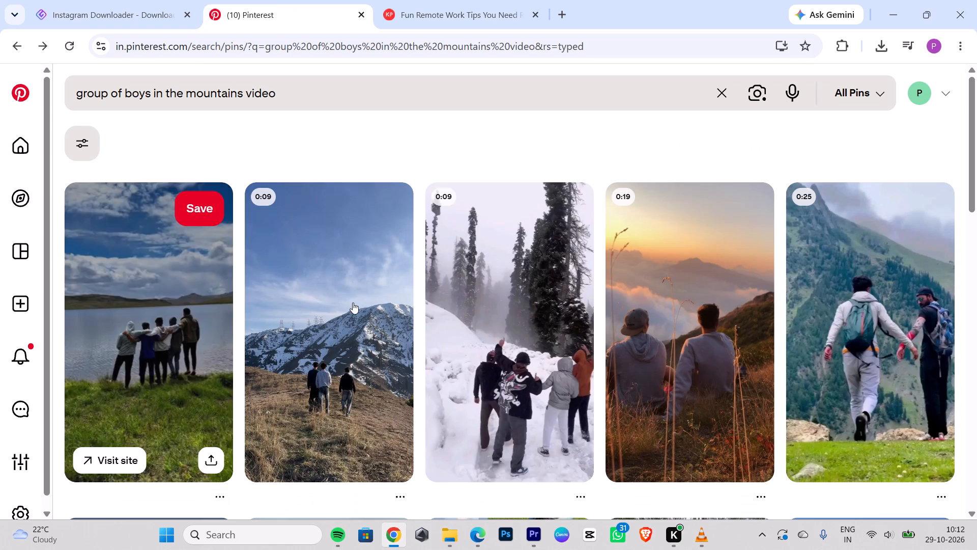
click(151, 342)
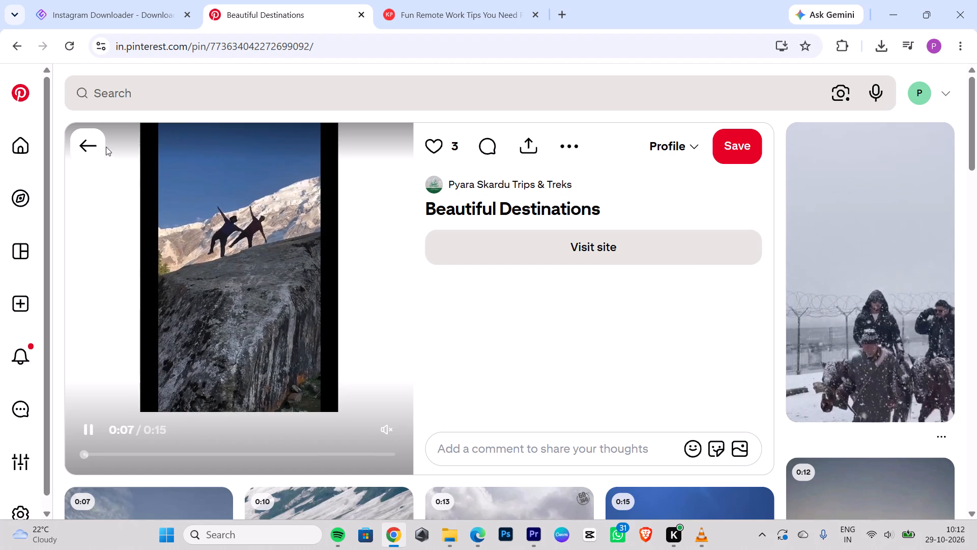
Return to the "group of boys in the mountains video" search results and browse them for more group-trekking clips.
click(92, 148)
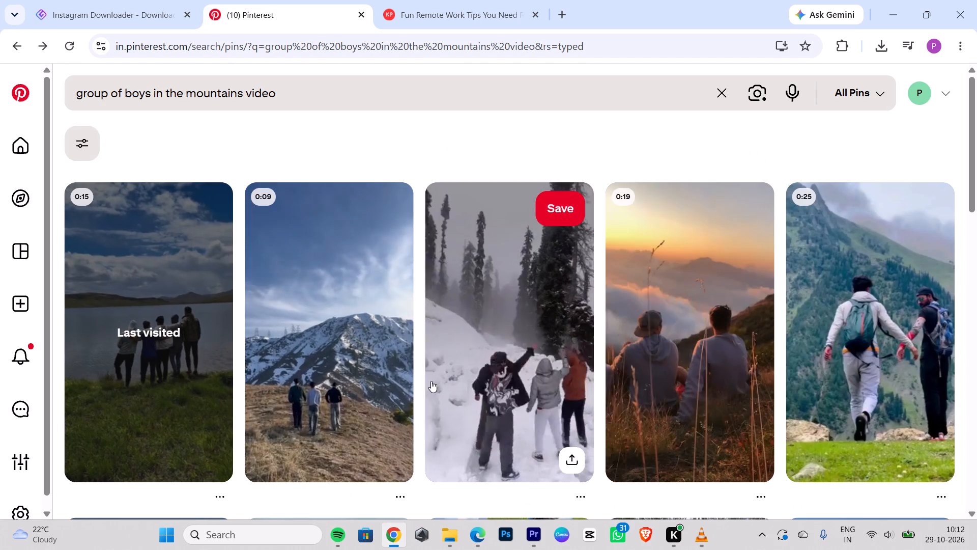
scroll(916, 361, down, 6)
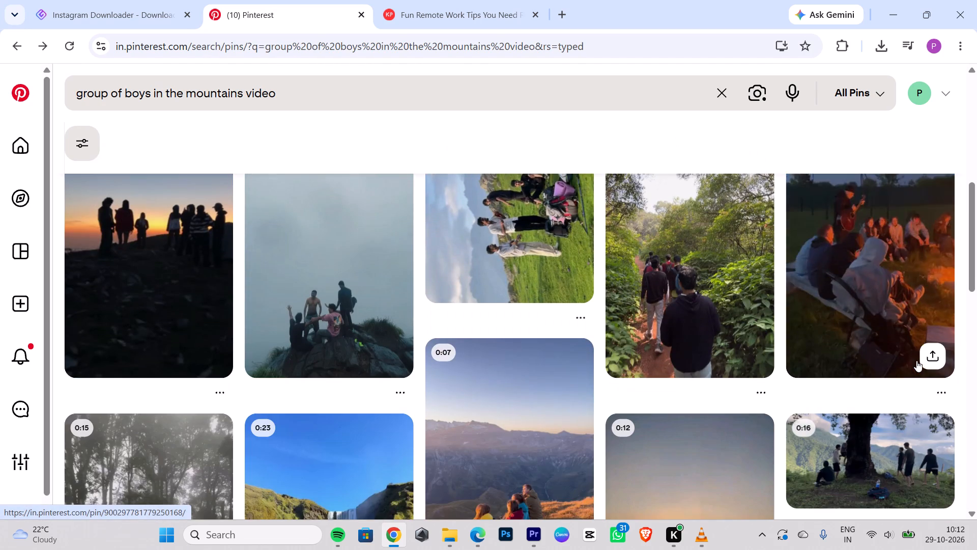
scroll(734, 374, up, 1)
scroll(734, 374, down, 2)
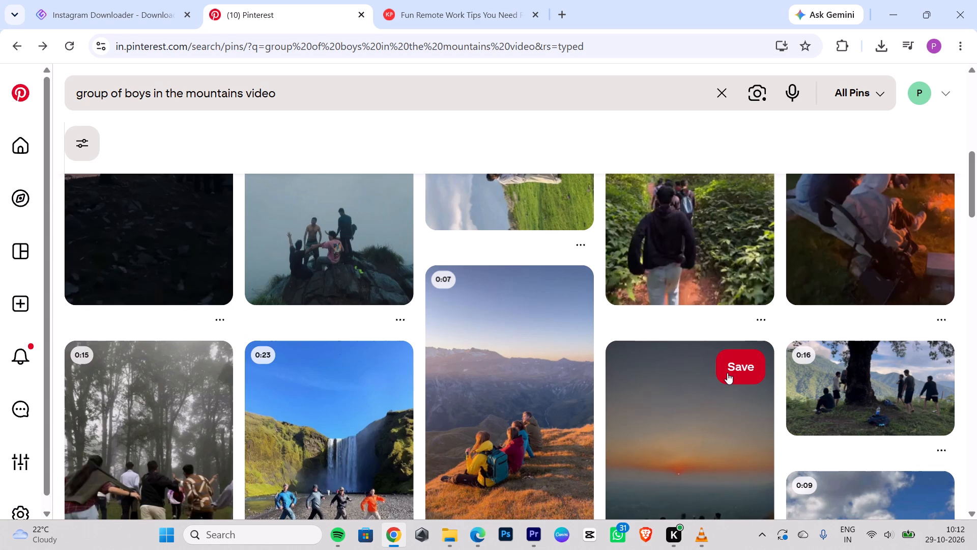
scroll(707, 338, down, 2)
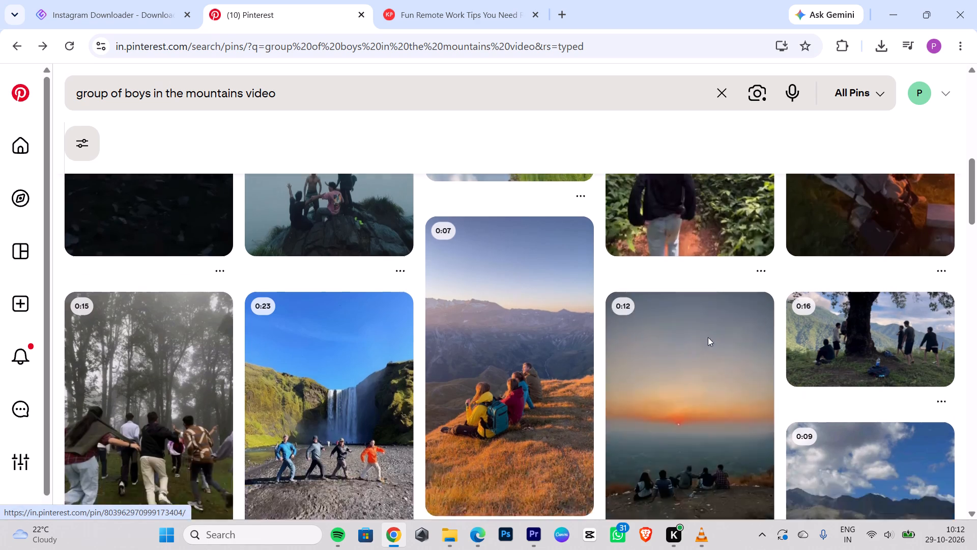
scroll(926, 314, down, 5)
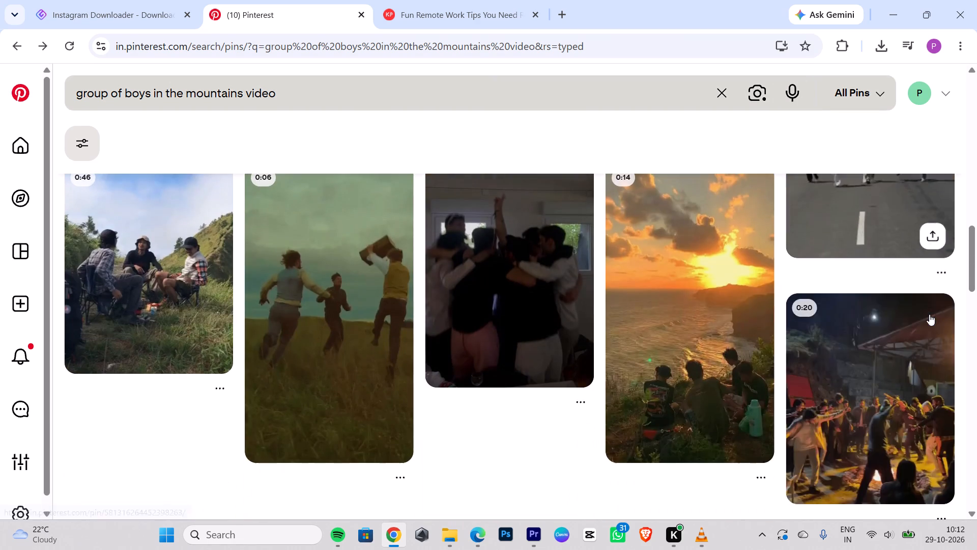
scroll(700, 272, down, 4)
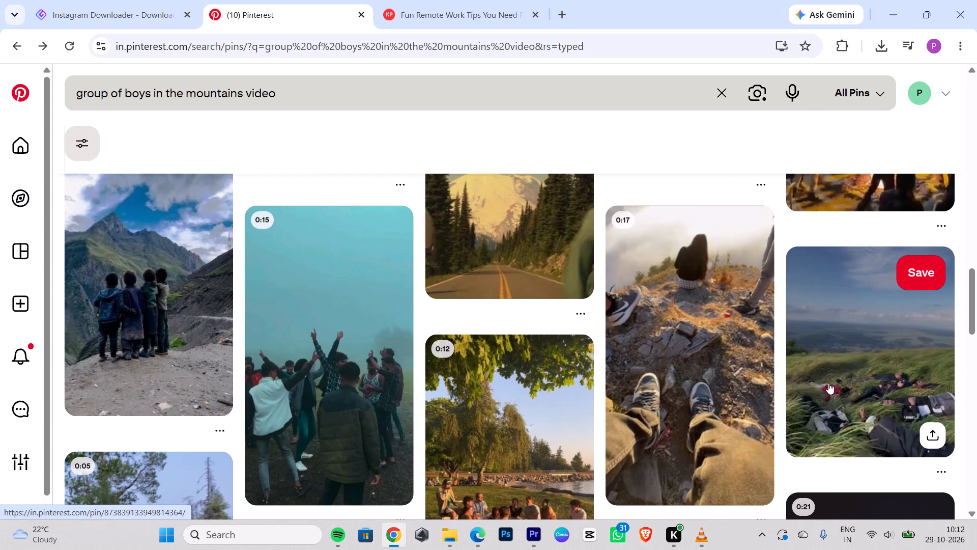
scroll(834, 380, down, 4)
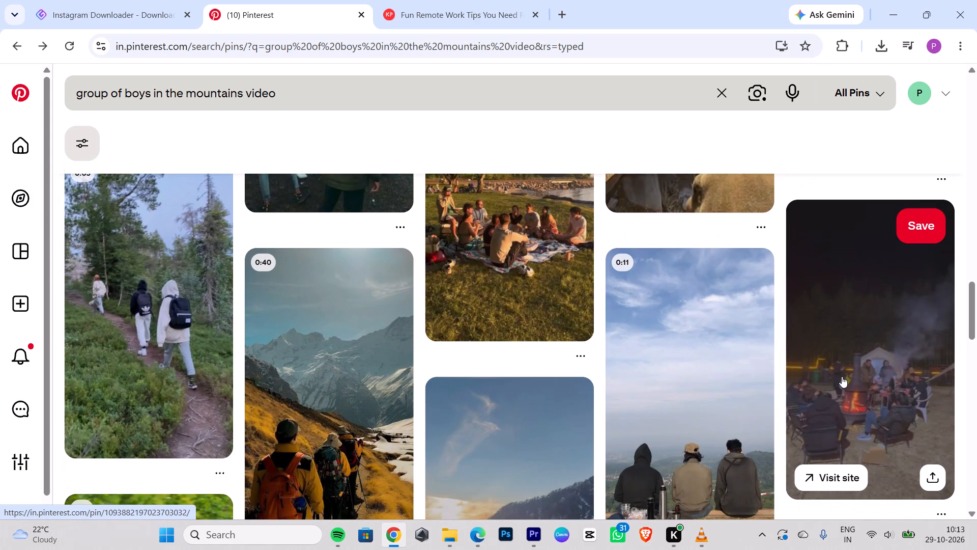
scroll(842, 376, down, 4)
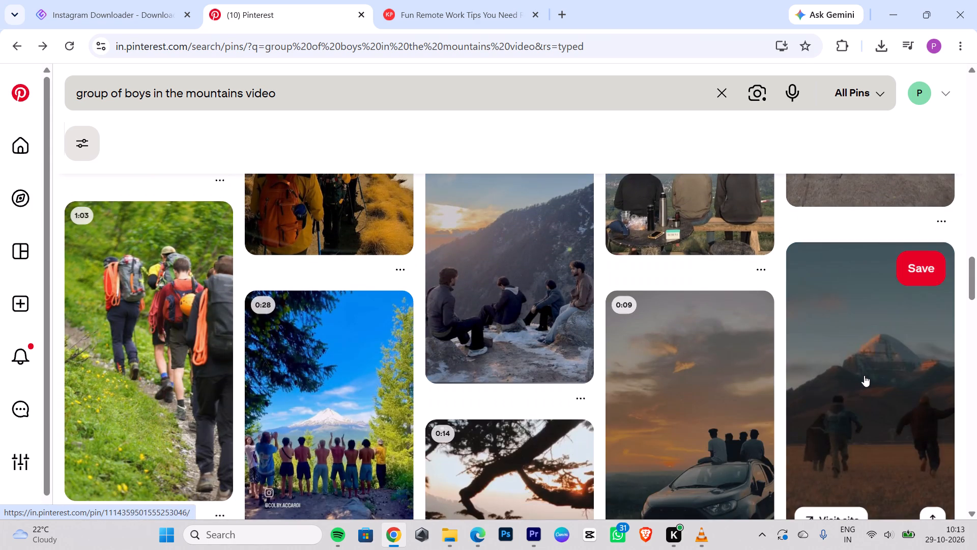
scroll(505, 433, up, 13)
Switch to KlickPin, replace the previous link with the copied Beautiful Destinations pin link and download its video.
click(476, 13)
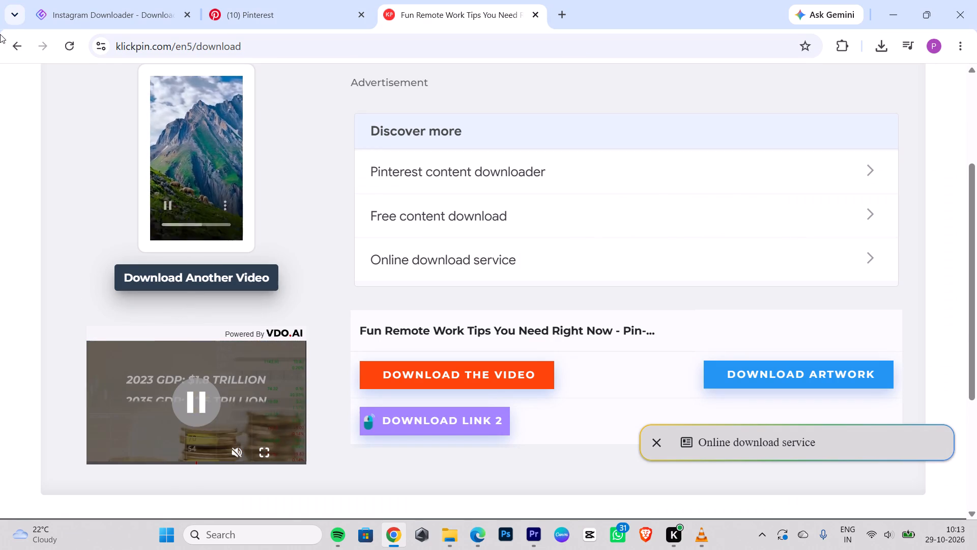
click(14, 42)
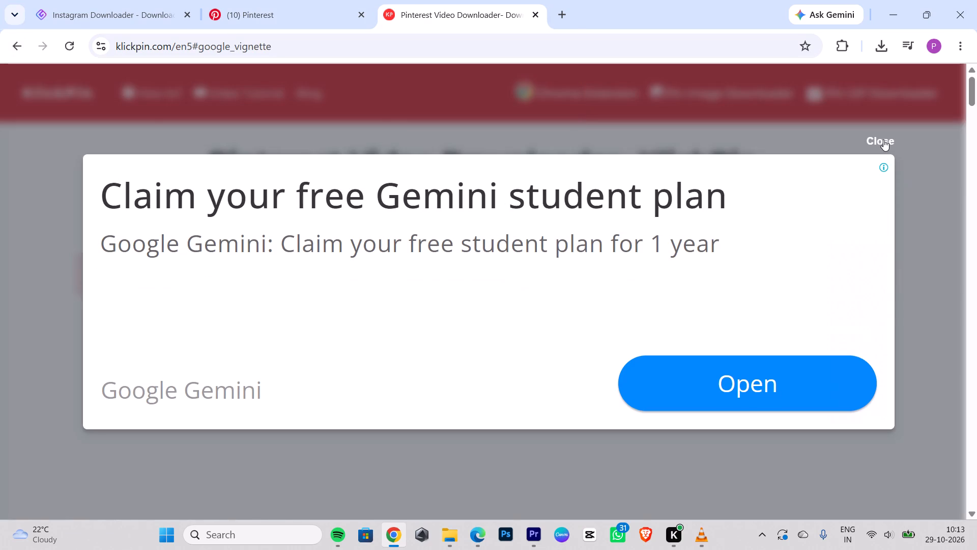
click(883, 140)
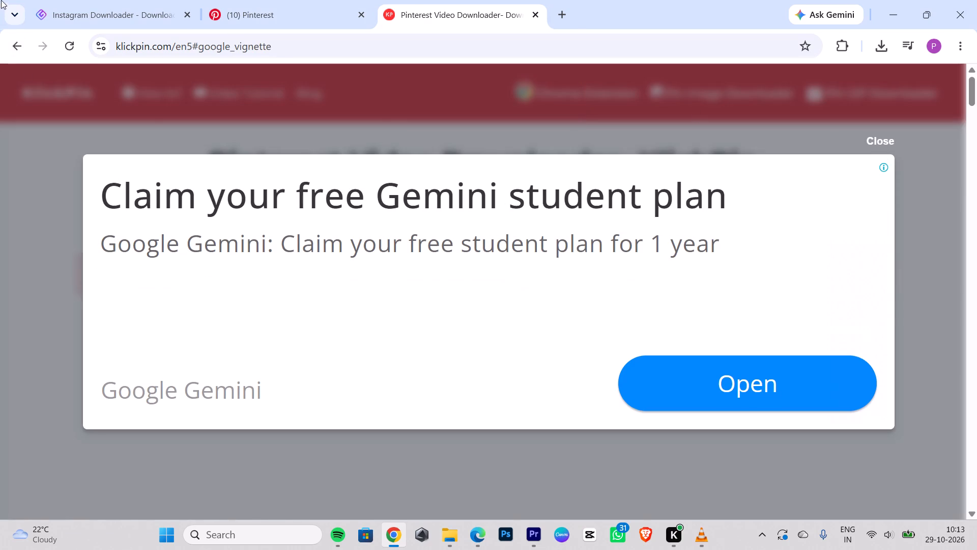
click(9, 43)
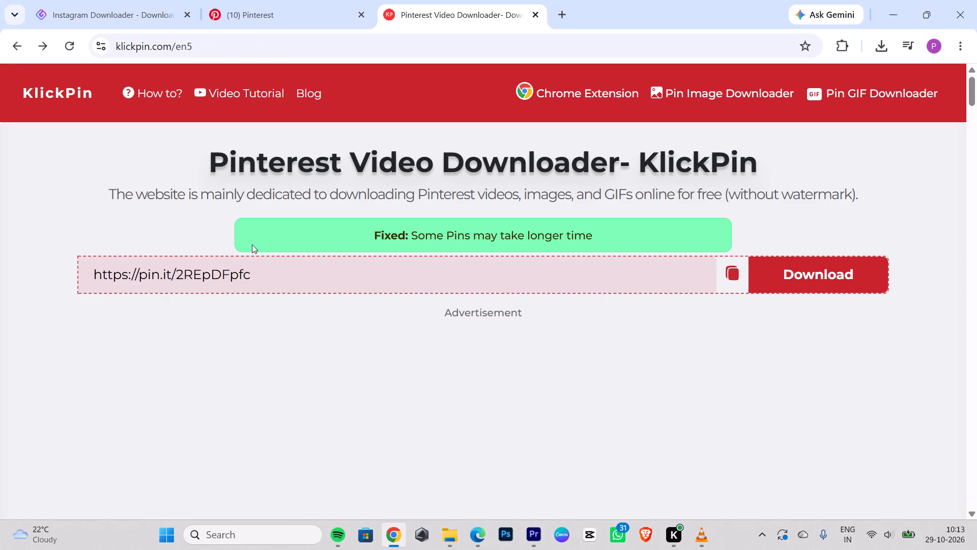
drag(277, 270, 0, 293)
key(BackSpace)
key(ctrl+v)
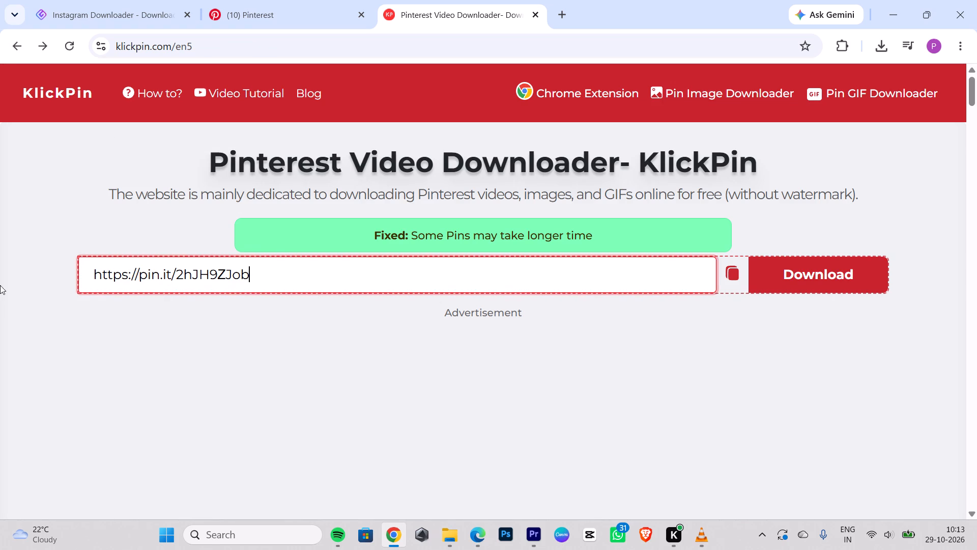
key(Return)
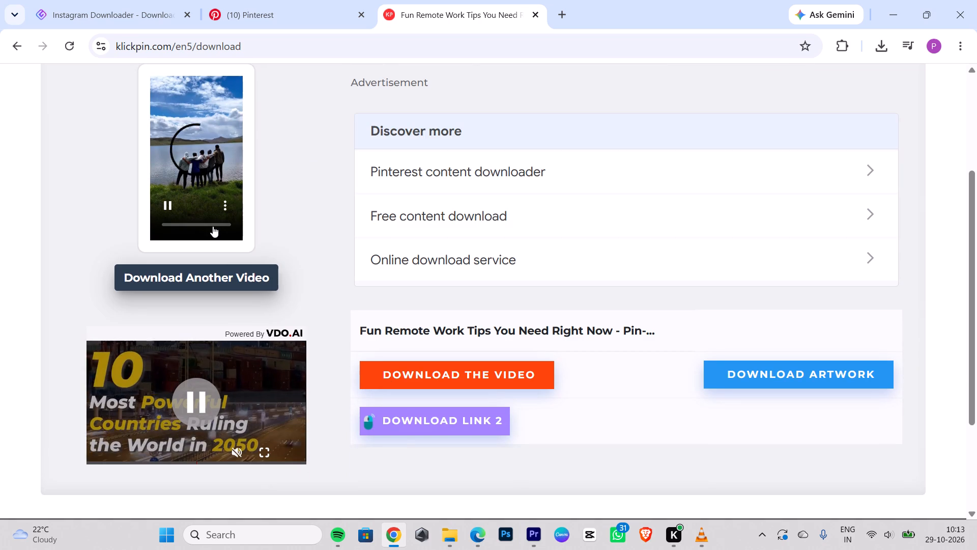
click(222, 200)
click(224, 201)
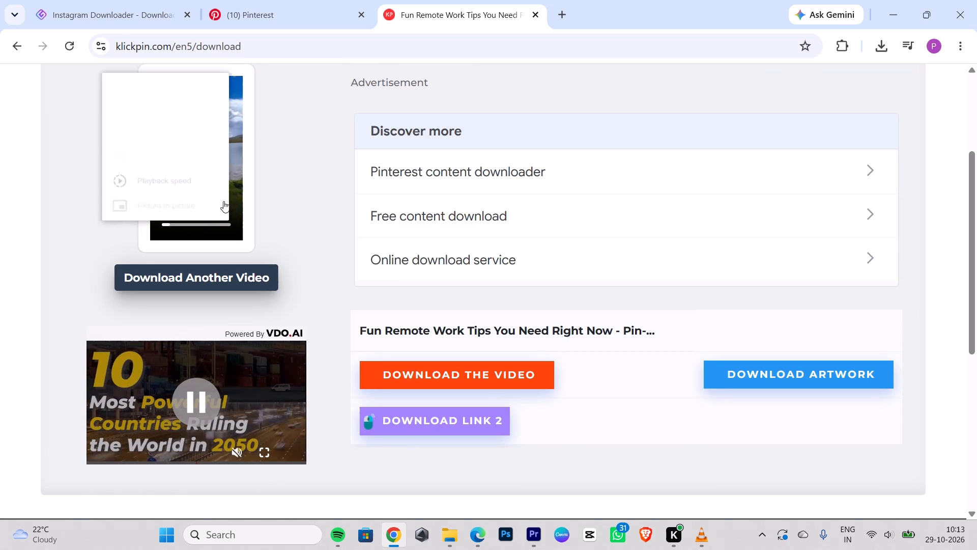
click(181, 107)
Go back to the Pinterest results and examine the whole list, including beyond the related searches, for further group mountain footage.
click(253, 0)
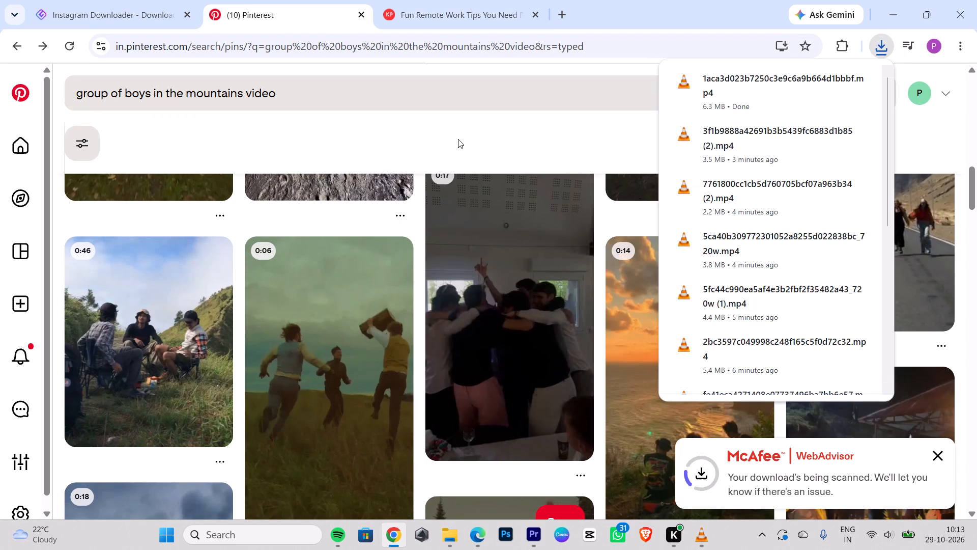
click(458, 139)
scroll(520, 313, up, 20)
scroll(520, 313, up, 7)
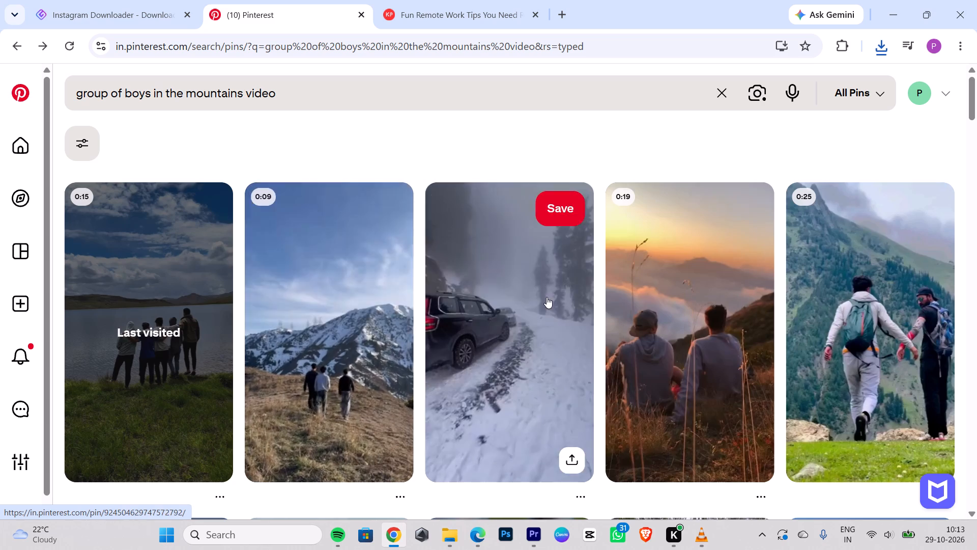
scroll(547, 297, down, 5)
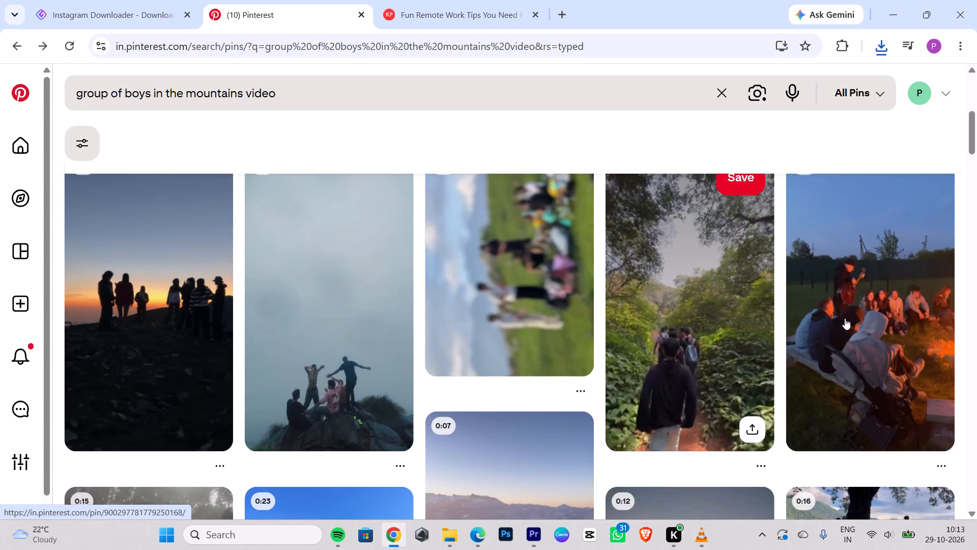
scroll(893, 317, down, 12)
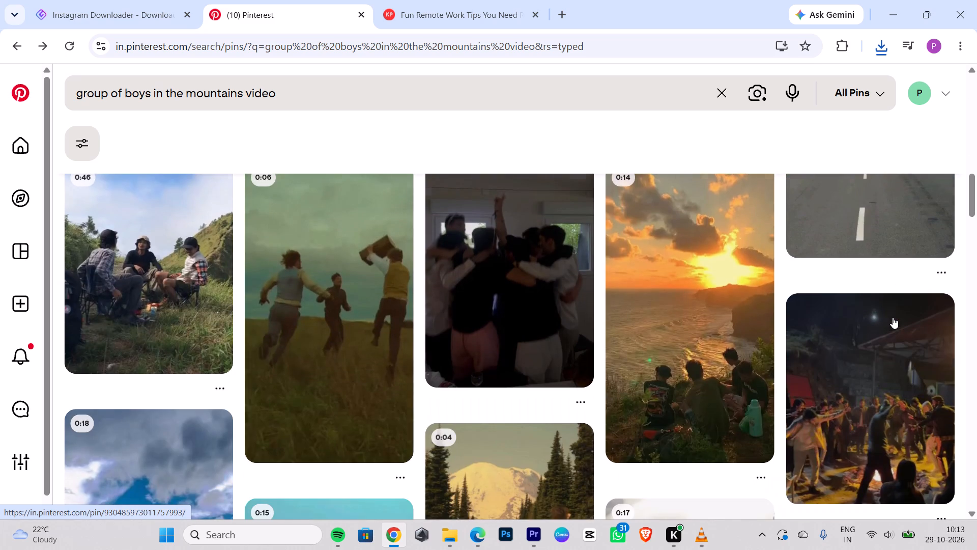
scroll(893, 317, down, 12)
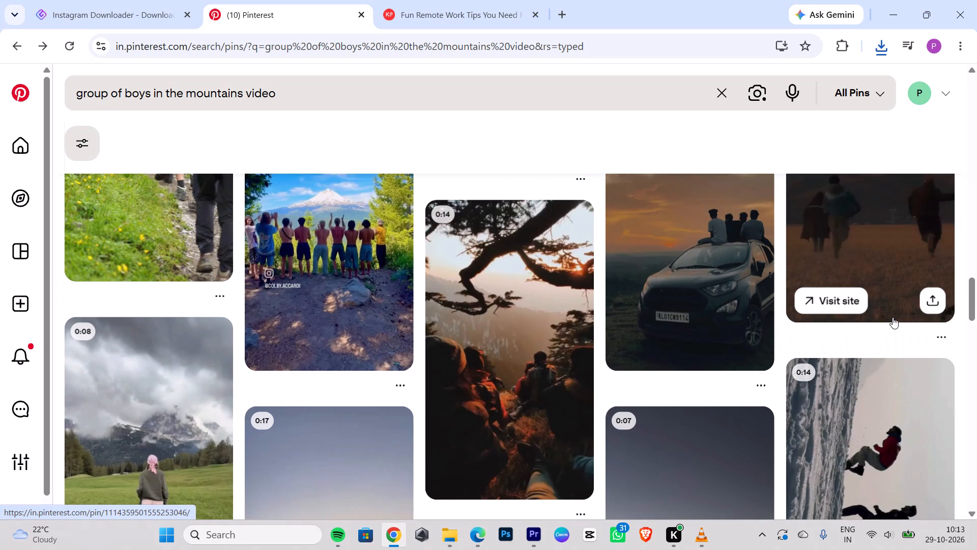
scroll(719, 336, down, 4)
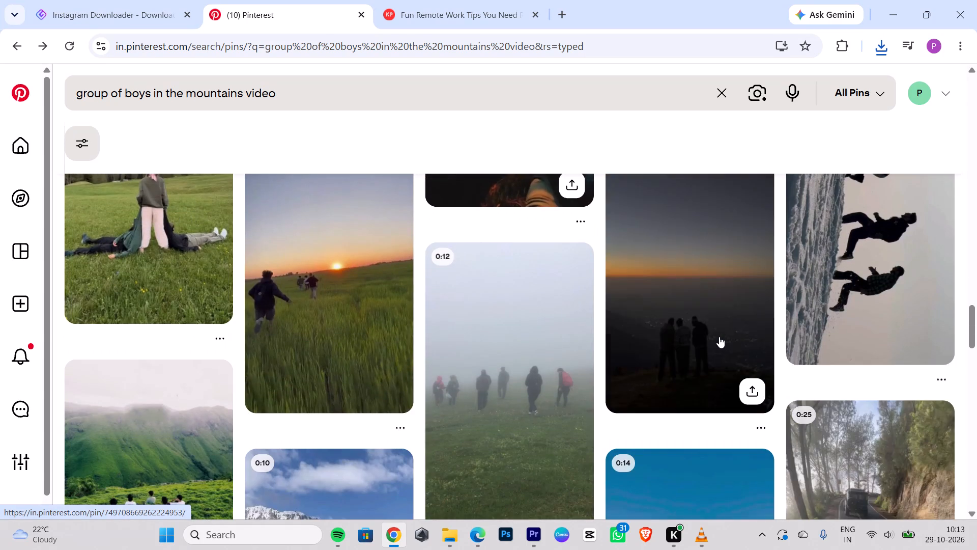
scroll(719, 337, up, 2)
scroll(742, 329, down, 6)
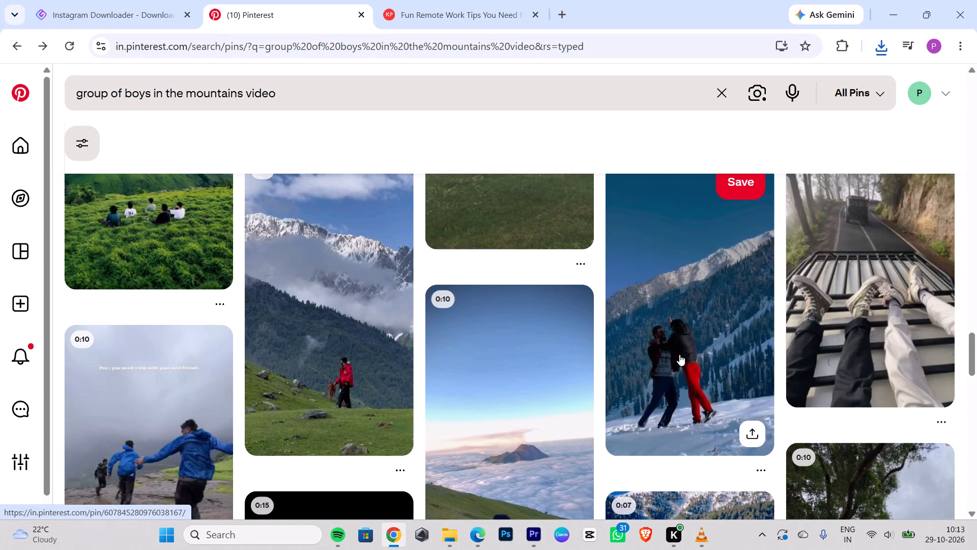
scroll(685, 354, down, 5)
scroll(688, 352, up, 3)
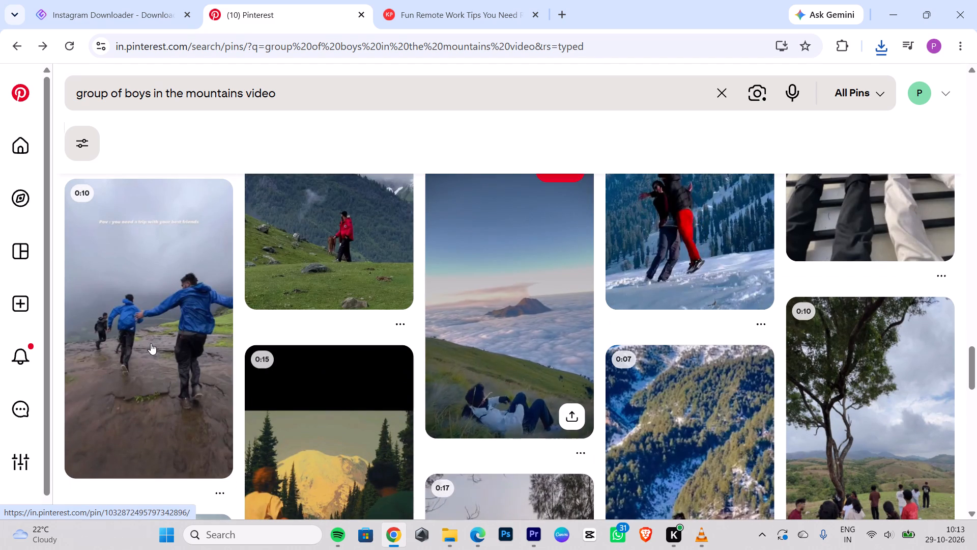
click(151, 343)
scroll(837, 373, down, 4)
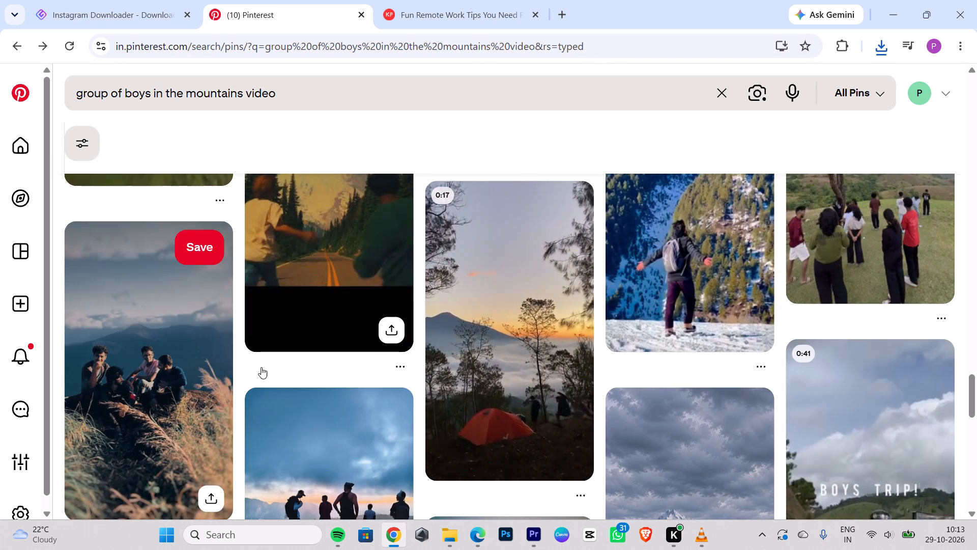
scroll(668, 333, down, 3)
scroll(712, 374, down, 3)
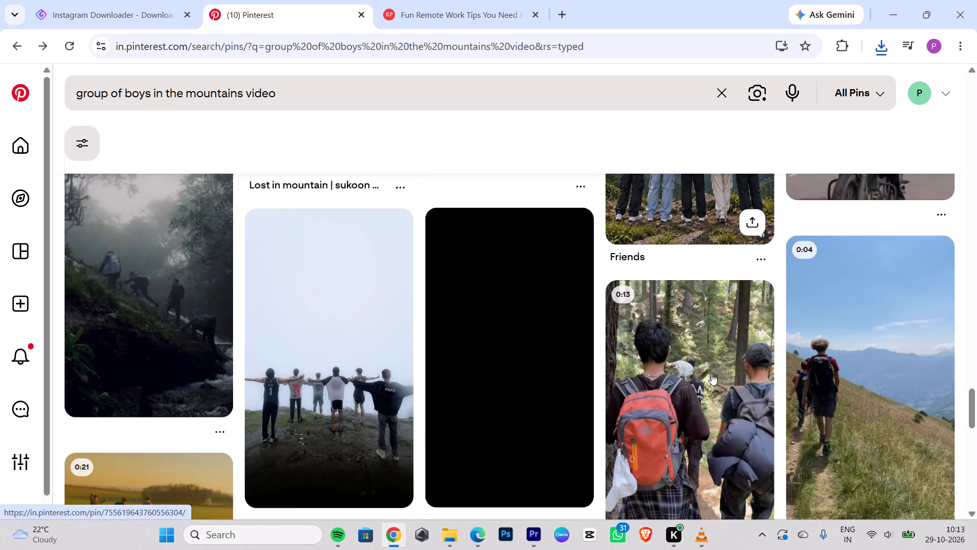
scroll(711, 374, down, 2)
scroll(457, 303, down, 3)
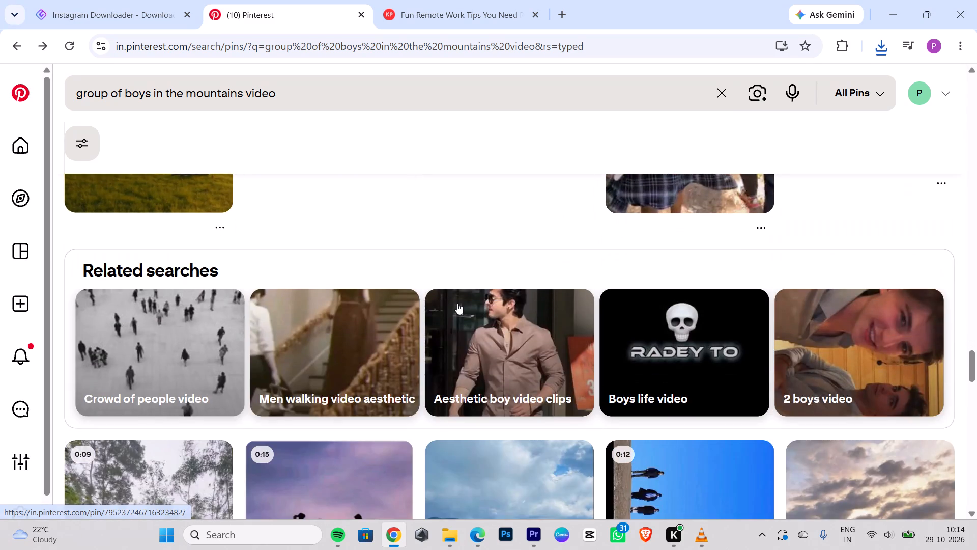
scroll(457, 303, down, 4)
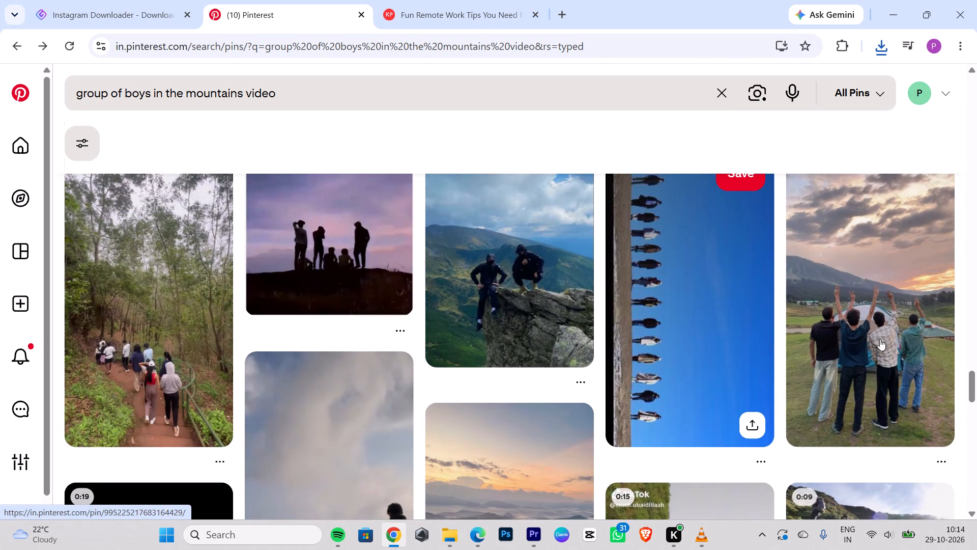
scroll(868, 310, up, 1)
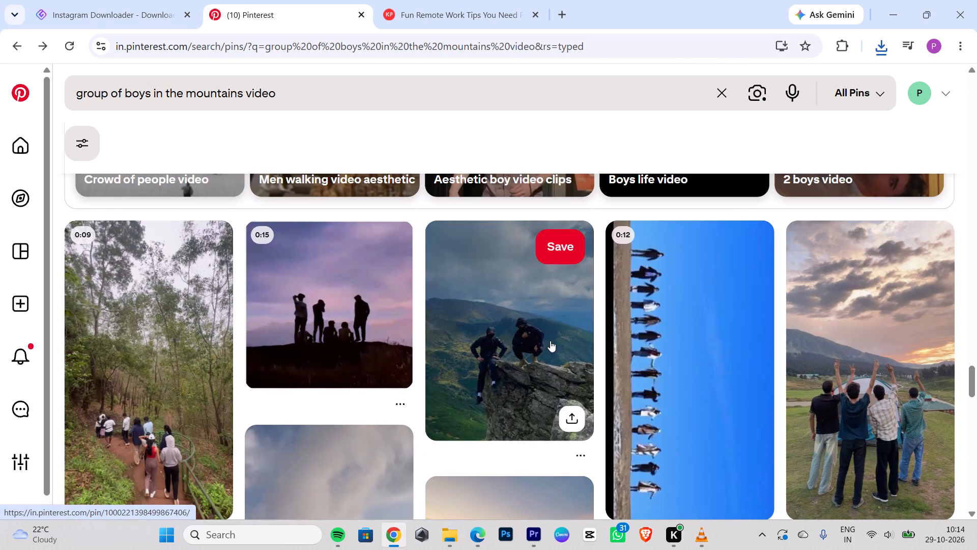
scroll(703, 333, down, 4)
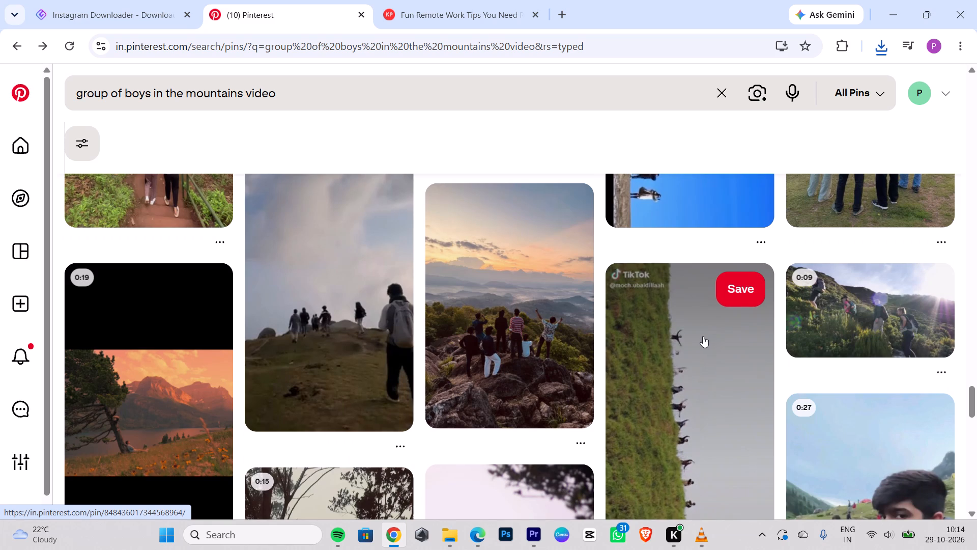
scroll(703, 336, down, 6)
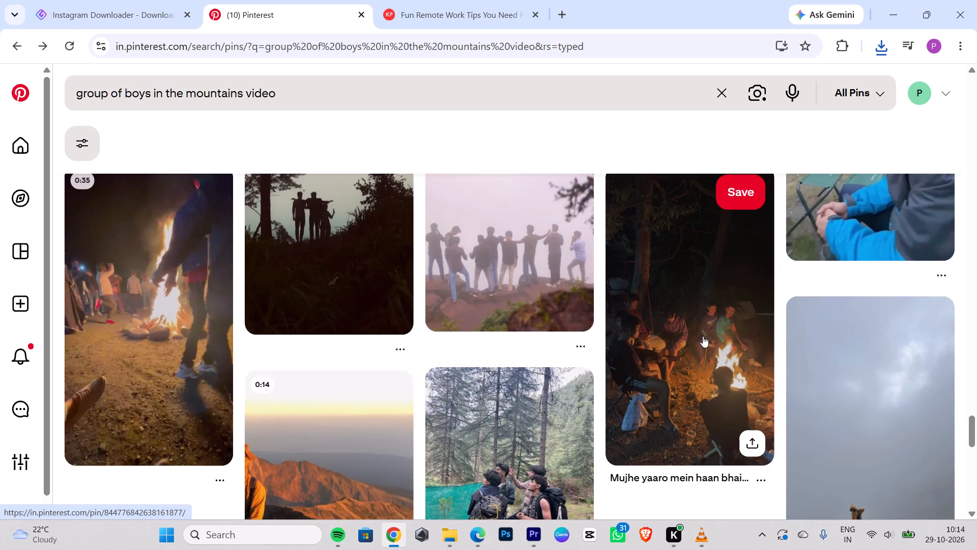
scroll(703, 336, down, 2)
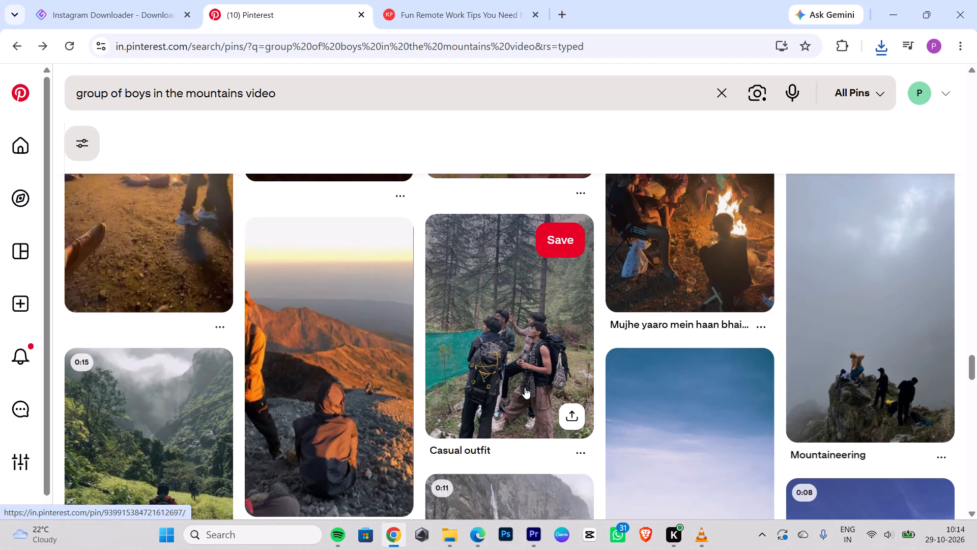
scroll(786, 336, down, 3)
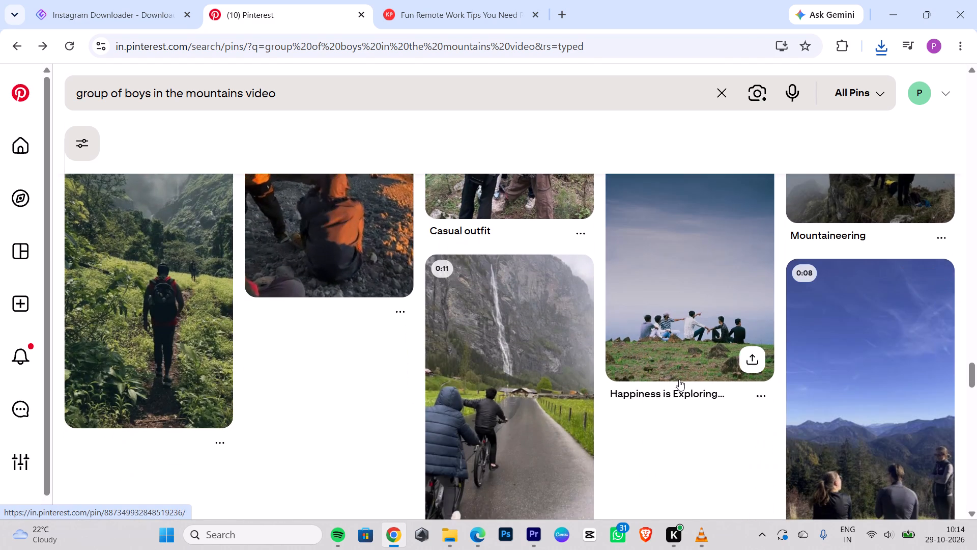
scroll(679, 379, down, 5)
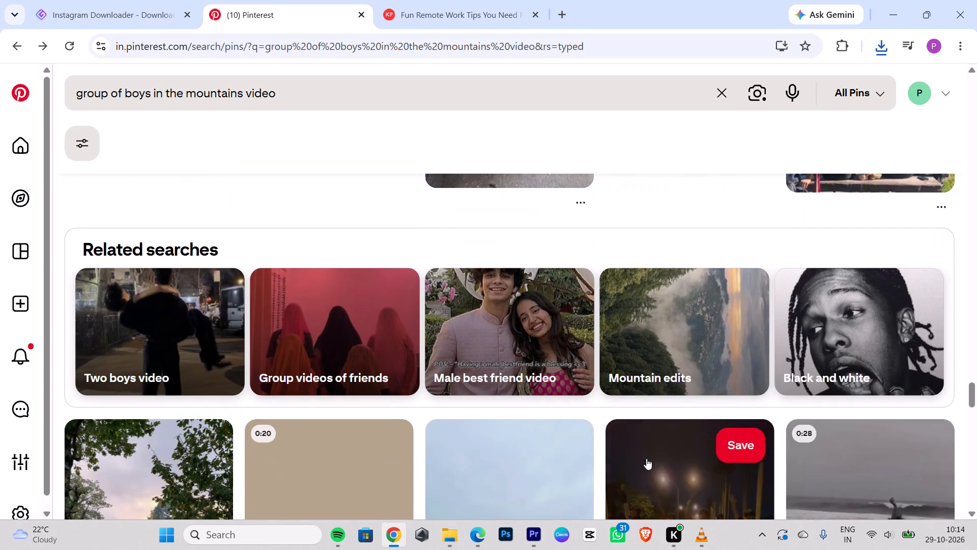
Switch to Premiere Pro and import the nine hash-named mountain clips listed first under today's Downloads, leaving out the Mountain therapy and "Just need a long break" videos.
click(537, 543)
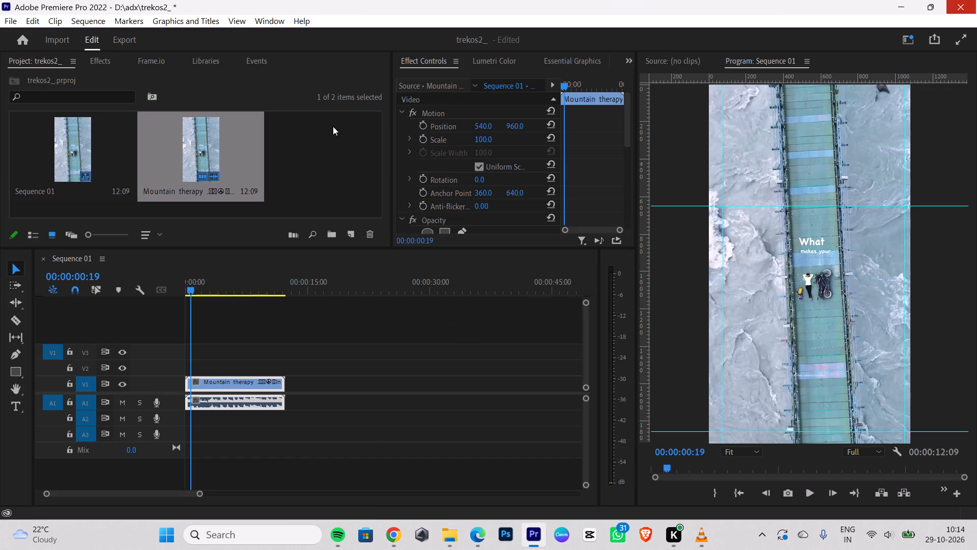
click(329, 169)
key(ctrl+i)
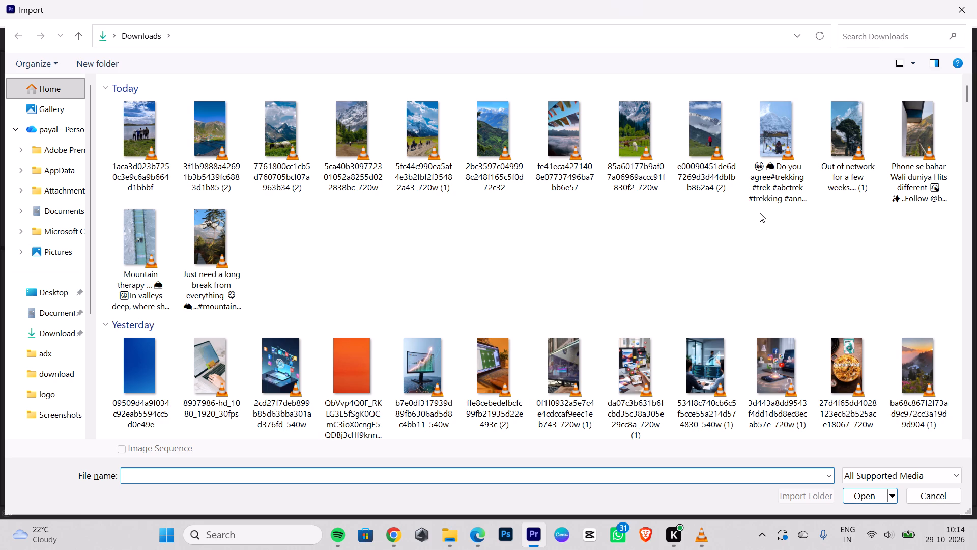
drag(699, 211, 441, 96)
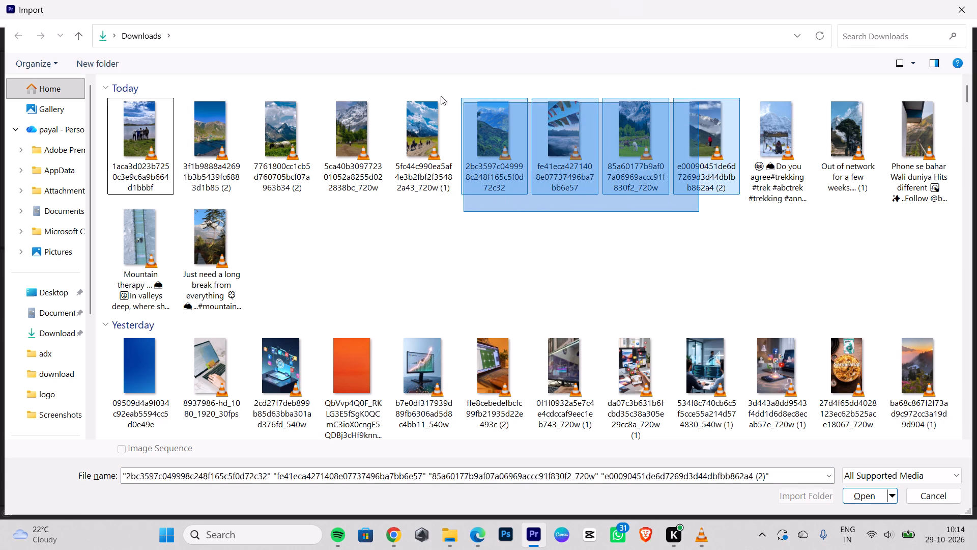
drag(441, 96, 151, 47)
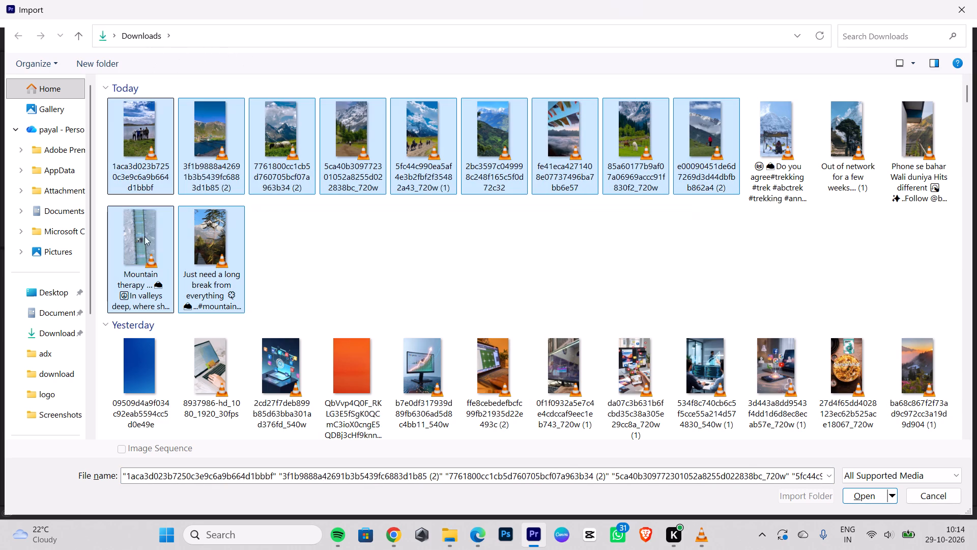
ctrl+click(195, 261)
ctrl+click(101, 274)
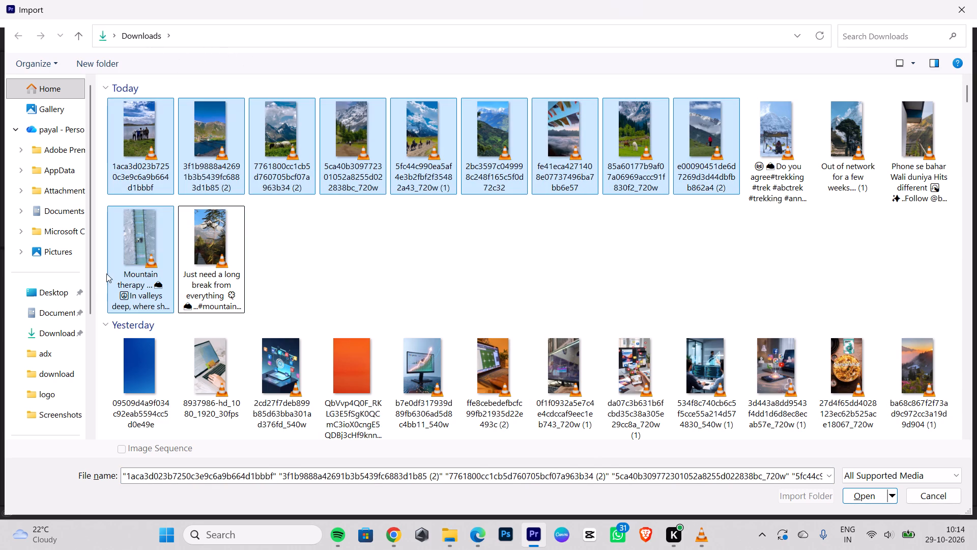
ctrl+click(133, 260)
click(856, 496)
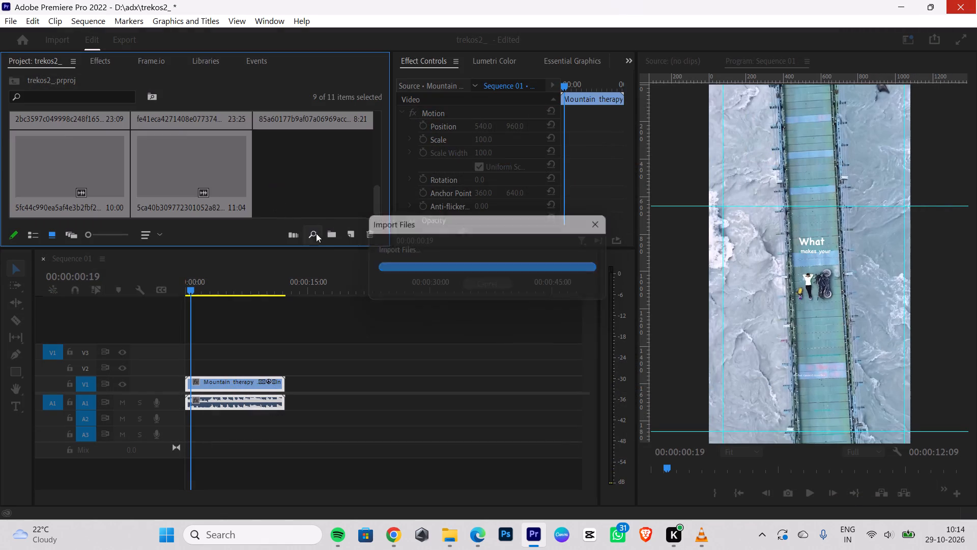
double_click(329, 180)
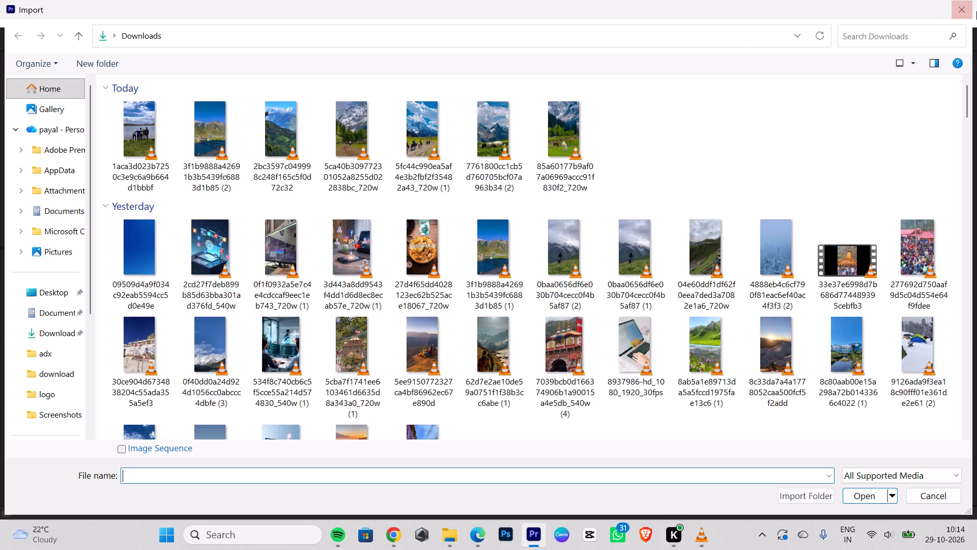
click(958, 11)
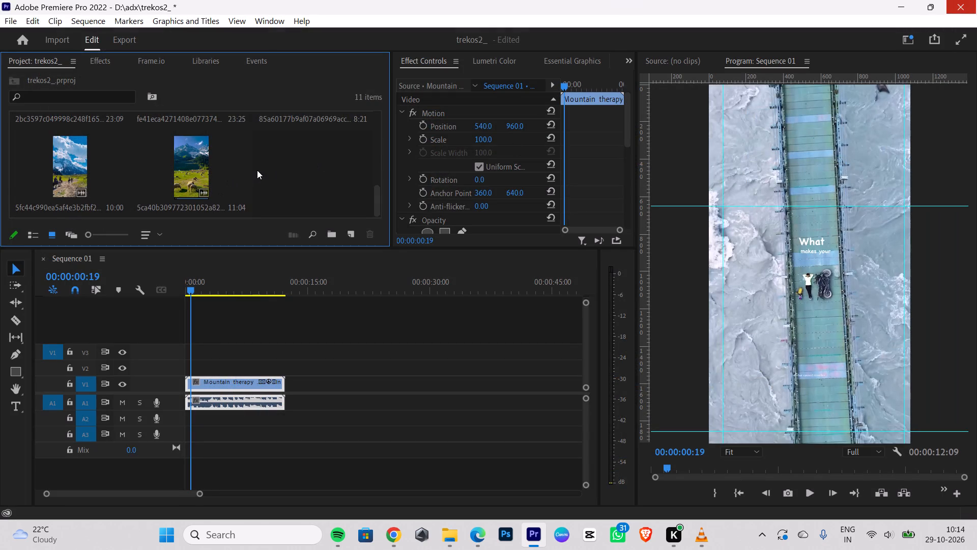
scroll(257, 170, up, 6)
Return to Pinterest in Chrome and replace the previous search with "boys lying in he river pull".
click(395, 539)
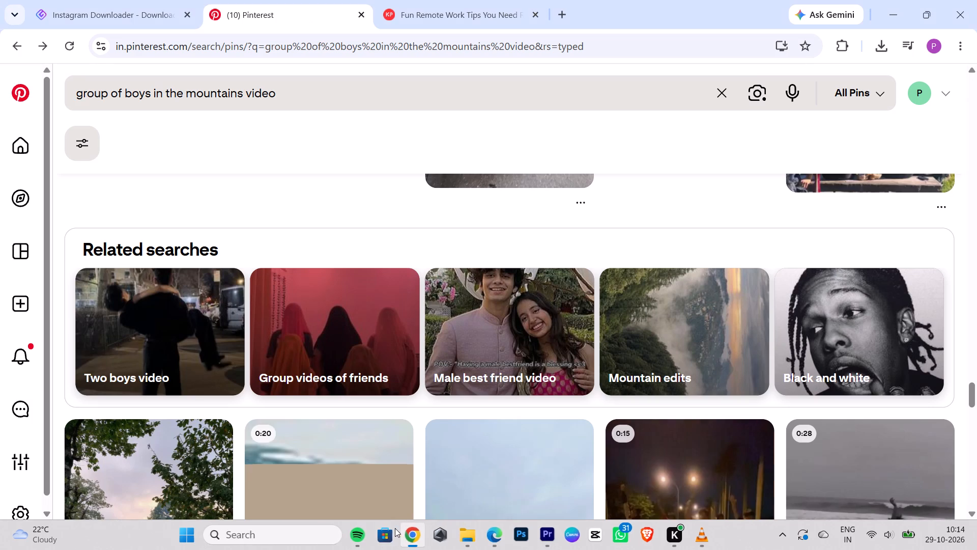
drag(357, 102, 0, 50)
key(BackSpace)
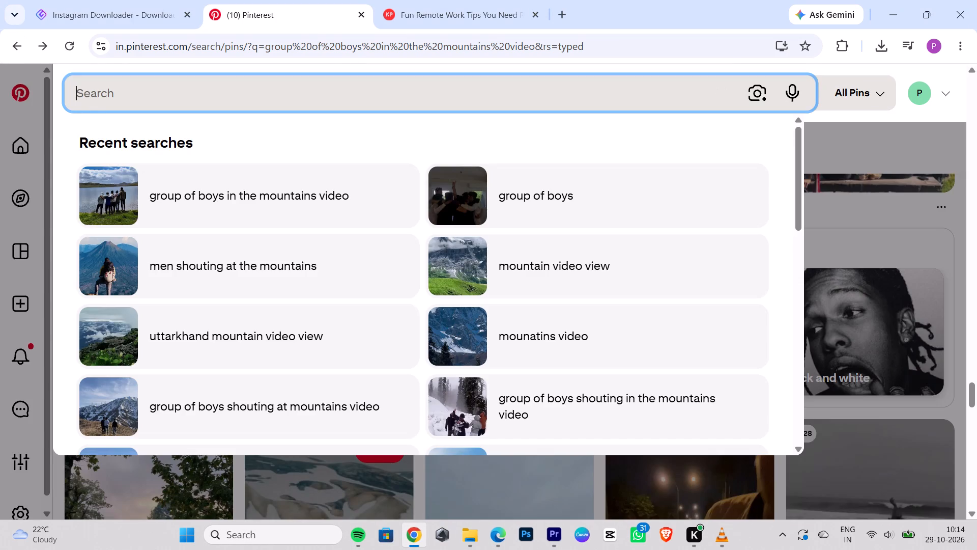
key(space)
text(boys lyiim)
key(BackSpace)
key(BackSpace)
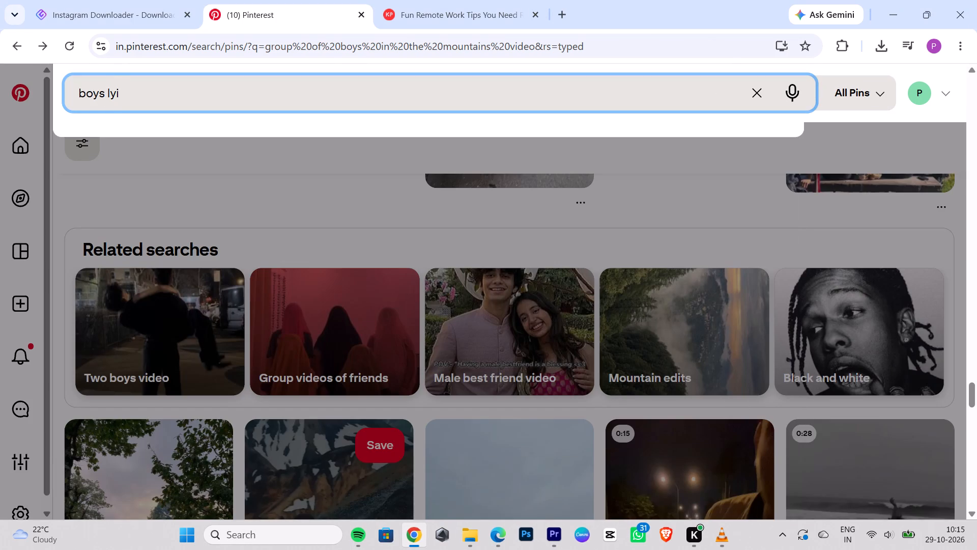
text(ng in he river)
key(space)
text(pull)
key(space)
key(Return)
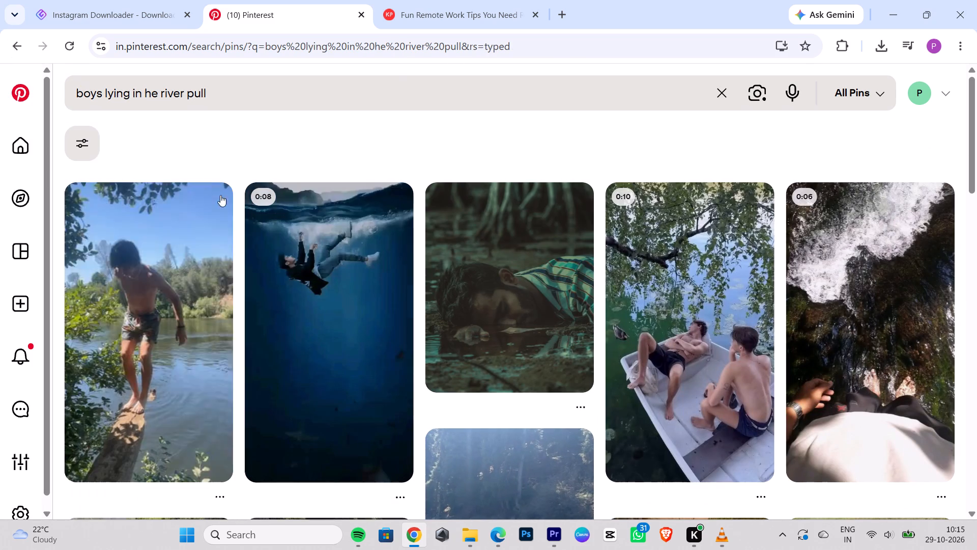
Correct the search to "boys lying in the river pull" and browse the results for suitable river clips.
click(143, 88)
key(t)
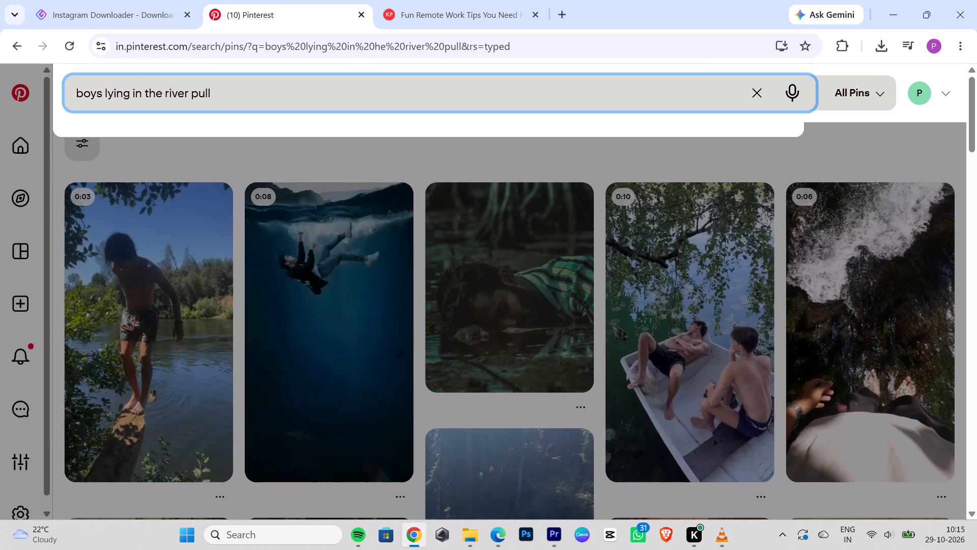
key(Return)
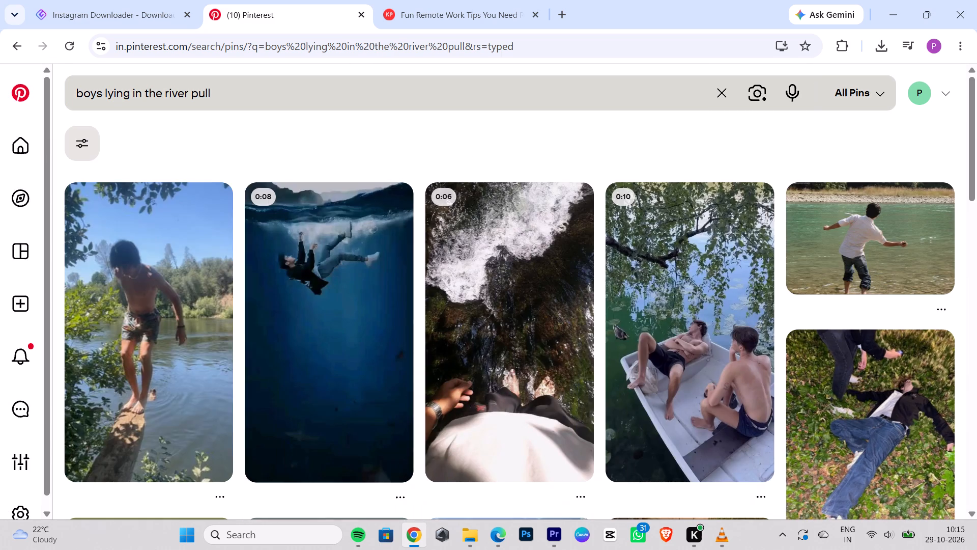
scroll(476, 287, down, 5)
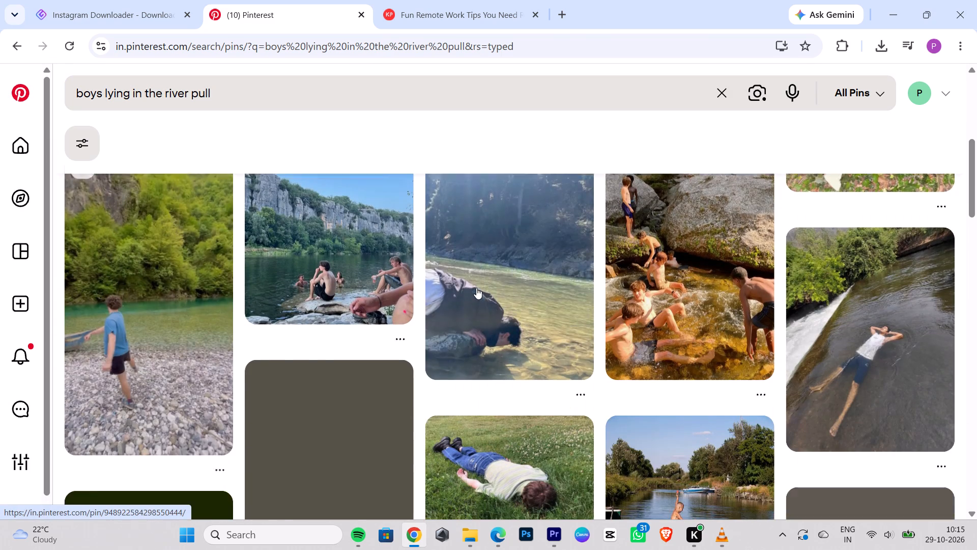
scroll(476, 288, down, 9)
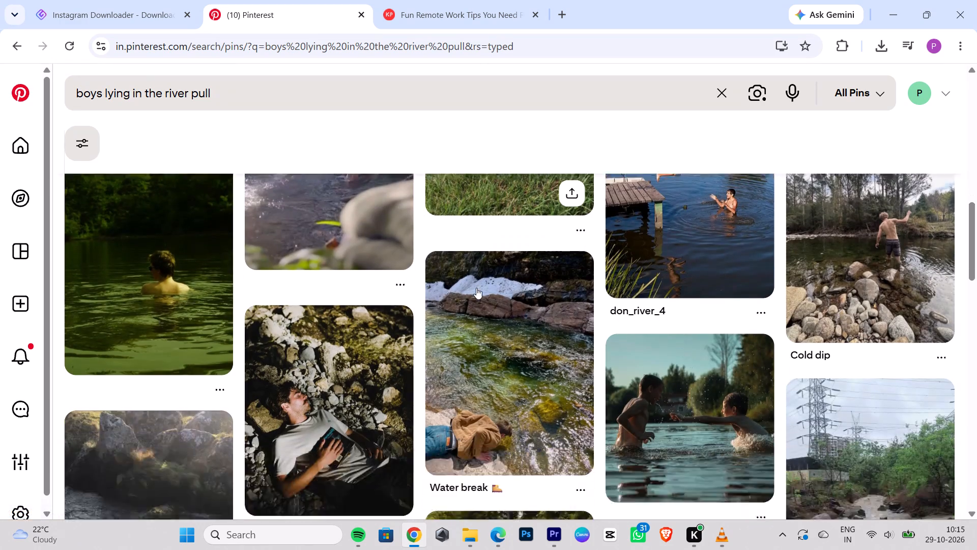
scroll(476, 288, down, 4)
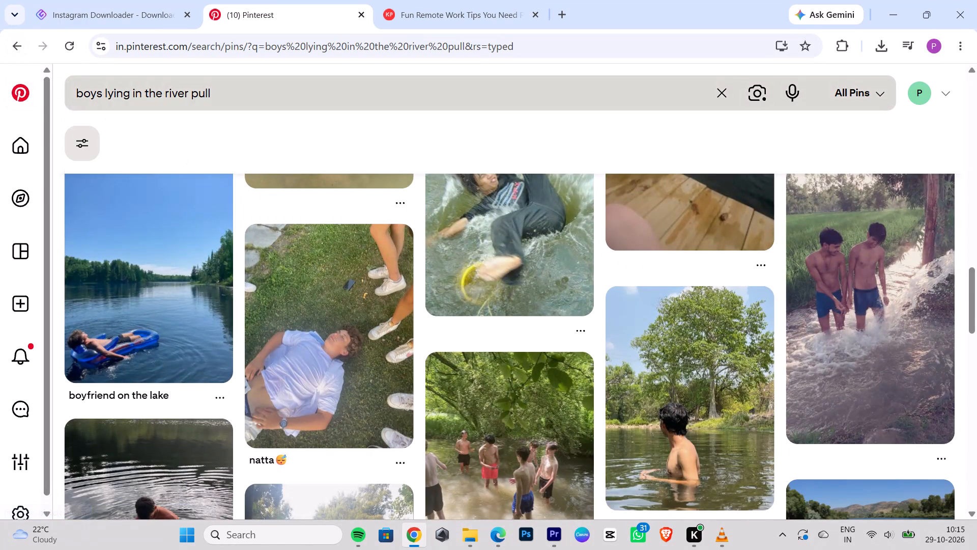
Change the Pinterest search to "boys sleeping in the bridge drone view".
drag(128, 94, 100, 92)
key(BackSpace)
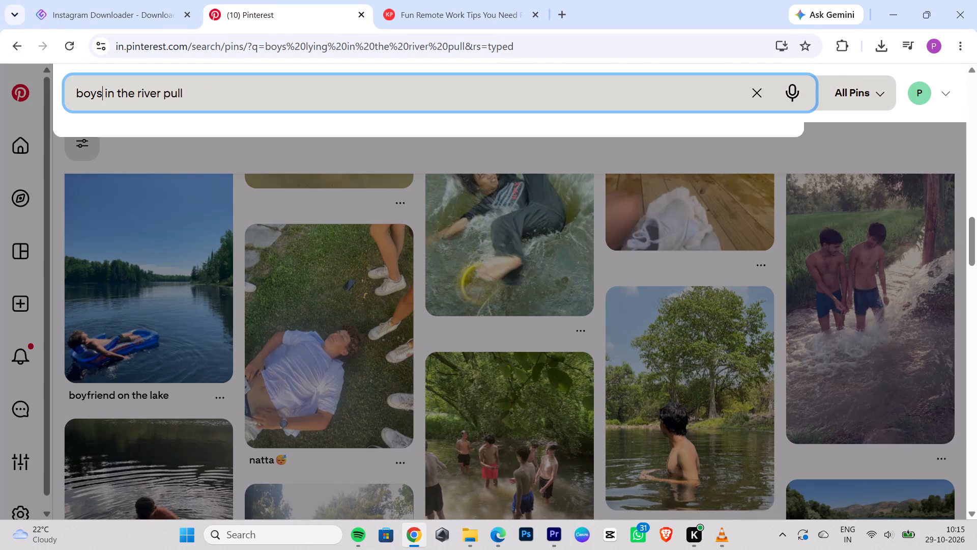
text(sleeping)
key(space)
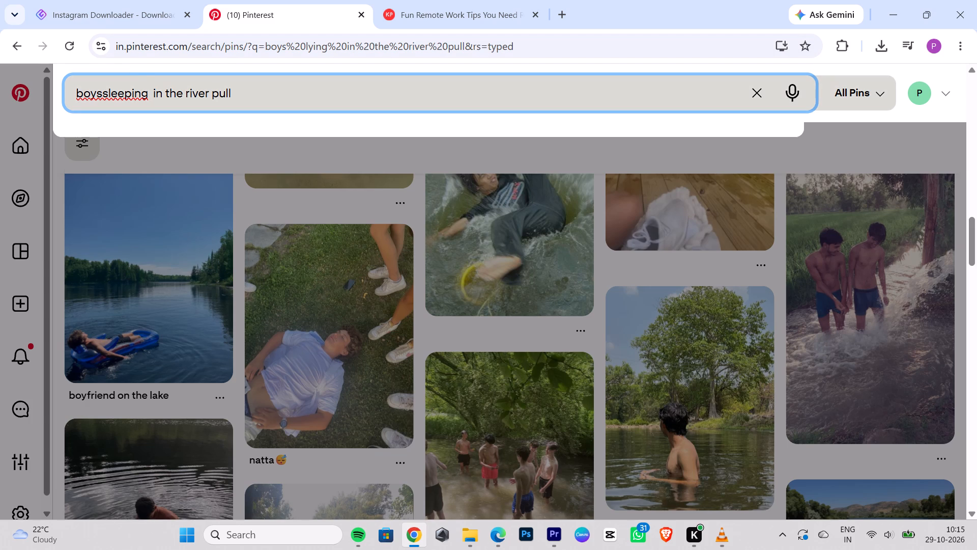
click(105, 97)
key(space)
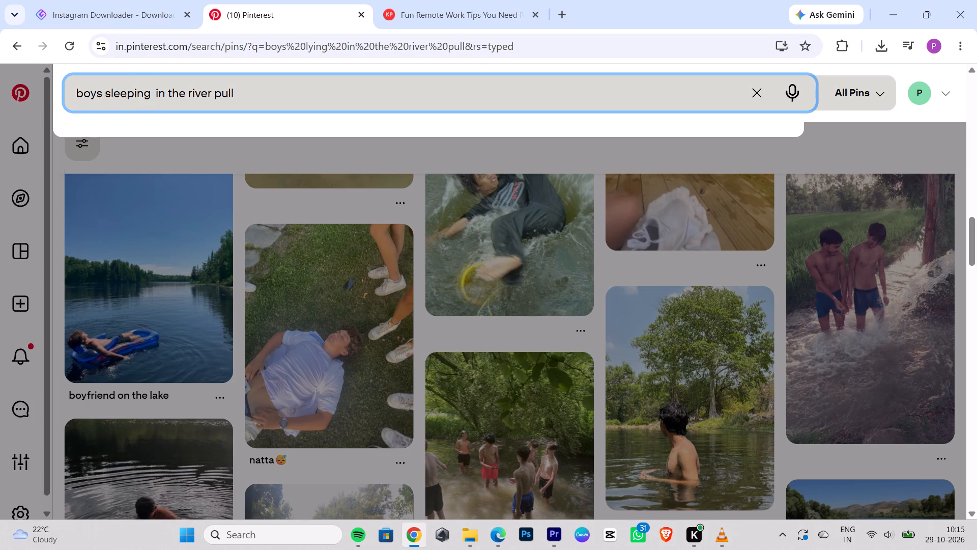
click(243, 99)
key(BackSpace)
key(BackSpace)
key(BackSpace)
key(BackSpace)
key(BackSpace)
key(BackSpace)
key(BackSpace)
key(BackSpace)
key(BackSpace)
key(BackSpace)
text(bridgr)
key(BackSpace)
text(e drone view)
key(space)
key(Return)
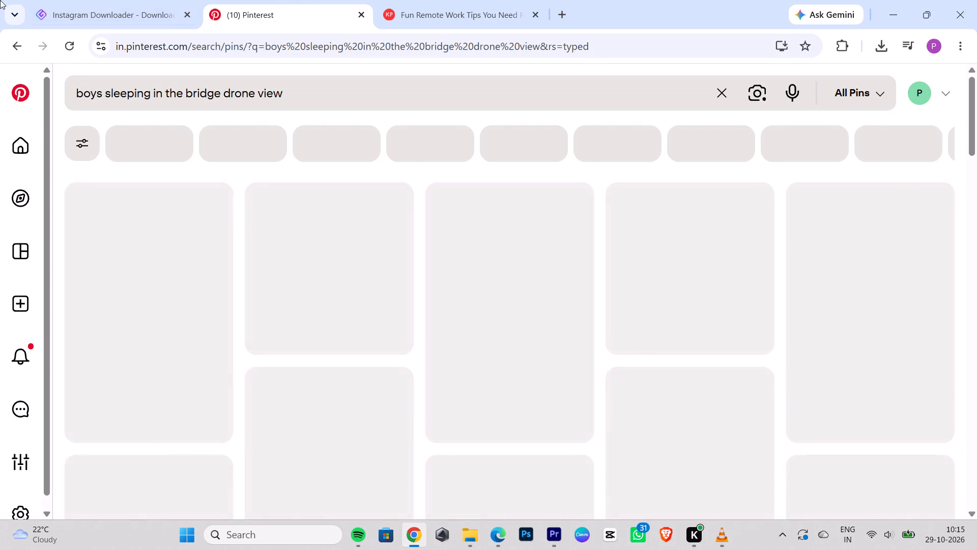
Replace the search with "men on the bridge video" and start looking through the results.
click(364, 113)
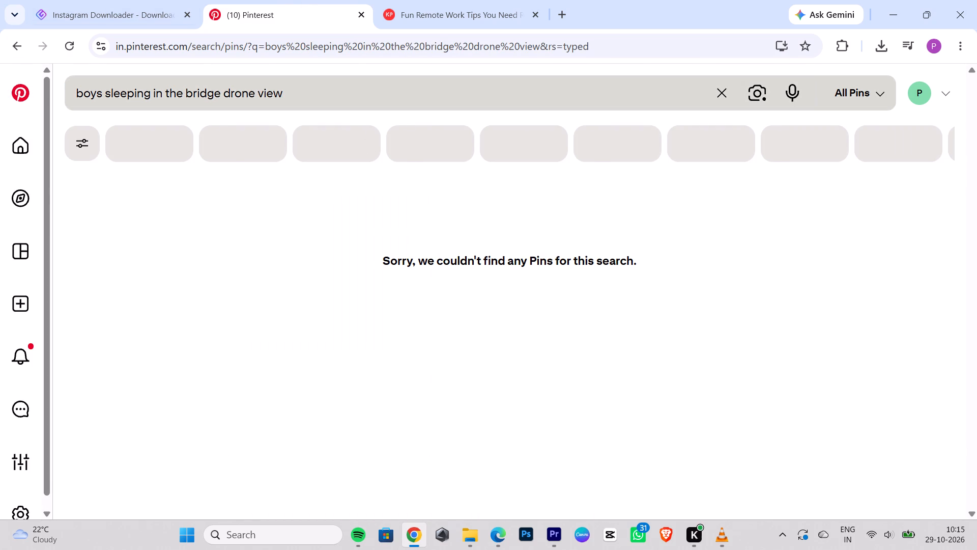
drag(312, 106, 0, 123)
key(BackSpace)
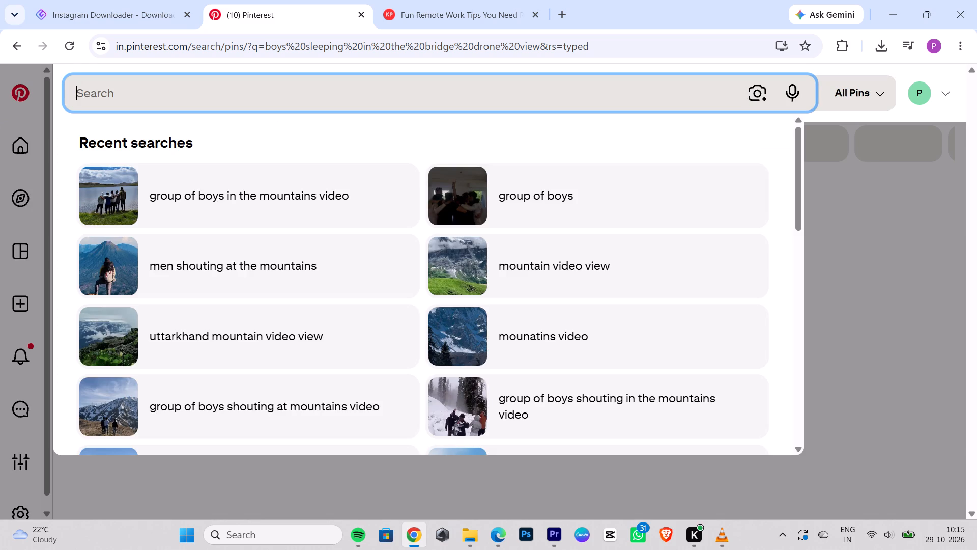
text(men on the)
key(space)
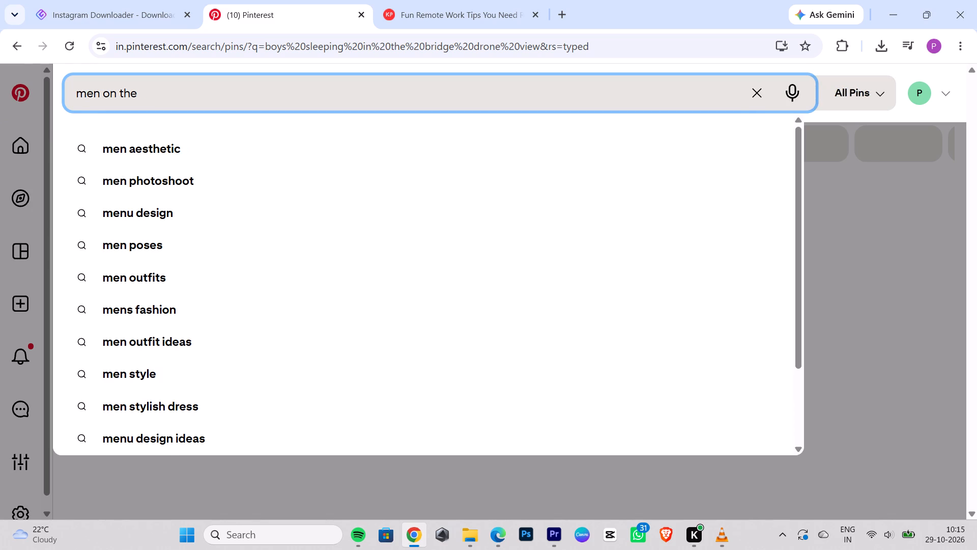
text(drig)
key(BackSpace)
key(BackSpace)
key(BackSpace)
key(BackSpace)
text(bridge)
key(space)
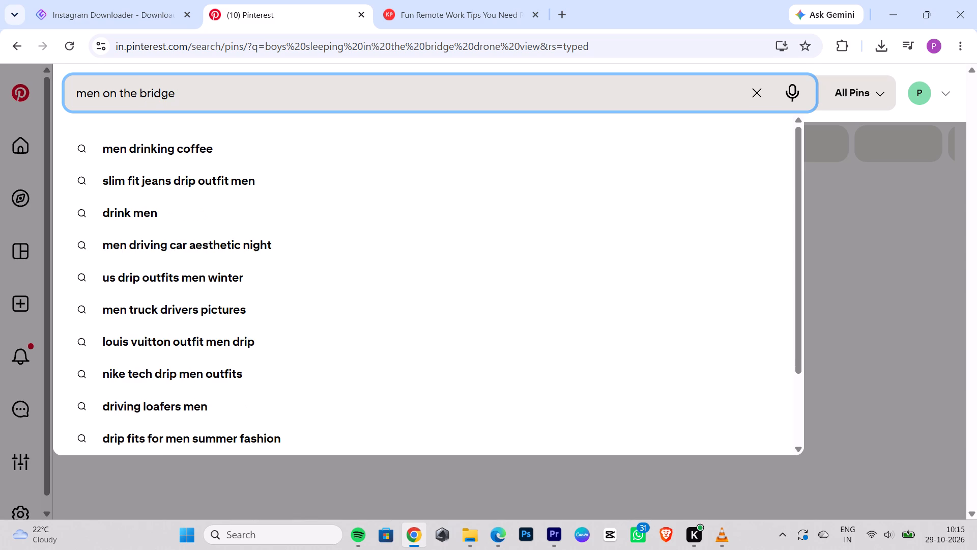
text(video)
key(space)
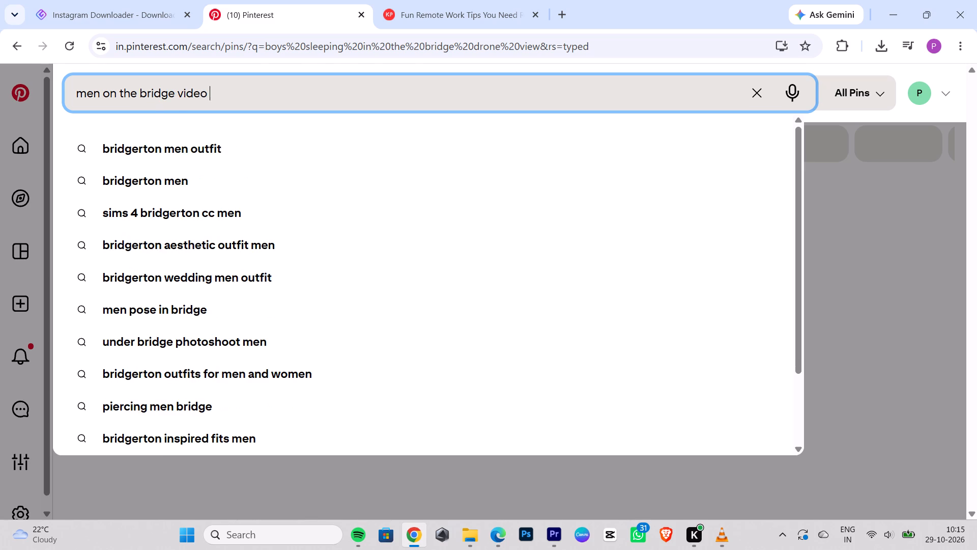
key(Return)
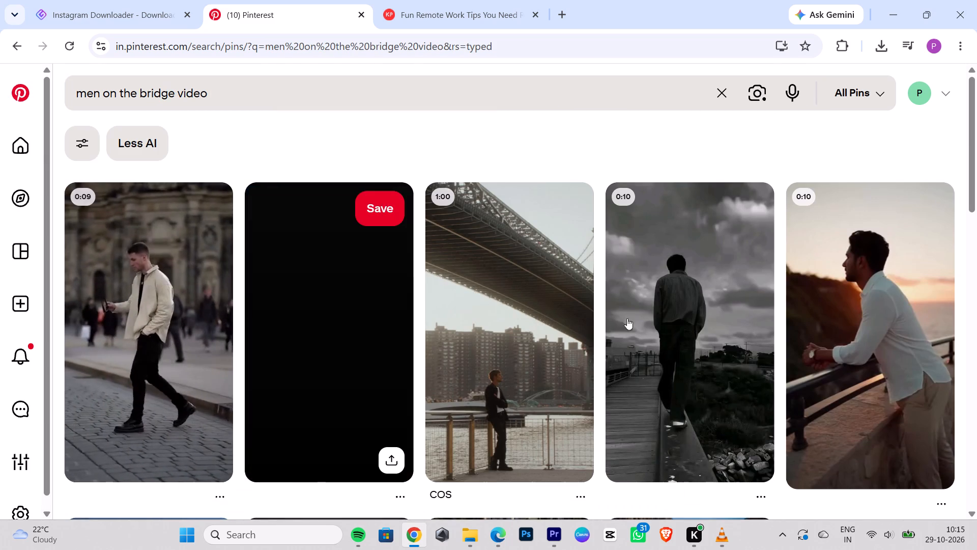
scroll(744, 311, down, 5)
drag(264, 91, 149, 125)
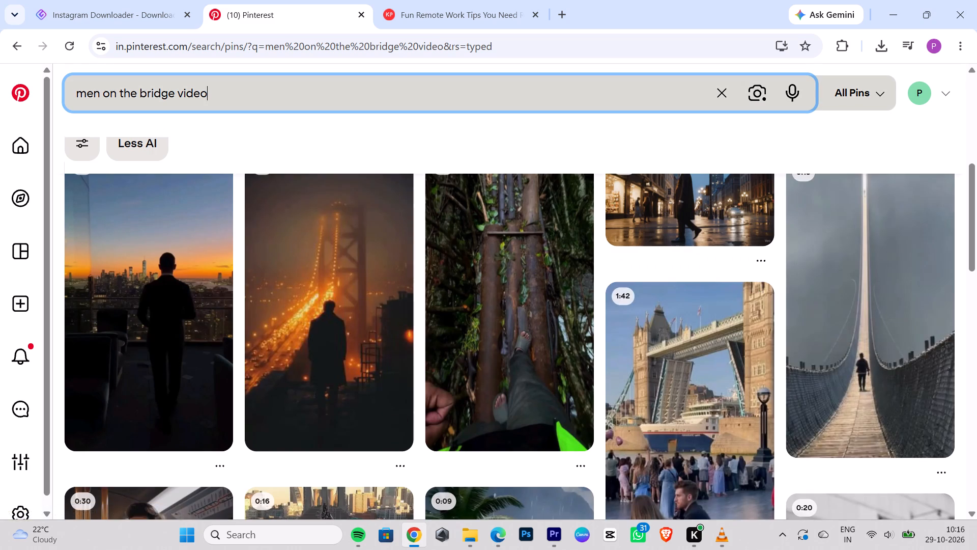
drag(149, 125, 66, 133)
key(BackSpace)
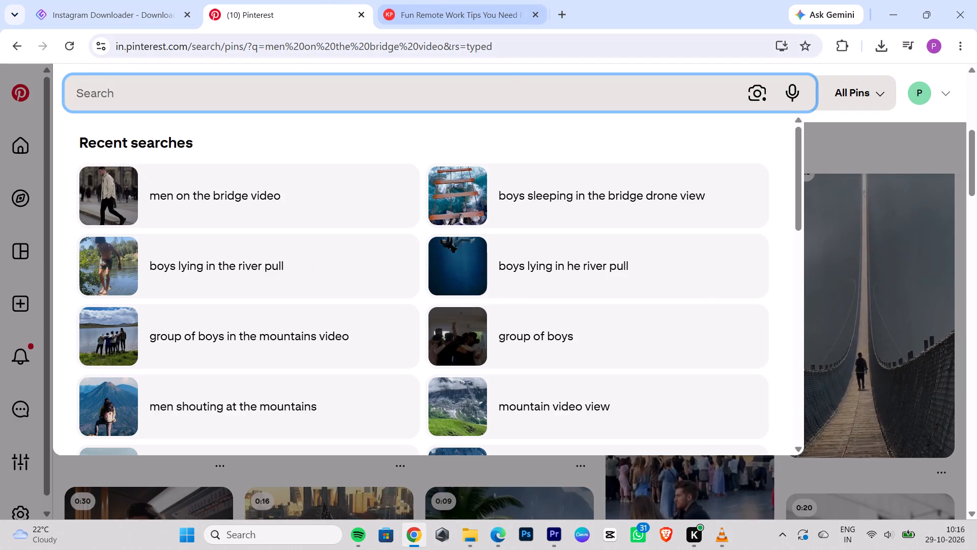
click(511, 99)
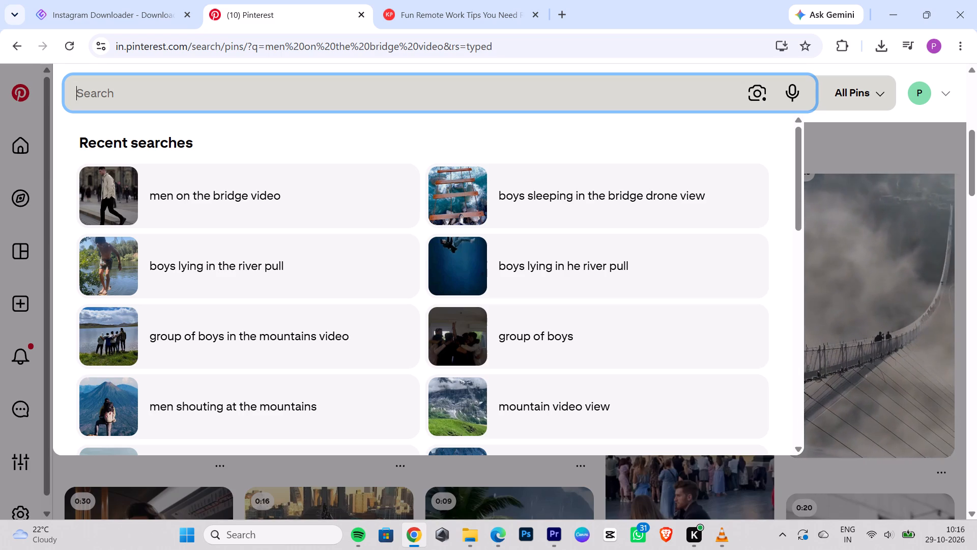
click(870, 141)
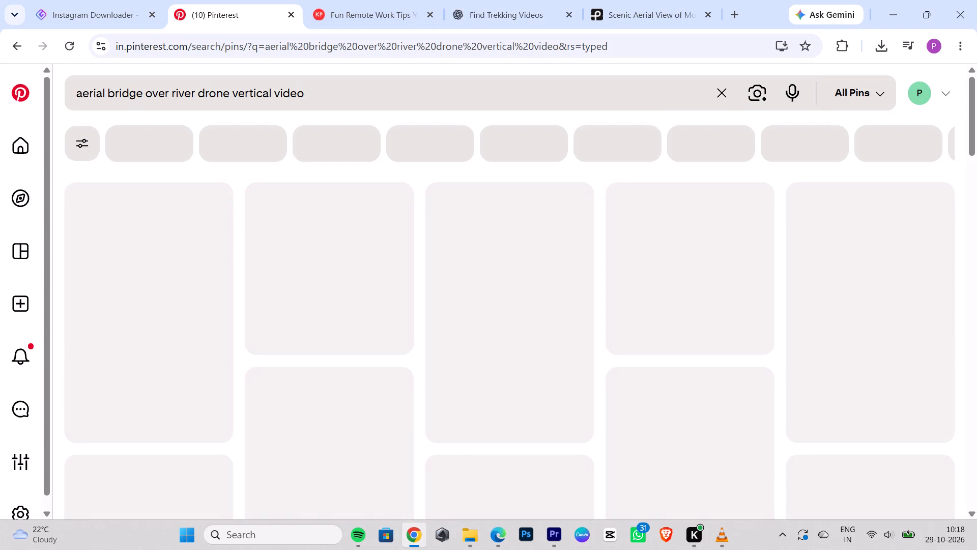
scroll(793, 343, down, 3)
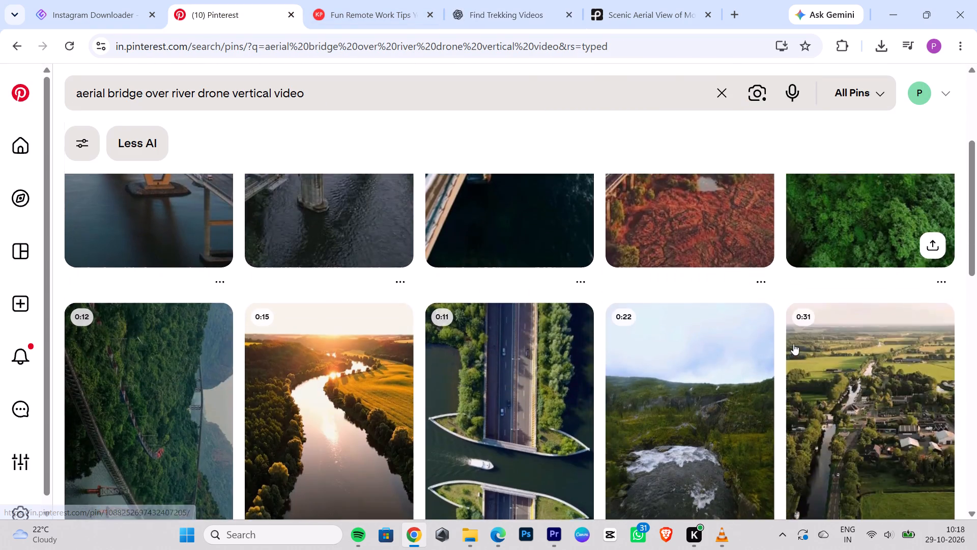
scroll(793, 344, down, 2)
scroll(778, 252, down, 8)
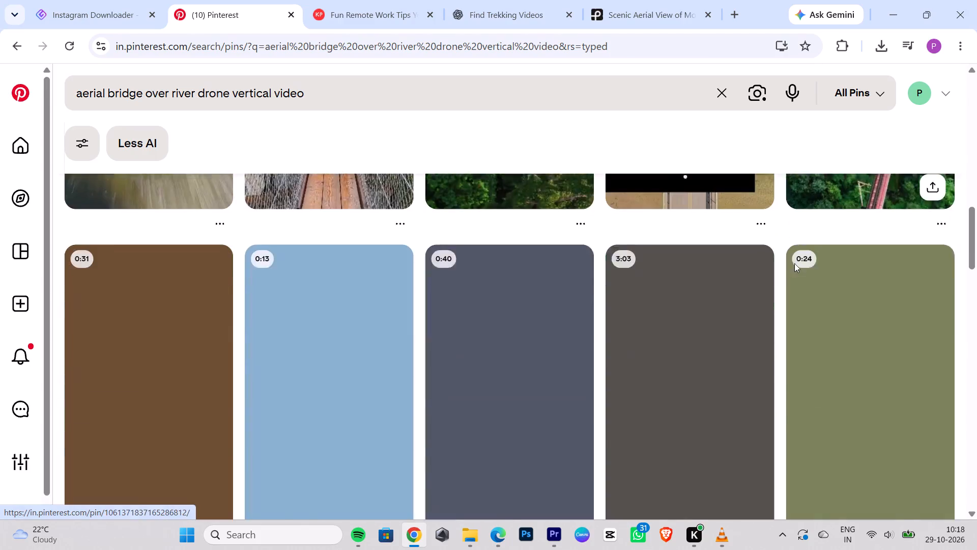
scroll(794, 263, down, 10)
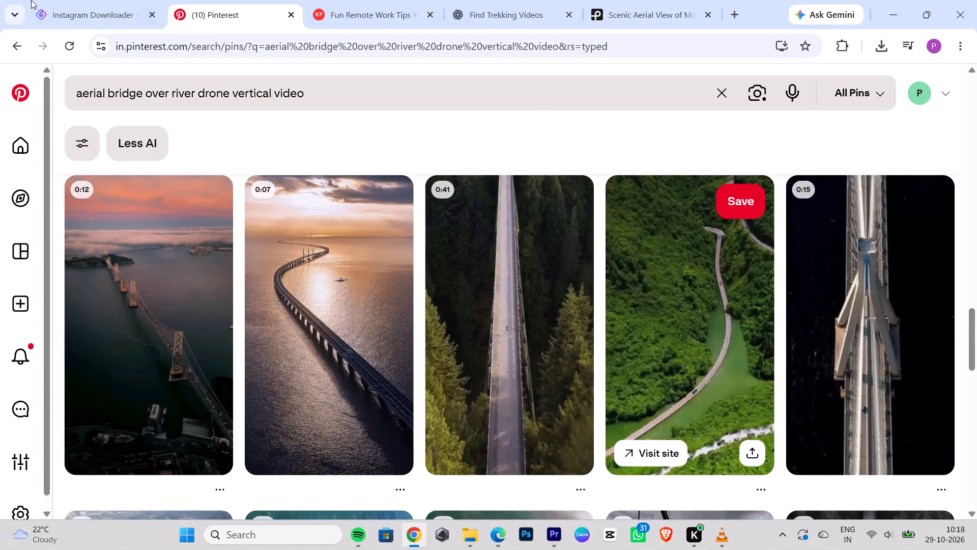
Examine the Pexels mountain bridge crossing video and its similar clips, replaying the video from the start.
click(658, 21)
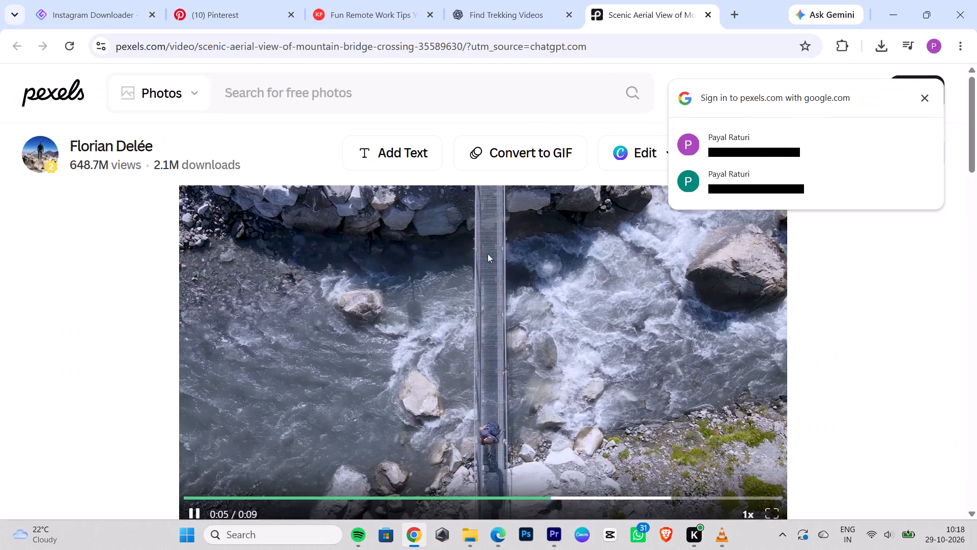
scroll(525, 268, down, 2)
click(865, 286)
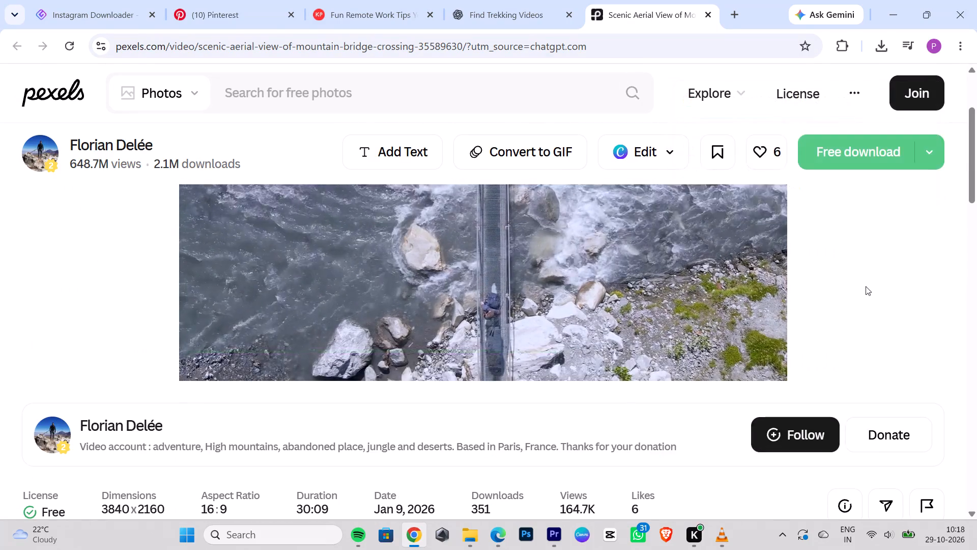
scroll(604, 267, down, 8)
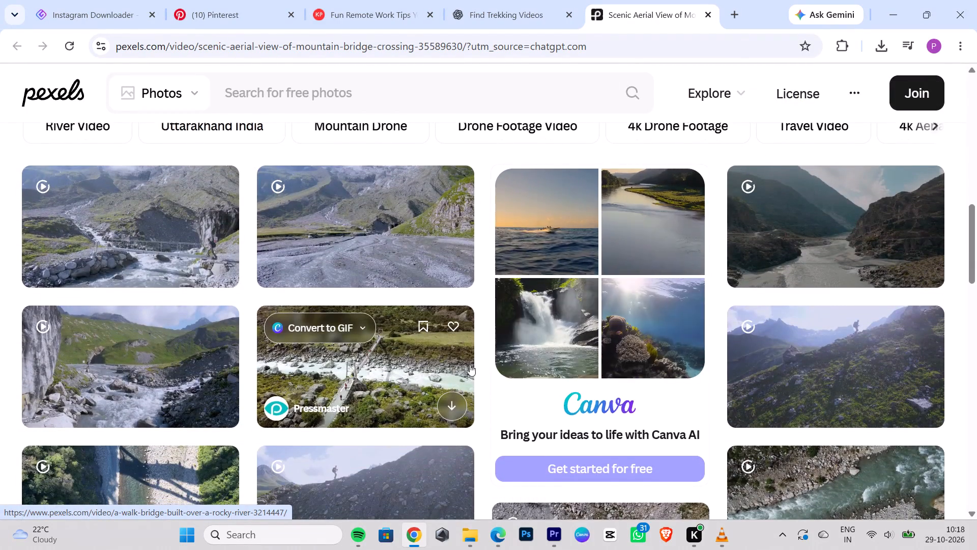
scroll(638, 367, down, 7)
scroll(644, 366, up, 14)
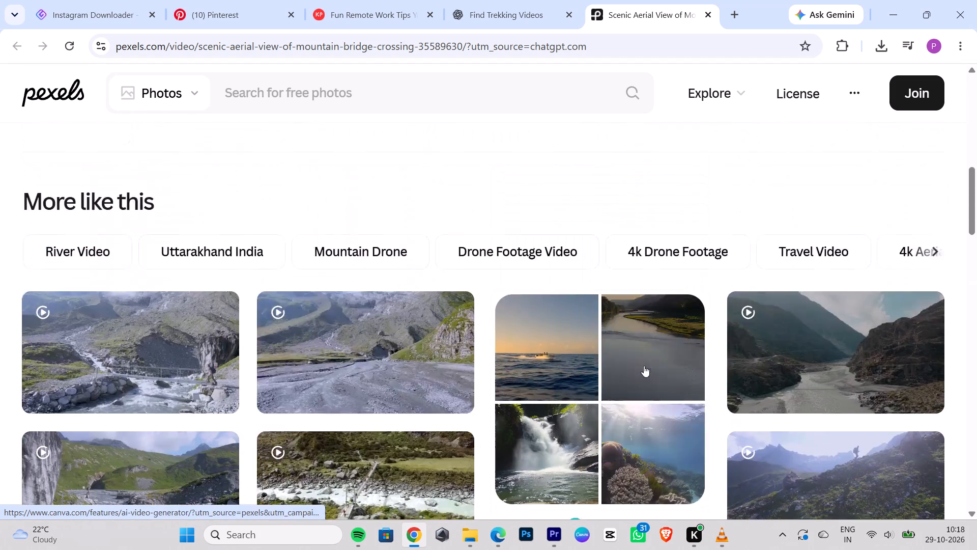
scroll(644, 366, up, 6)
click(533, 319)
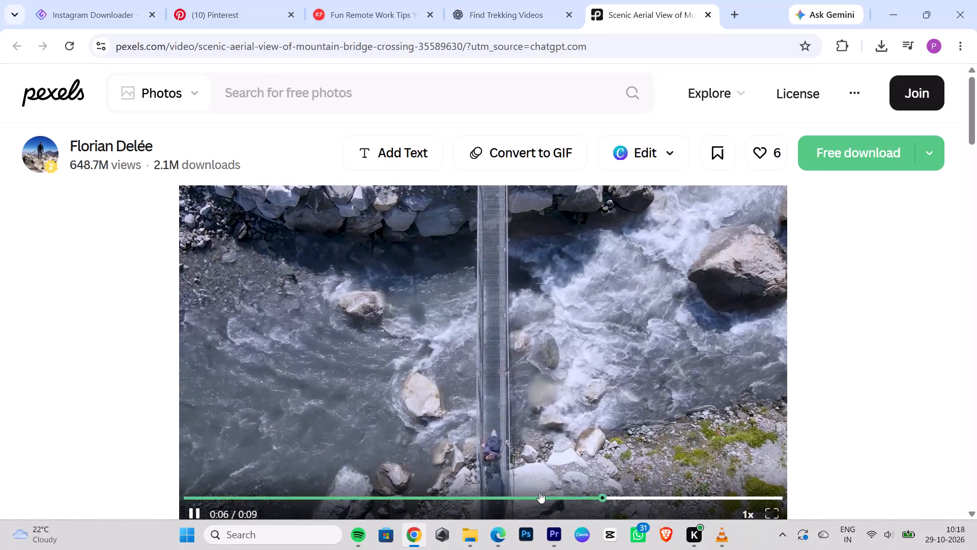
drag(543, 499, 28, 429)
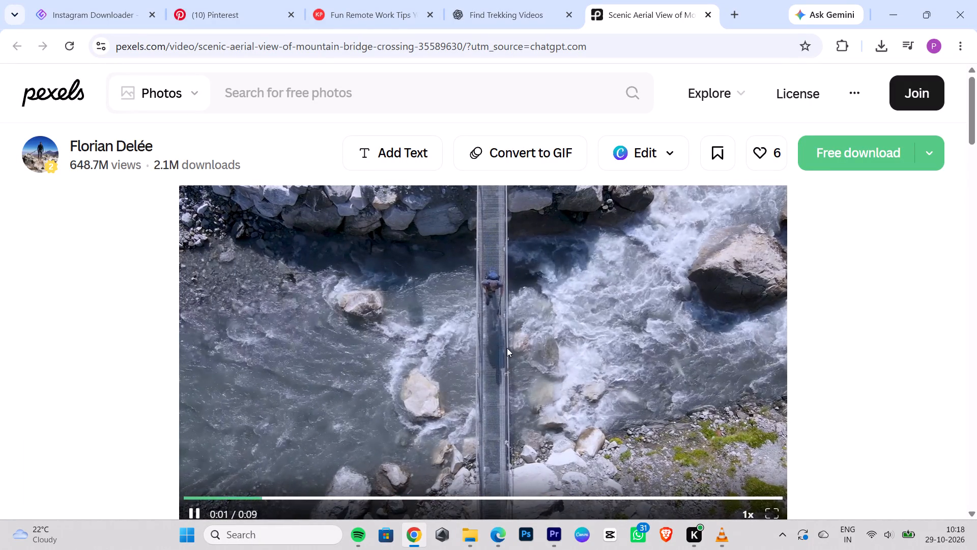
Go back to Pinterest, replace the search with "backpacker walking on the" and browse the results.
click(357, 0)
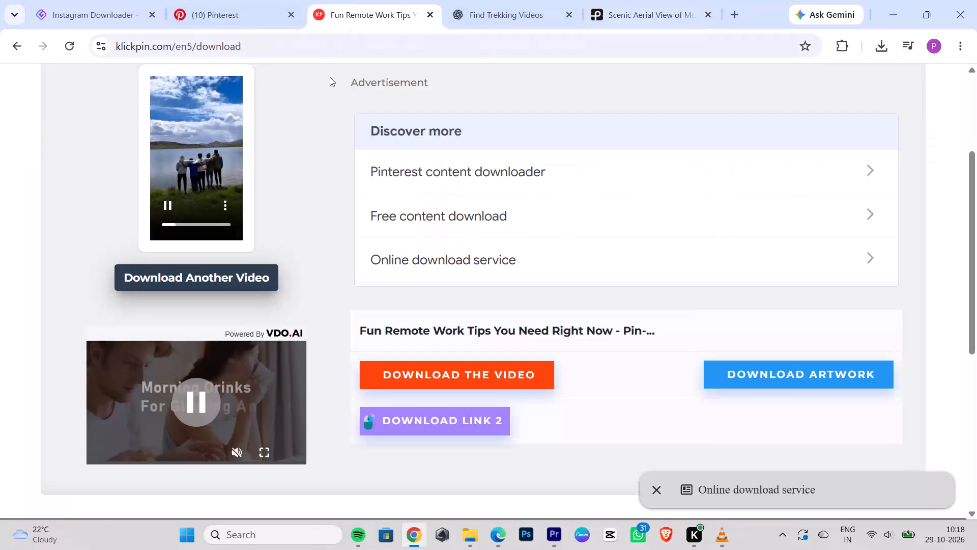
click(221, 22)
drag(320, 79, 0, 147)
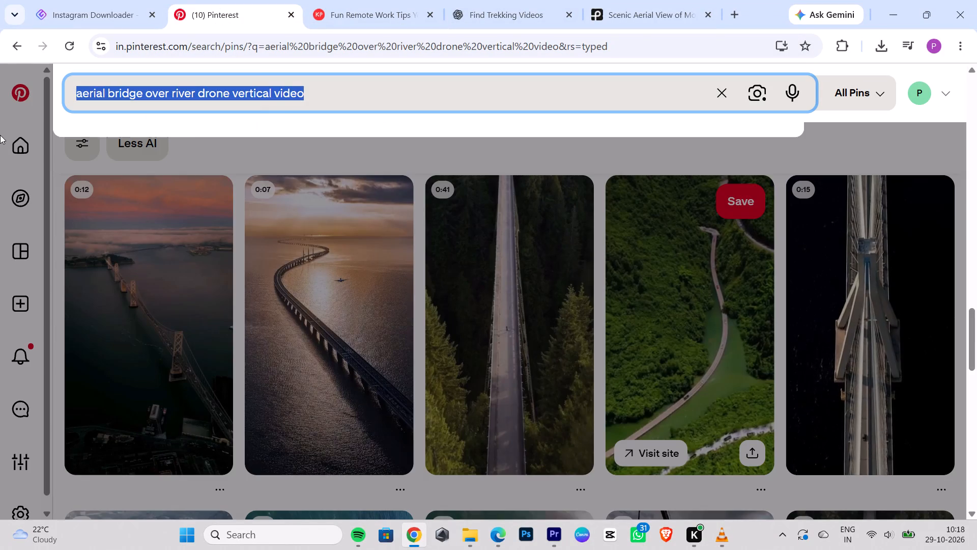
key(BackSpace)
text(ri)
key(BackSpace)
key(BackSpace)
key(BackSpace)
key(BackSpace)
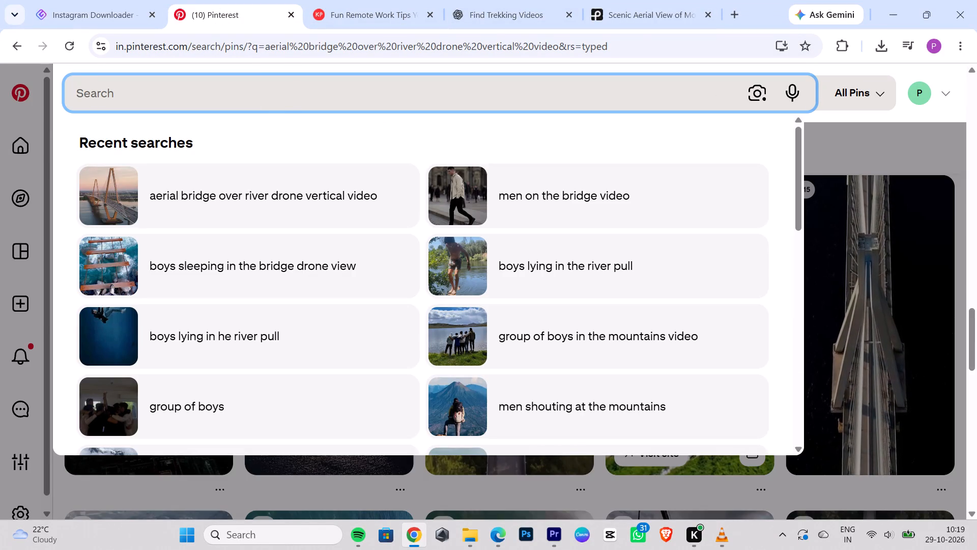
text(backpacker walking on the)
key(space)
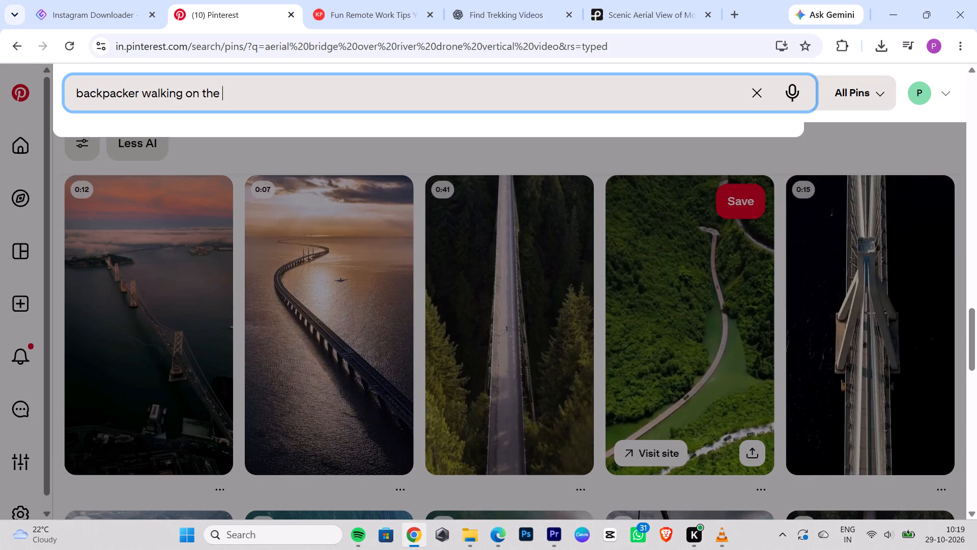
key(Return)
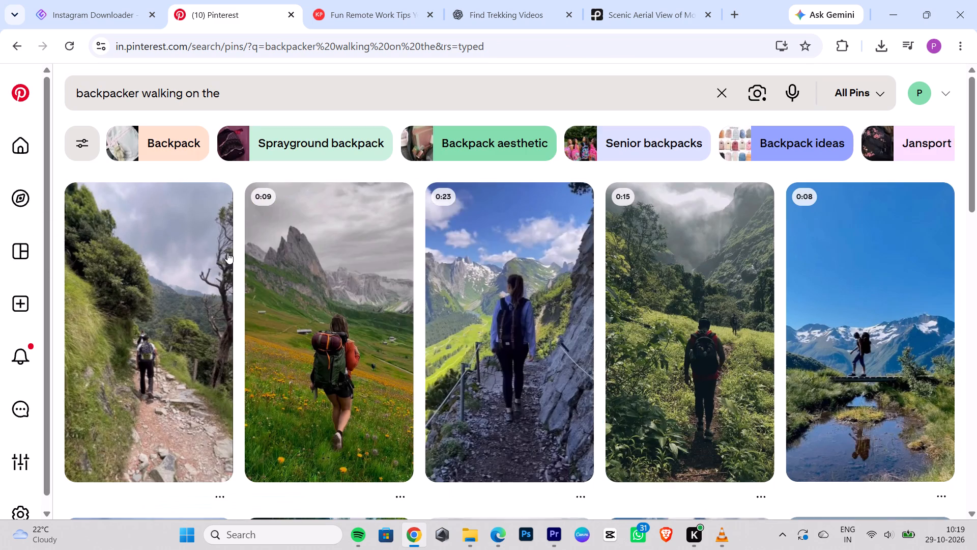
scroll(642, 292, down, 6)
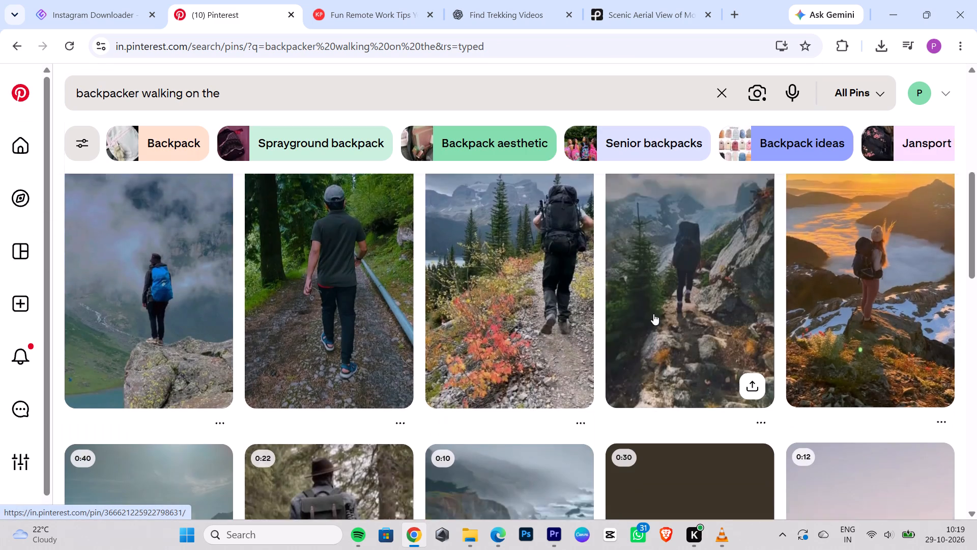
scroll(601, 304, down, 5)
Extend the Pinterest search to "backpacker walking on the river trails" and browse the results for a suitable clip.
click(263, 92)
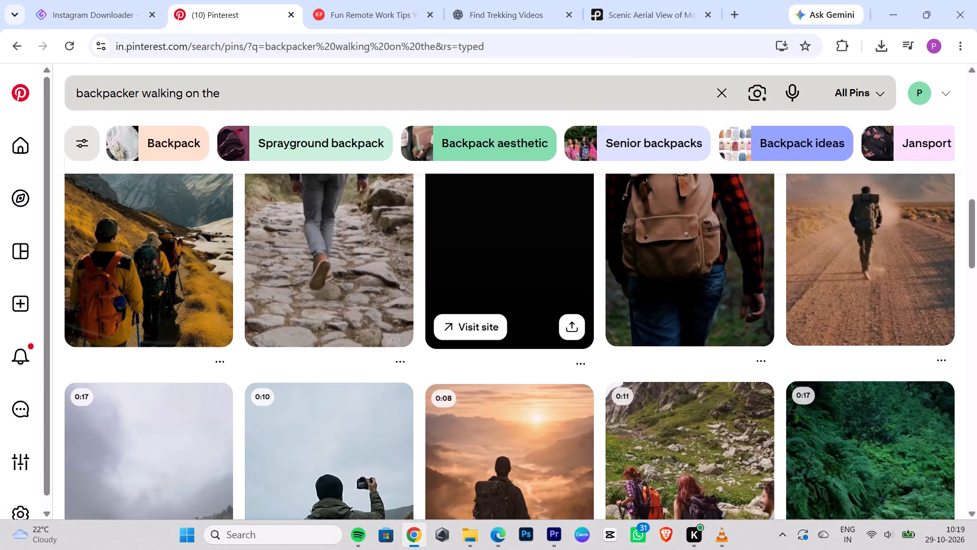
key(space)
text(river trails)
key(space)
key(Return)
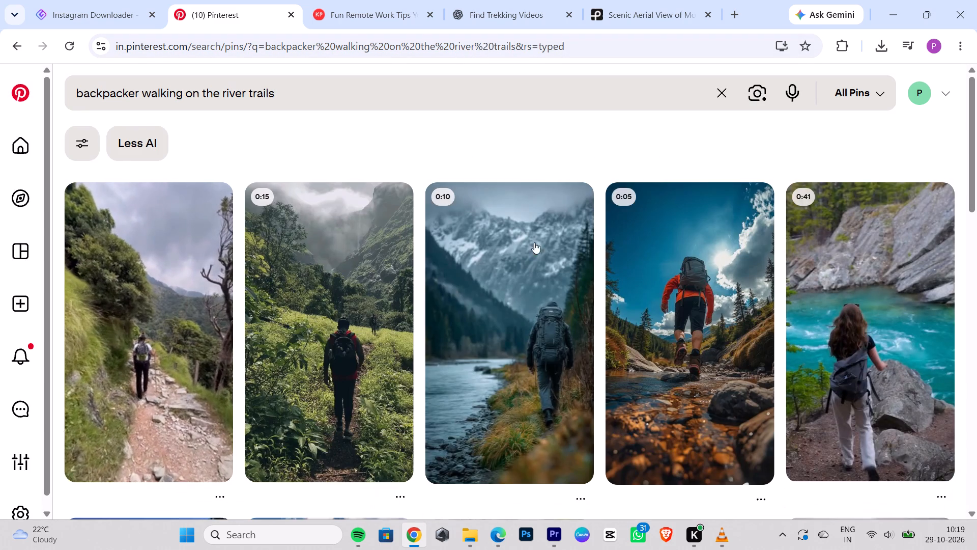
scroll(812, 323, down, 4)
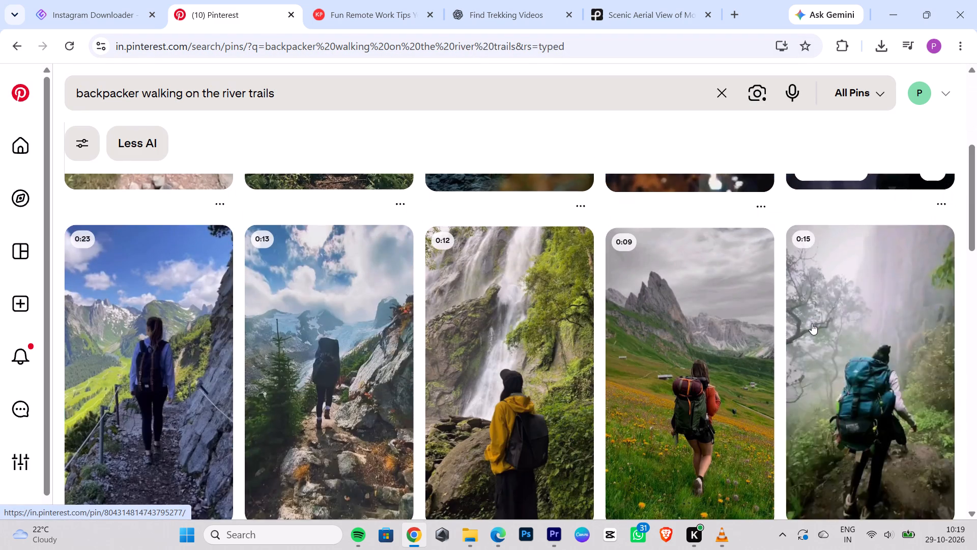
scroll(812, 323, down, 6)
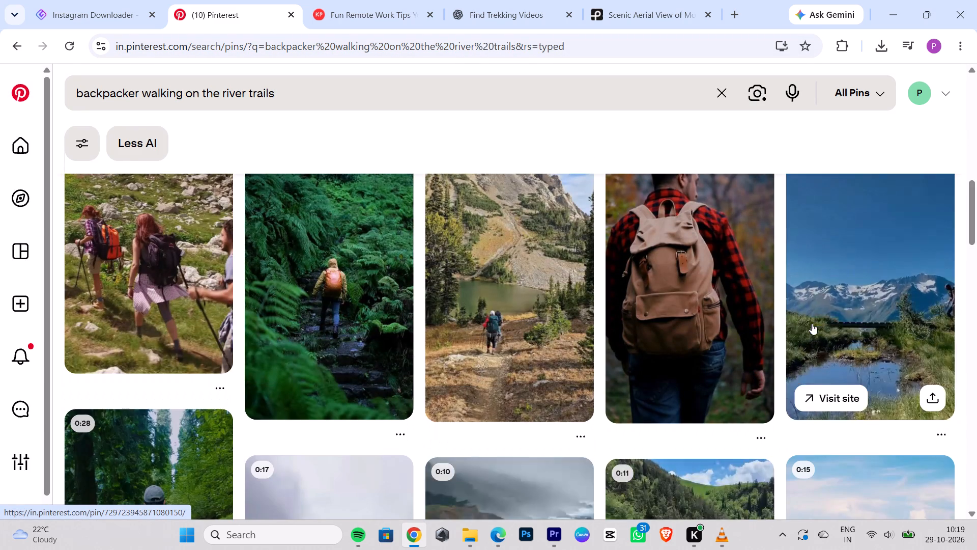
scroll(899, 302, down, 2)
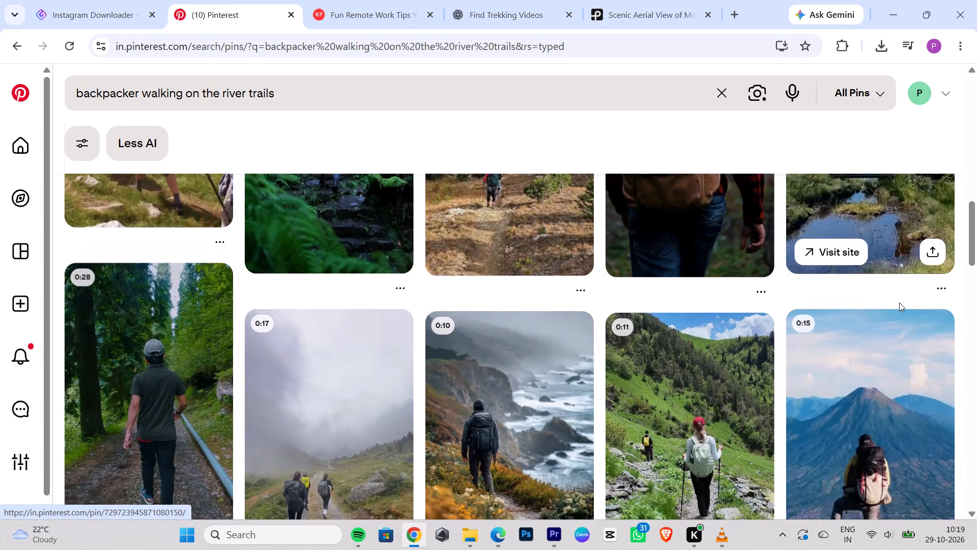
scroll(899, 302, down, 1)
scroll(899, 302, up, 2)
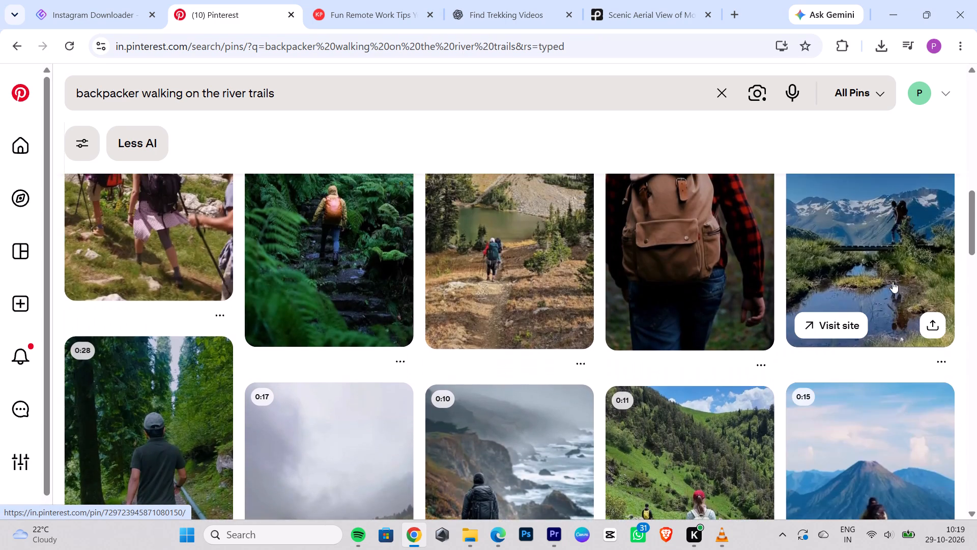
Open the "Hellooo mountain view" pin of a backpacker crossing a footbridge, copy its link and pause the video.
click(891, 273)
click(553, 152)
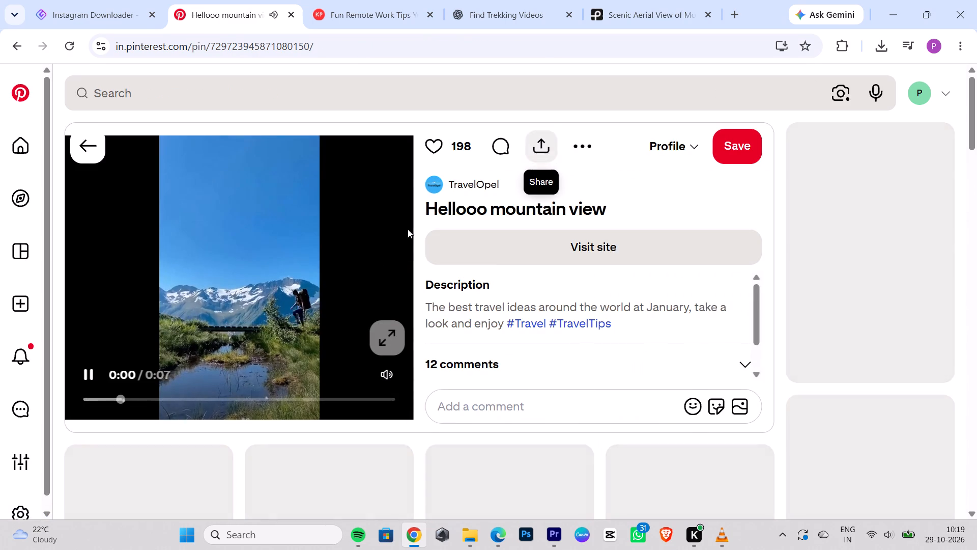
triple_click(415, 228)
click(420, 229)
click(295, 246)
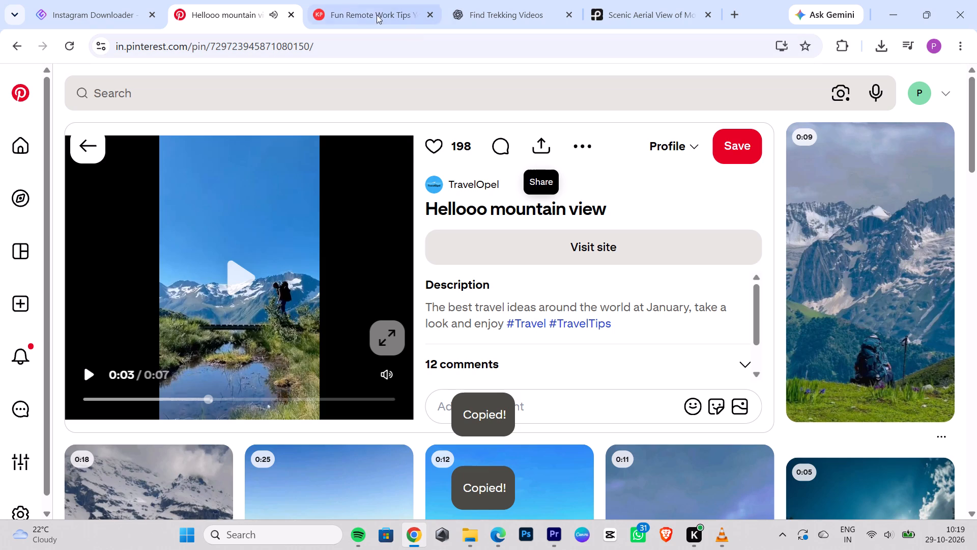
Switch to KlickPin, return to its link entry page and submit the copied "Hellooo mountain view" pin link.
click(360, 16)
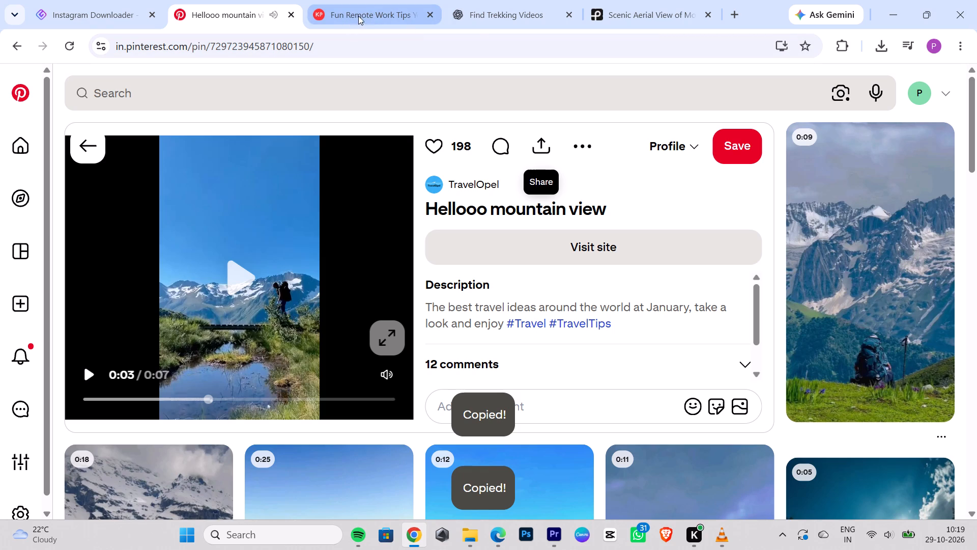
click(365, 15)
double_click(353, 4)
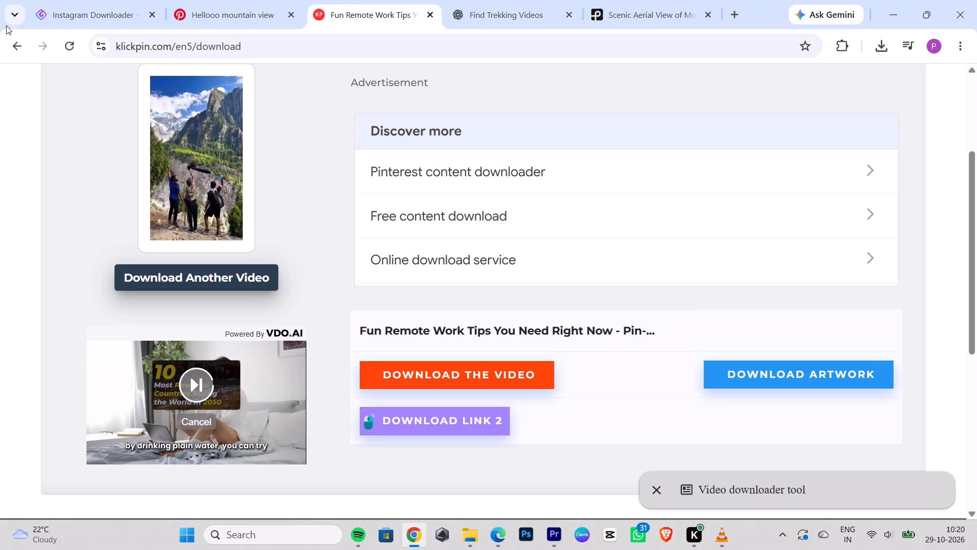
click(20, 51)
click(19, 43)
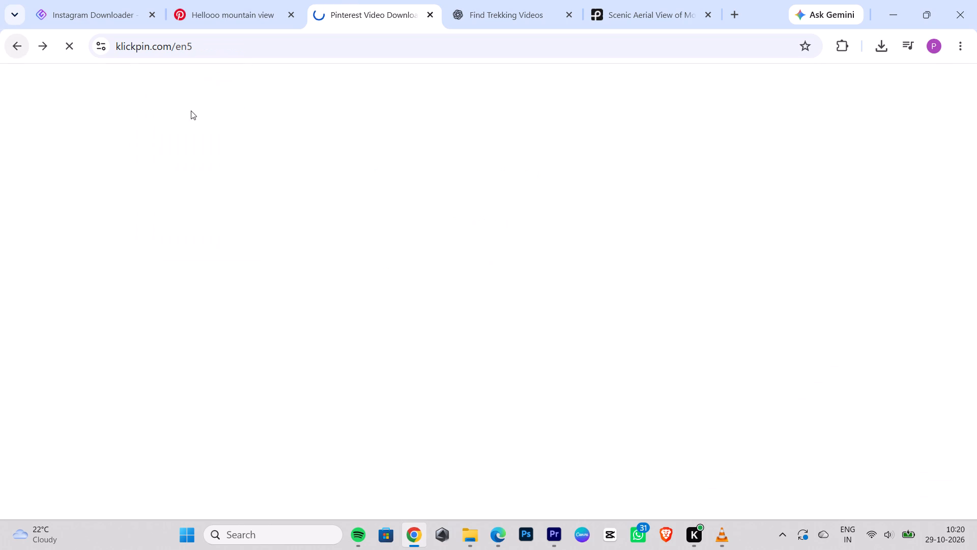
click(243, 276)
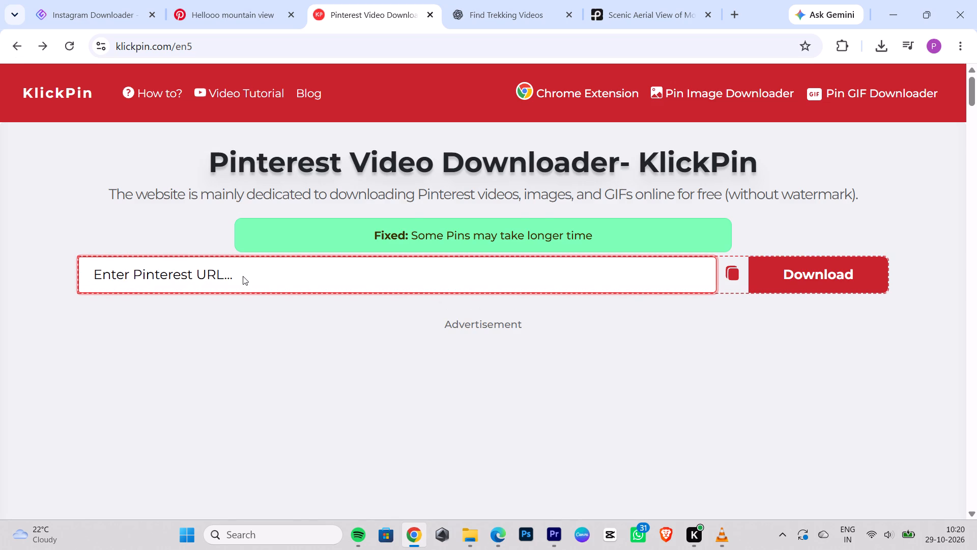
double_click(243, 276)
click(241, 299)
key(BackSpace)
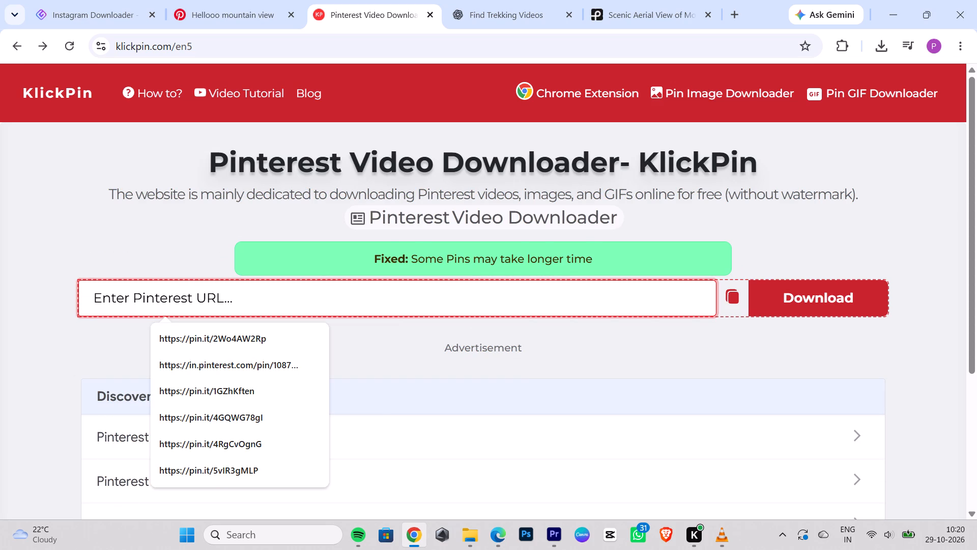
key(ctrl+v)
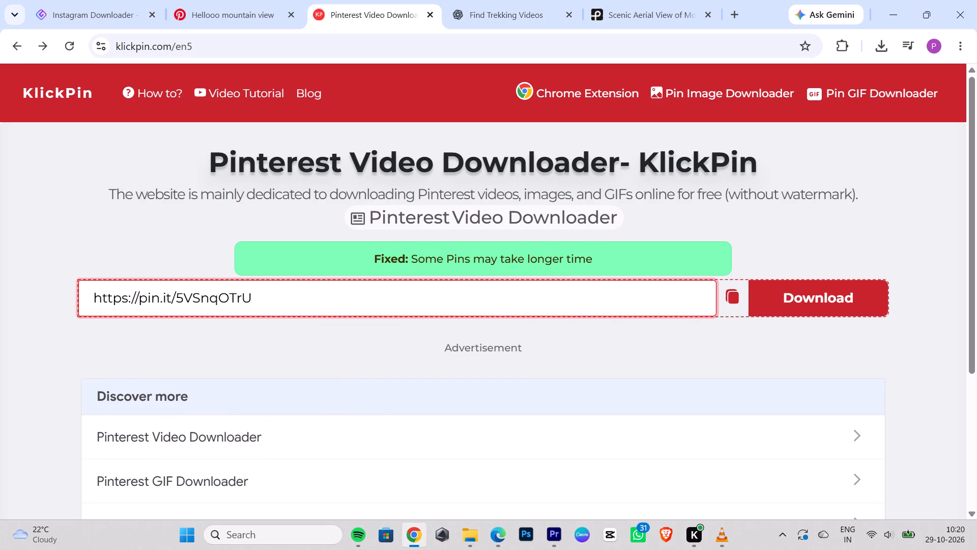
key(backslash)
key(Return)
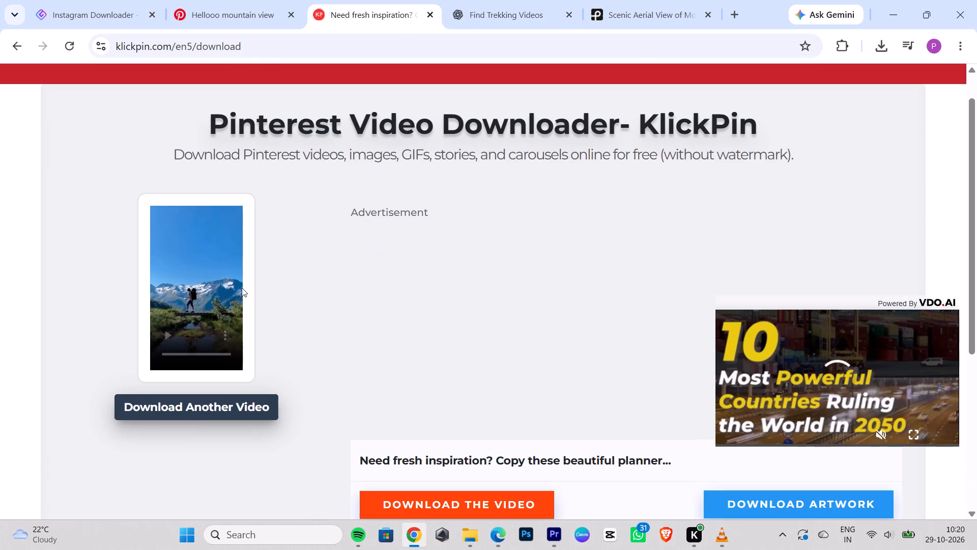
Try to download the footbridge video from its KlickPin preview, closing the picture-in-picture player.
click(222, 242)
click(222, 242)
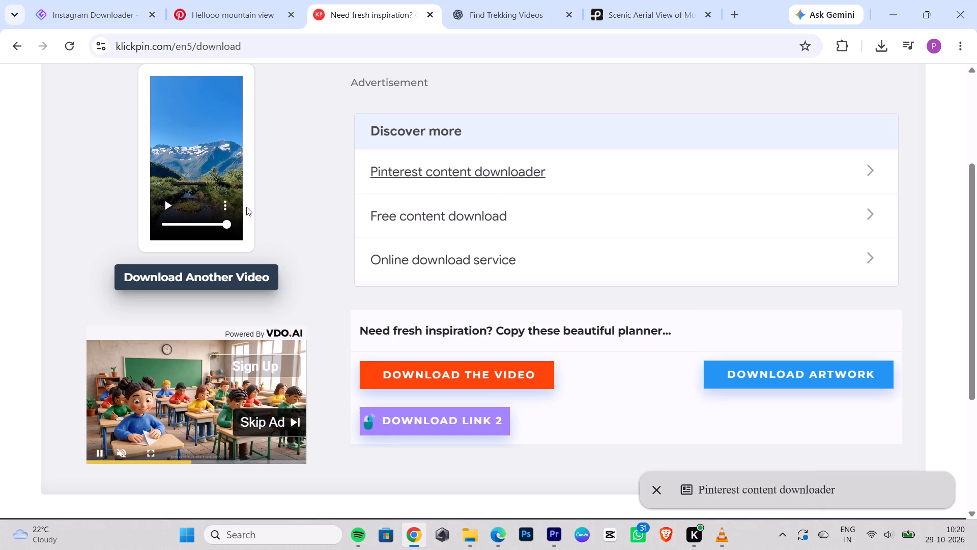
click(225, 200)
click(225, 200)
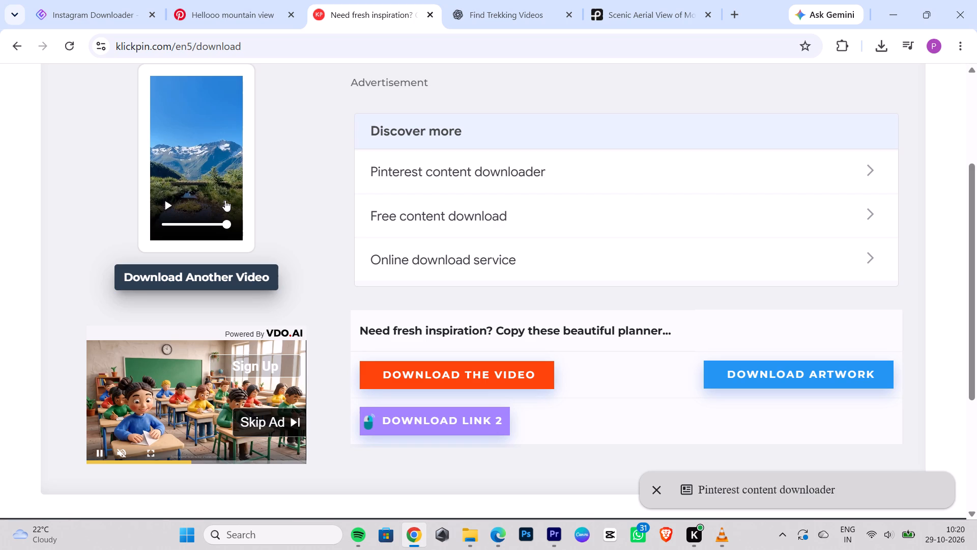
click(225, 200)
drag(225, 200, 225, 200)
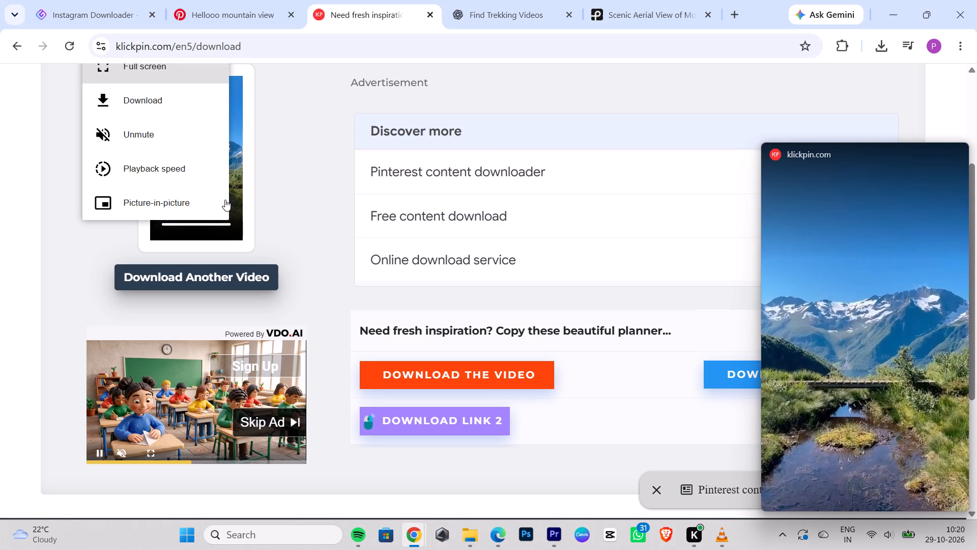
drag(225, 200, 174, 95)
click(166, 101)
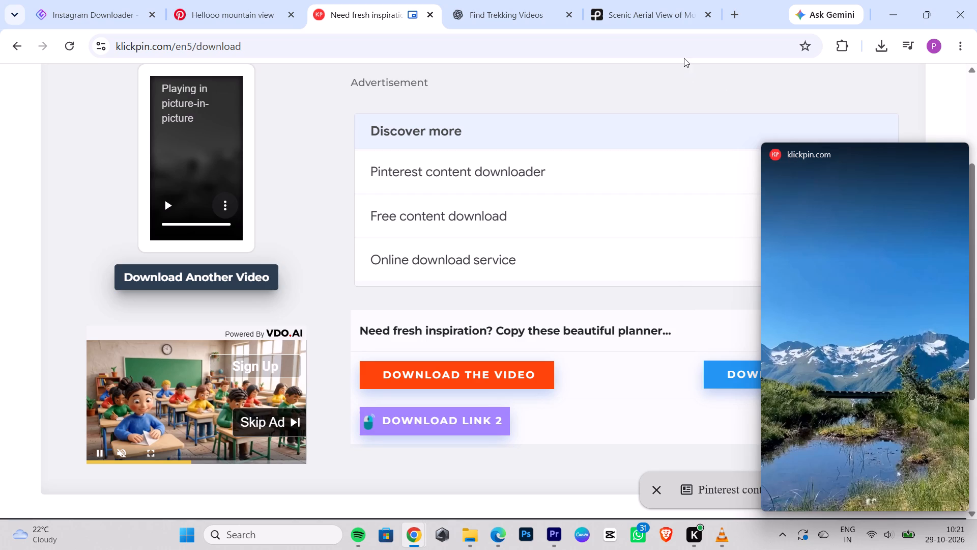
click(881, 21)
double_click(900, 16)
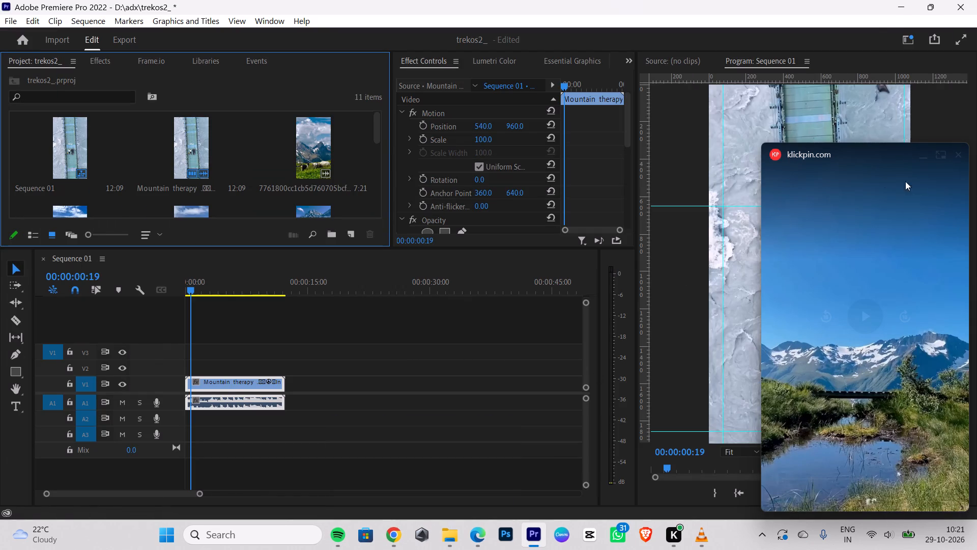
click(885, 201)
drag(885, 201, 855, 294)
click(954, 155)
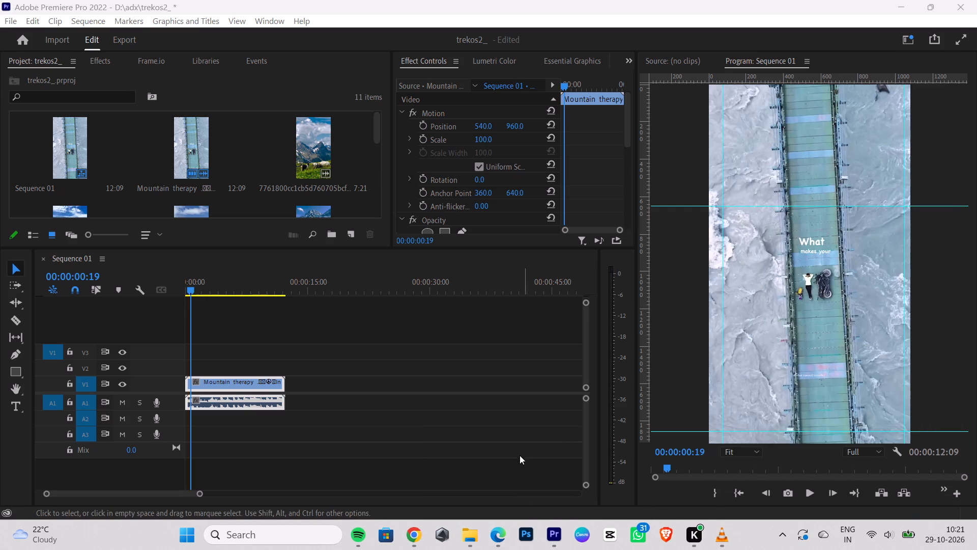
Try to bring the blank Chrome window back and close it.
click(420, 534)
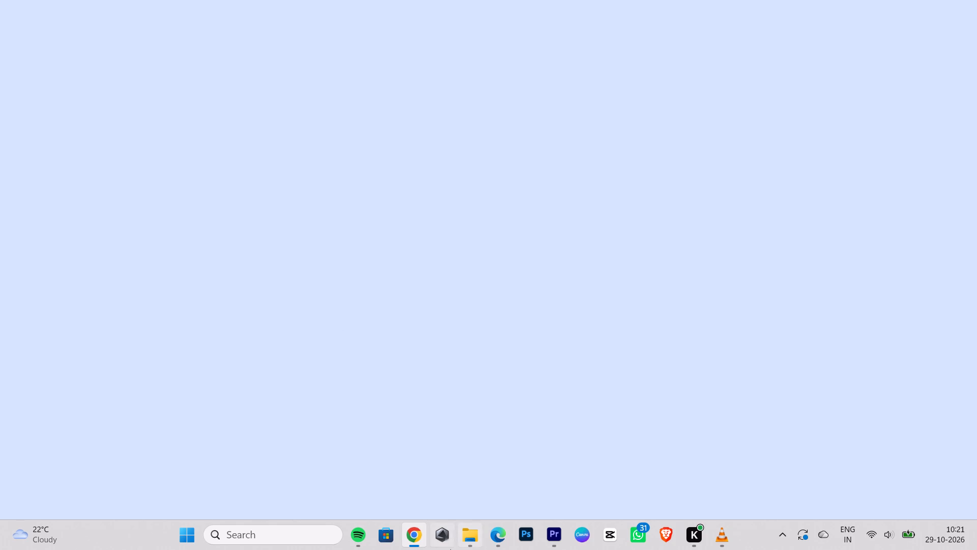
drag(390, 531, 397, 527)
drag(416, 538, 431, 511)
click(437, 530)
click(437, 530)
click(437, 530)
right_drag(428, 531, 475, 425)
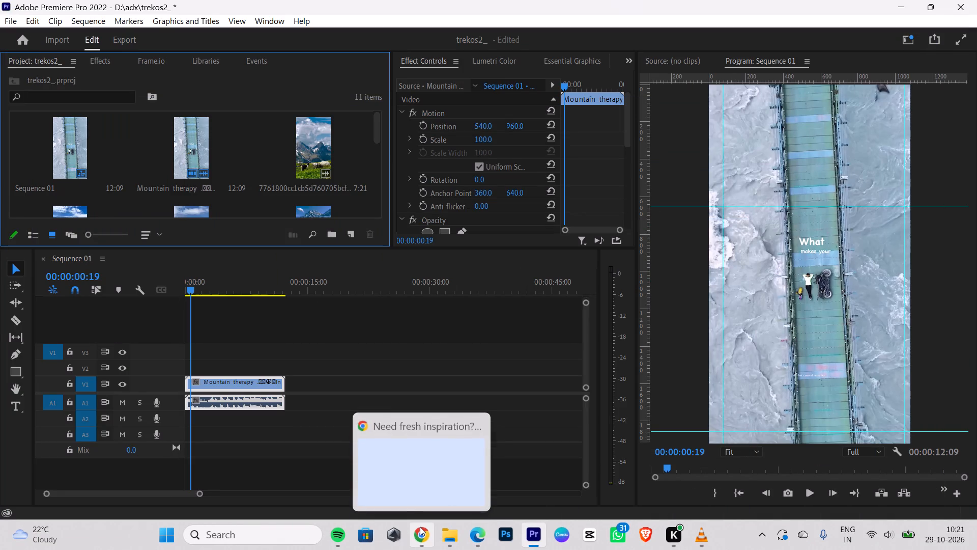
click(476, 421)
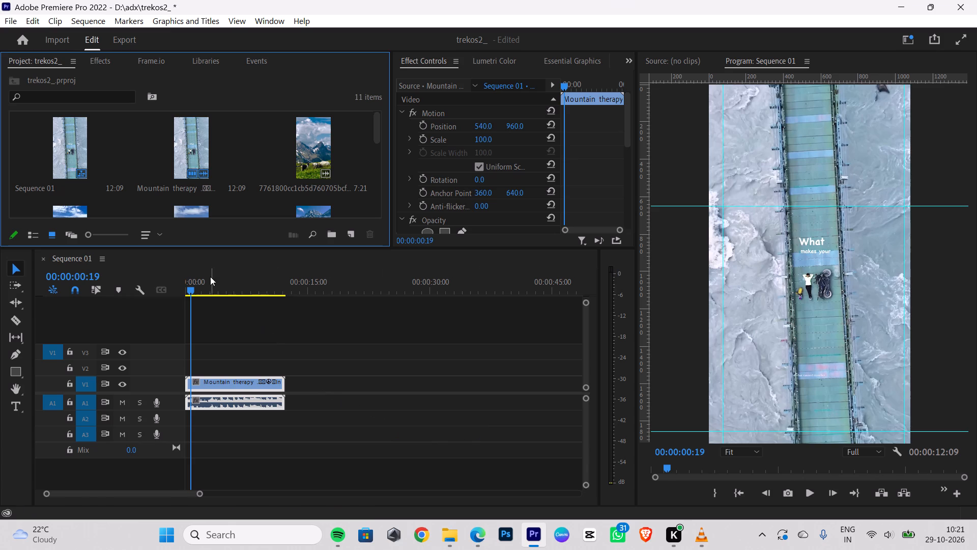
Move the Sequence 01 playhead to the start, 00:00:00:00.
drag(208, 275, 70, 335)
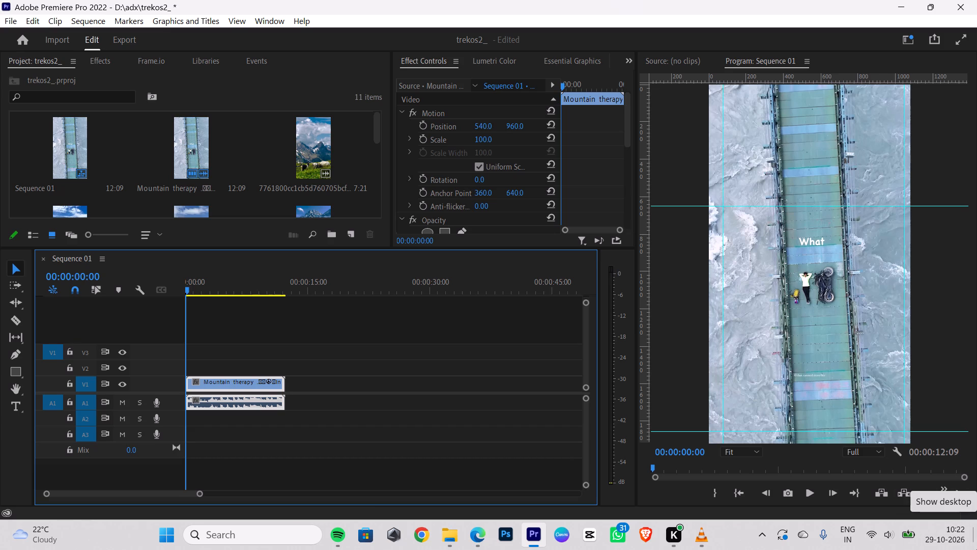
In a new maximized Chrome window, load the copied footbridge pin link in KlickPin and download its video.
click(414, 539)
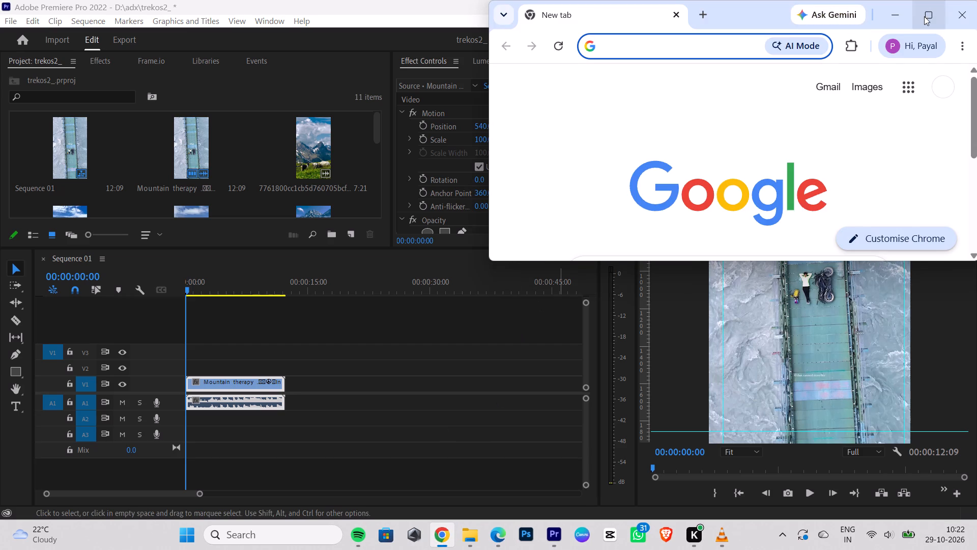
click(925, 20)
text(pin)
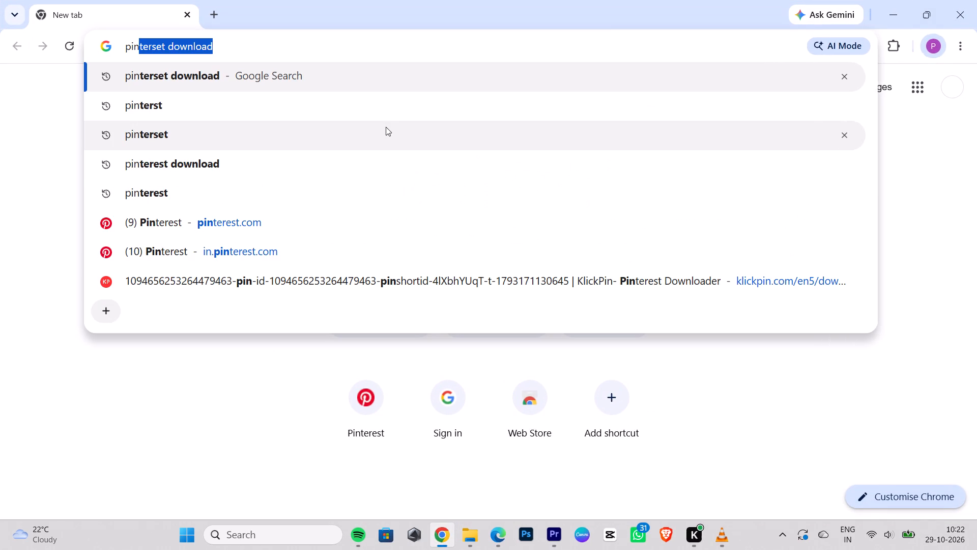
click(370, 271)
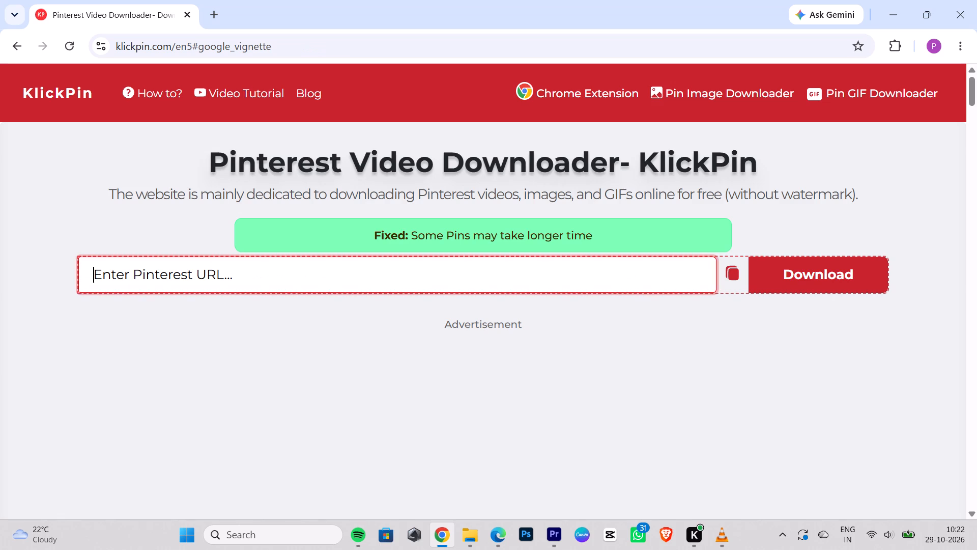
key(ctrl+v)
key(Return)
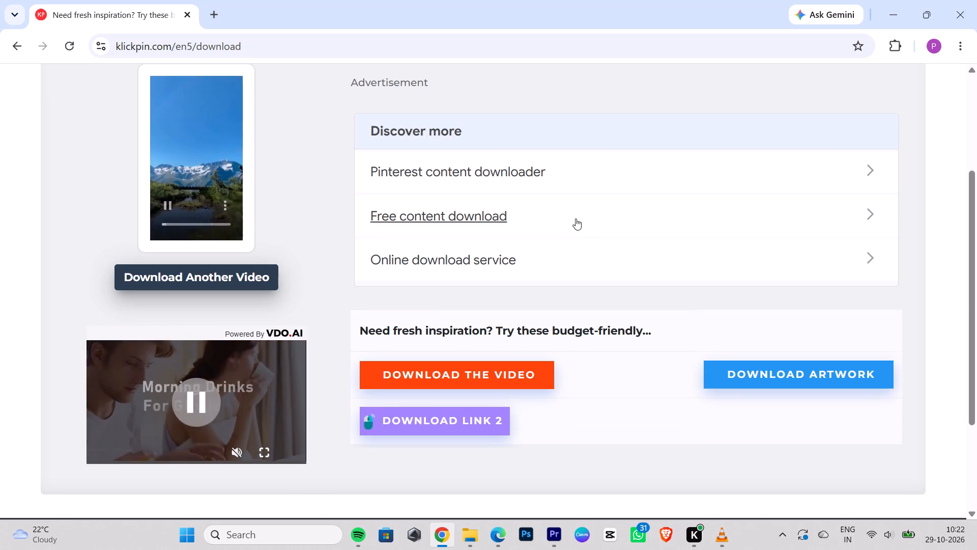
click(223, 203)
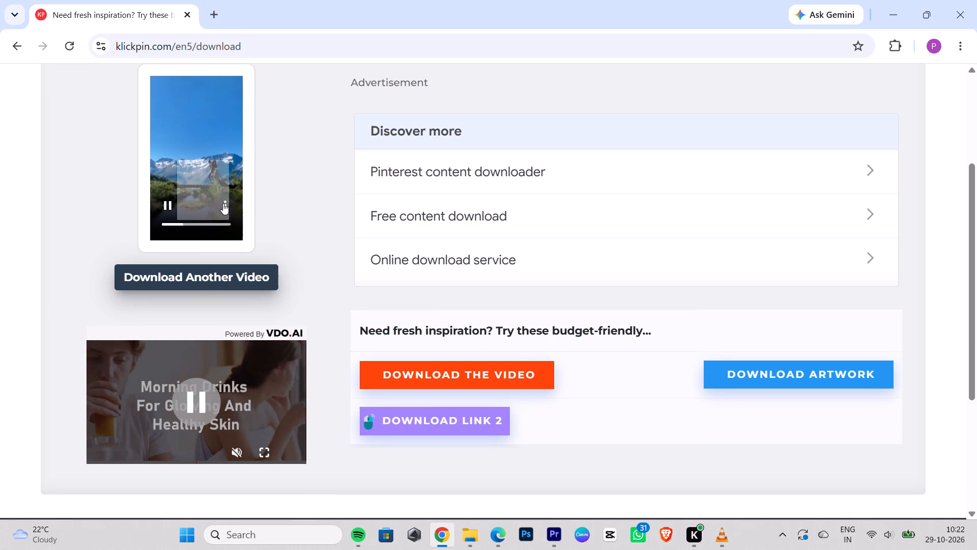
click(199, 98)
Switch to Spotify and start music playback.
click(362, 531)
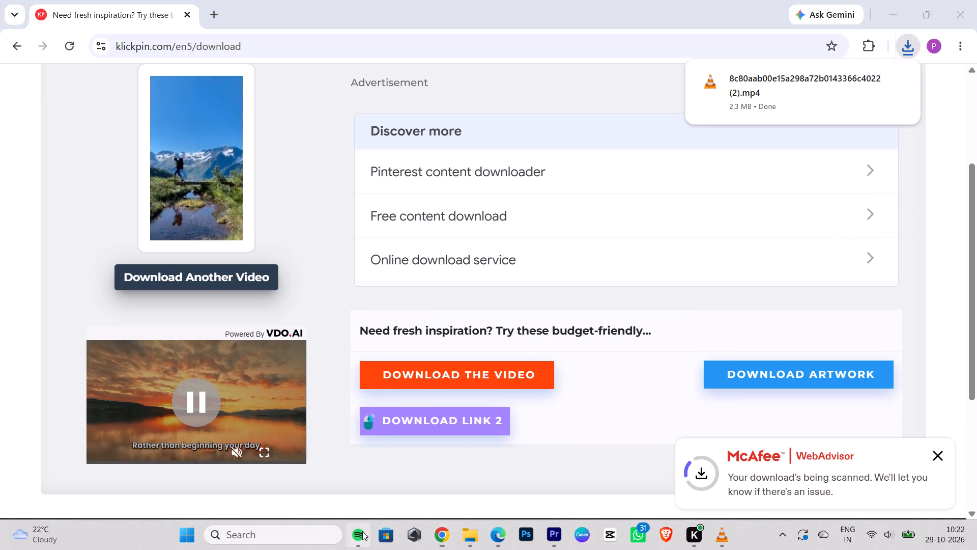
click(442, 269)
triple_click(448, 272)
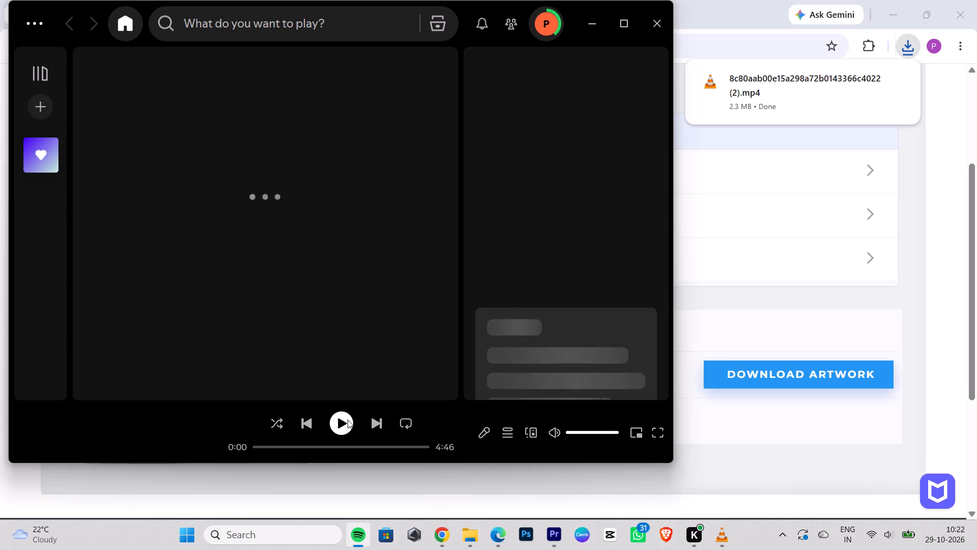
click(348, 420)
Return to Chrome and check the recent download history for the footbridge video.
click(757, 81)
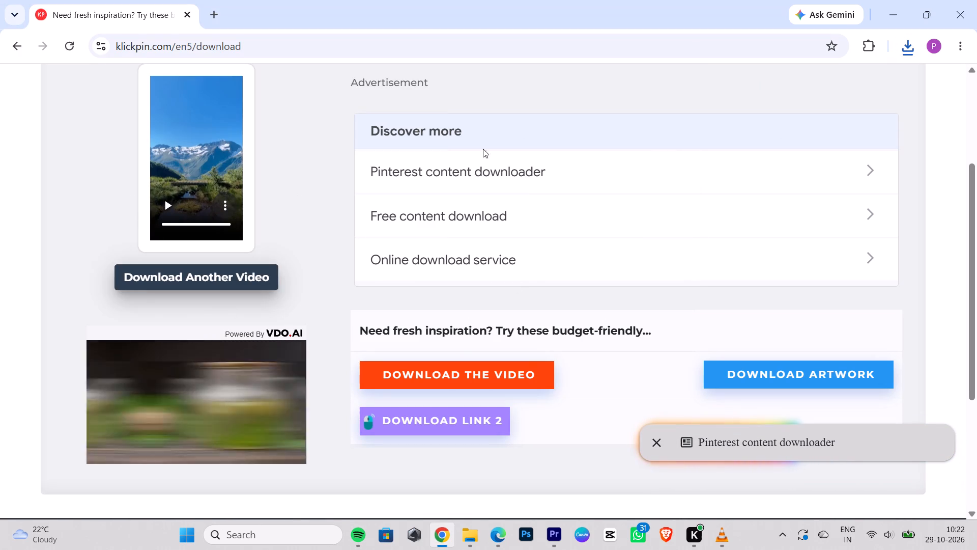
click(899, 45)
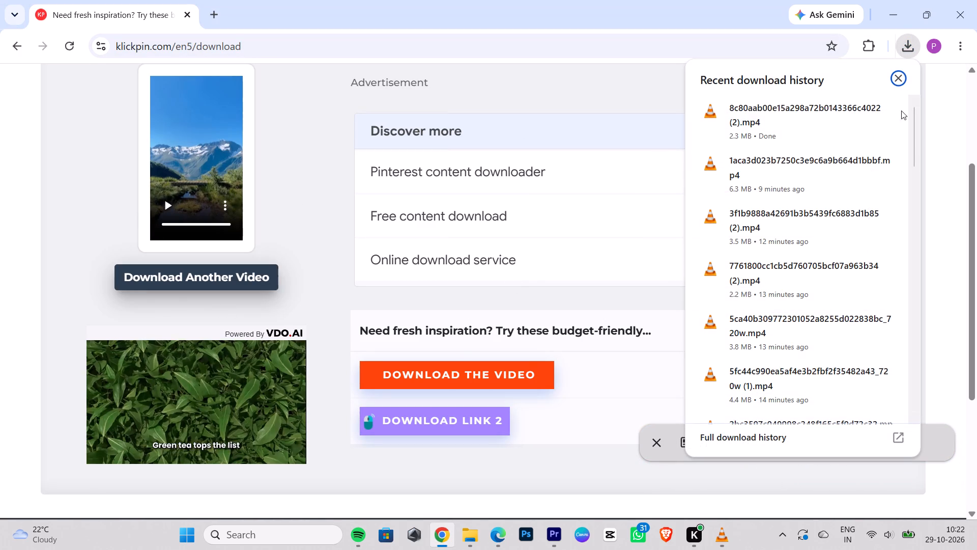
click(570, 79)
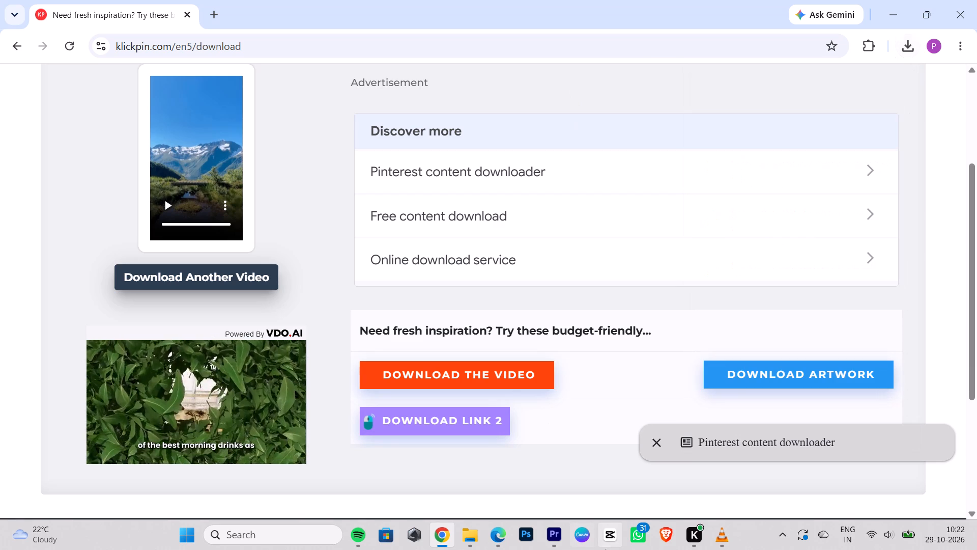
Switch to Premiere Pro and import the footbridge video 8c80aab00e15a298a72b0143366c4022 (2) from the Downloads folder.
click(556, 532)
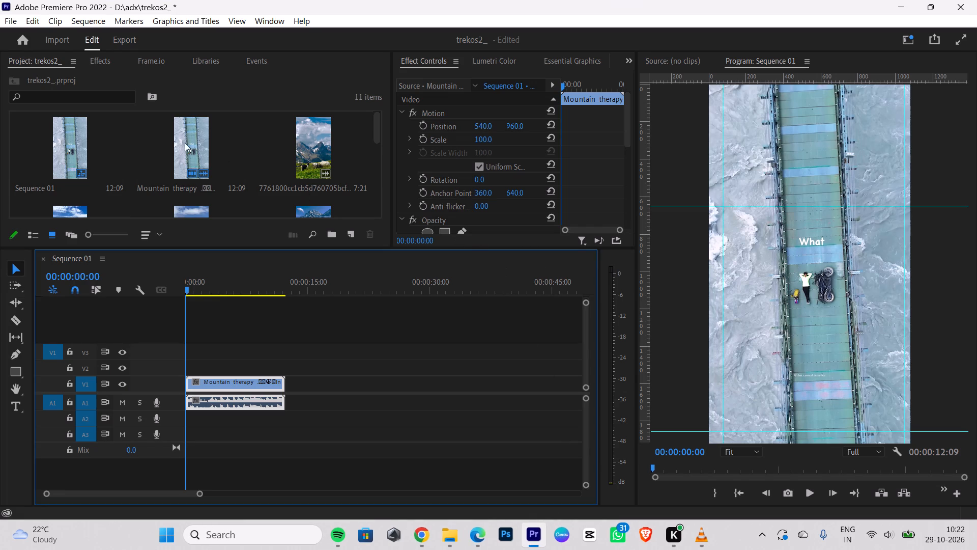
key(ctrl+i)
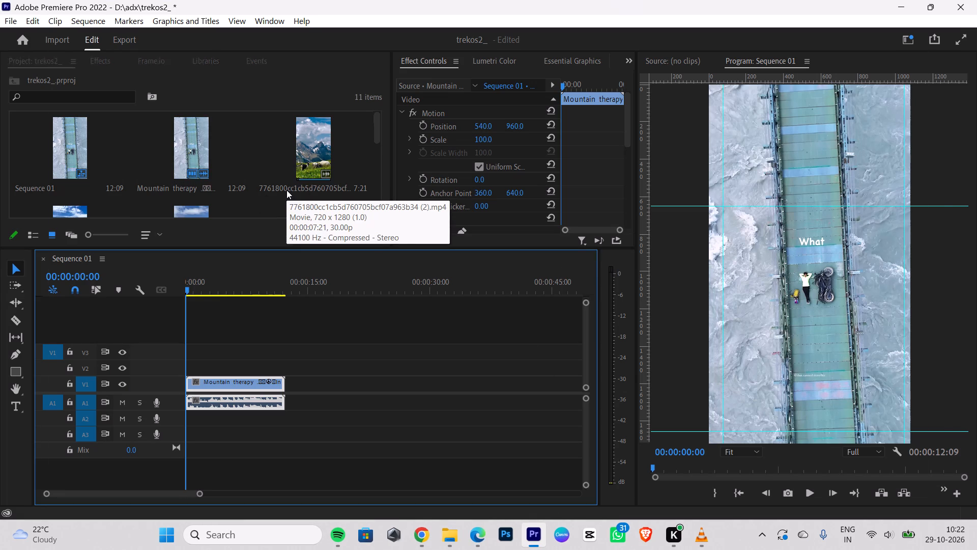
click(140, 133)
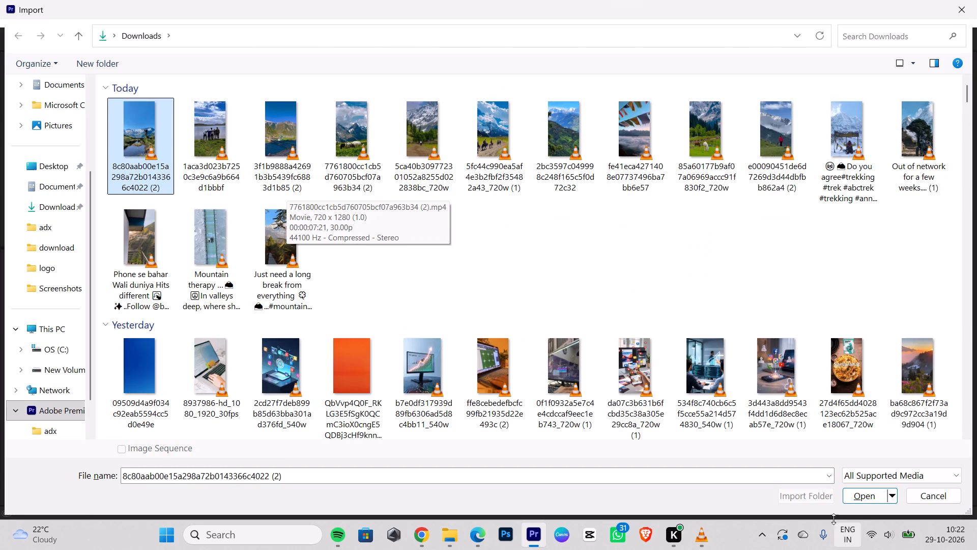
click(863, 492)
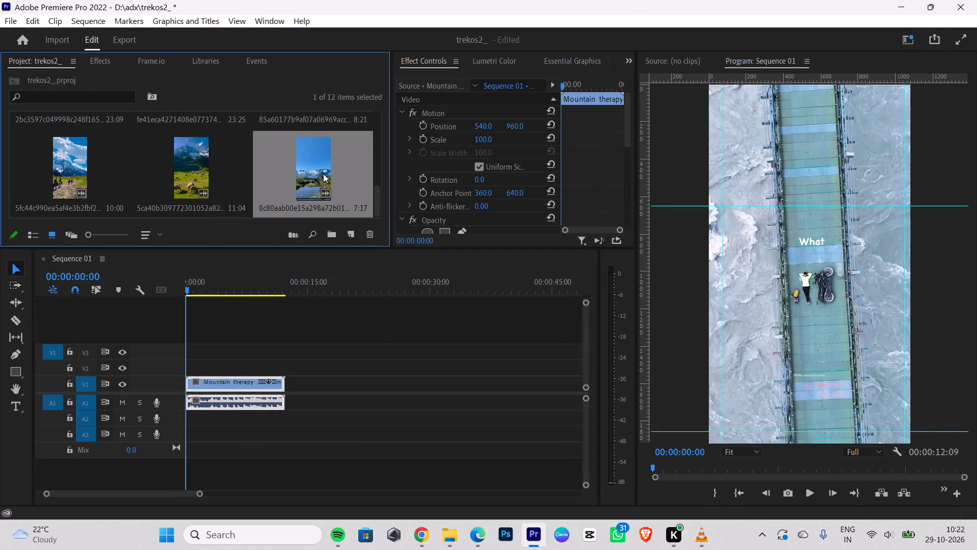
Add the imported footbridge clip to Sequence 01, delete its audio, and place its video on V2 at the sequence start.
drag(323, 173, 211, 341)
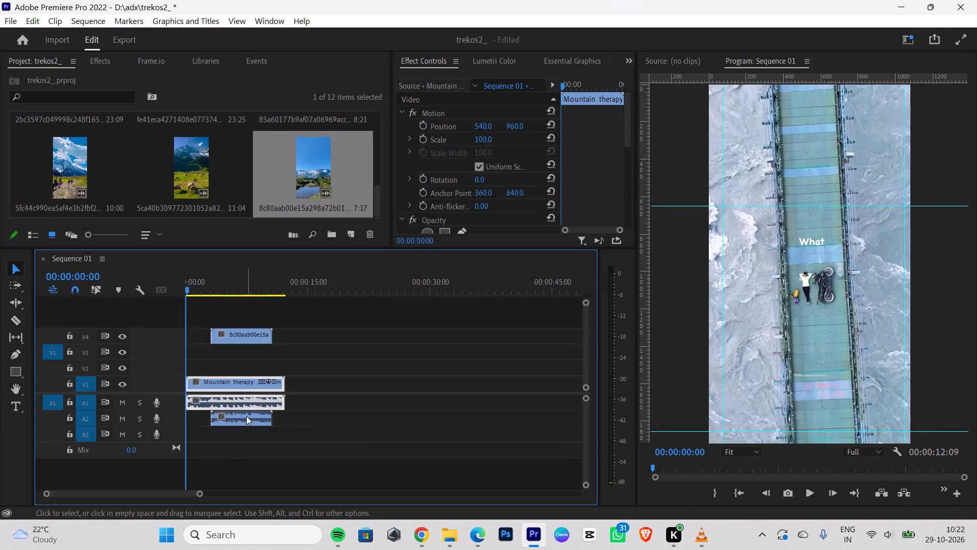
click(247, 416)
key(BackSpace)
drag(236, 335, 213, 366)
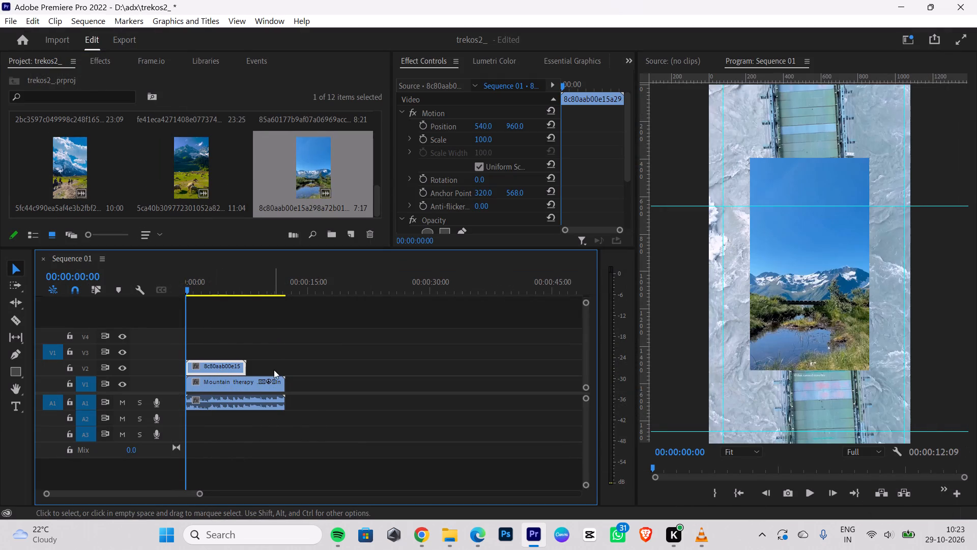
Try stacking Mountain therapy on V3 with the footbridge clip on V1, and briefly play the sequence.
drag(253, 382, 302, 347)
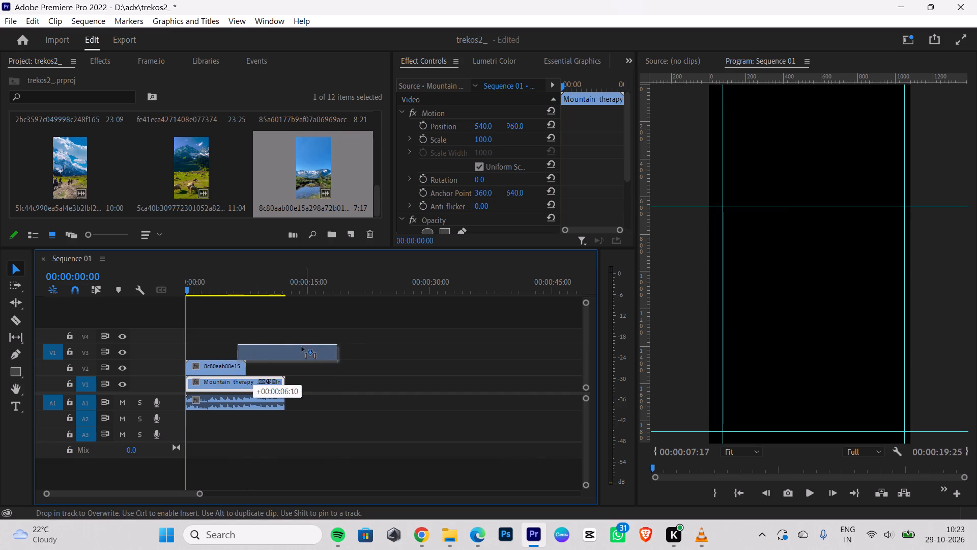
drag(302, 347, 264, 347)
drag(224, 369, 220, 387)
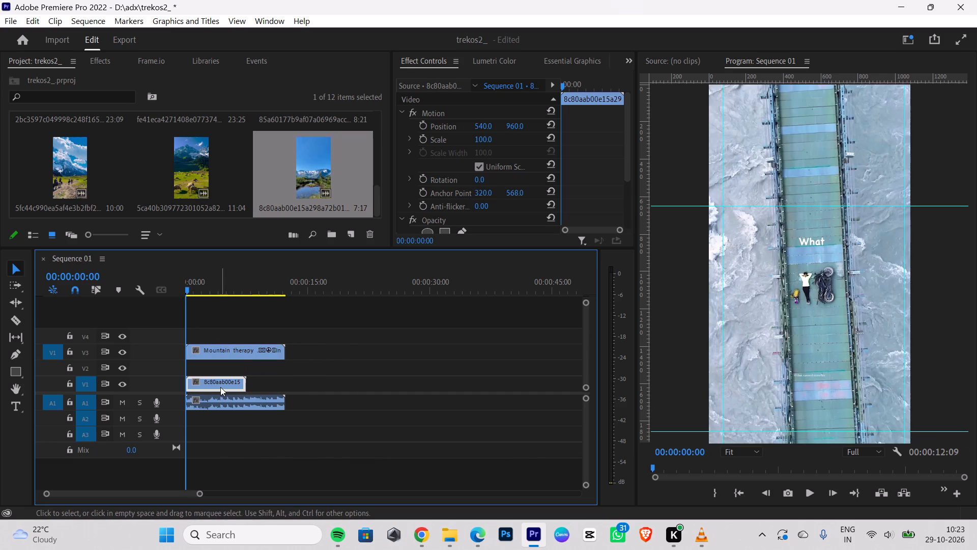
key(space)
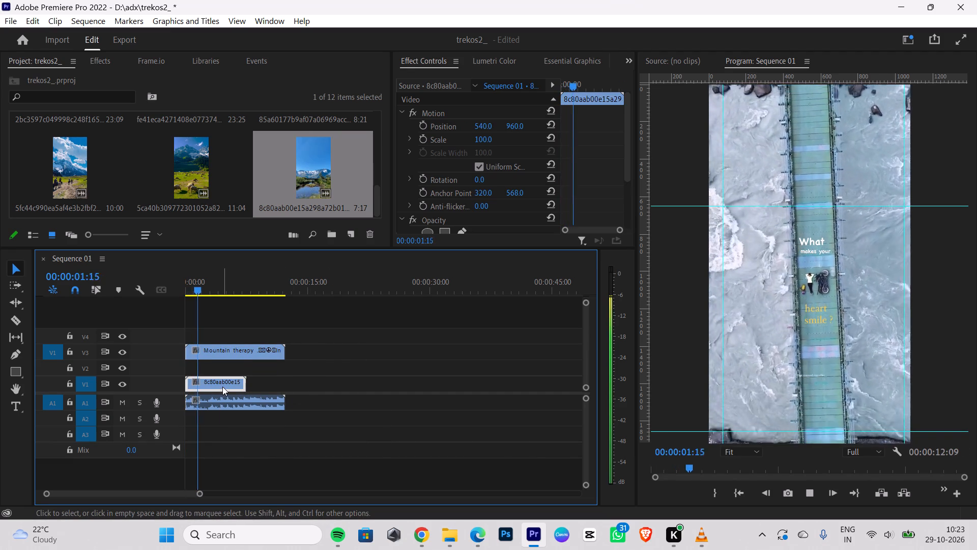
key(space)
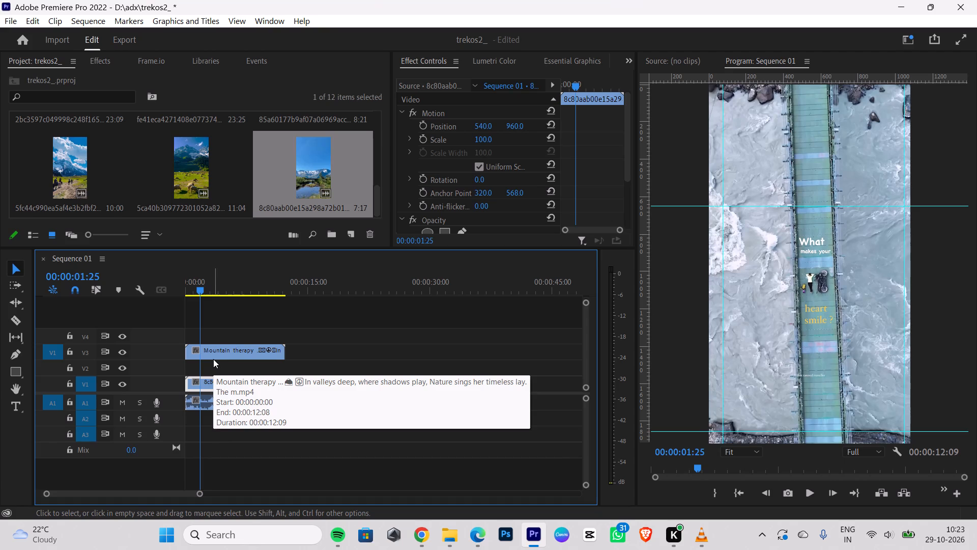
Rearrange the clips with the footbridge clip on V2 above Mountain therapy on V1, and scale the footbridge clip to frame size.
drag(216, 349, 215, 367)
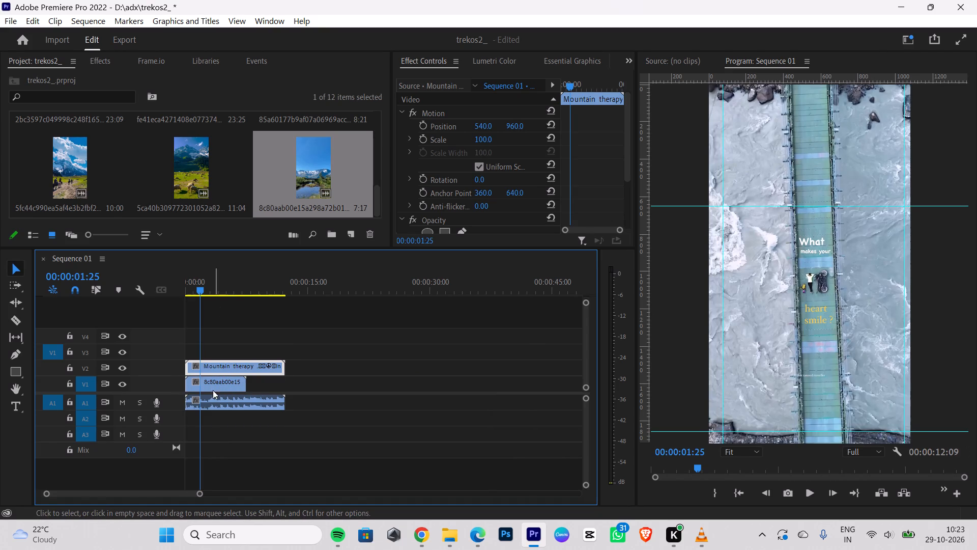
drag(214, 389, 220, 390)
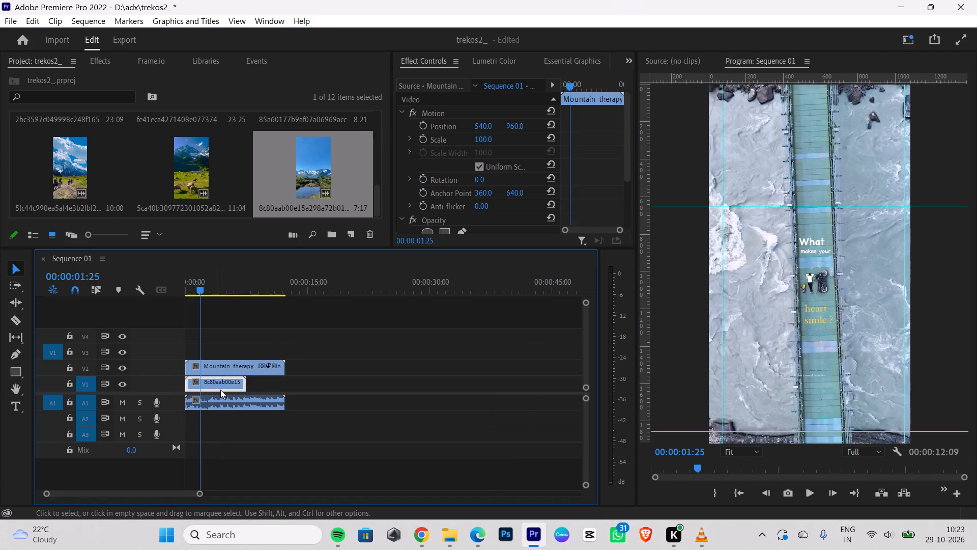
drag(220, 390, 224, 355)
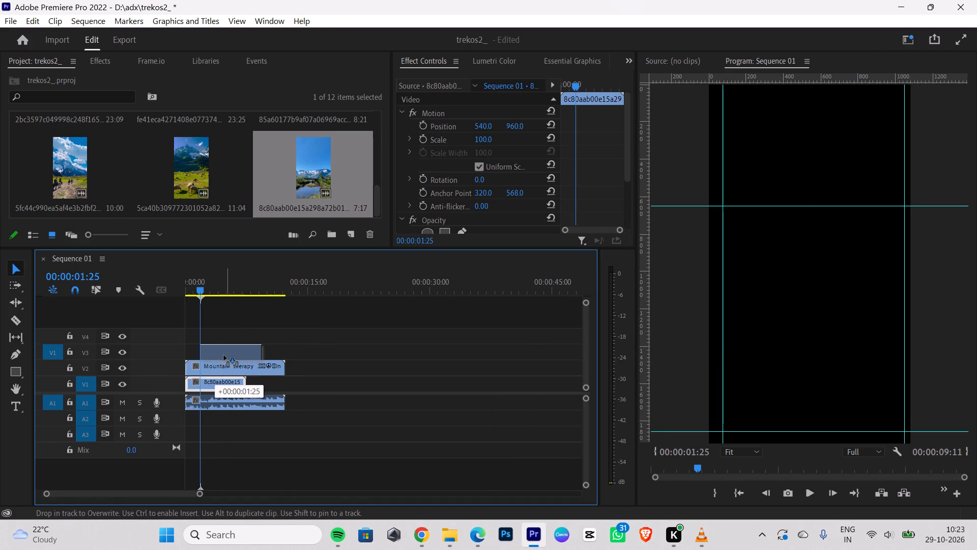
drag(224, 355, 211, 355)
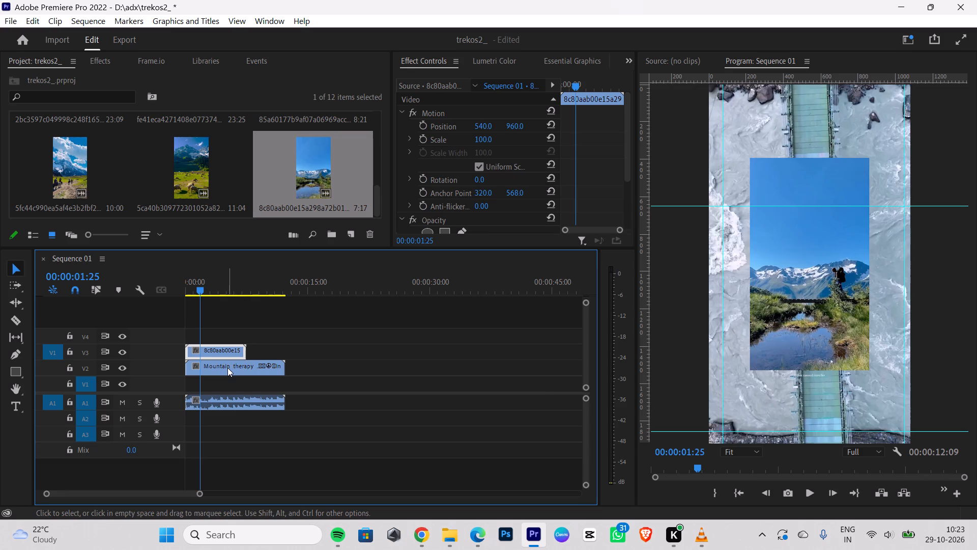
drag(227, 368, 222, 388)
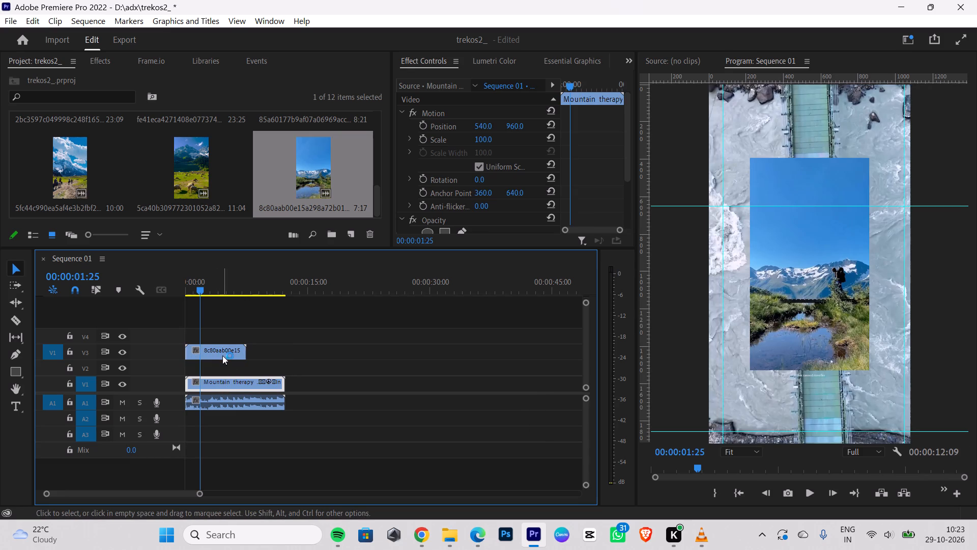
drag(224, 348, 224, 363)
right_click(222, 364)
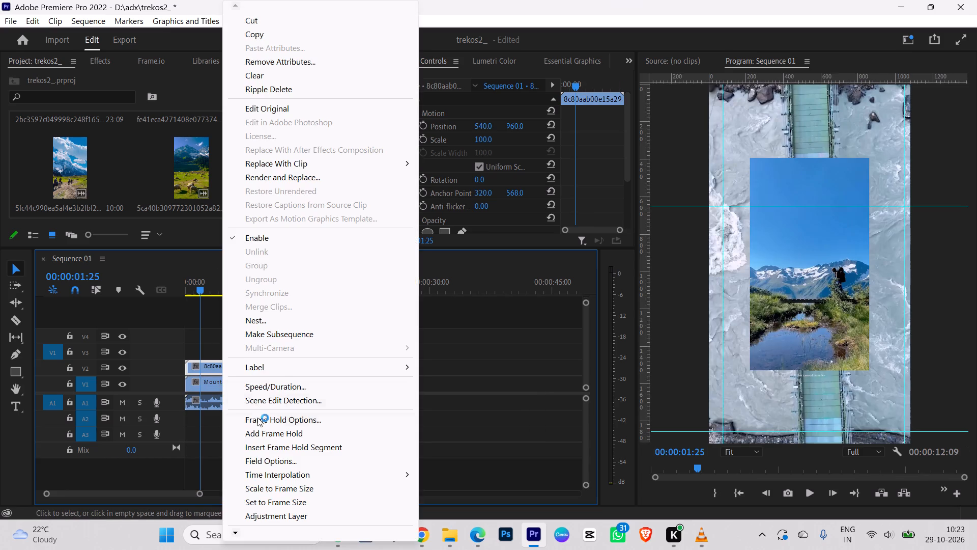
click(277, 488)
Move the Mountain therapy video to V3 and the footbridge clip to V1, both starting at 00:00:00:00.
drag(210, 382, 210, 381)
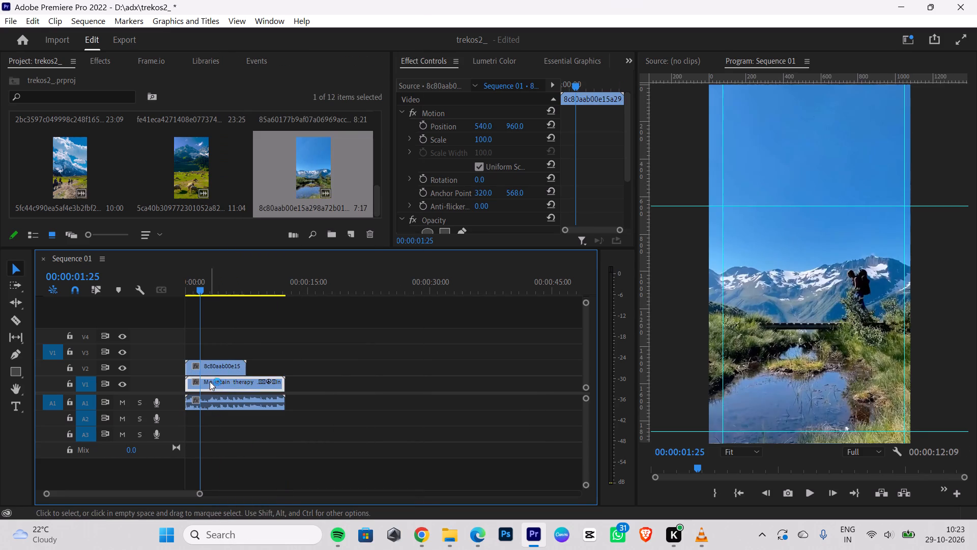
drag(210, 381, 208, 348)
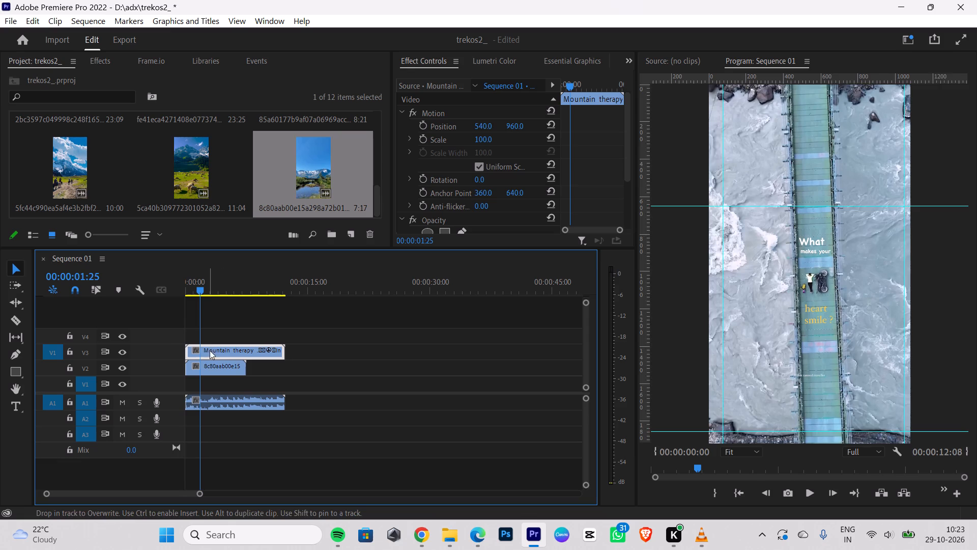
drag(215, 365, 214, 380)
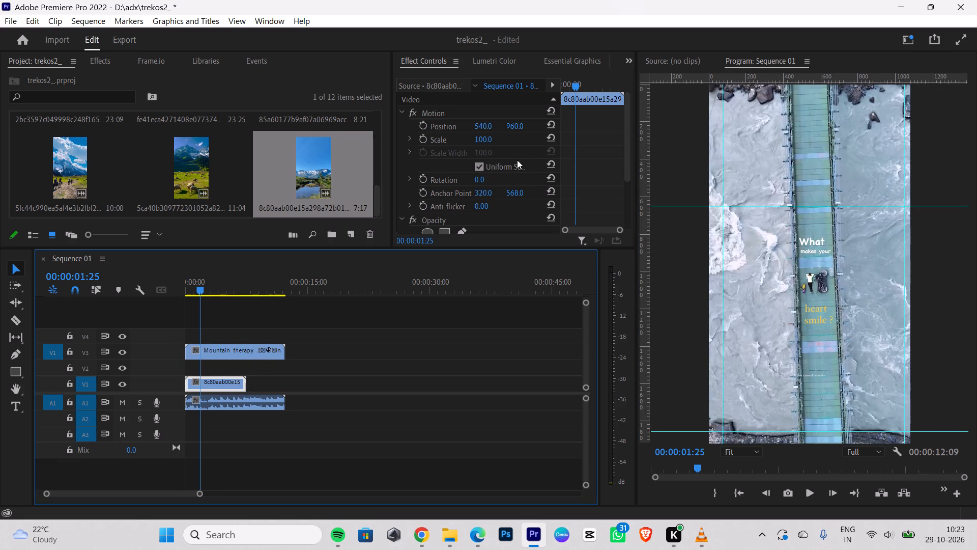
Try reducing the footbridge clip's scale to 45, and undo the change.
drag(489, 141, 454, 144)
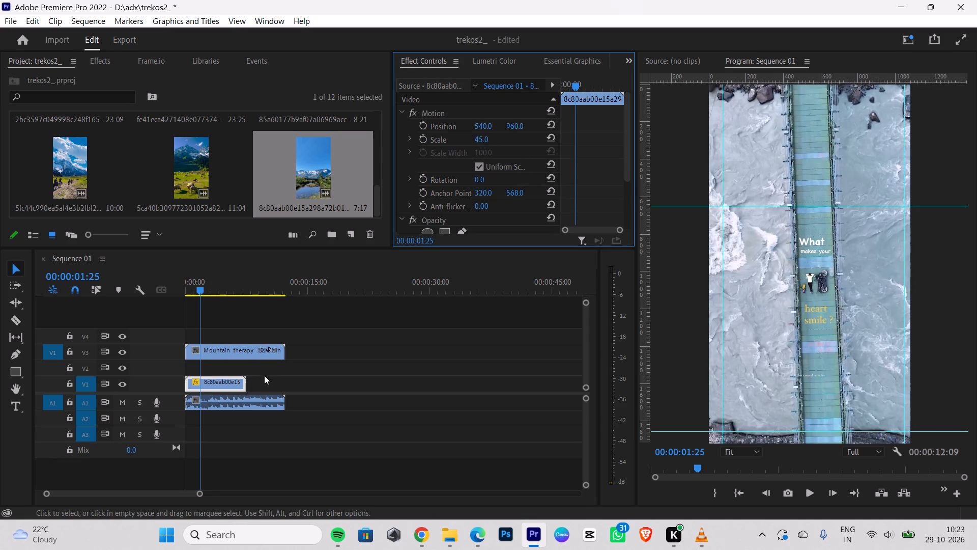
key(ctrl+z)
Shrink the Mountain therapy video to scale 61 and set its position to 762, 1336, in the frame's lower-right area.
click(247, 349)
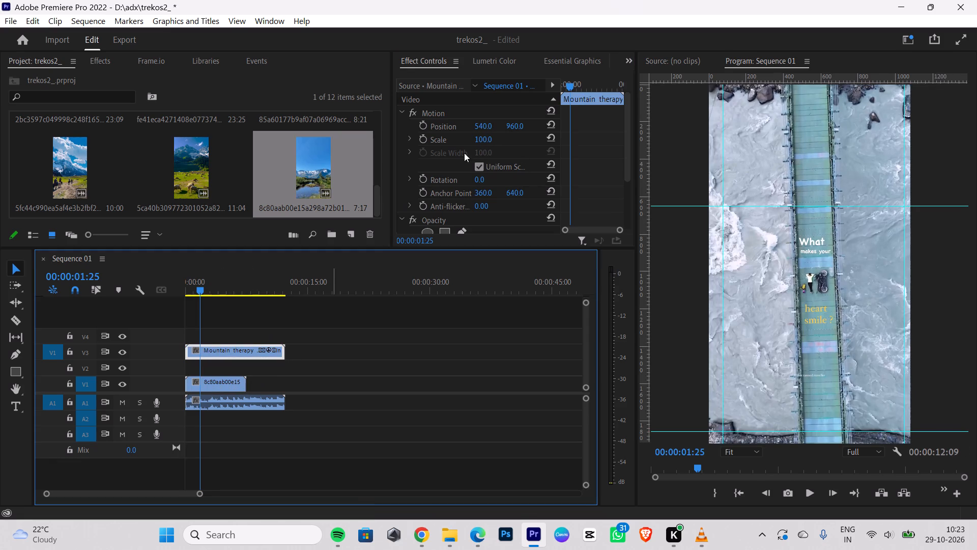
drag(493, 140, 471, 144)
drag(485, 127, 534, 131)
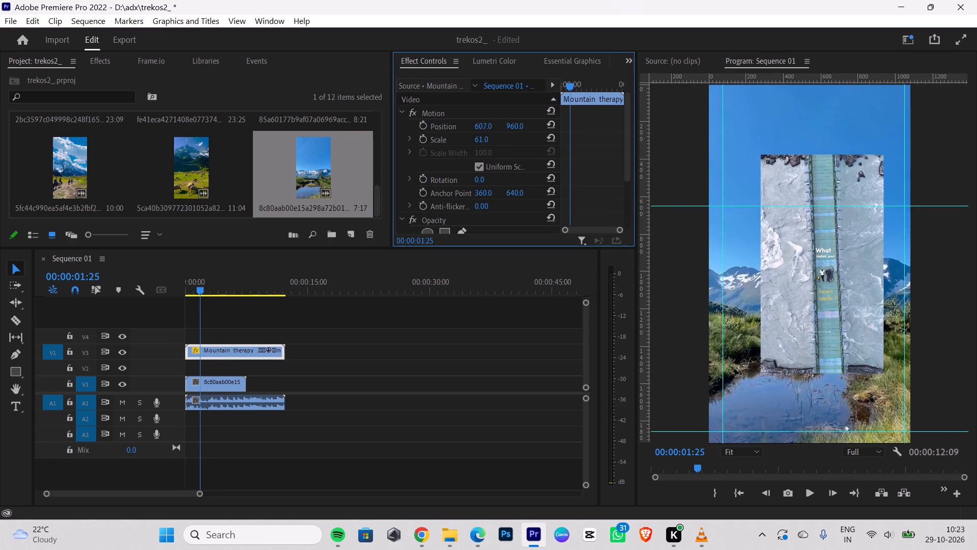
drag(534, 131, 629, 148)
drag(511, 126, 545, 32)
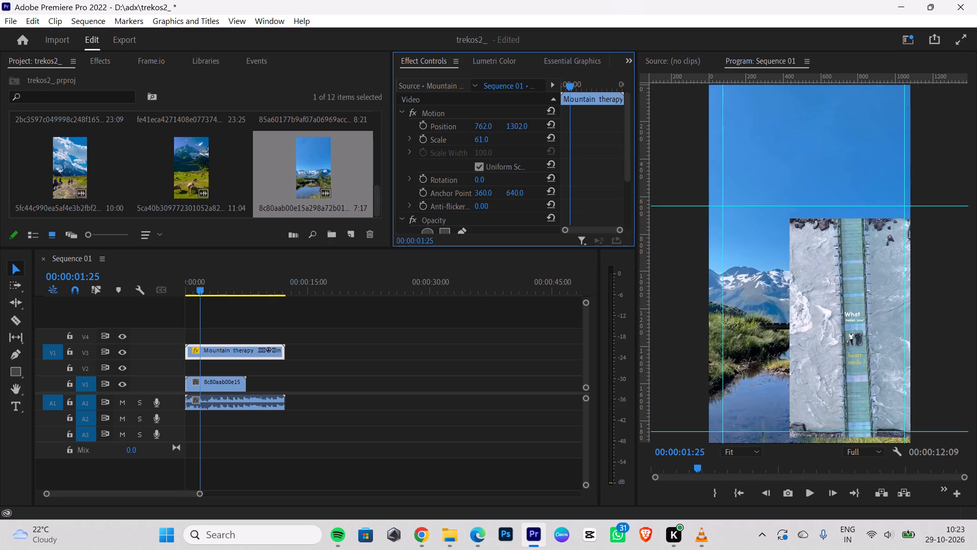
drag(545, 32, 510, 146)
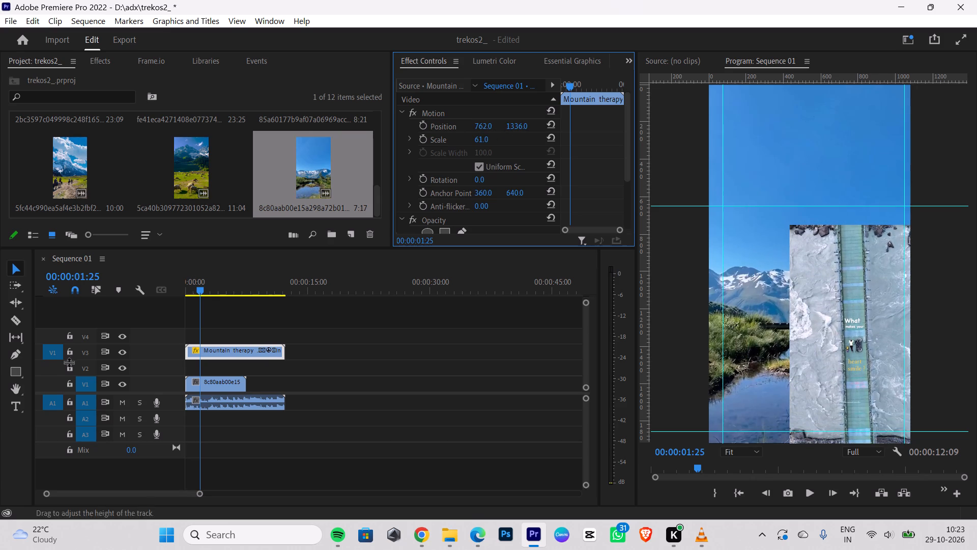
Hide V3, play to 00:00:02:04, trim the footbridge clip's beginning to that point, and move the clip back to the sequence start.
click(125, 351)
drag(200, 281, 74, 312)
key(space)
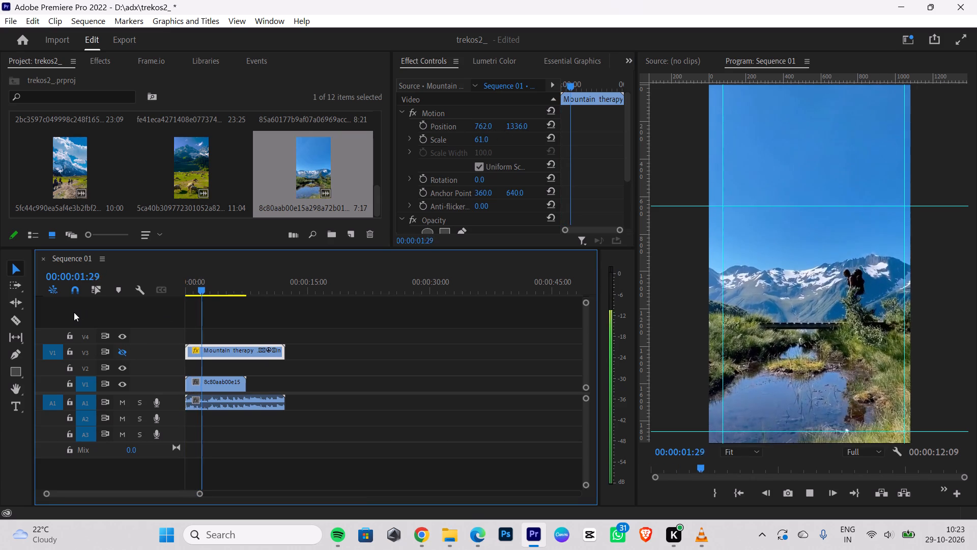
key(space)
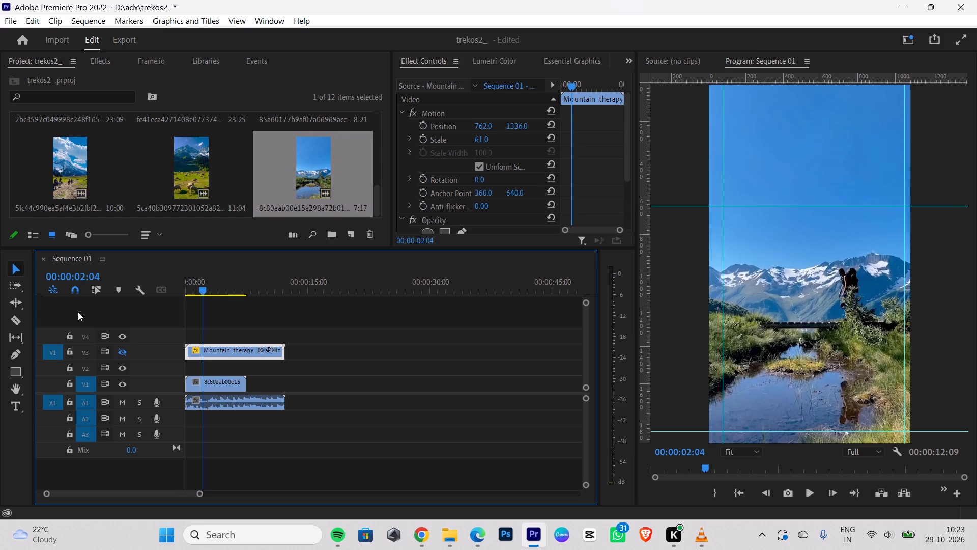
drag(186, 382, 197, 380)
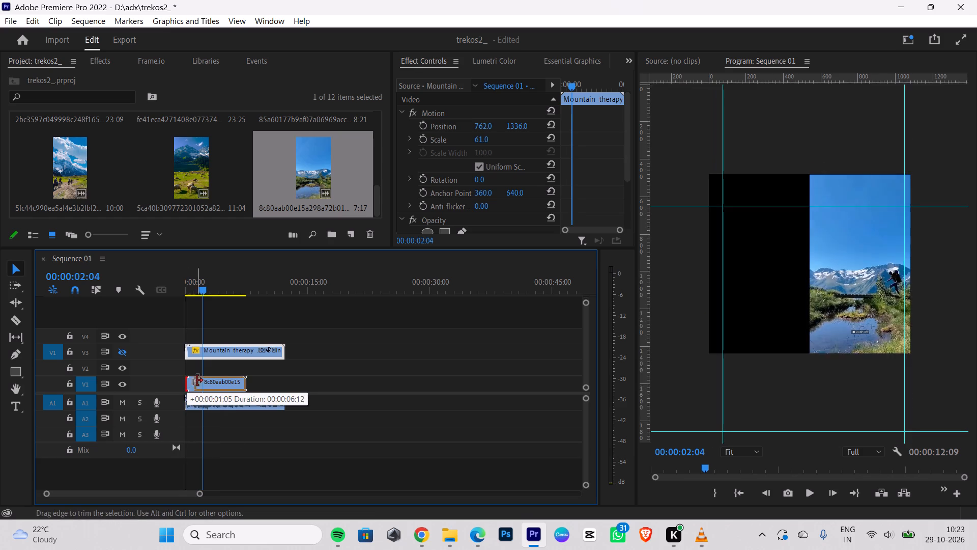
drag(197, 380, 201, 380)
drag(229, 386, 216, 388)
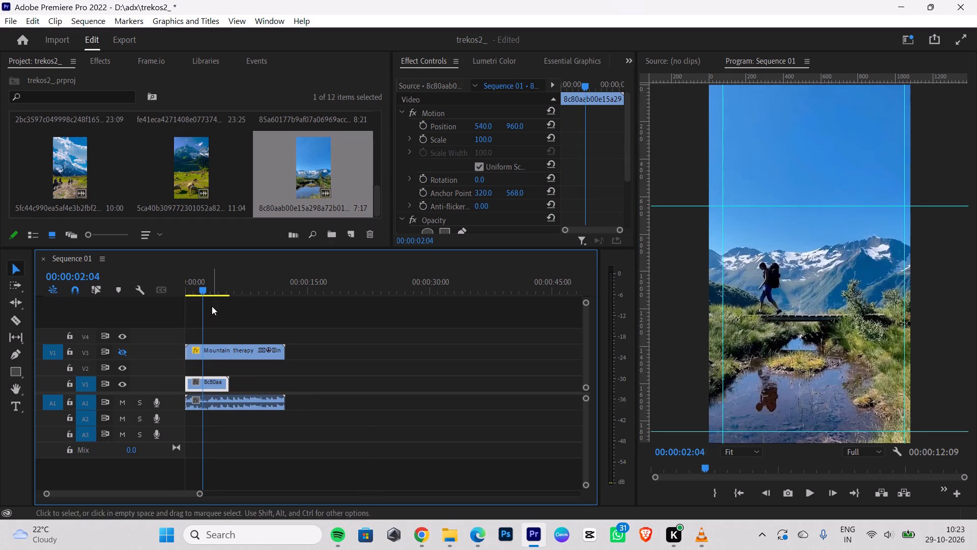
Preview the trimmed footbridge clip from the sequence start, and return the playhead to 00:00:00:00.
drag(200, 294, 28, 287)
key(space)
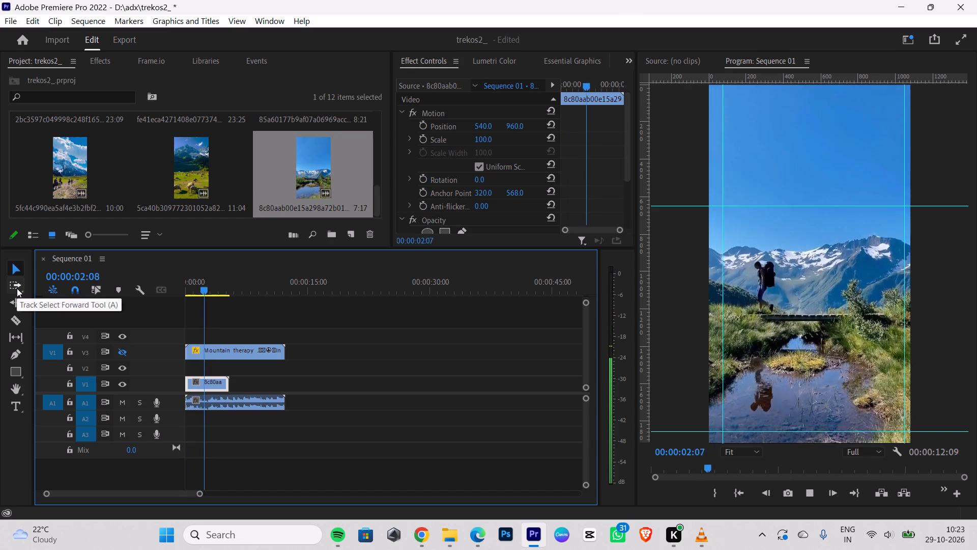
key(space)
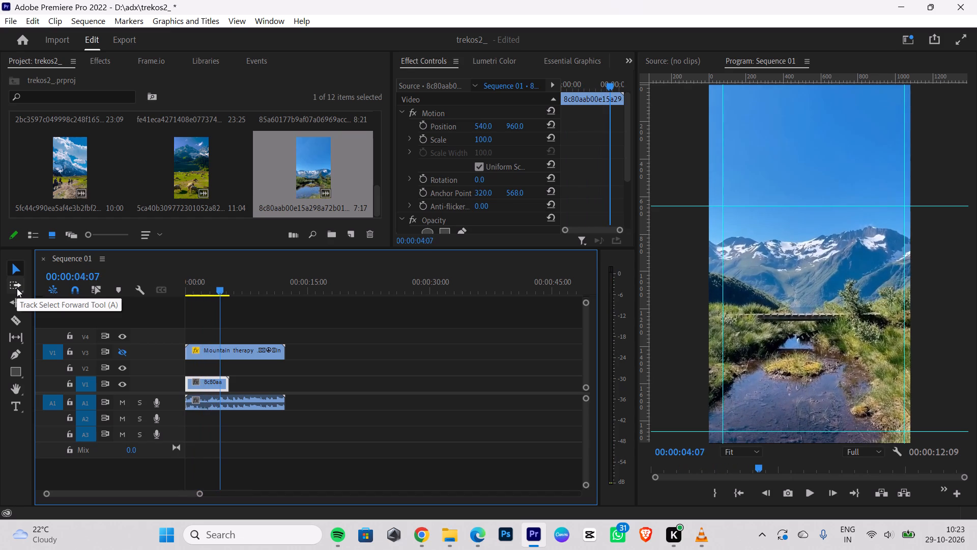
drag(218, 289, 114, 308)
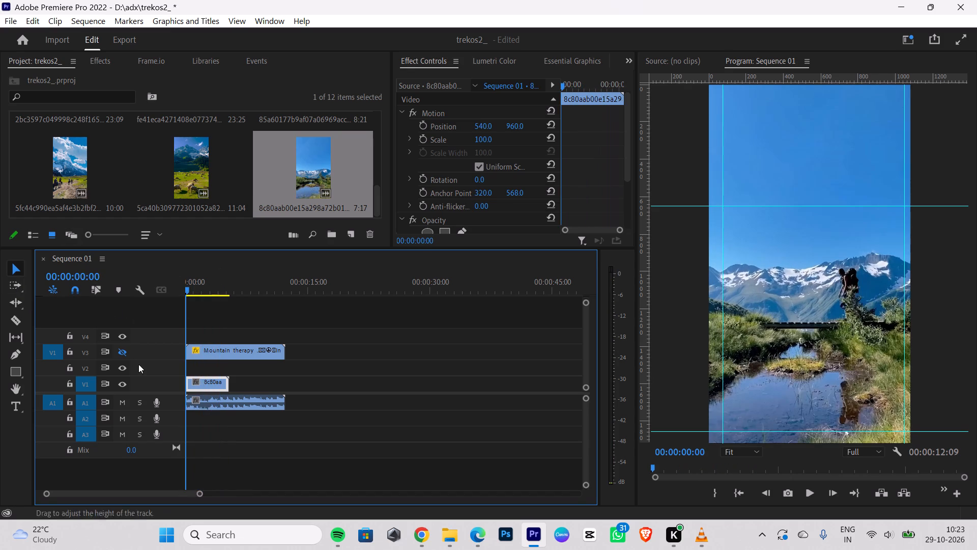
Show V3 again and move the Mountain therapy video down to V2, directly above the footbridge clip.
click(125, 352)
drag(229, 349, 231, 366)
Play the sequence from its start with the Mountain therapy overlay and step frame by frame to 00:00:02:12 to compare timing.
key(space)
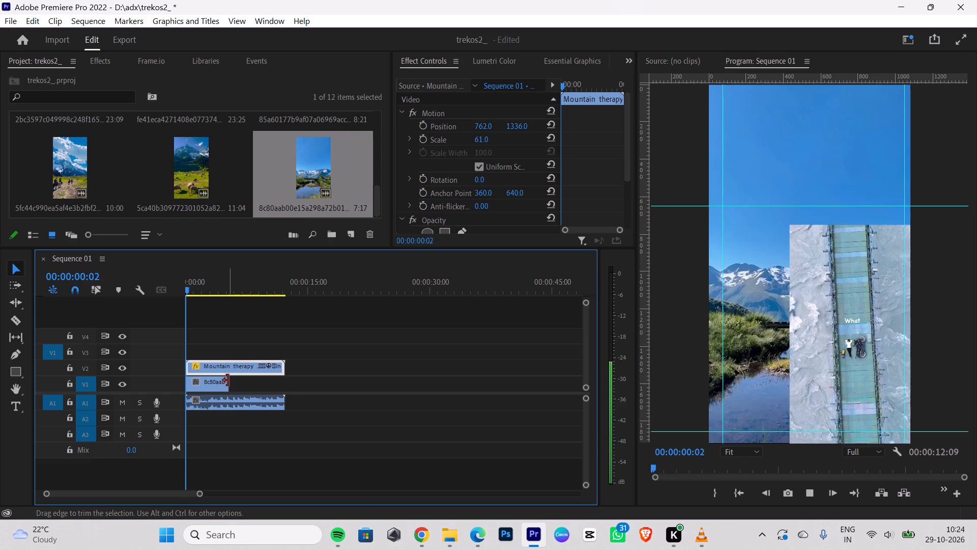
key(space)
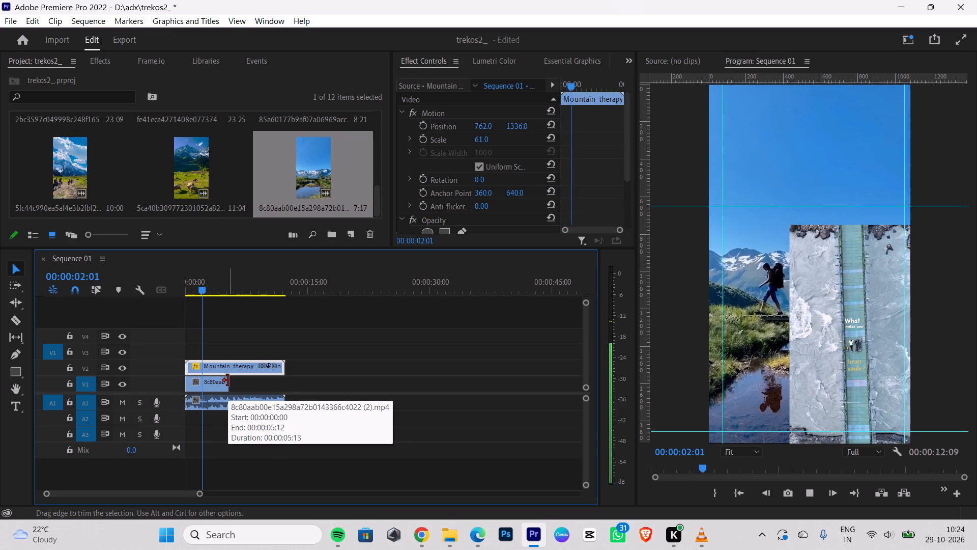
key(Right)
key(Right)
key(Right)
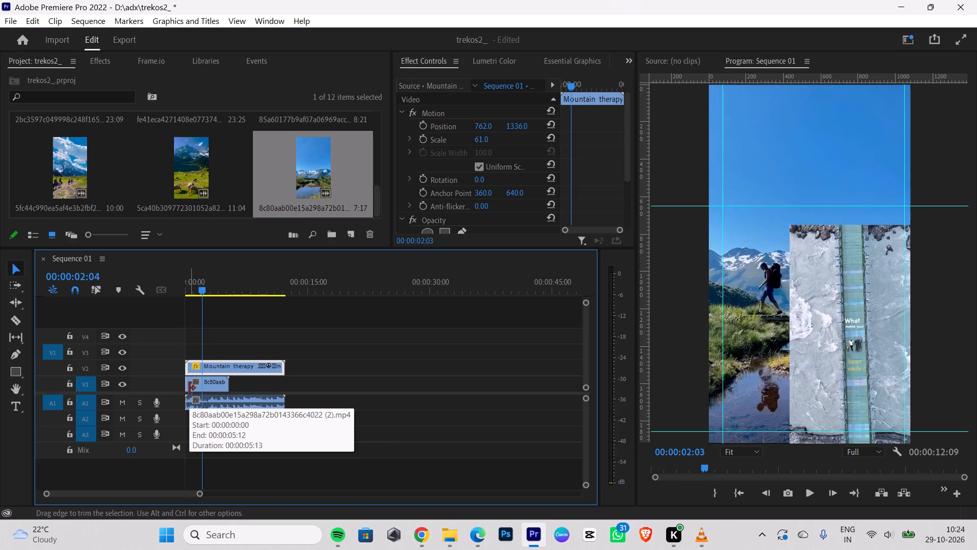
key(Right)
key(Right)
key(Right)
key(Right)
key(Right)
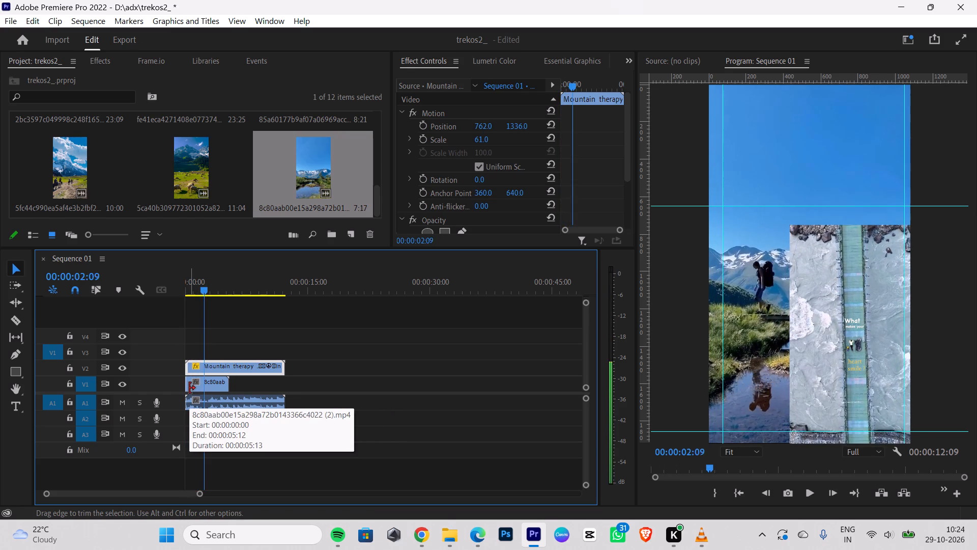
key(Right)
key(Right)
key(Right)
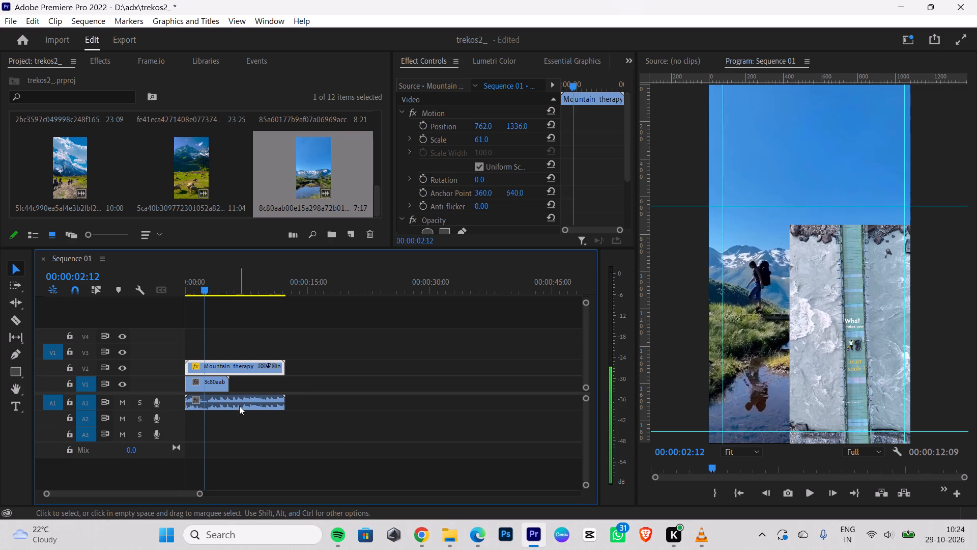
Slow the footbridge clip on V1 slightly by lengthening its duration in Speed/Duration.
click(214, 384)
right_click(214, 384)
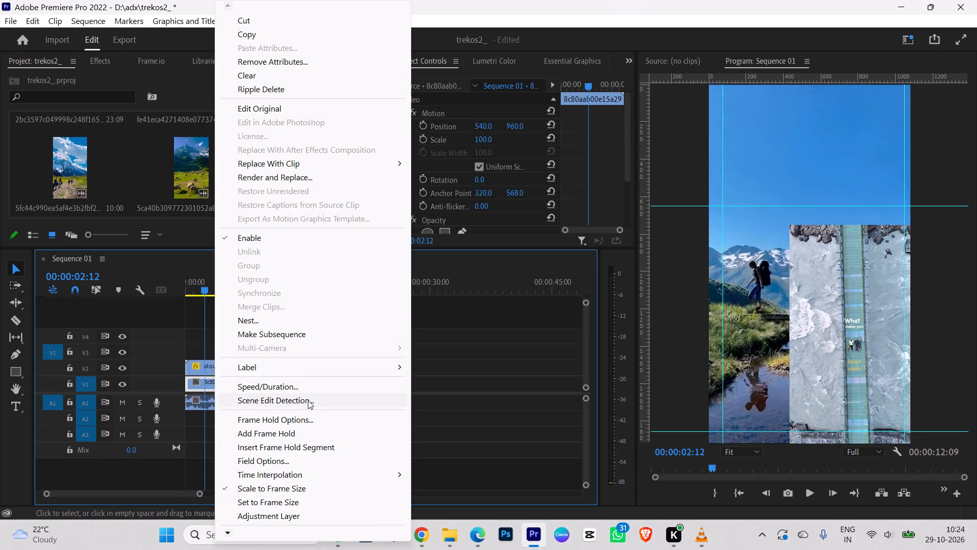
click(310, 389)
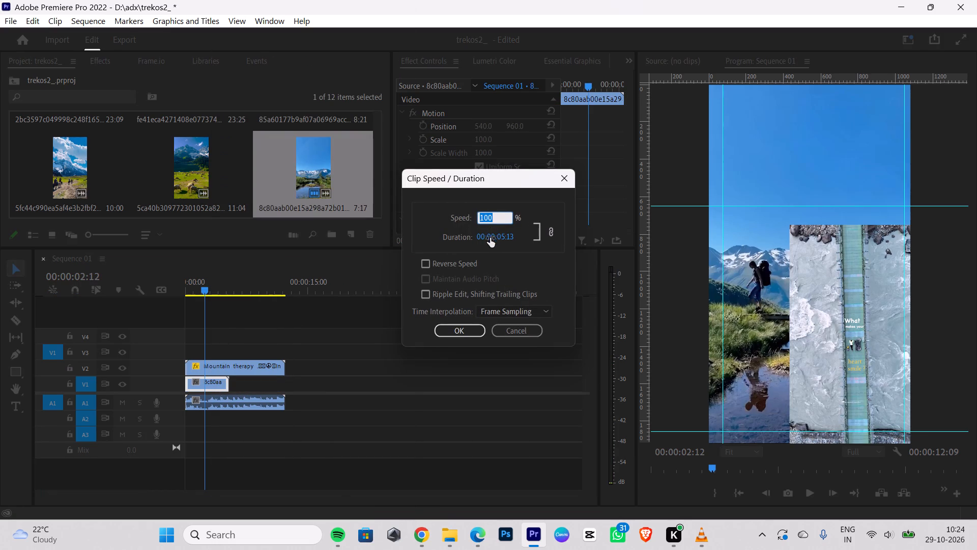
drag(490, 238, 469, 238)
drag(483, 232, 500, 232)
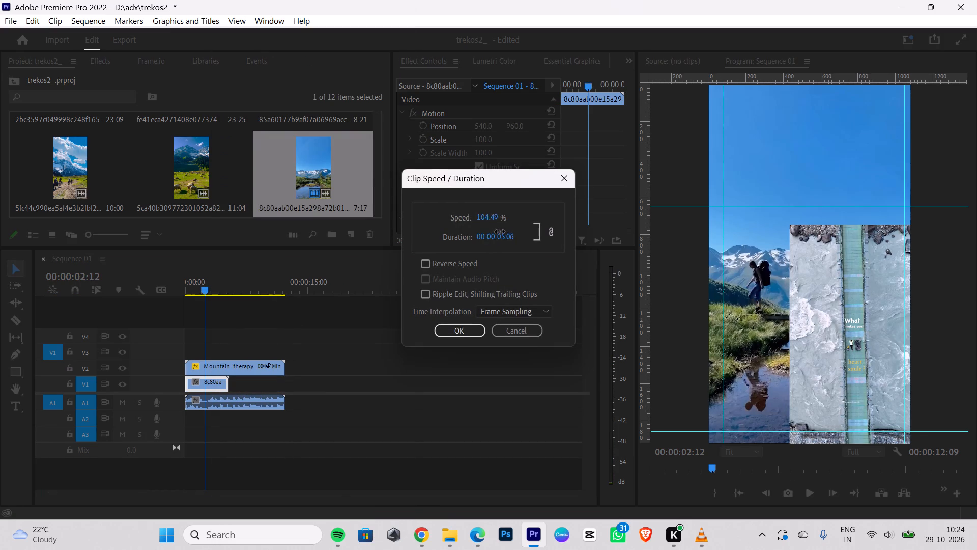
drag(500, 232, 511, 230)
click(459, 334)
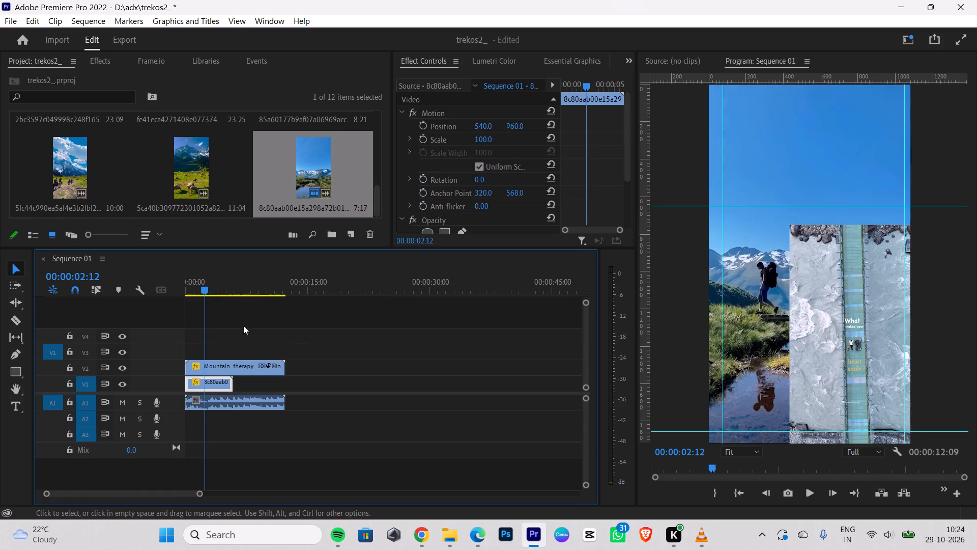
Hide V2 and preview the retimed footbridge clip several times from the sequence start.
drag(209, 287, 83, 305)
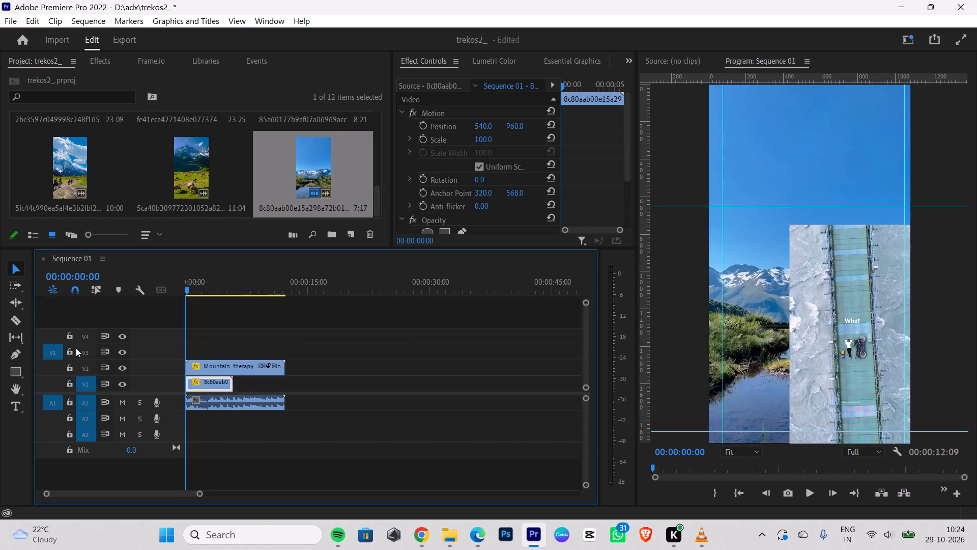
click(120, 366)
key(space)
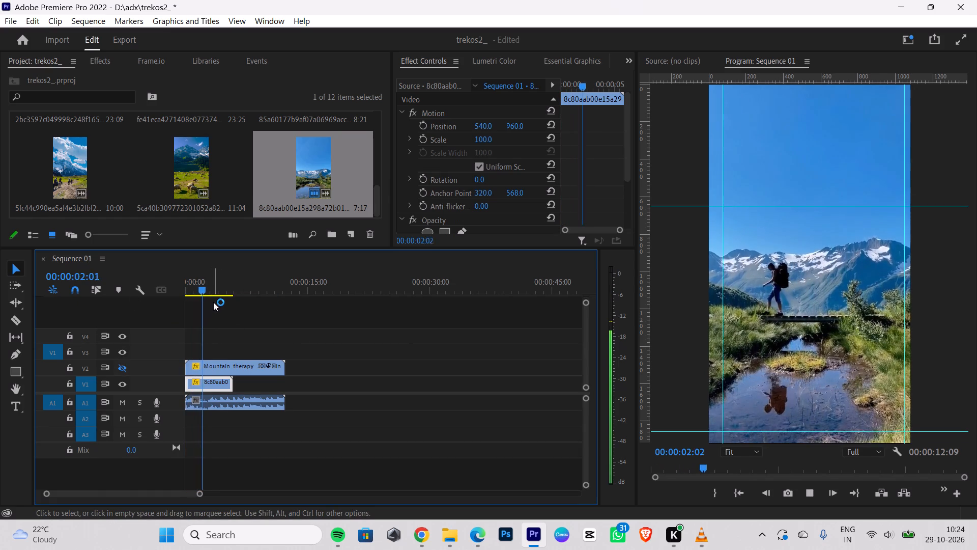
key(space)
drag(206, 292, 111, 307)
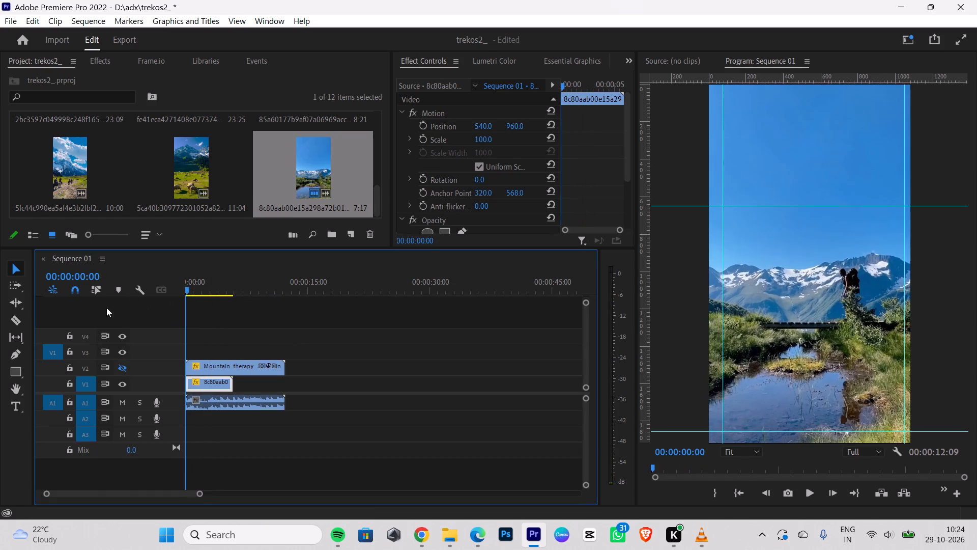
key(space)
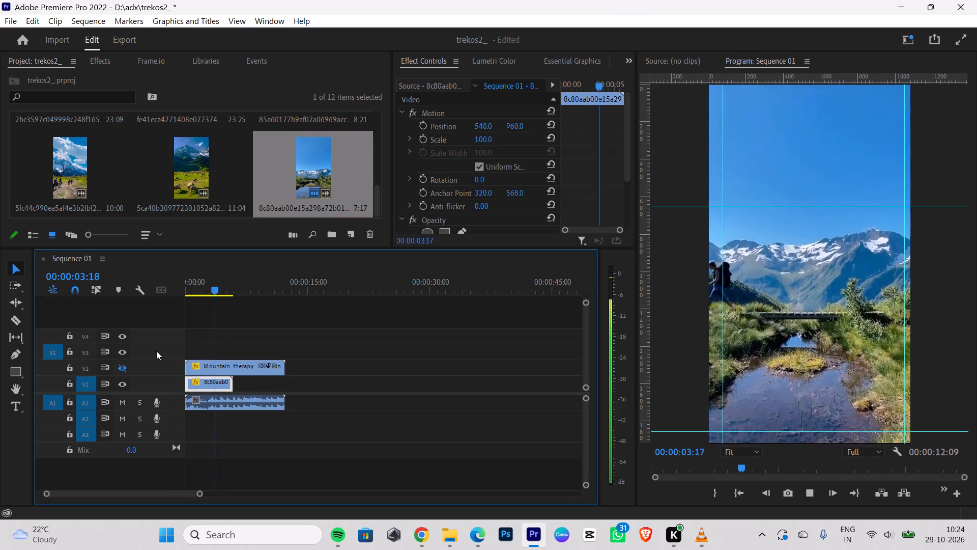
key(space)
drag(223, 289, 55, 317)
key(space)
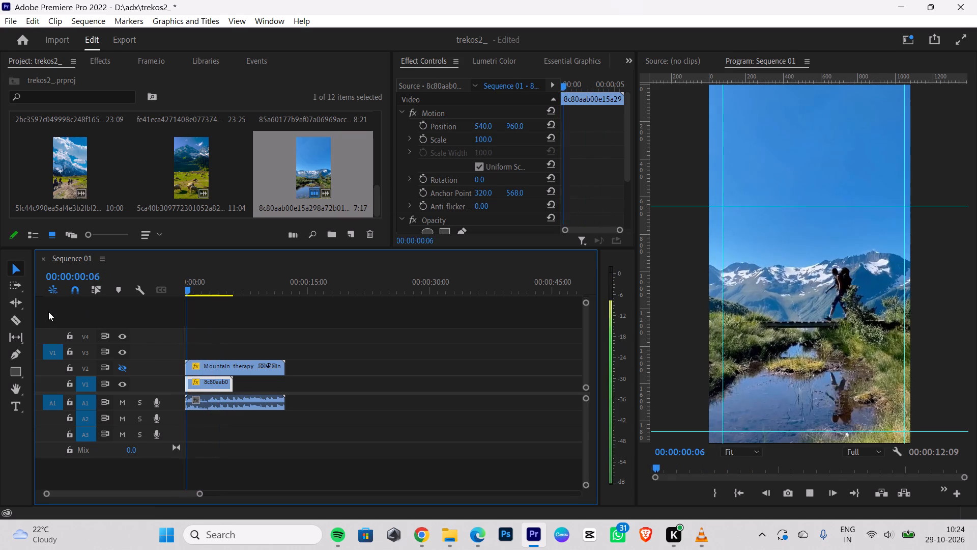
key(space)
Delete the footbridge clip from V1.
click(201, 384)
key(BackSpace)
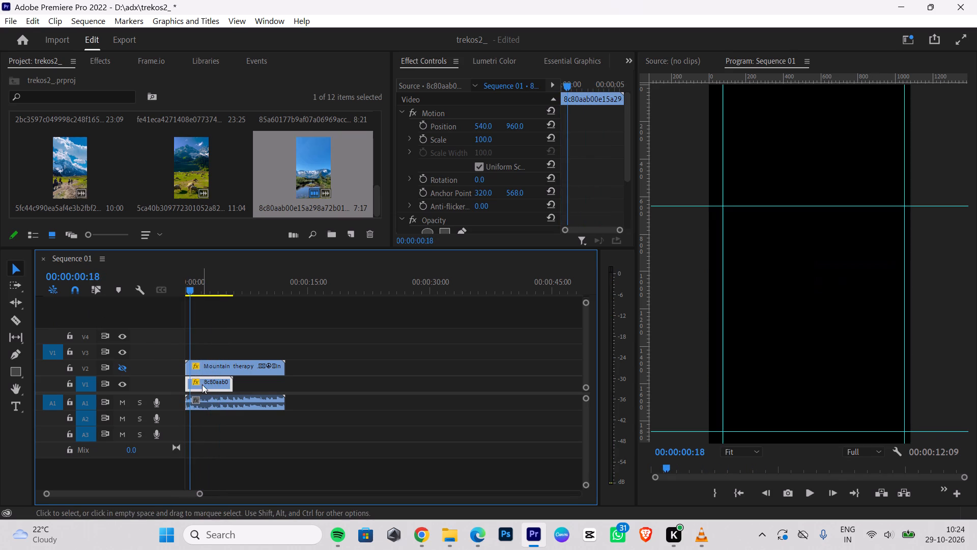
Switch to Chrome, search for "pinterest video download" in a new tab, and open the KlickPin Pinterest Video Downloader.
click(417, 528)
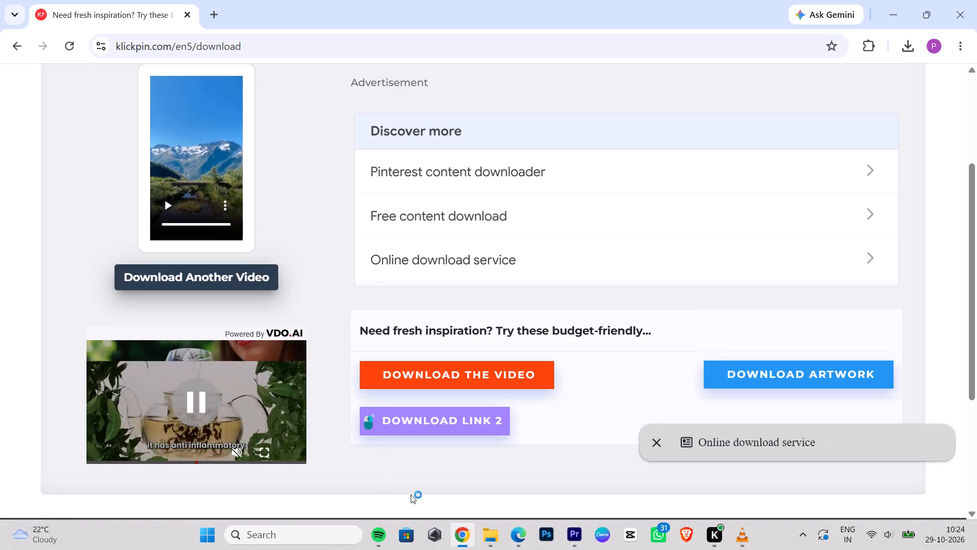
click(218, 16)
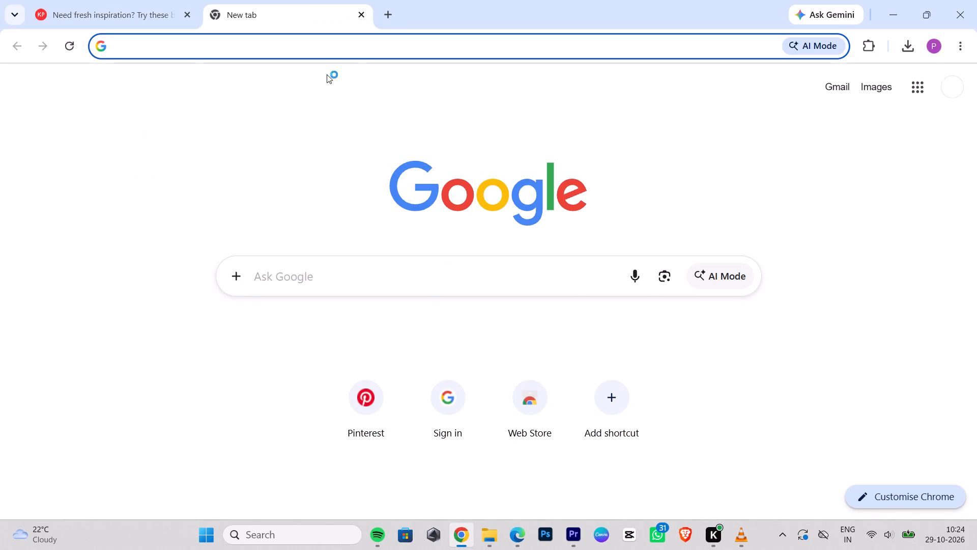
text(oo)
key(BackSpace)
text(pinterset)
key(space)
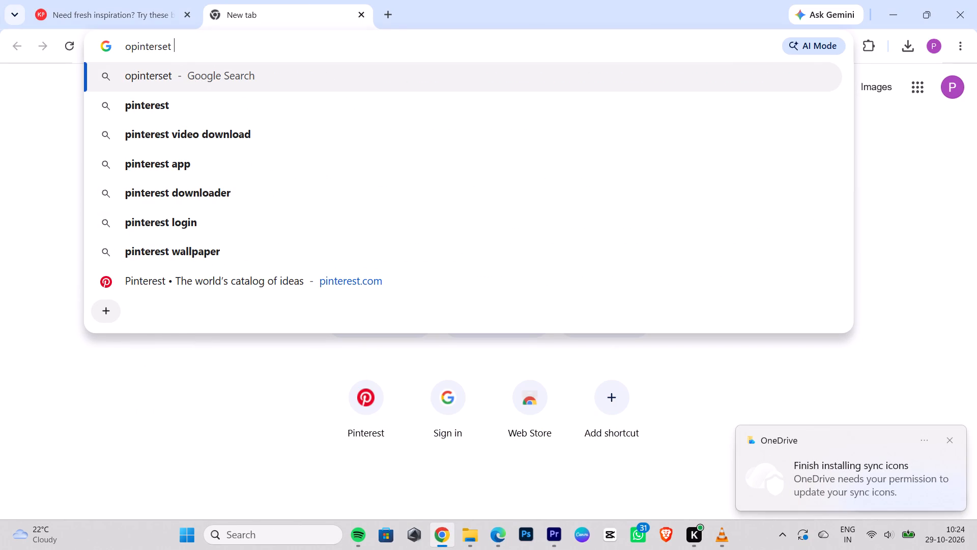
key(BackSpace)
key(BackSpace)
key(BackSpace)
key(BackSpace)
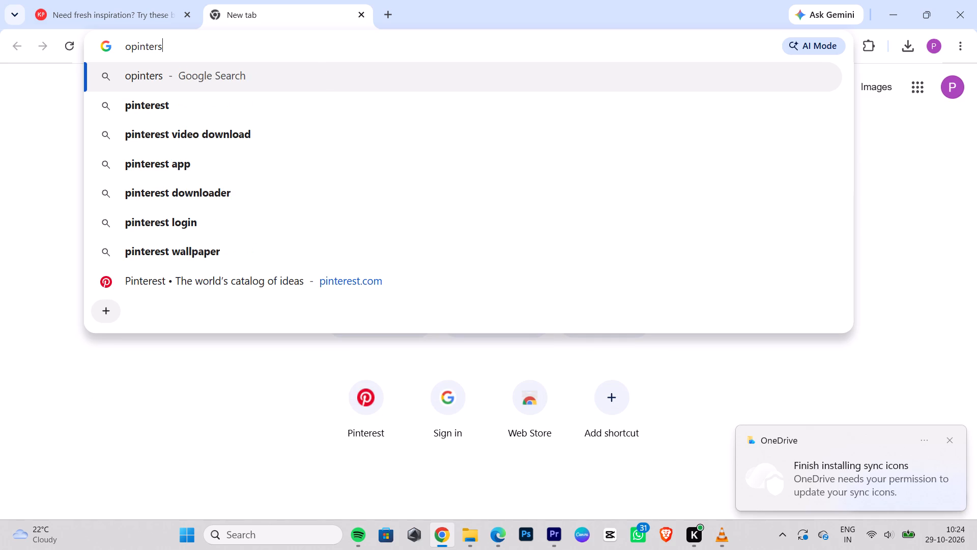
key(BackSpace)
key(BackSpace)
key(BackSpace)
key(BackSpace)
key(BackSpace)
key(BackSpace)
key(BackSpace)
key(BackSpace)
key(BackSpace)
key(BackSpace)
key(BackSpace)
key(BackSpace)
key(BackSpace)
key(BackSpace)
key(BackSpace)
text(pinters)
key(t)
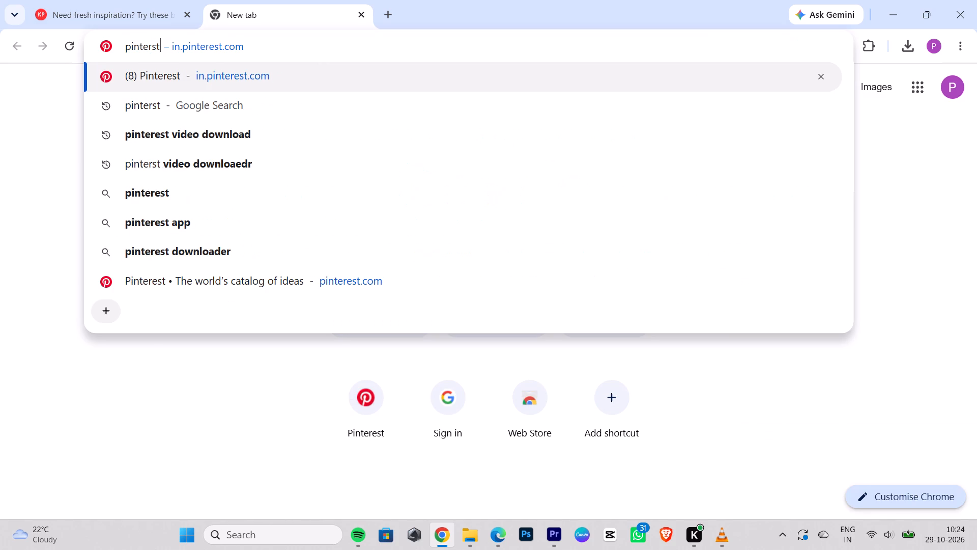
click(288, 134)
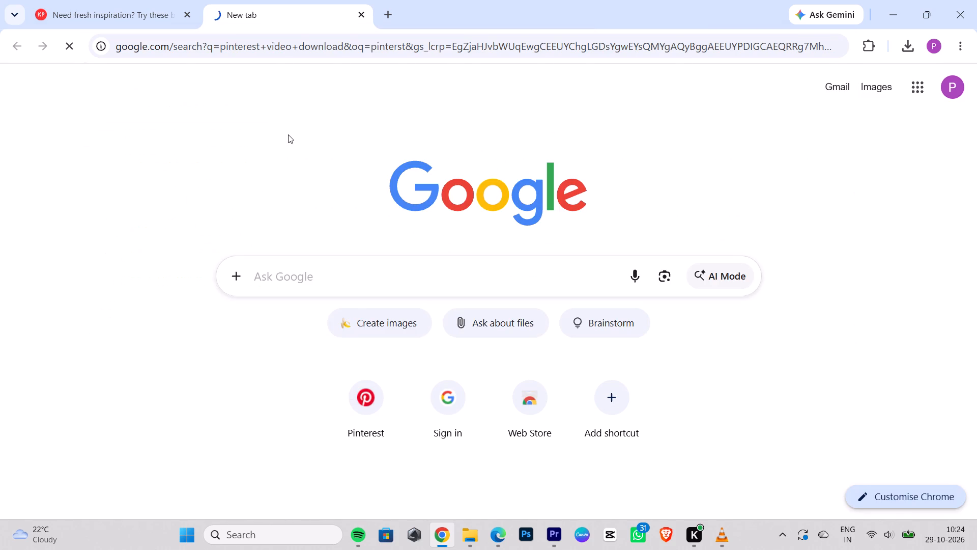
click(20, 138)
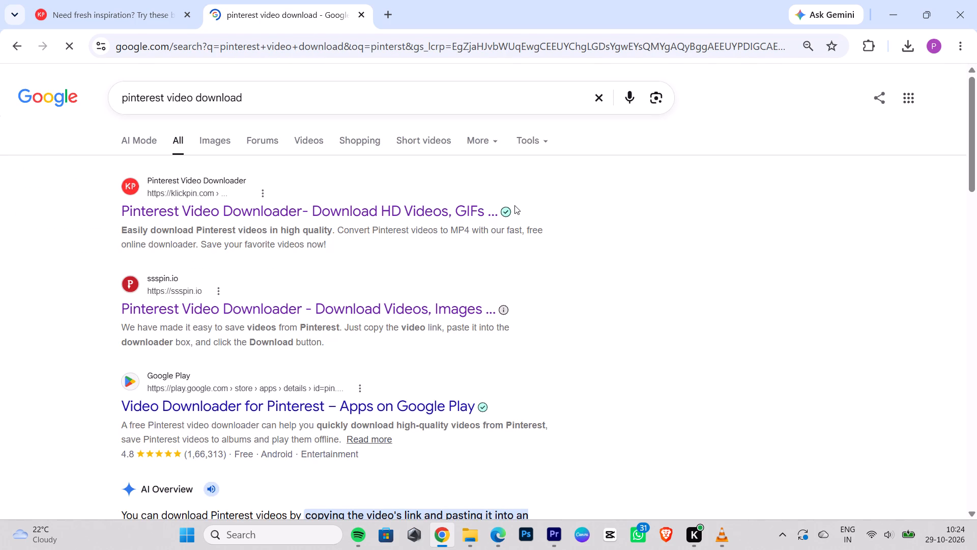
click(192, 212)
Submit the copied Pinterest link to KlickPin and download its mountain footbridge video.
click(189, 267)
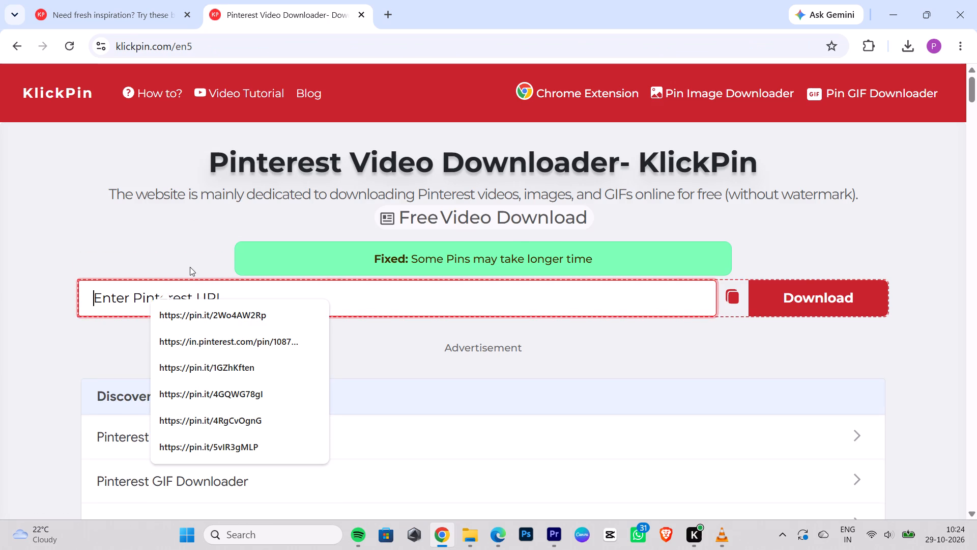
key(ctrl+v)
key(Return)
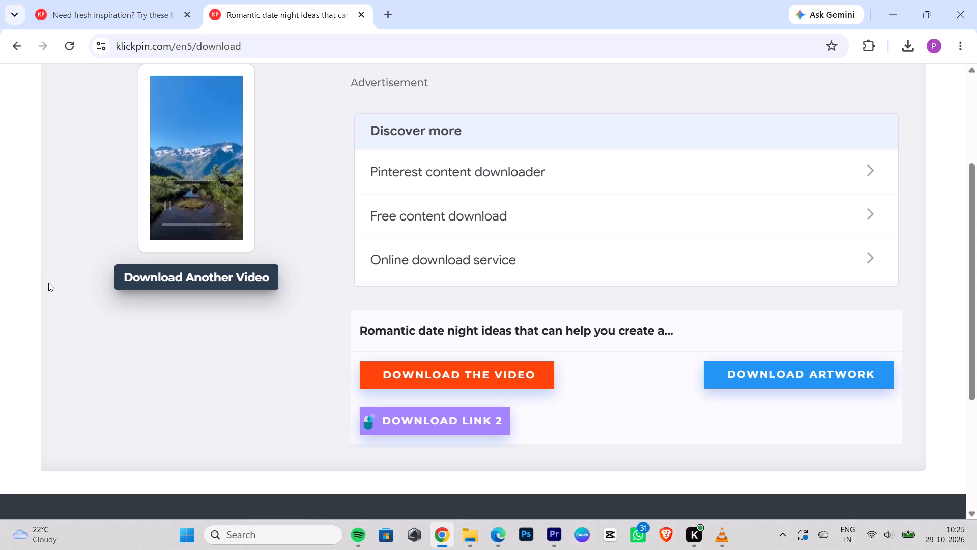
click(226, 206)
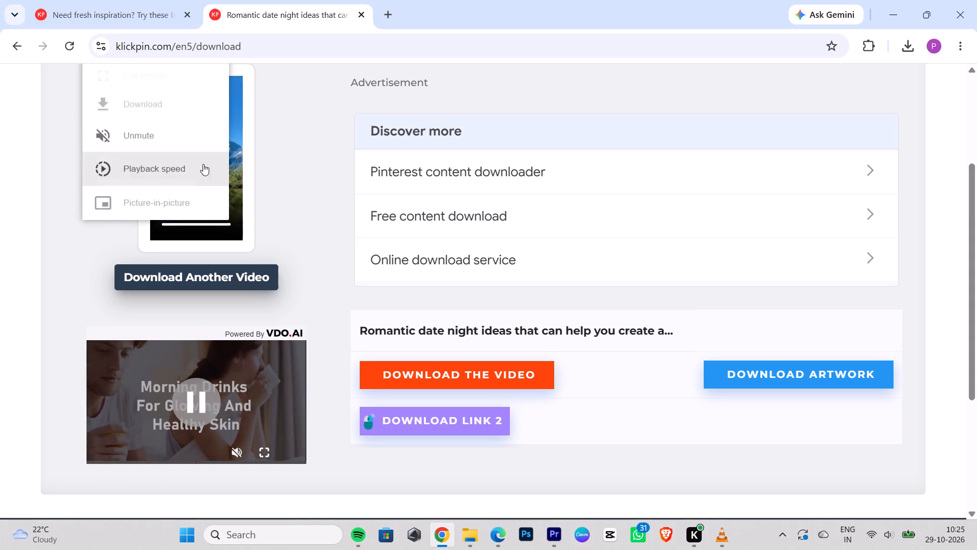
click(194, 108)
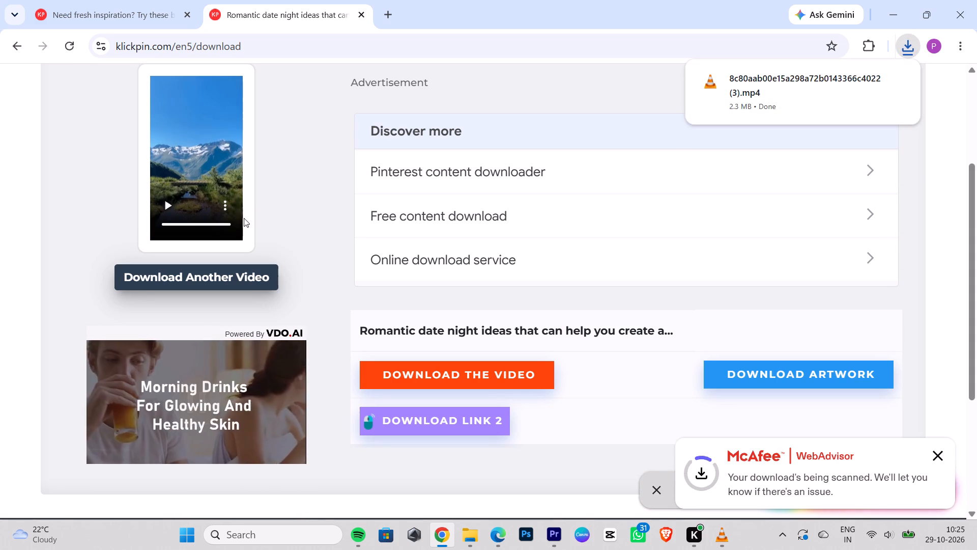
Close the newer KlickPin download tab and open the Pinterest home page in a new tab.
click(125, 21)
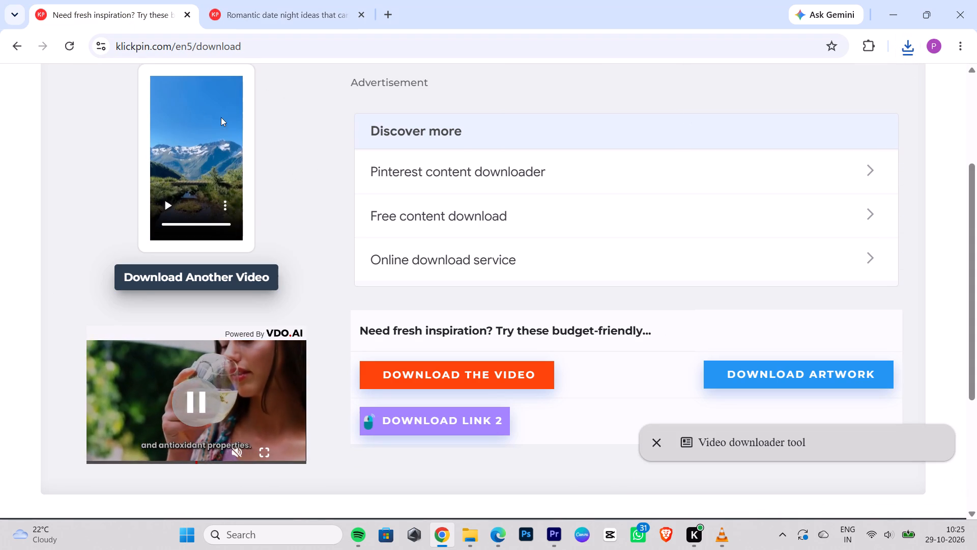
click(330, 0)
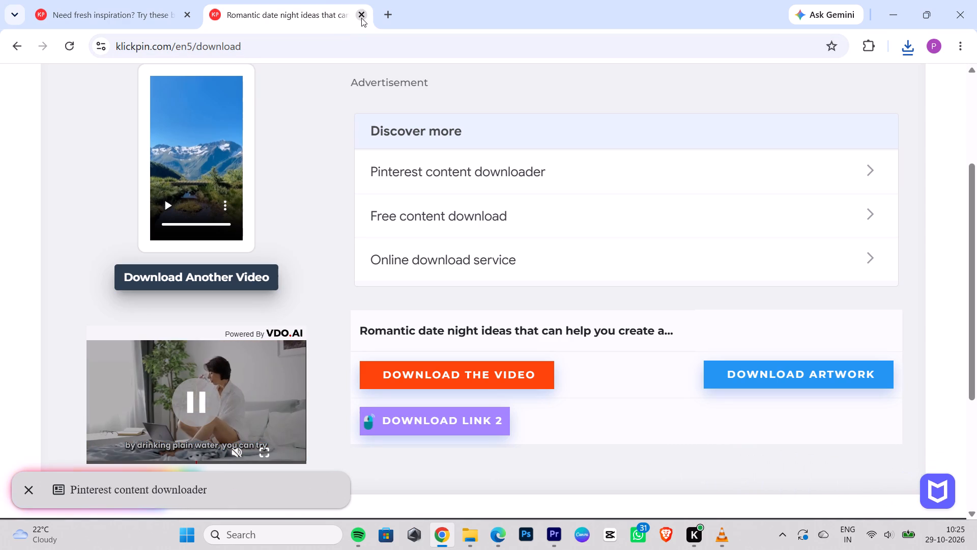
click(362, 16)
click(222, 12)
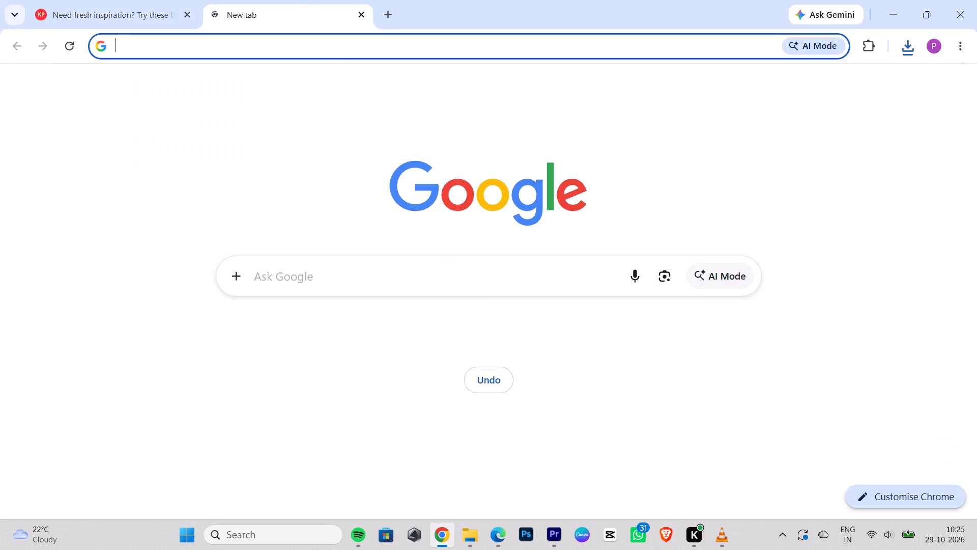
click(212, 52)
text(pinte)
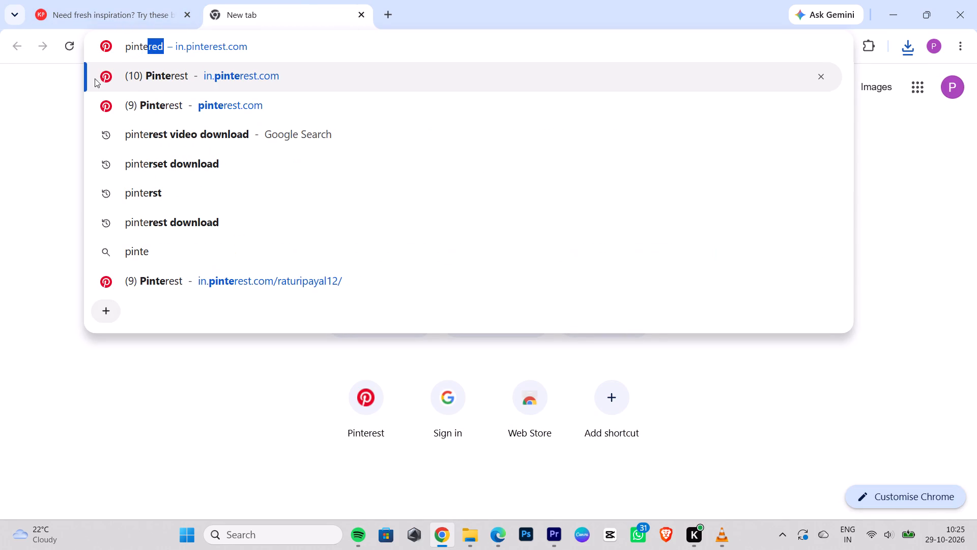
click(150, 72)
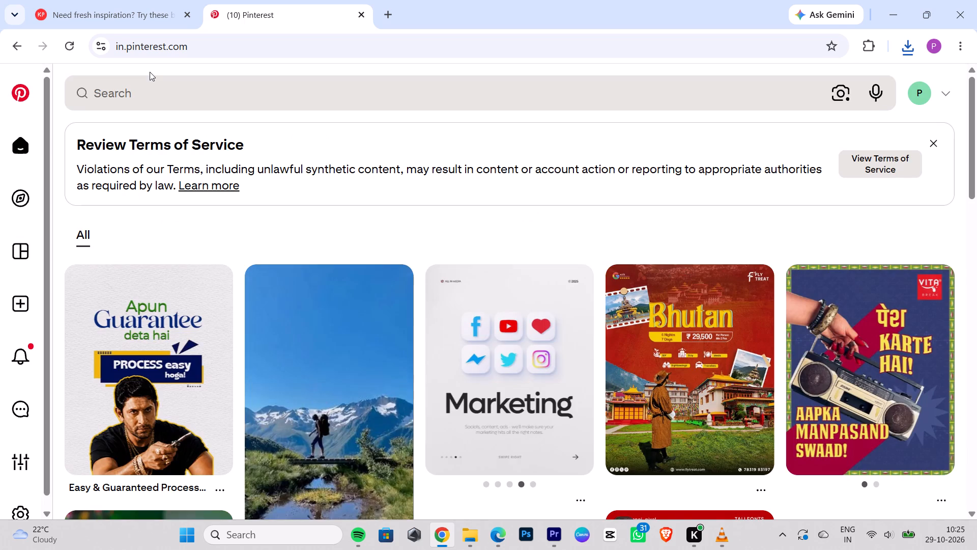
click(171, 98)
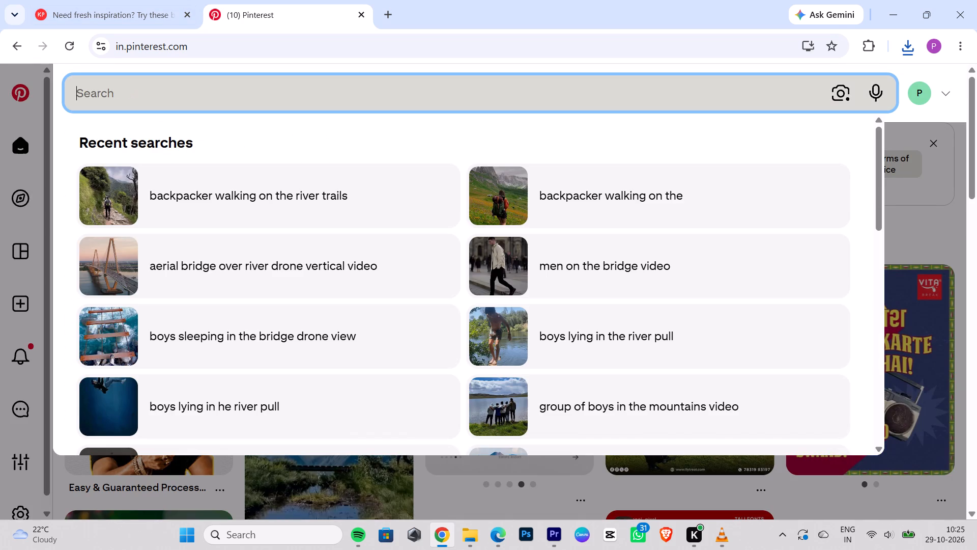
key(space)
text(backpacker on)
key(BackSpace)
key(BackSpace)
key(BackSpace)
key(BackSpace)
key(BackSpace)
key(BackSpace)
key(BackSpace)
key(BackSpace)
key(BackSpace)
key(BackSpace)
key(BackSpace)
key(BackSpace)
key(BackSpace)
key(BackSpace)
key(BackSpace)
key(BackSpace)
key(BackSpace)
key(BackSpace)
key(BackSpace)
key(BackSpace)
Search Pinterest for "boy walking in street".
text(boy walking in)
key(space)
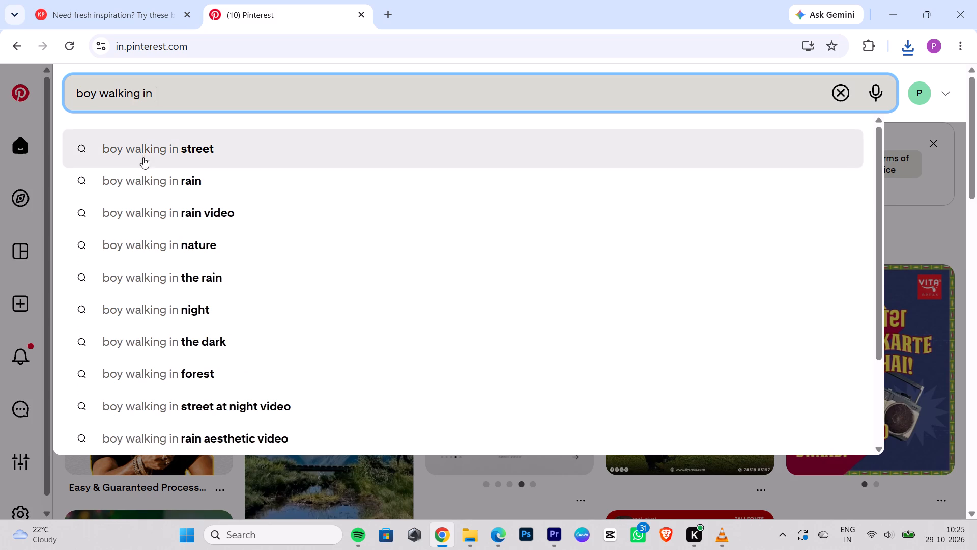
click(159, 145)
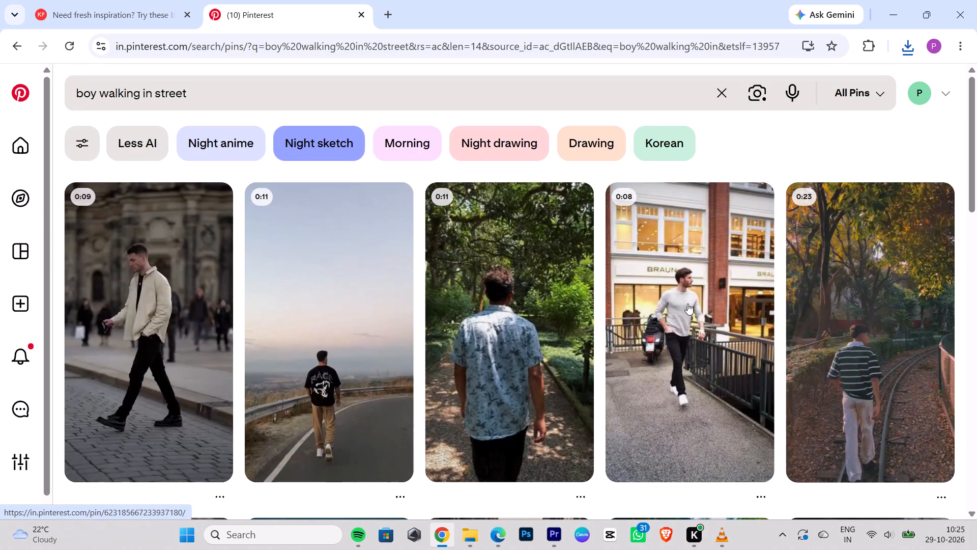
Look through the street-walking results for an opening clip, and search Pinterest for "backpacker walking on the bridge".
scroll(687, 304, down, 11)
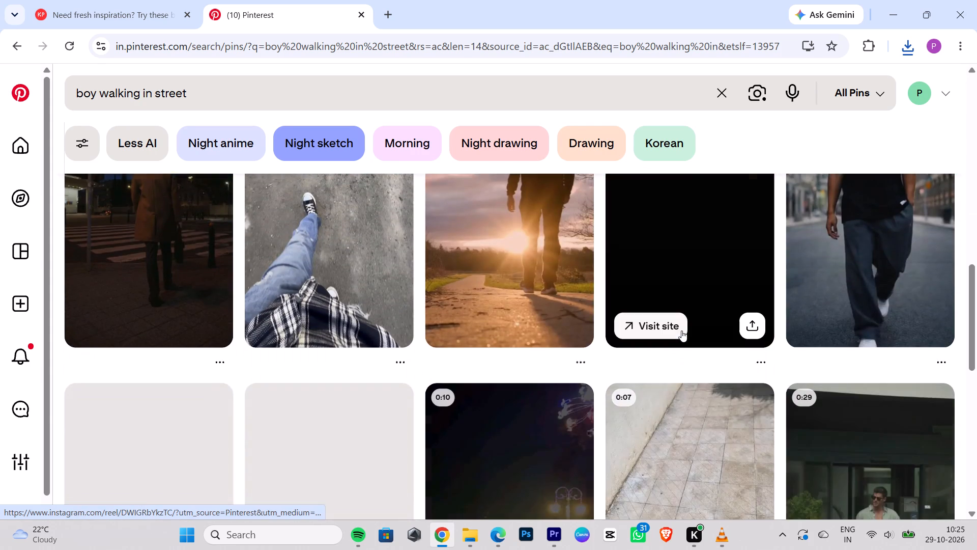
scroll(681, 331, up, 7)
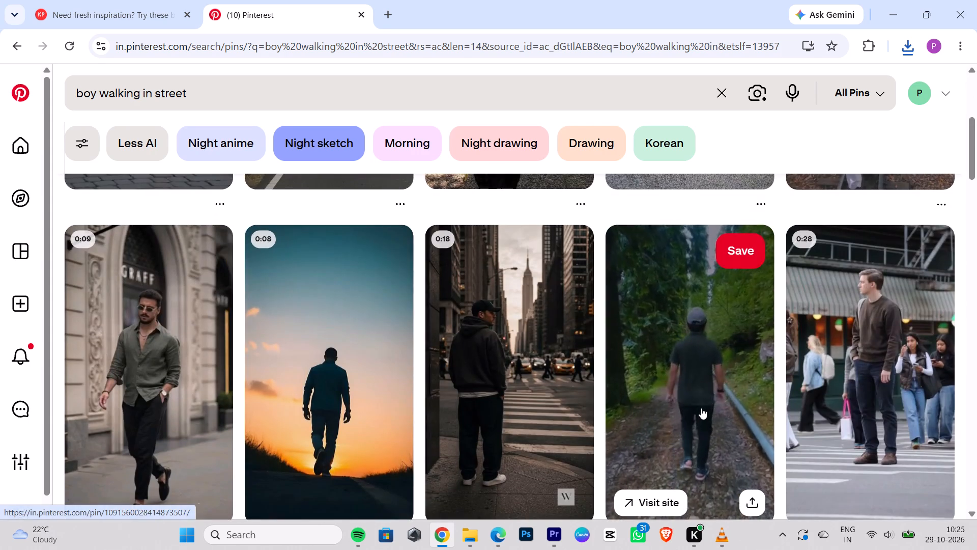
scroll(701, 408, down, 10)
drag(250, 93, 0, 125)
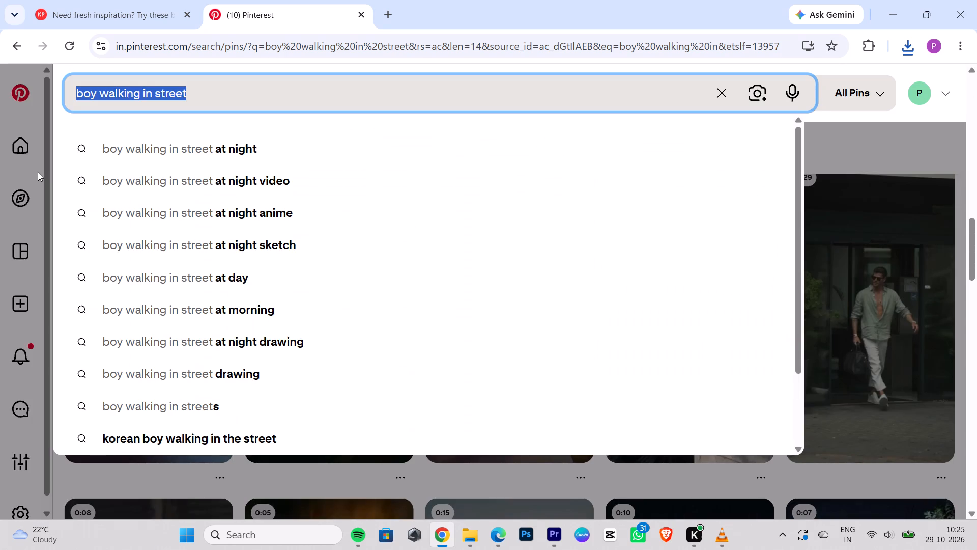
key(BackSpace)
text(backpacker walking)
key(space)
text(on the bridge)
key(space)
key(Return)
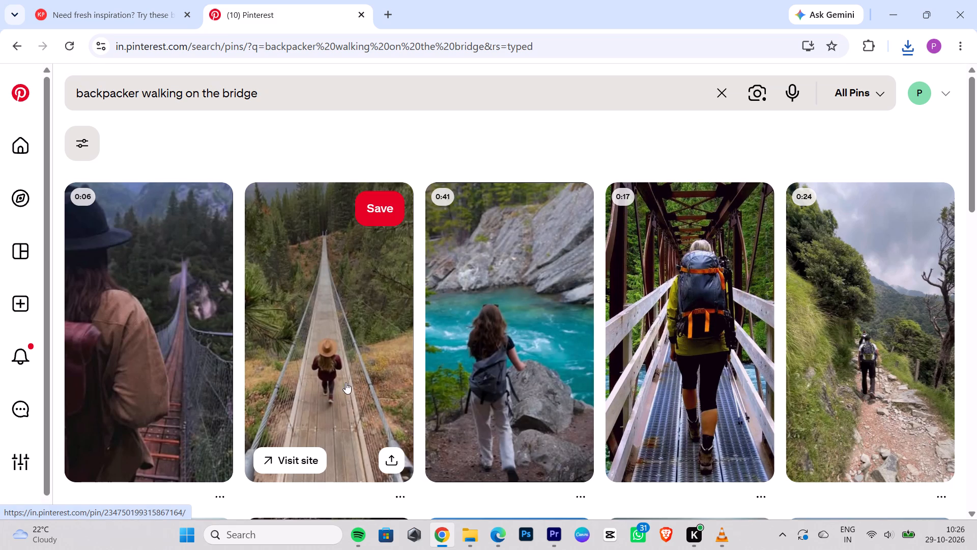
Look through the bridge-walking results and change the Pinterest search to "backpacker sleeping on the bridge".
scroll(873, 362, down, 4)
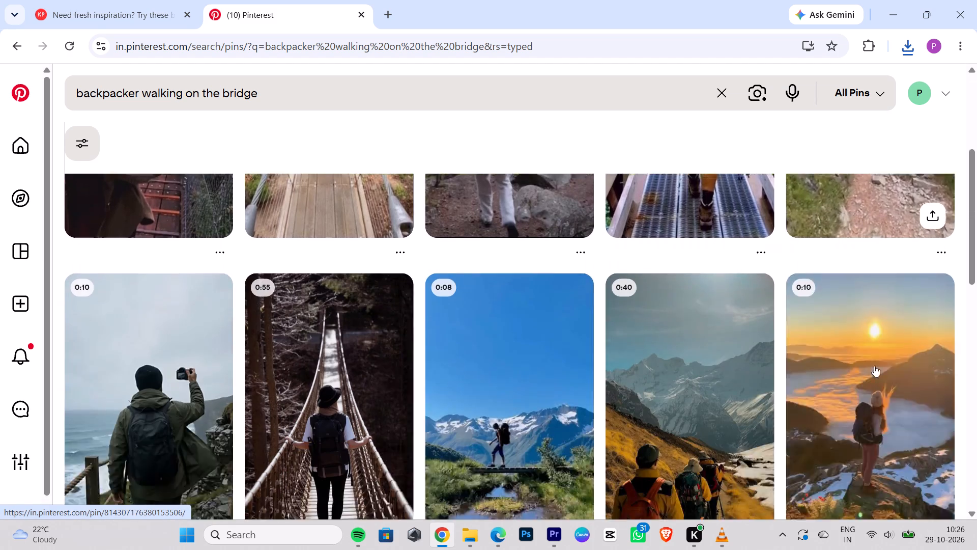
scroll(871, 370, down, 2)
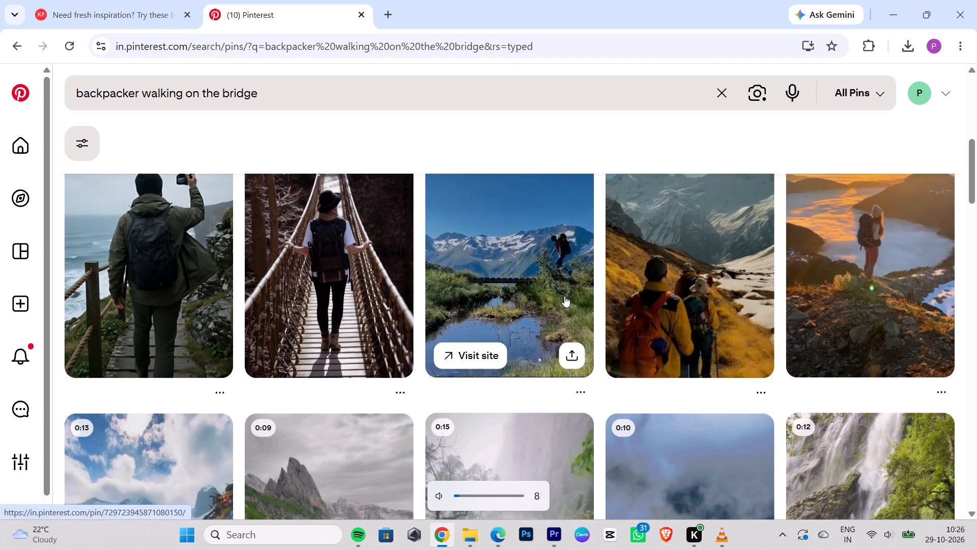
scroll(644, 312, down, 6)
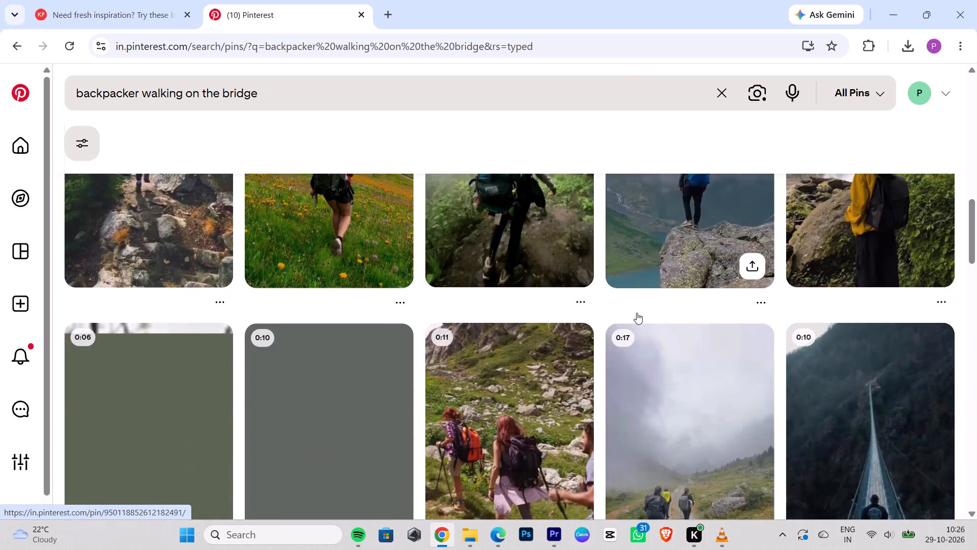
scroll(635, 314, down, 2)
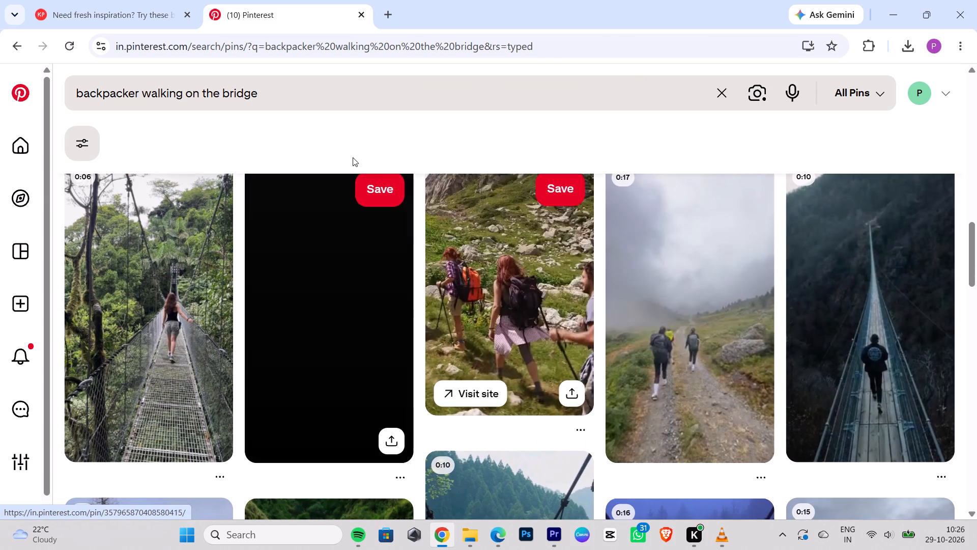
drag(321, 96, 141, 95)
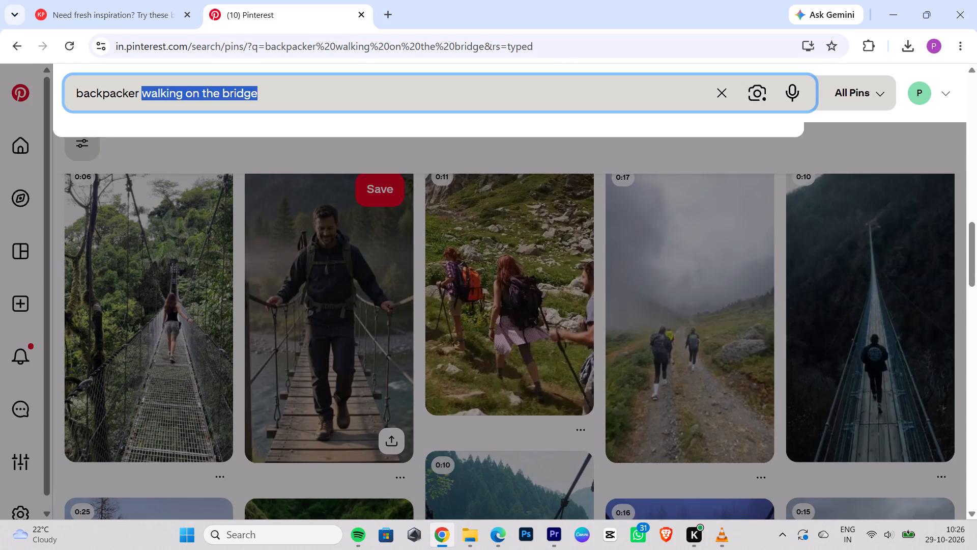
key(BackSpace)
text(sleeping on the br)
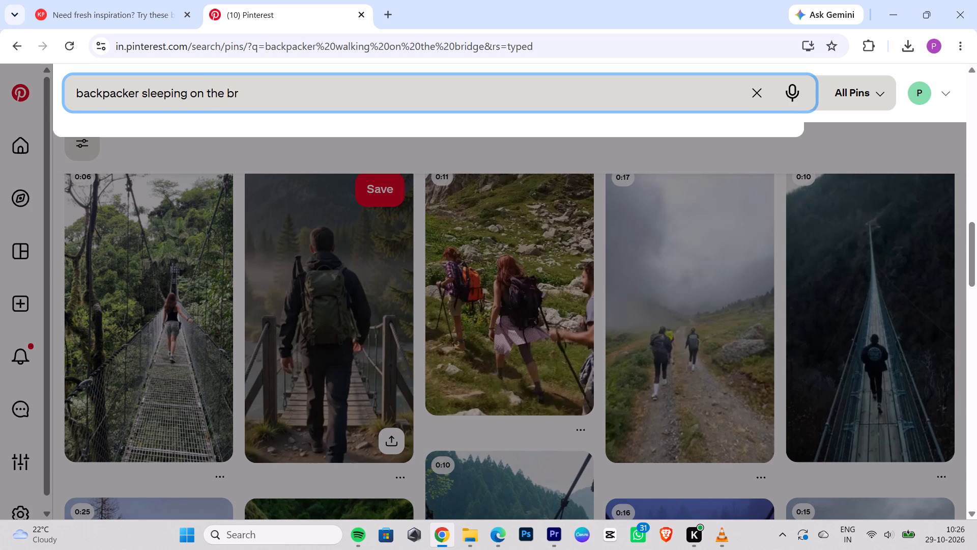
text(idge)
key(space)
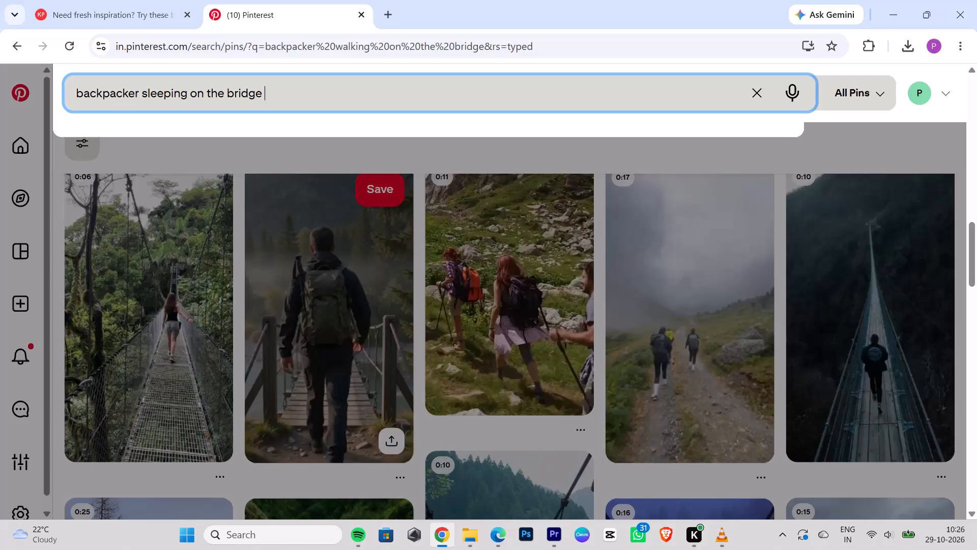
key(Return)
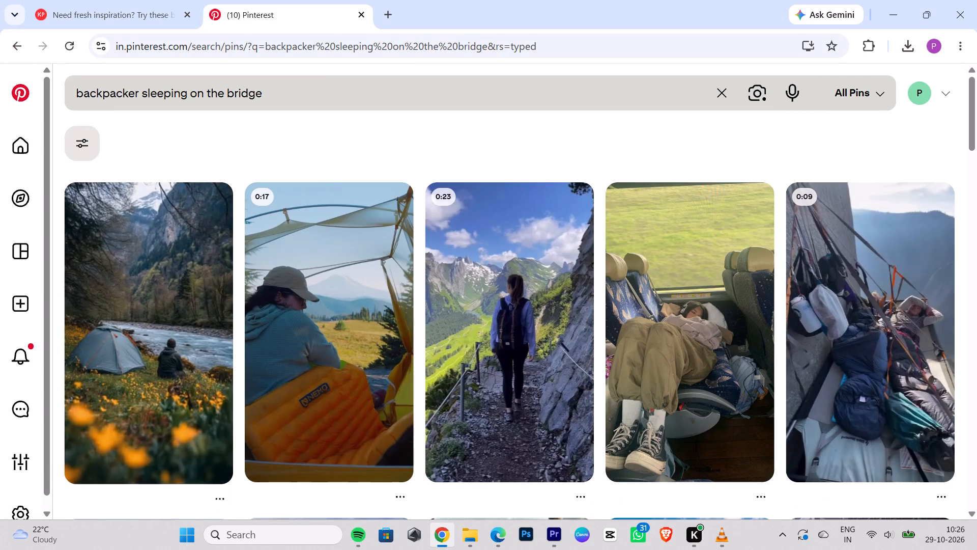
Refine the Pinterest search to "backpacker sleeping on the bridge video".
scroll(599, 33, down, 6)
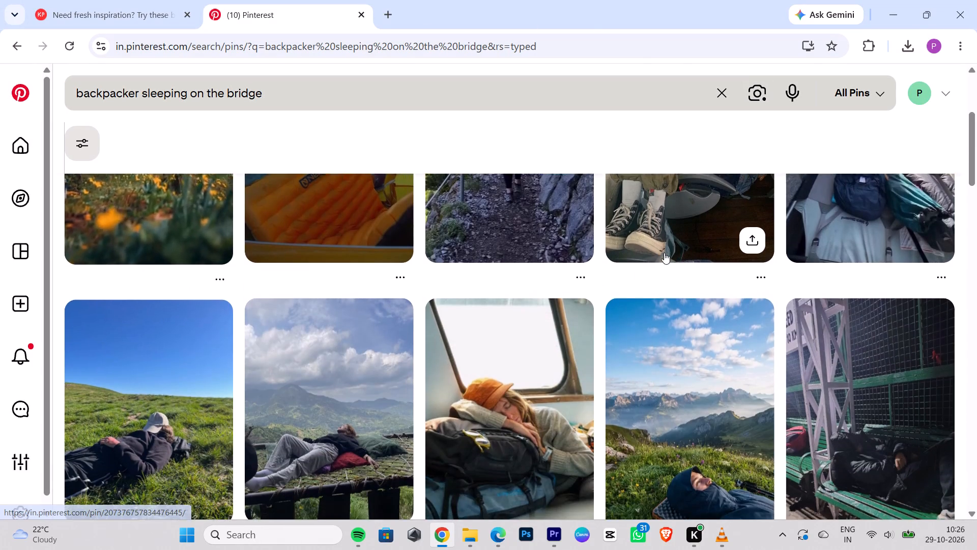
scroll(664, 253, down, 2)
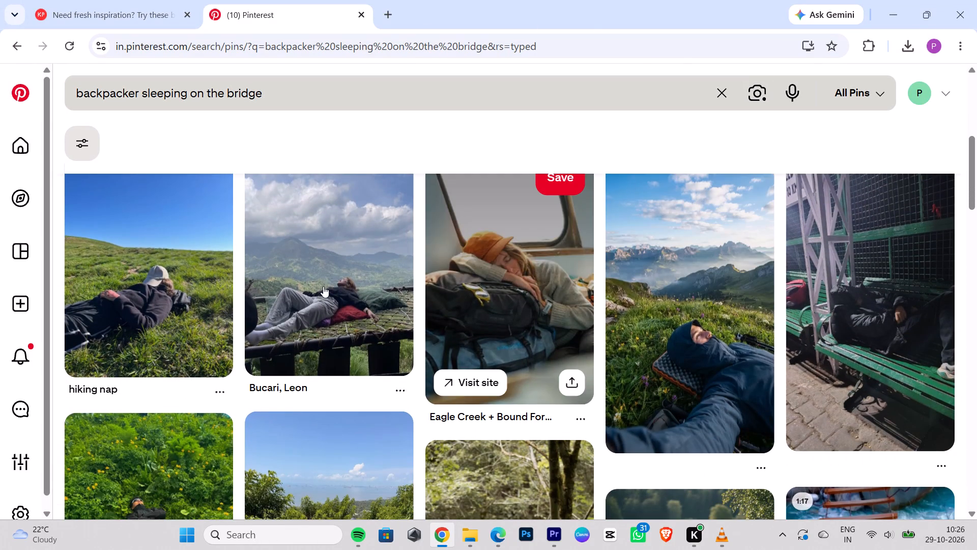
click(307, 94)
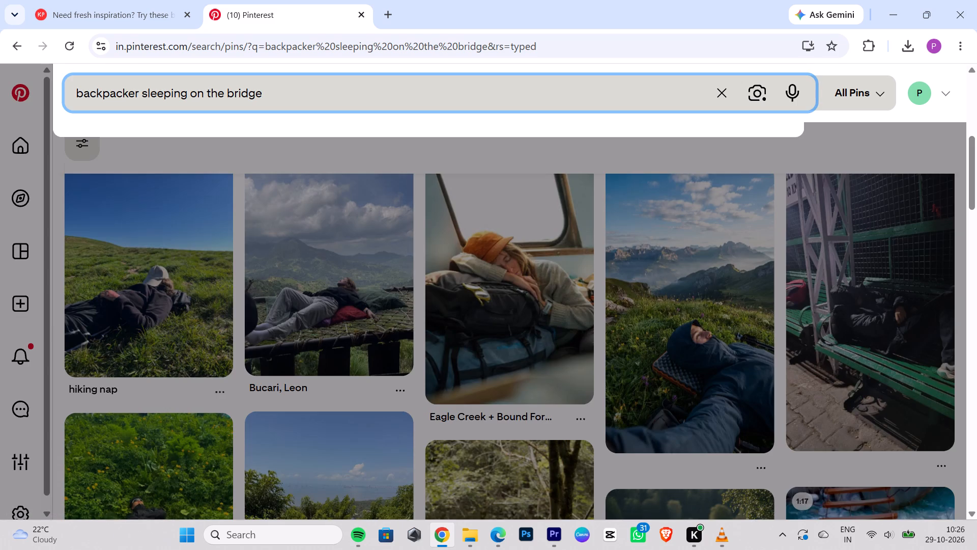
key(space)
text(vide)
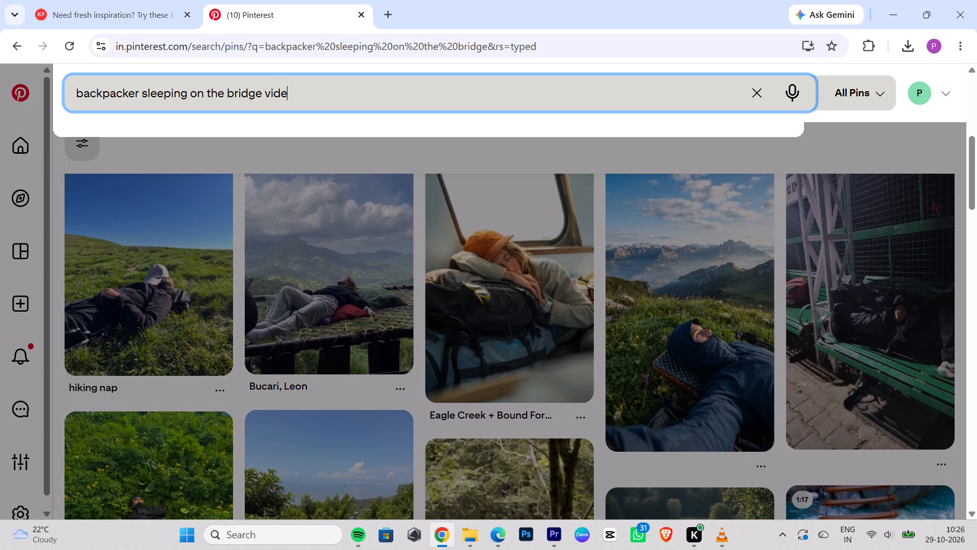
key(o)
key(Return)
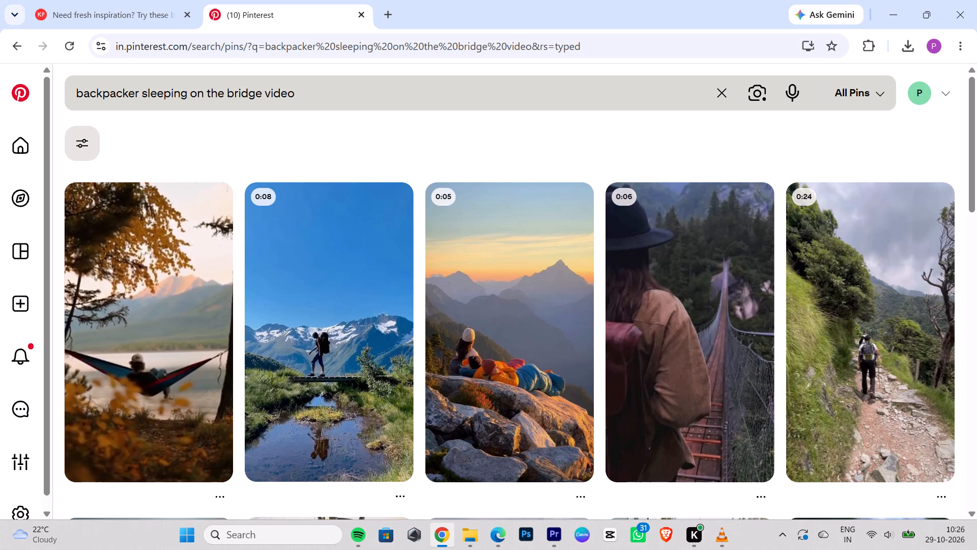
Examine the "backpacker sleeping on the bridge video" results for a clip suited to the opening shot.
scroll(688, 278, down, 5)
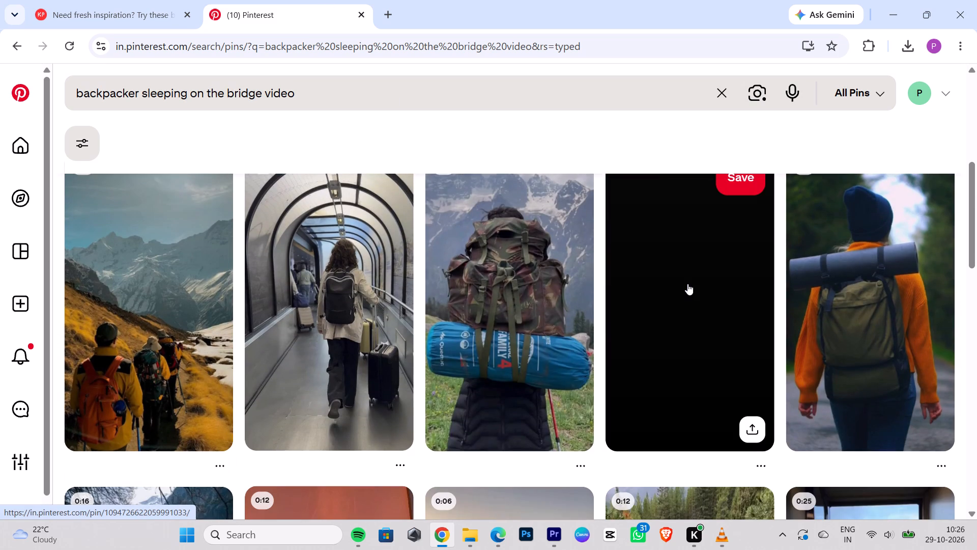
scroll(635, 283, down, 5)
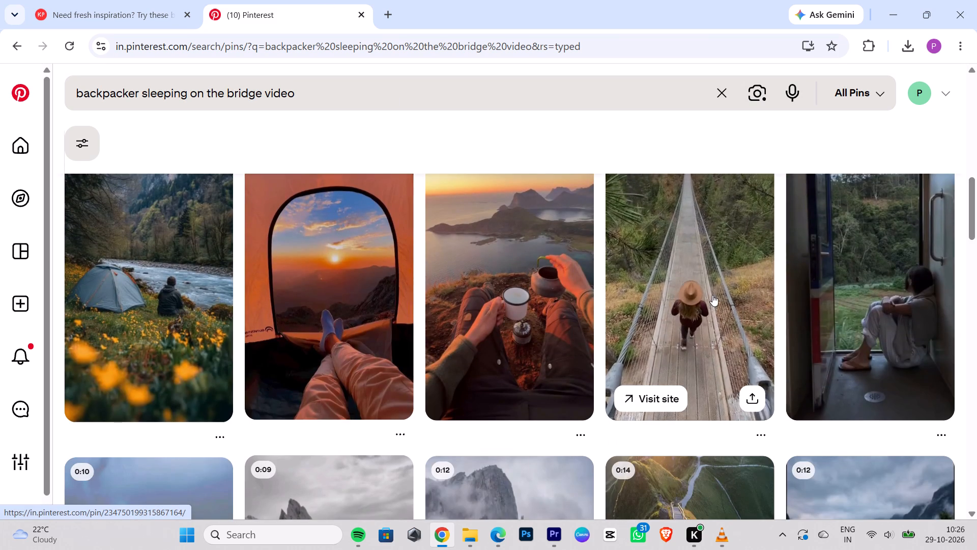
scroll(708, 304, up, 2)
scroll(708, 306, down, 5)
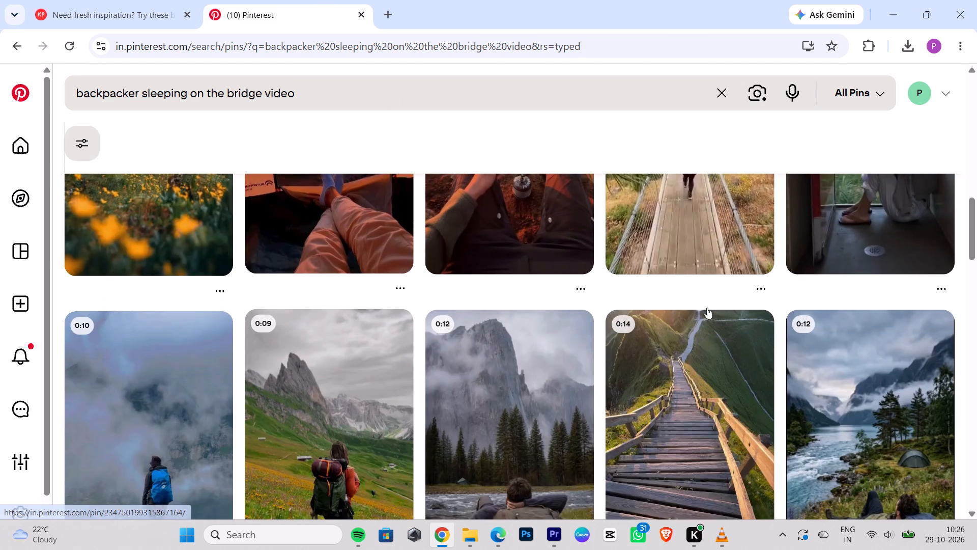
scroll(707, 308, down, 2)
scroll(705, 259, down, 5)
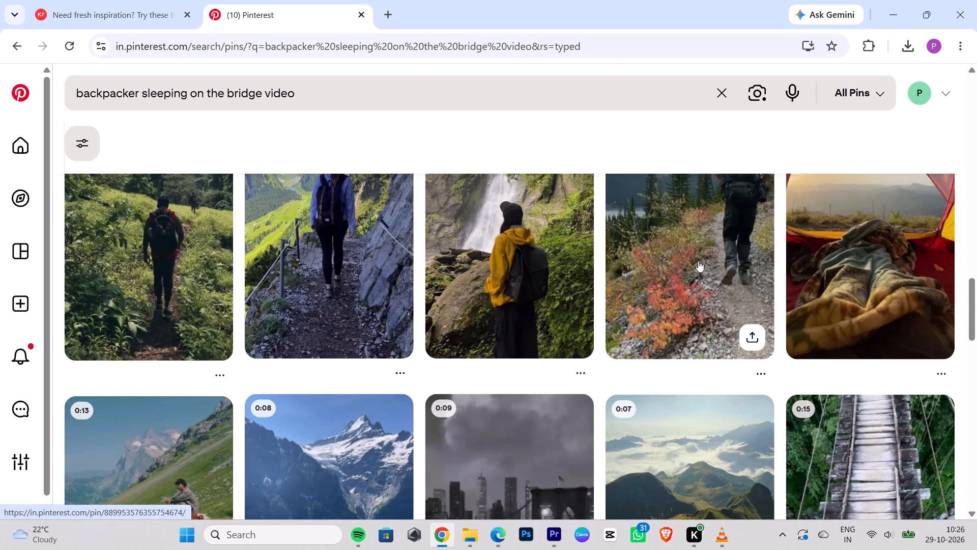
scroll(552, 288, down, 3)
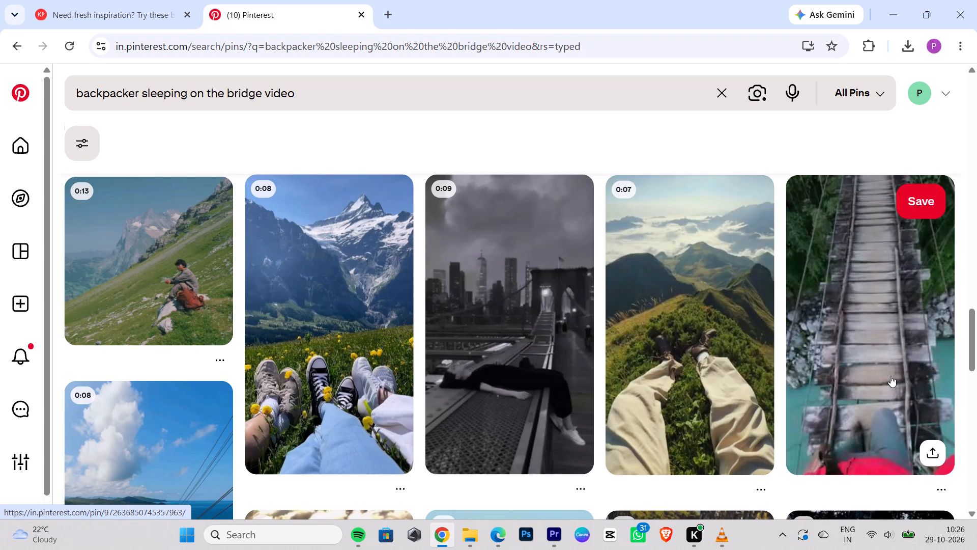
scroll(600, 376, down, 5)
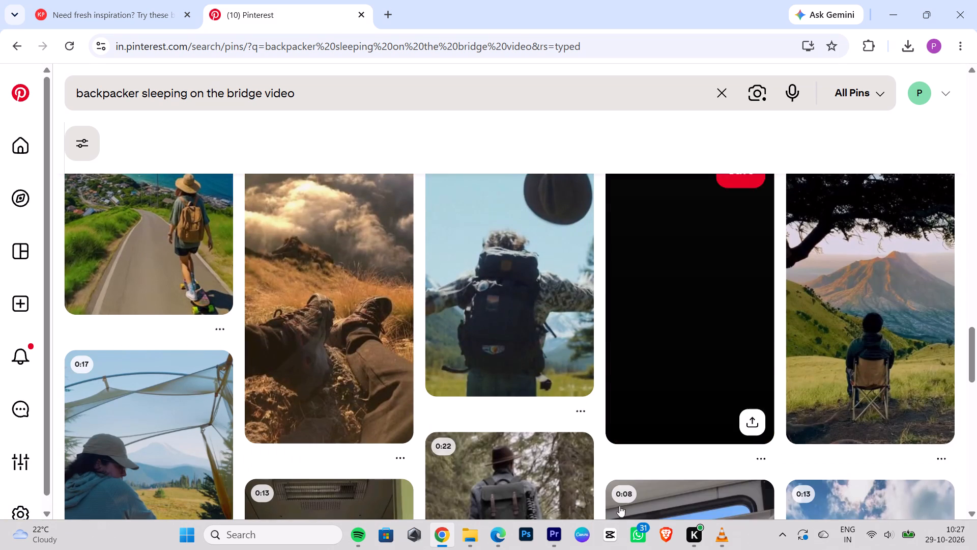
Switch to Premiere Pro and undo the removal of the blue-sky footbridge hiker clip from track V1.
click(551, 534)
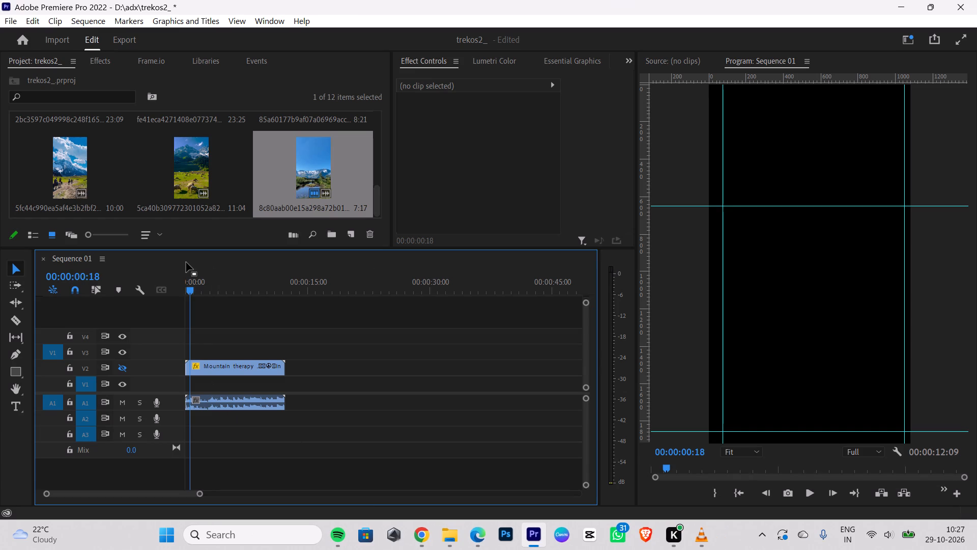
key(ctrl+z)
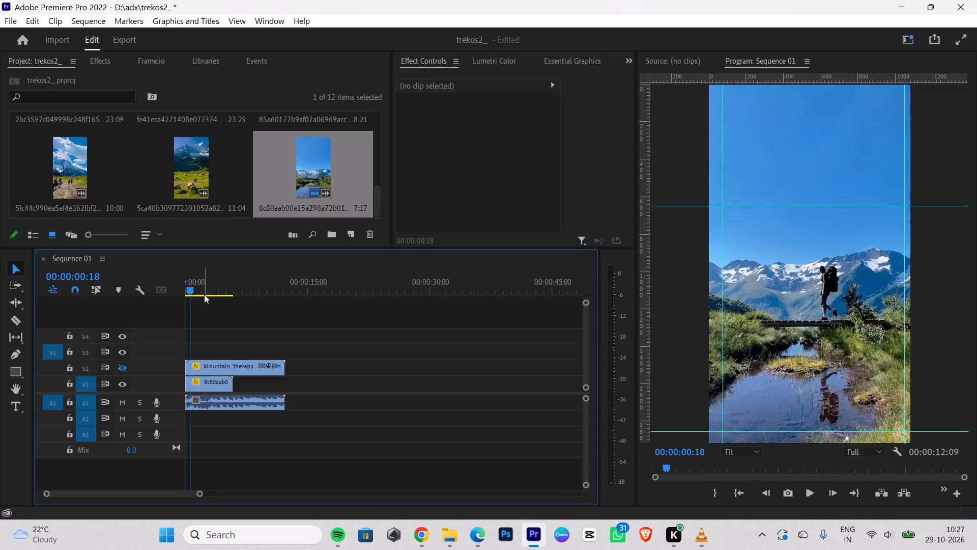
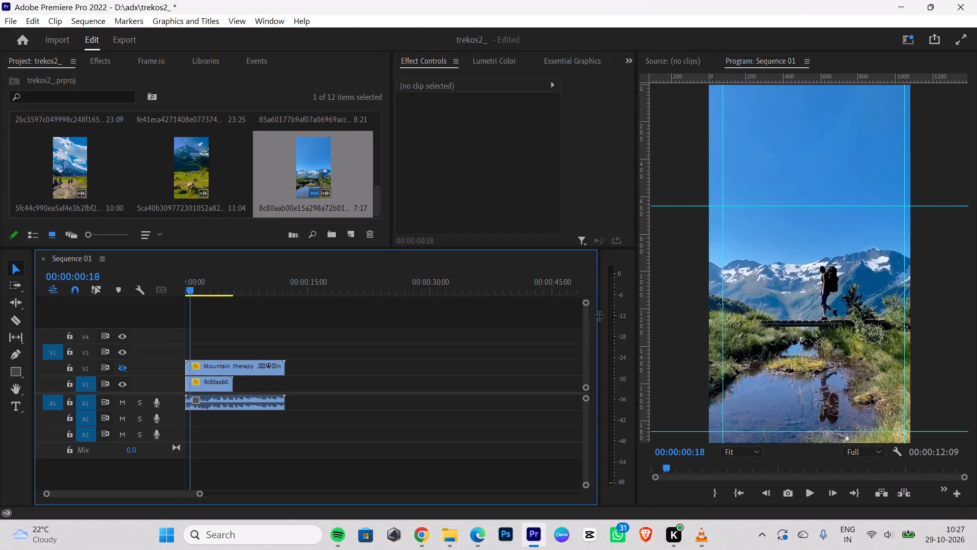
Show the V2 reference, split the V1 footbridge hiker clip at 00:00:03:00 where the reference's first shot ends, and delete the remainder.
click(126, 371)
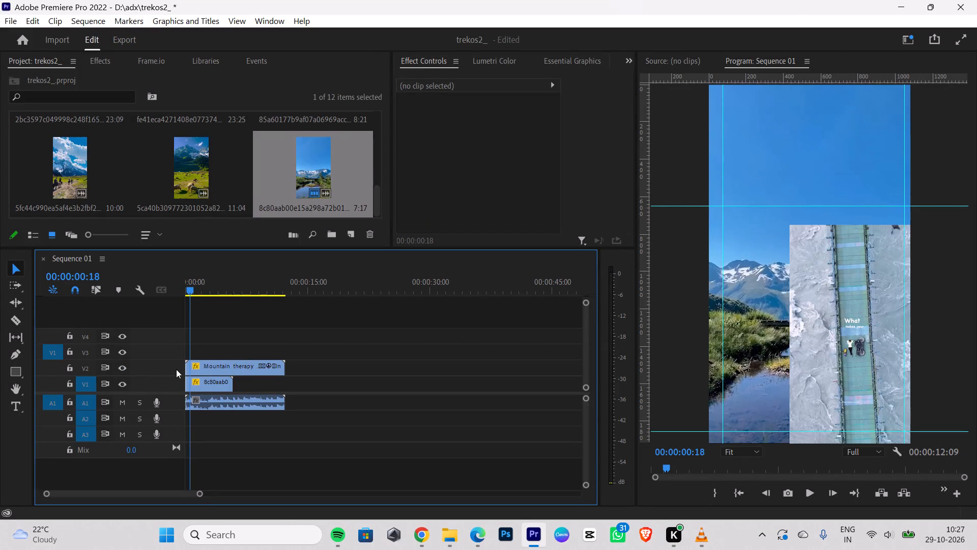
key(Right)
key(Right)
key(Right)
key(Right)
key(Right)
key(Right)
key(Right)
key(Right)
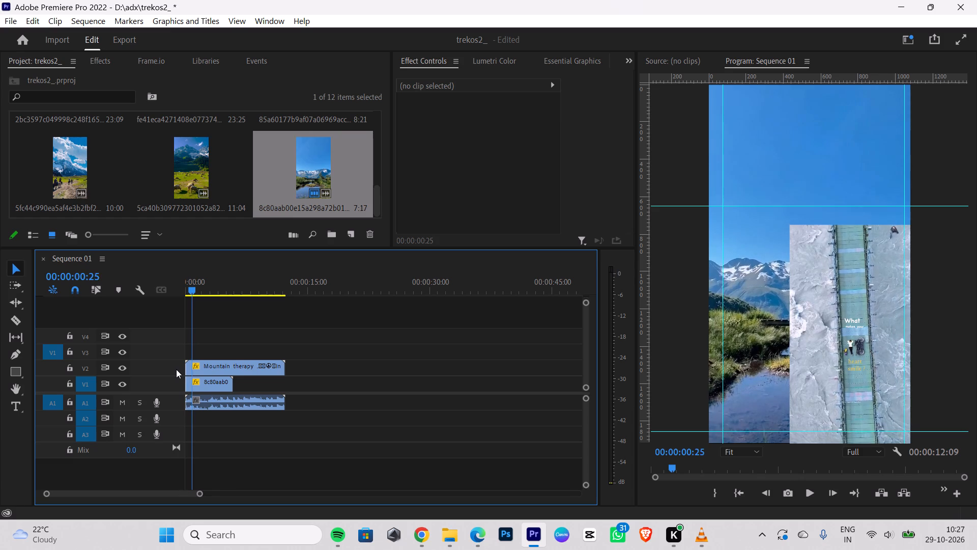
key(Right)
key(Right)
key(Right)
key(Right)
key(Right)
key(Right)
key(Right)
key(Right)
key(Right)
key(Right)
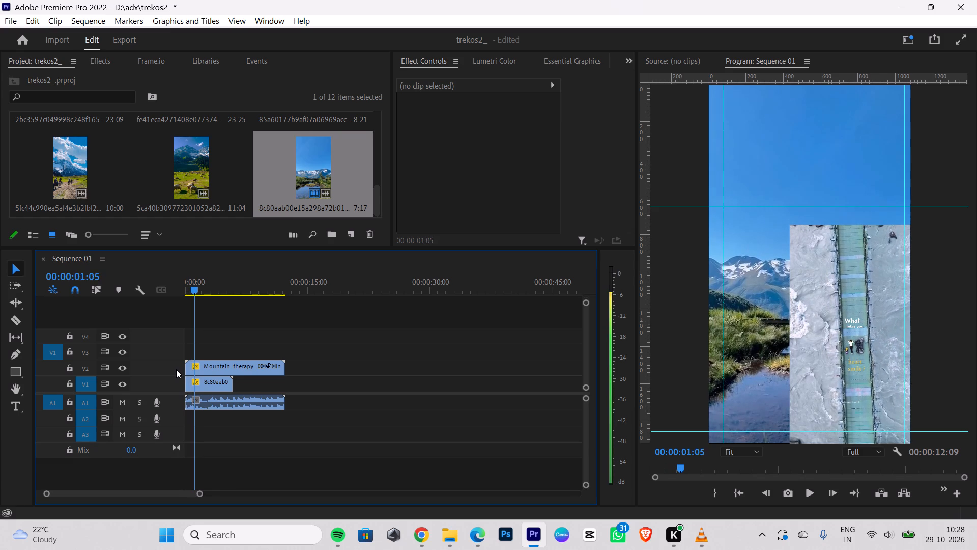
key(Right)
key(Right)
key(Right)
key(Right)
key(Right)
key(Right)
key(Right)
key(Right)
key(Right)
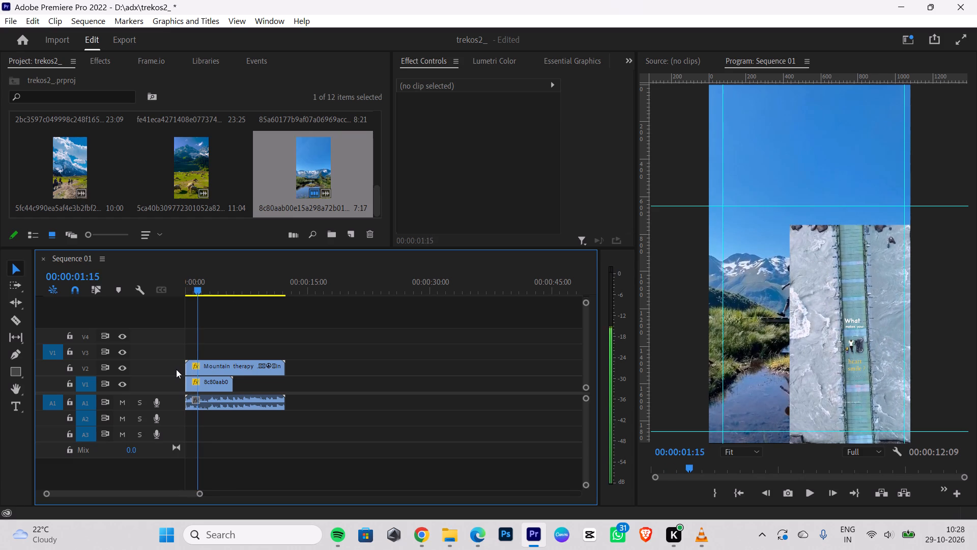
key(Right)
key(Right)
key(Right)
key(Right)
key(Right)
key(Right)
key(Right)
key(Right)
key(Right)
key(Right)
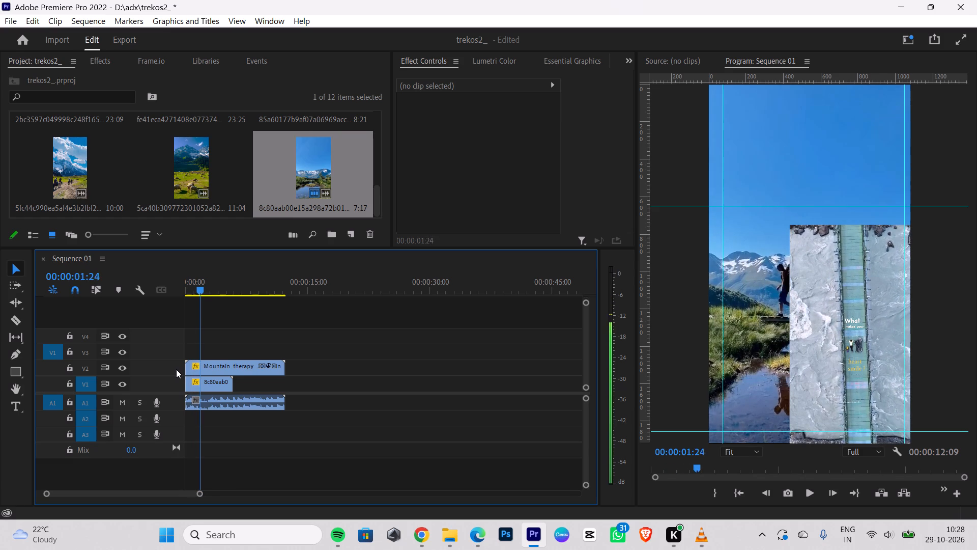
key(Right)
key(Right)
key(Right)
key(Right)
key(Right)
key(Right)
key(Right)
key(Right)
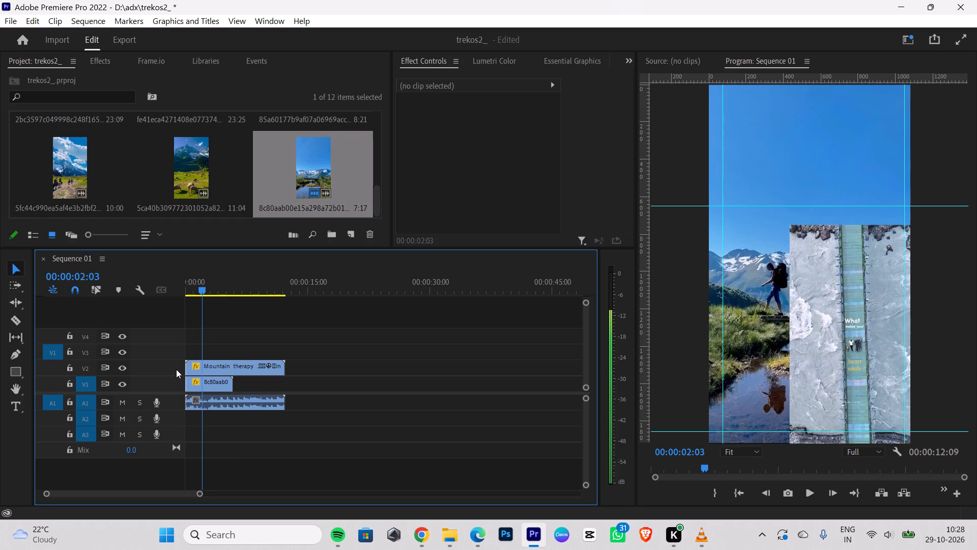
key(Right)
key(Right)
key(Right)
key(Right)
key(Right)
key(Right)
key(Right)
key(Right)
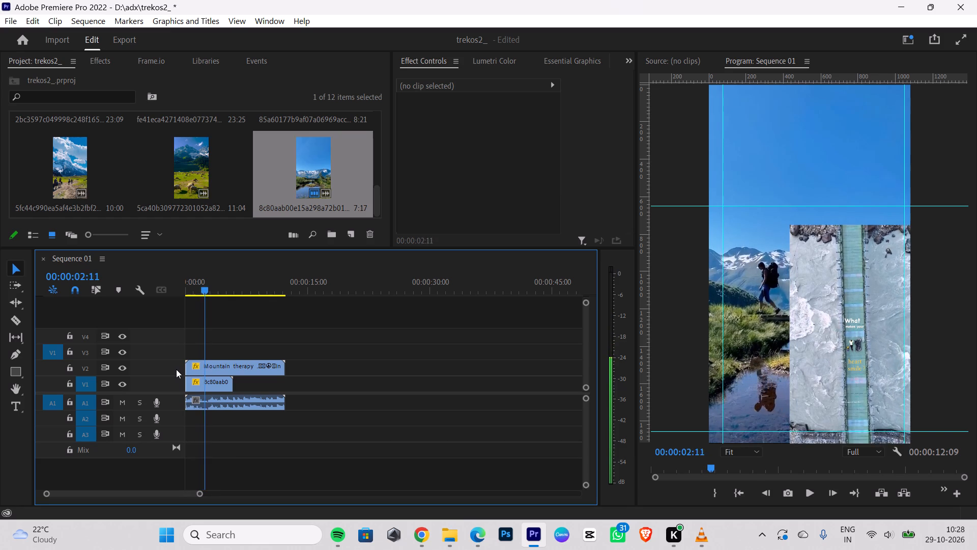
key(Right)
key(Right)
key(Right)
key(Right)
key(Right)
key(Right)
key(Right)
key(Right)
key(Right)
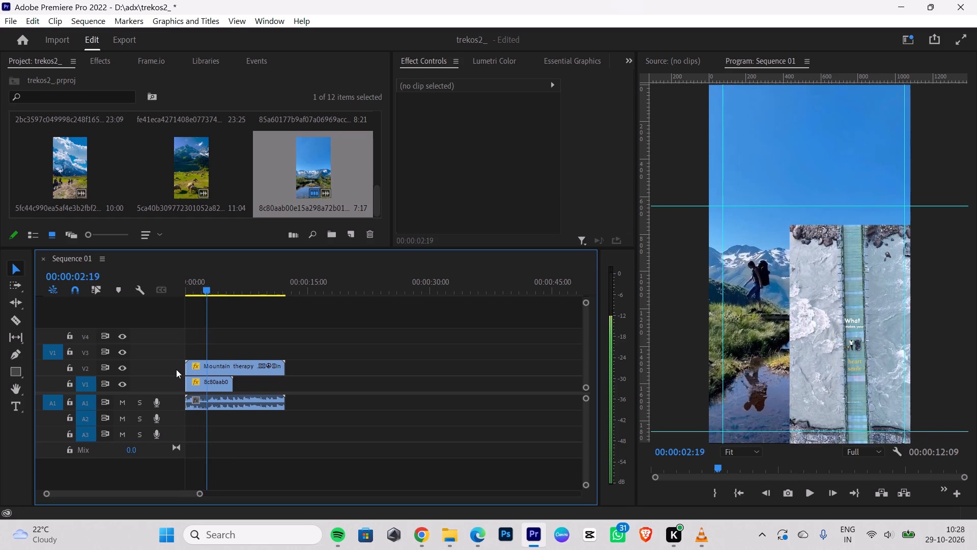
key(Right)
key(Right)
key(Right)
key(Right)
key(Right)
key(Right)
key(Right)
key(Right)
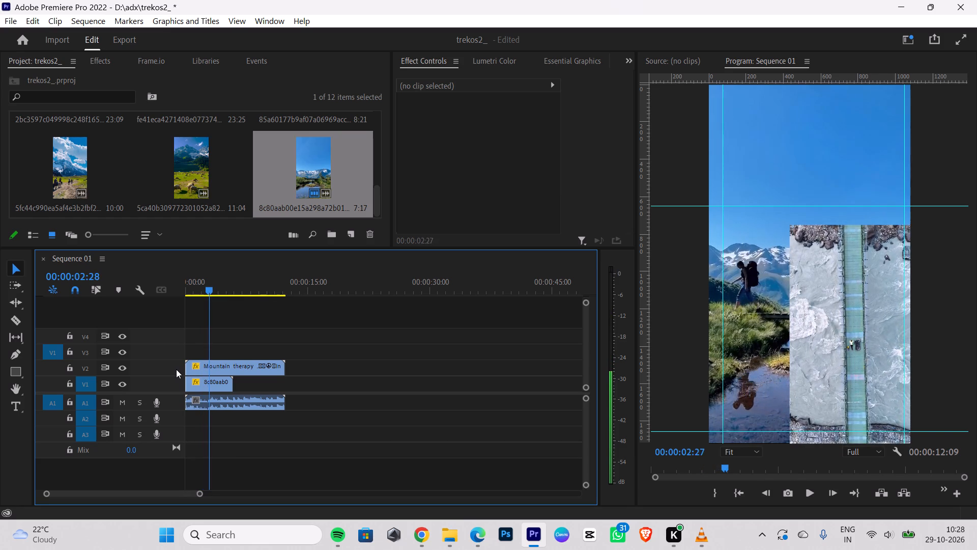
key(Right)
key(Right)
key(Right)
key(Right)
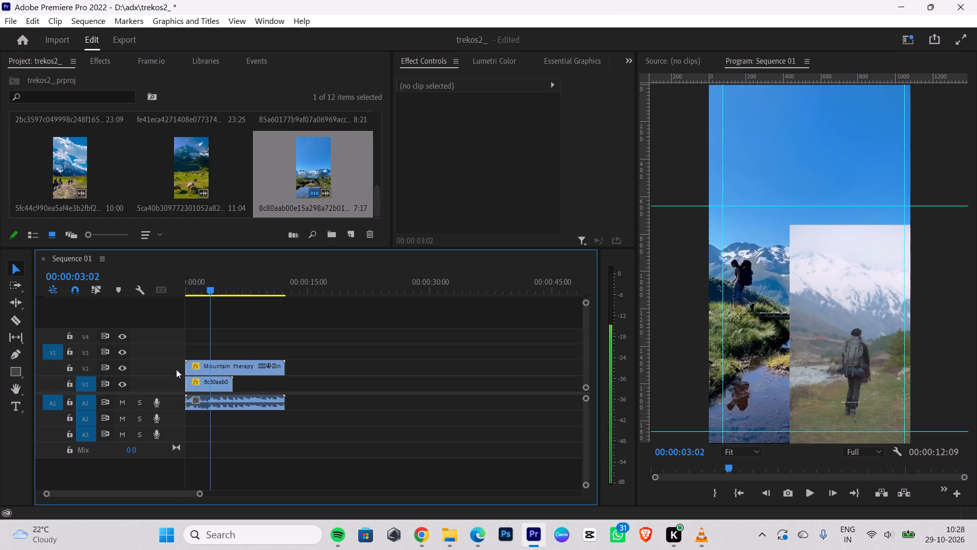
key(Left)
key(Left)
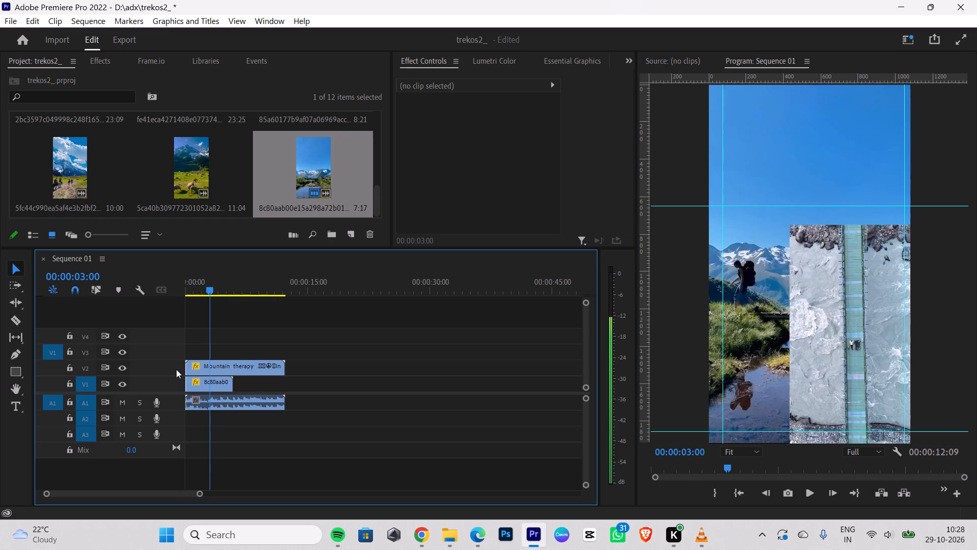
click(20, 323)
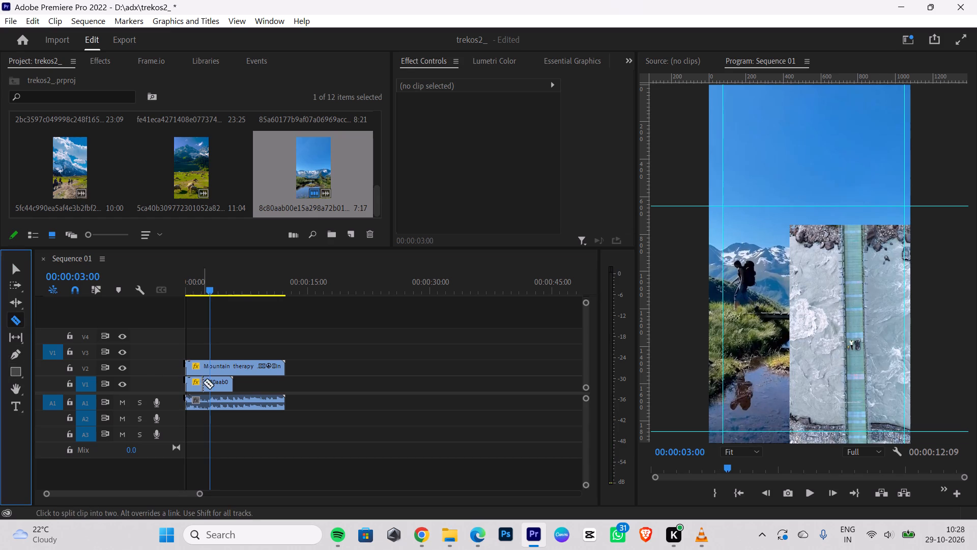
click(210, 380)
click(14, 270)
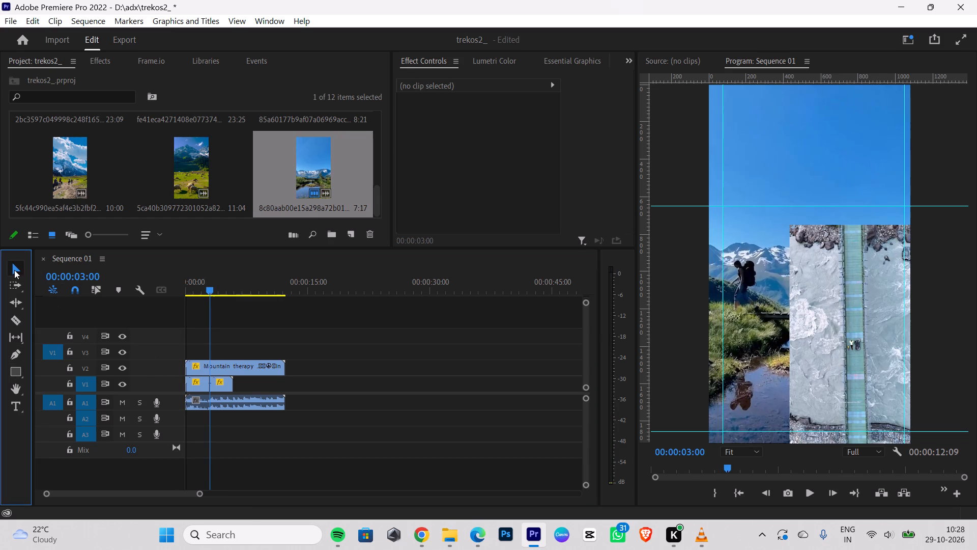
click(218, 386)
key(BackSpace)
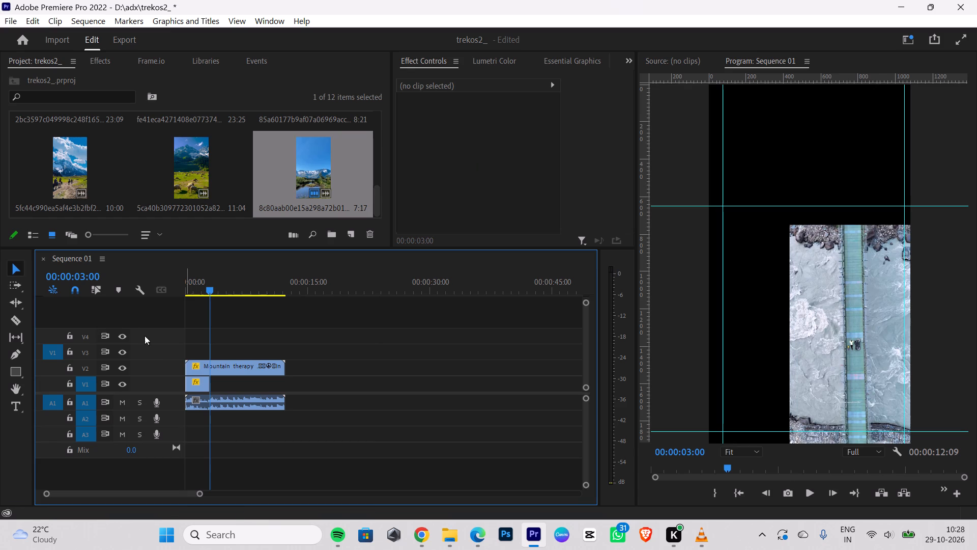
Play the trimmed footbridge hiker clip from the sequence start alongside the reference.
drag(216, 292, 33, 310)
key(space)
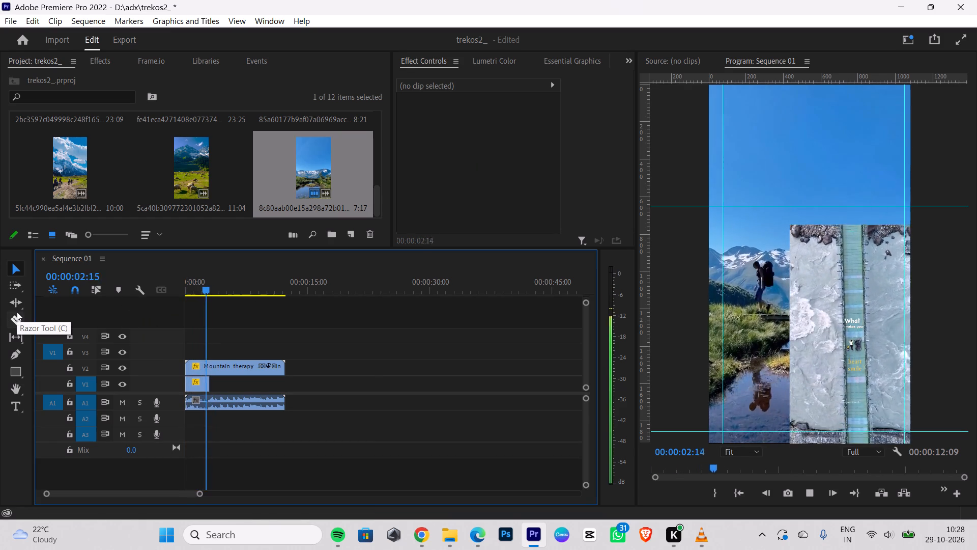
key(space)
Hide the reference track V2 and replay the trimmed footbridge hiker clip from the start to review it alone.
click(124, 366)
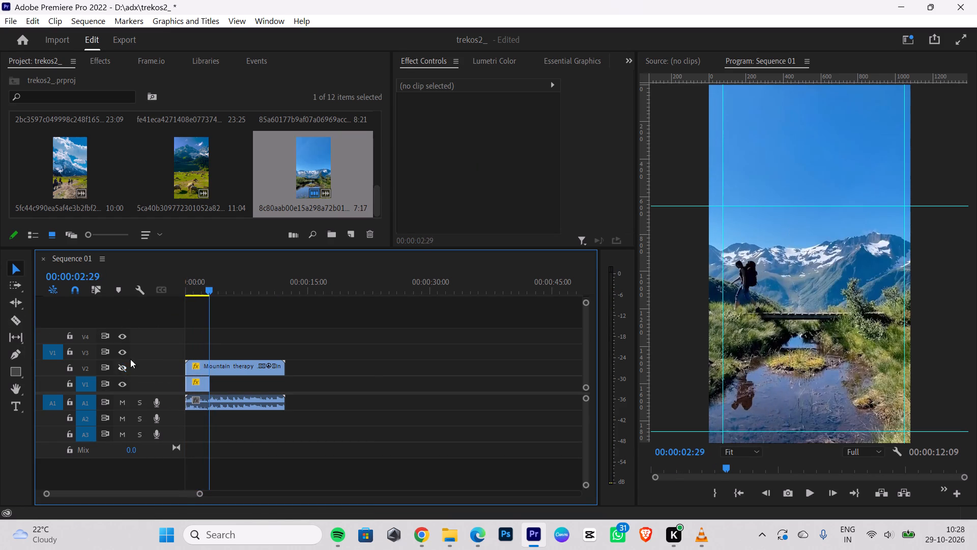
drag(216, 278, 85, 308)
key(space)
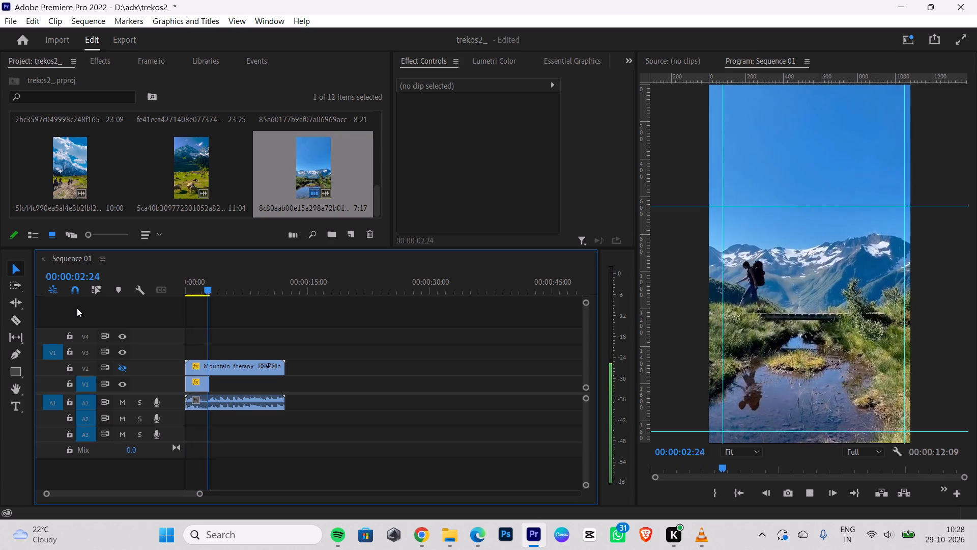
key(space)
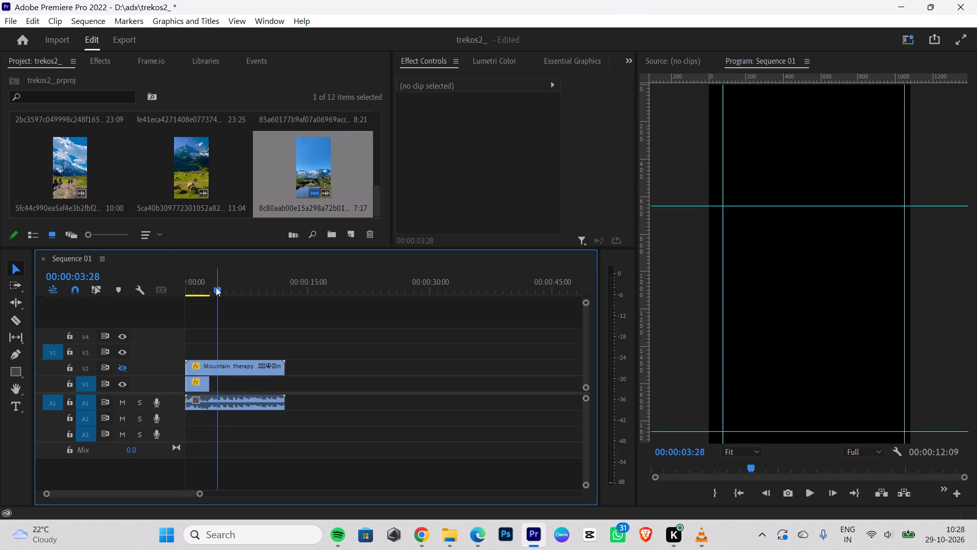
drag(214, 291, 79, 311)
key(space)
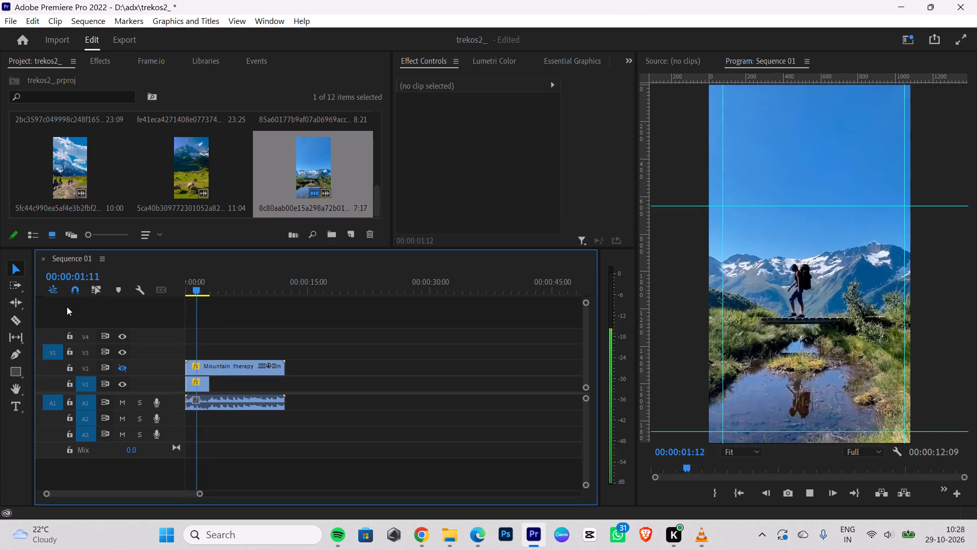
key(space)
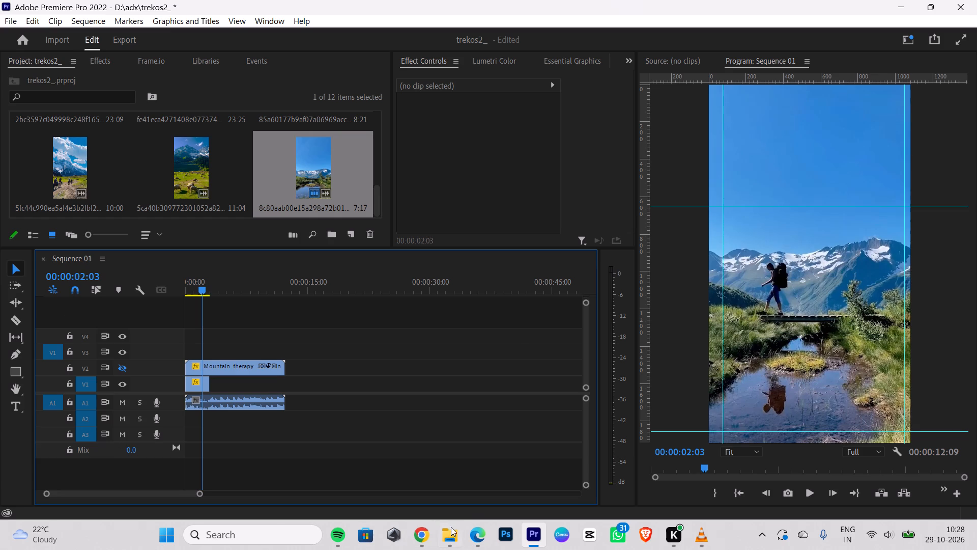
click(428, 535)
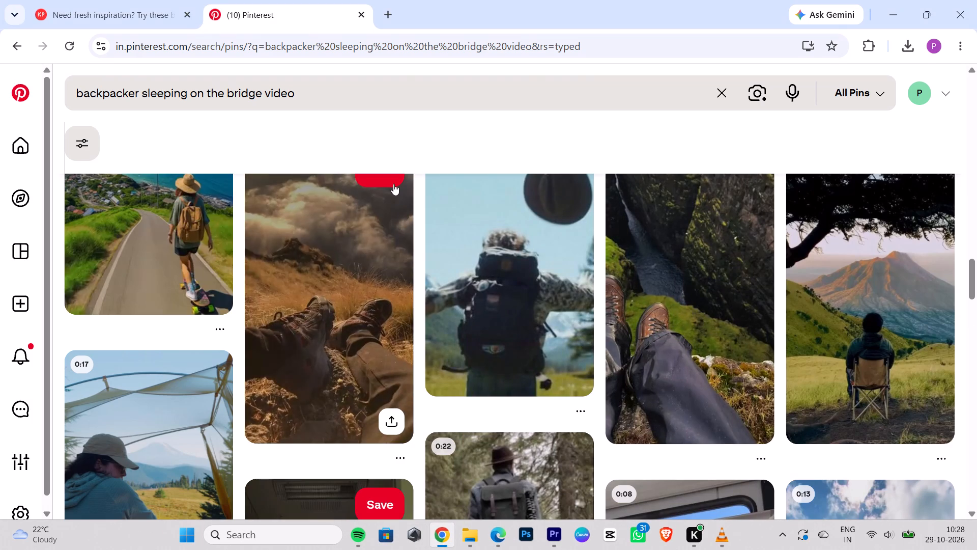
drag(357, 80, 60, 96)
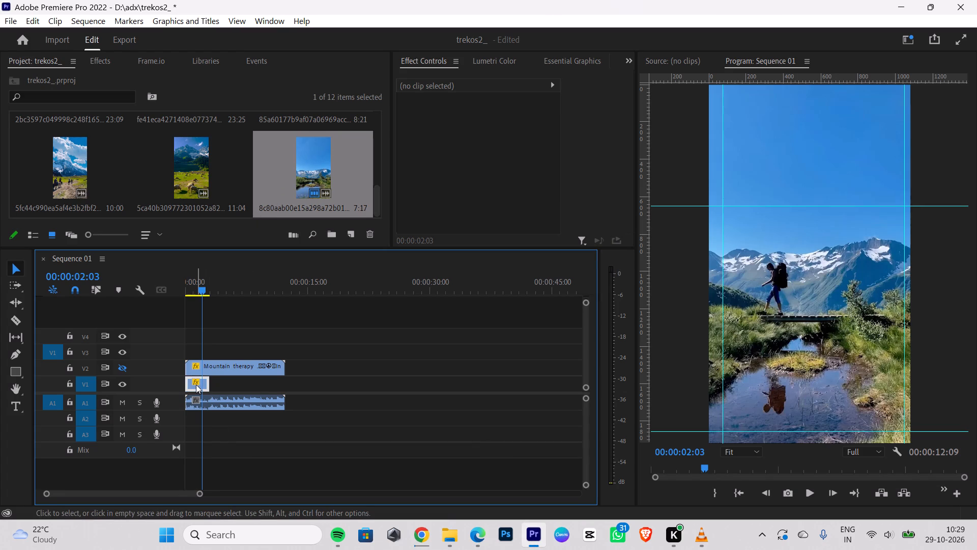
key(BackSpace)
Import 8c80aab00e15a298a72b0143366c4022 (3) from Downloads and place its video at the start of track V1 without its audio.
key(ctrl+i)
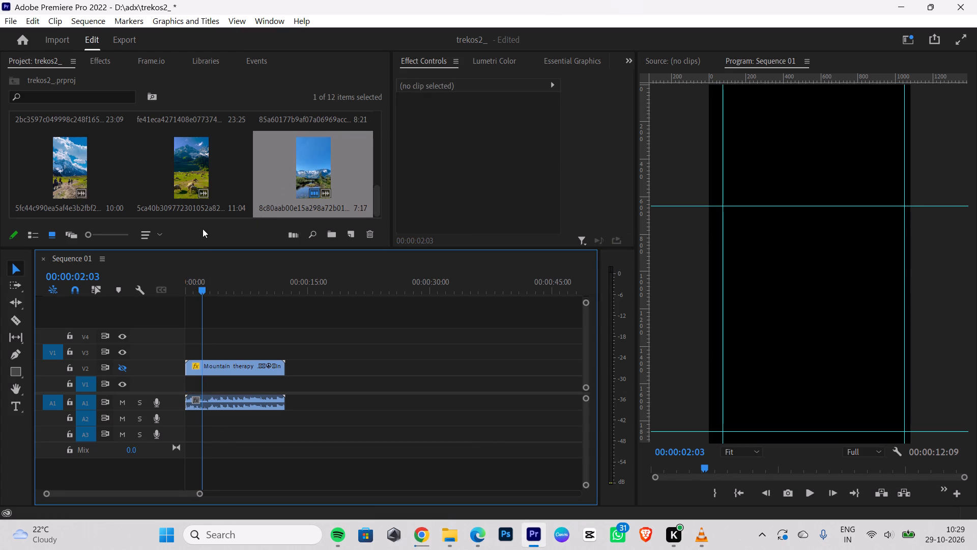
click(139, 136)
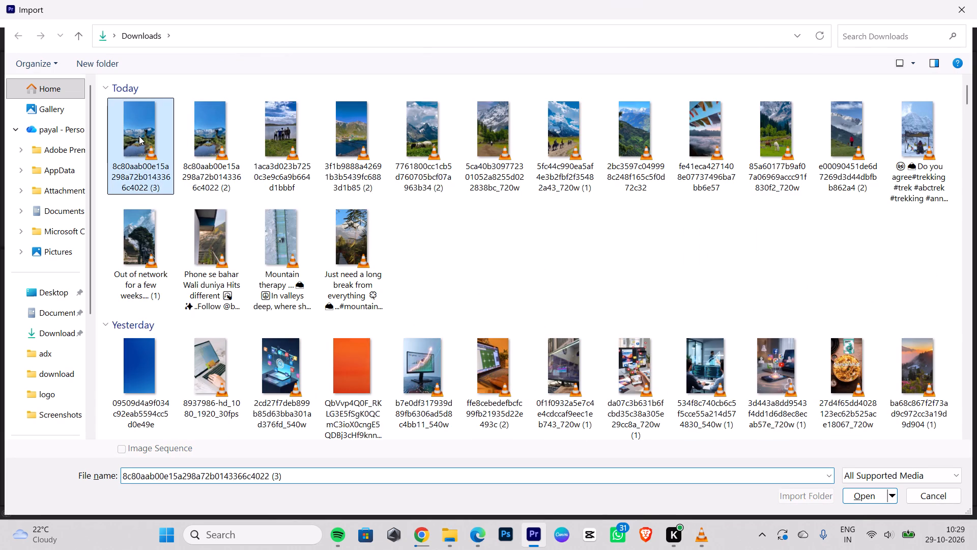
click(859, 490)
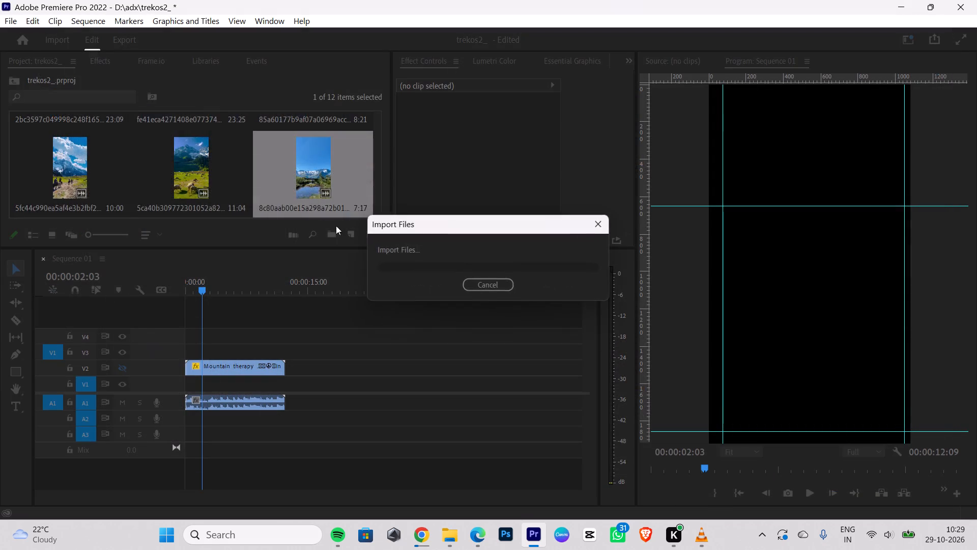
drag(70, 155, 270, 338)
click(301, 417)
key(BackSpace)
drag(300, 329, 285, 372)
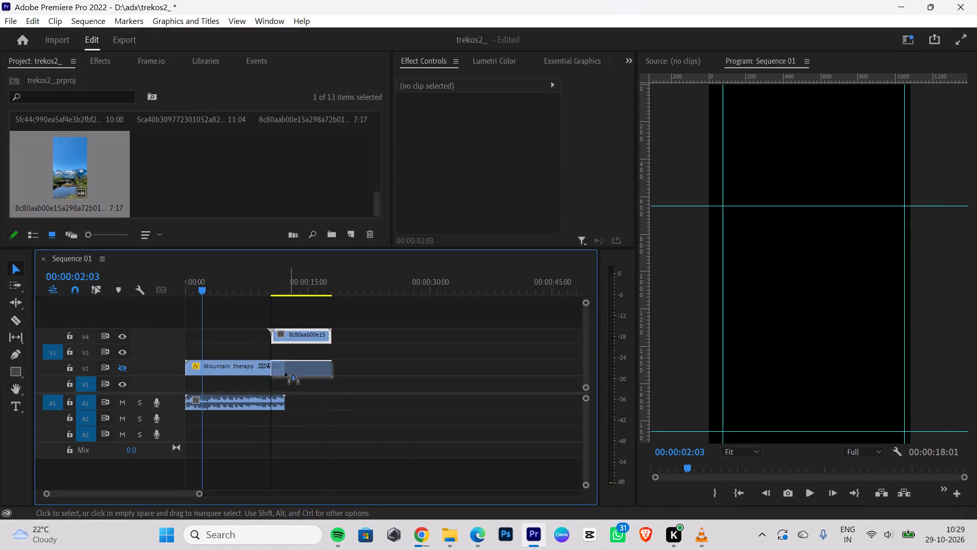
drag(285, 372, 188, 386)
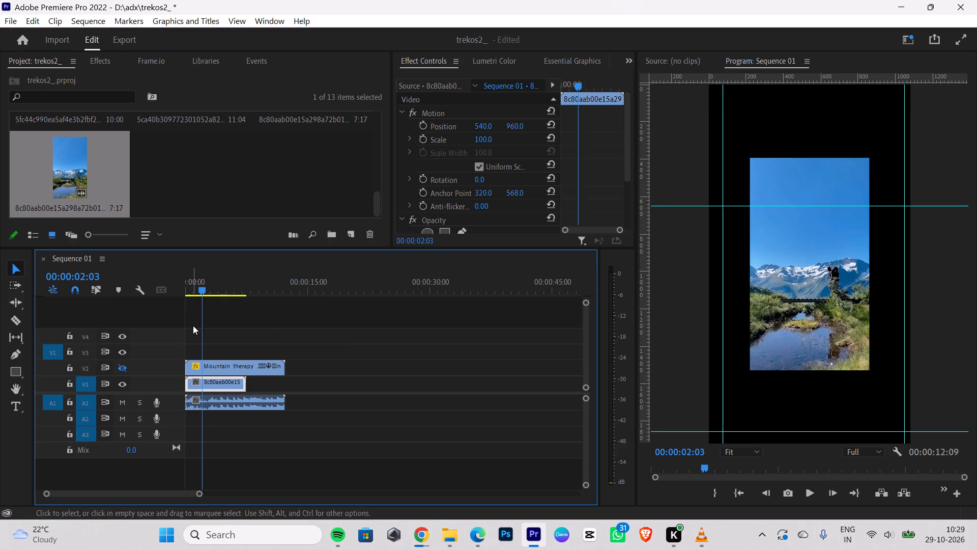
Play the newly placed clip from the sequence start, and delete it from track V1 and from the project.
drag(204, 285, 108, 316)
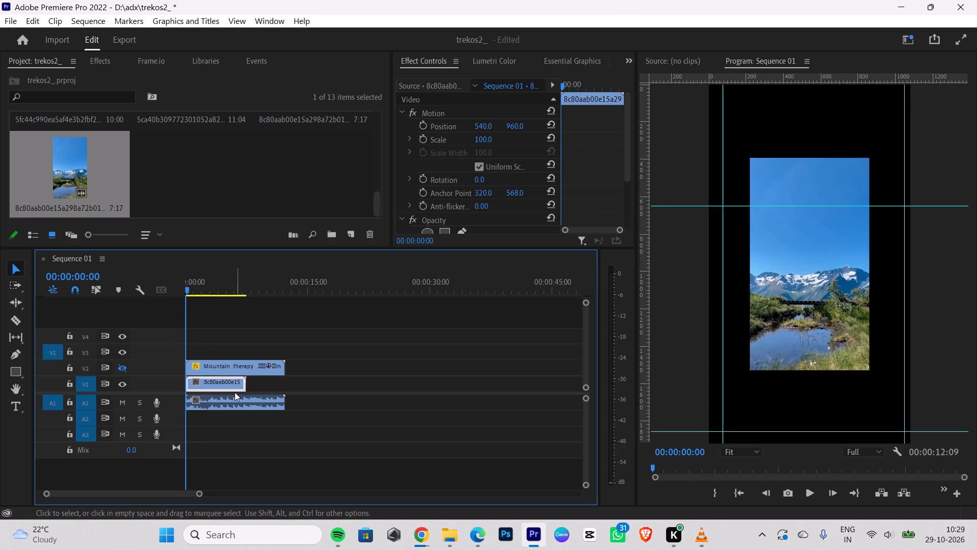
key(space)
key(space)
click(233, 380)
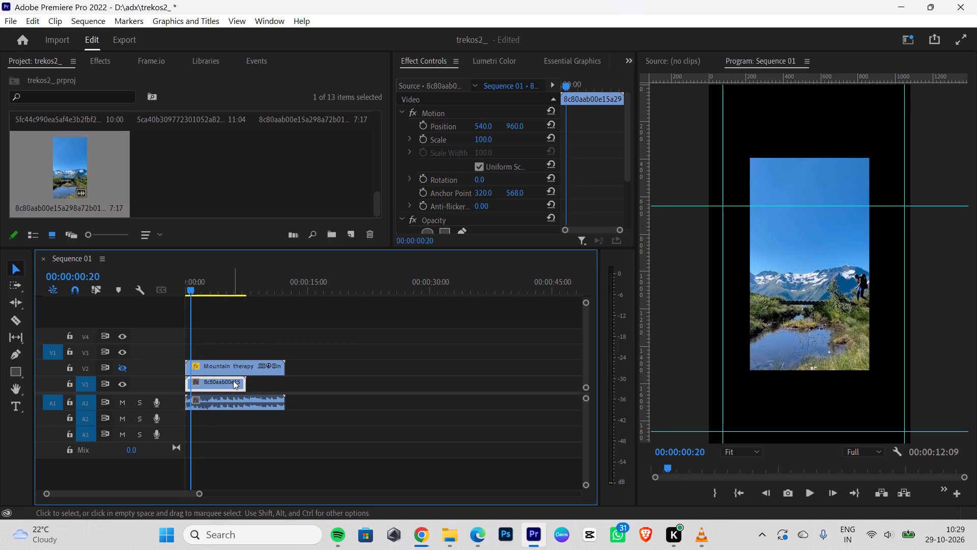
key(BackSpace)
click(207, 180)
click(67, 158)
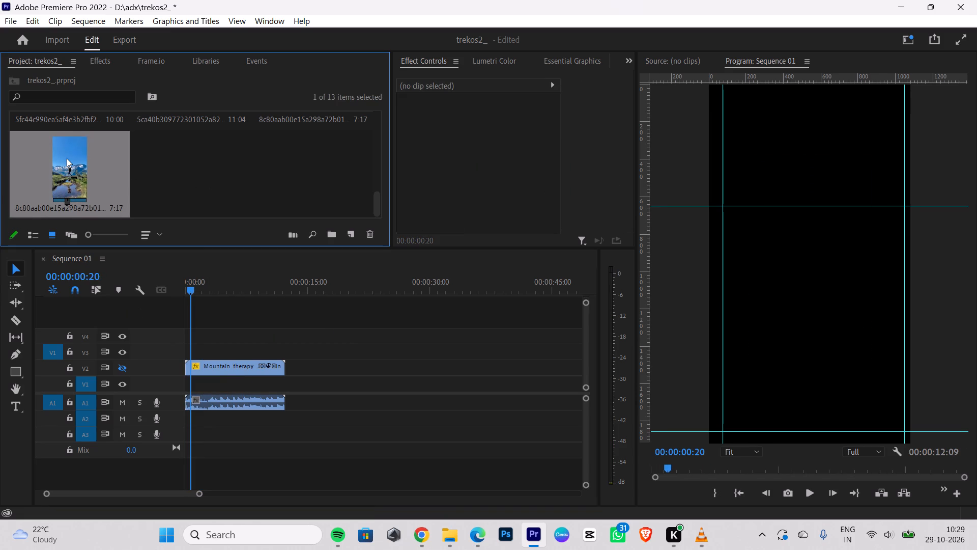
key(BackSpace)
Import the bridge footage 15082109_3840_2160_30fps from Downloads and place it at the start of track V1.
key(ctrl+i)
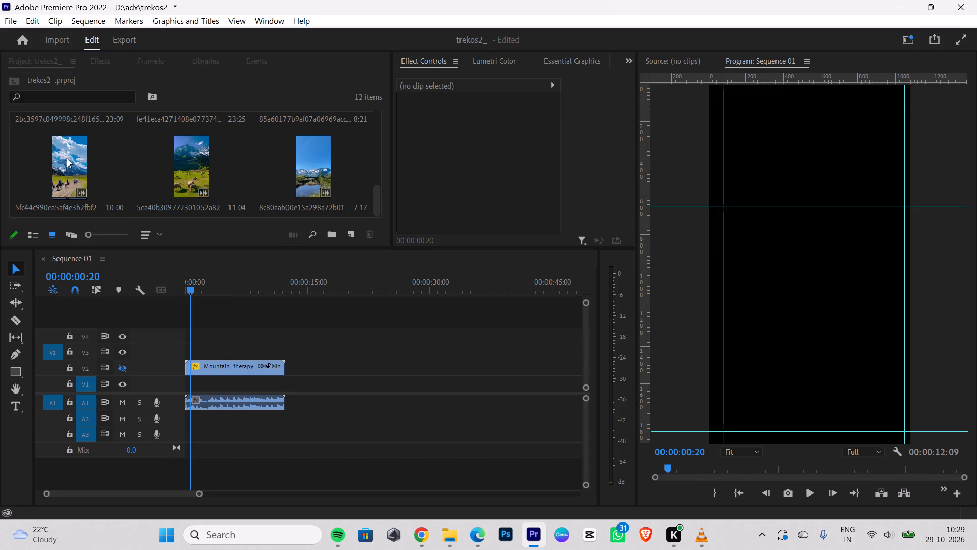
click(108, 145)
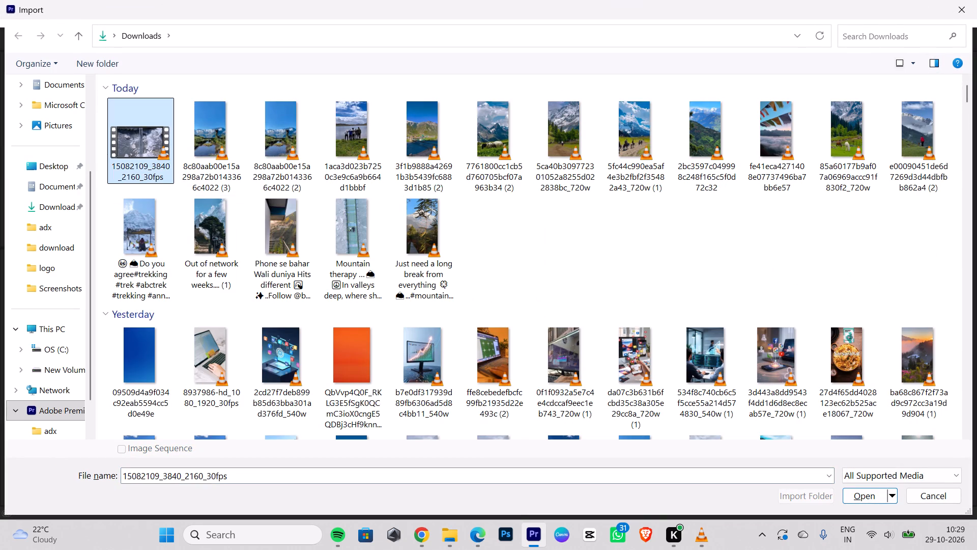
click(881, 501)
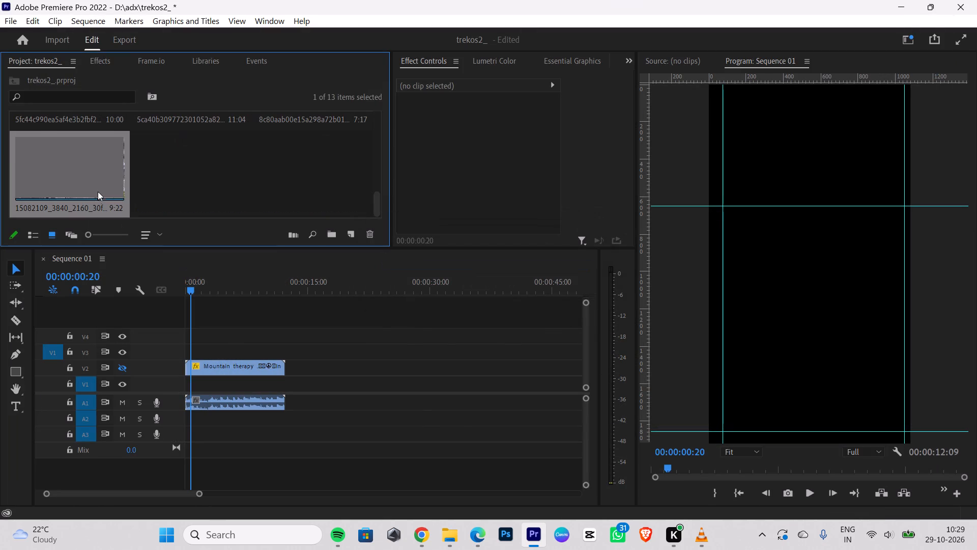
drag(68, 172, 152, 372)
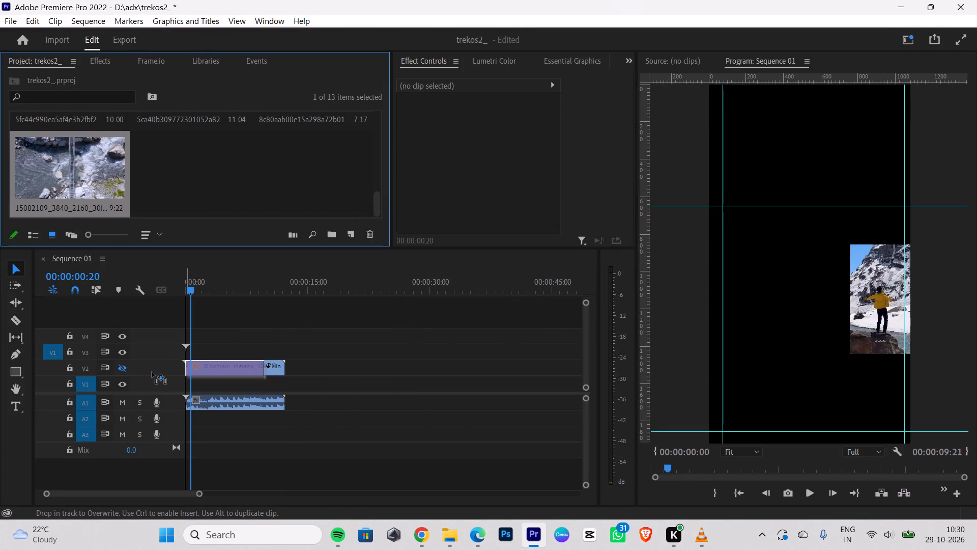
drag(152, 372, 155, 382)
Play the bridge footage on V1 from the start of the sequence to preview it.
drag(182, 295, 97, 326)
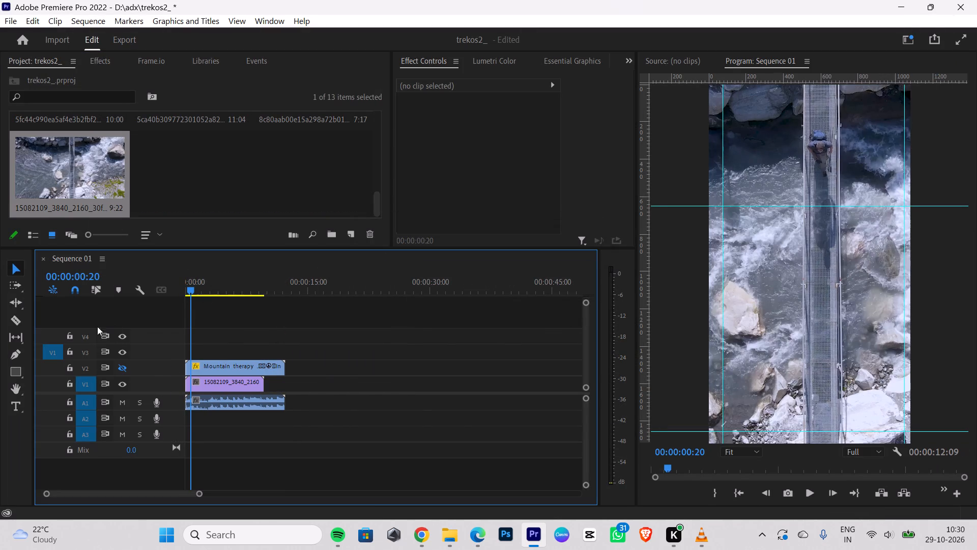
drag(97, 326, 99, 326)
drag(190, 285, 154, 296)
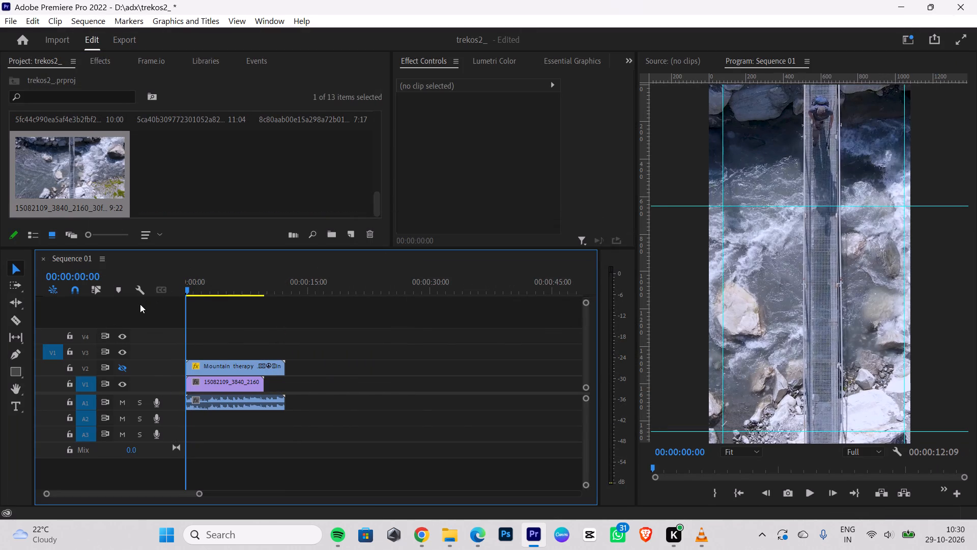
key(space)
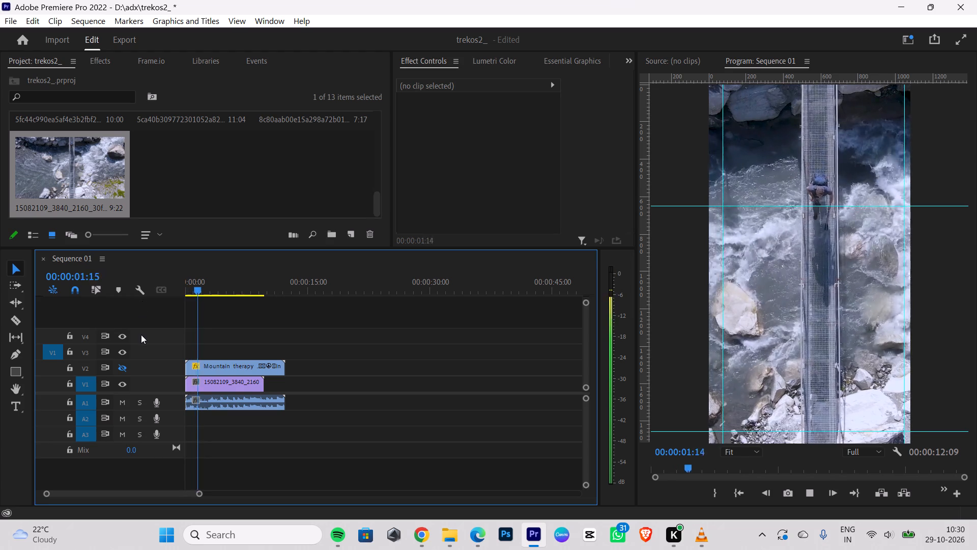
key(space)
Show the V2 reference video and step frame by frame to the last frame of its bridge shot at 00:00:03:00.
click(121, 369)
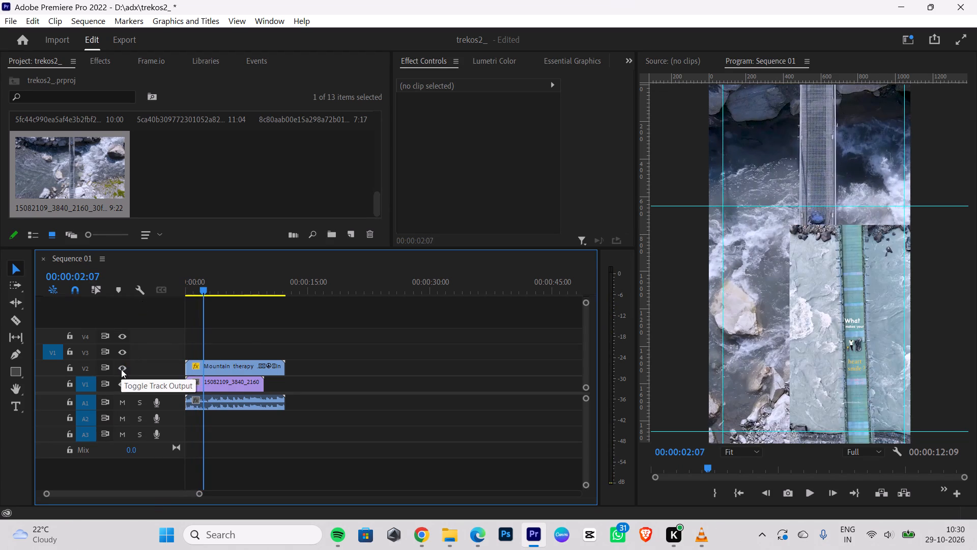
key(Right)
key(Right)
key(Right)
key(Right)
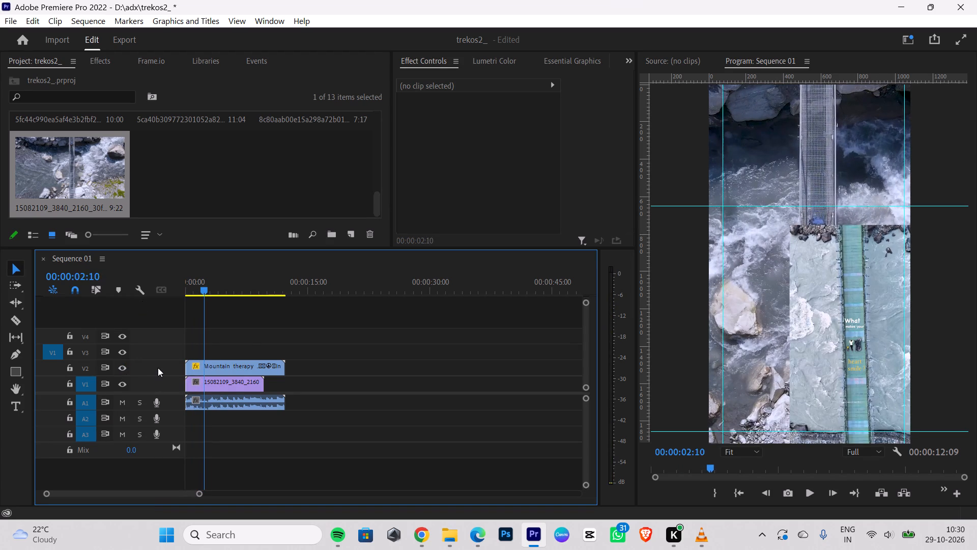
key(Right)
key(Right)
key(Right)
key(Right)
key(Right)
key(Right)
key(Right)
key(Right)
key(Right)
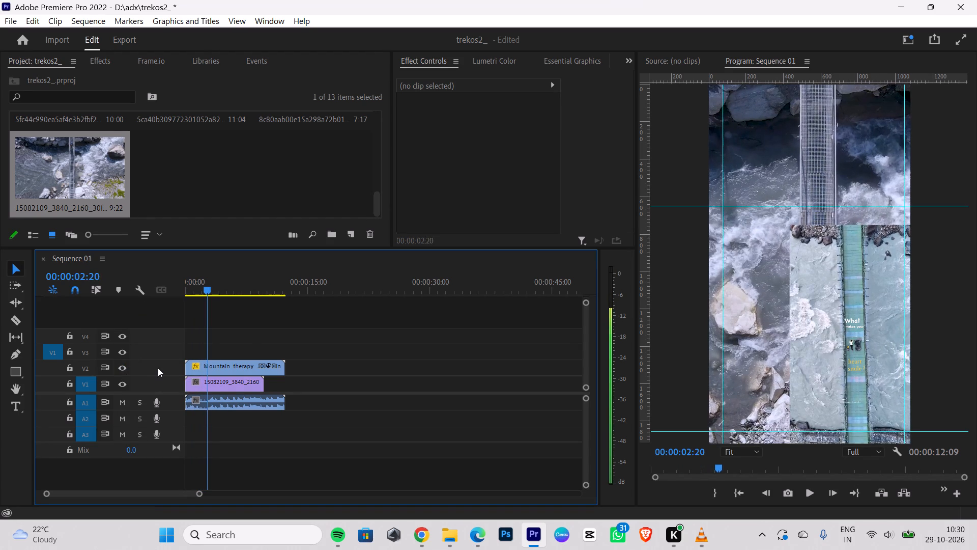
key(Right)
key(Right)
key(Right)
key(Right)
key(Right)
key(Right)
key(Right)
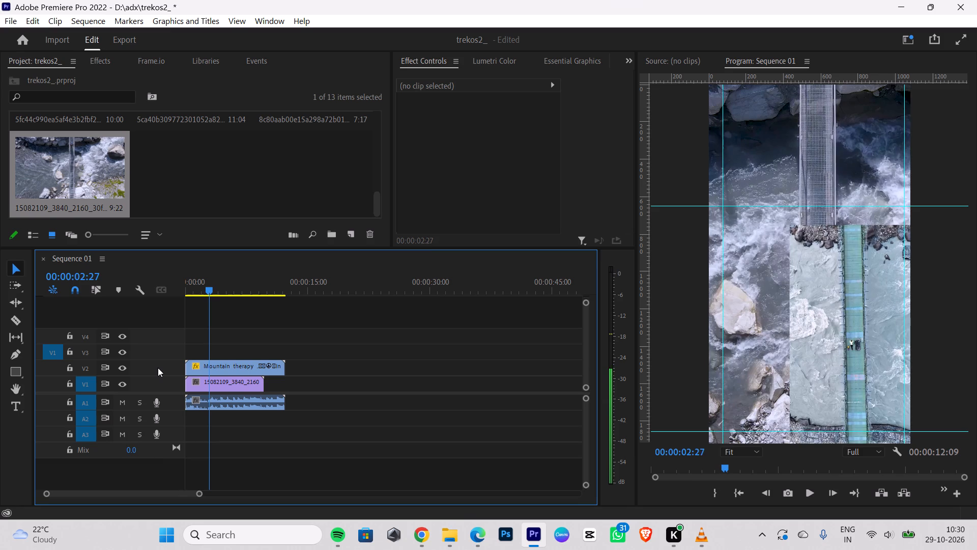
key(Right)
key(Right)
key(Right)
key(Right)
key(Right)
key(Left)
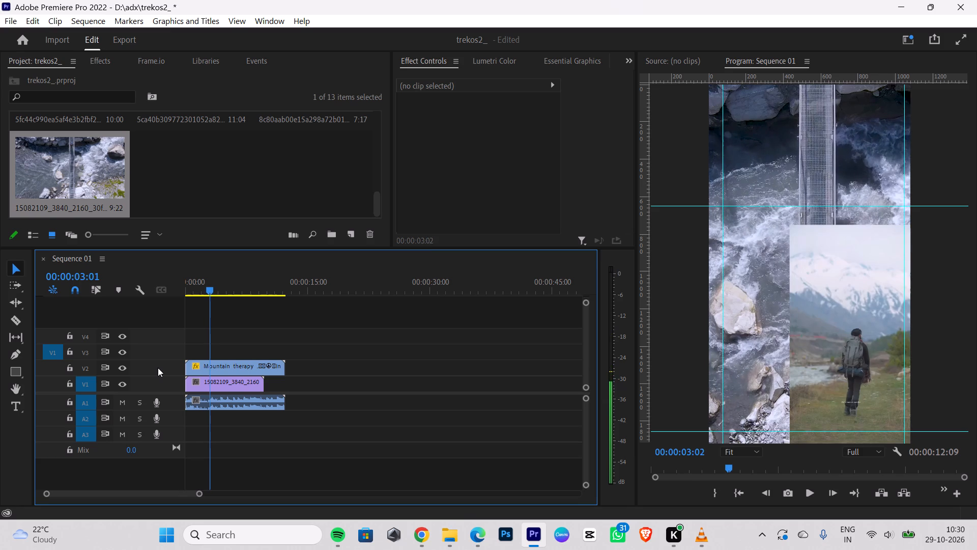
key(Left)
key(Right)
key(Left)
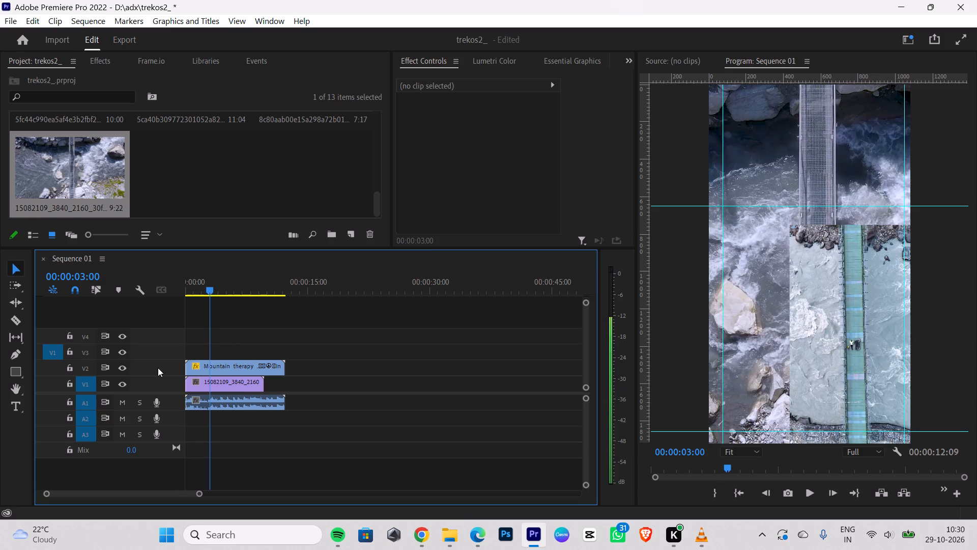
Split the bridge clip on V1 at 00:00:03:00 and delete the part after the cut.
click(18, 321)
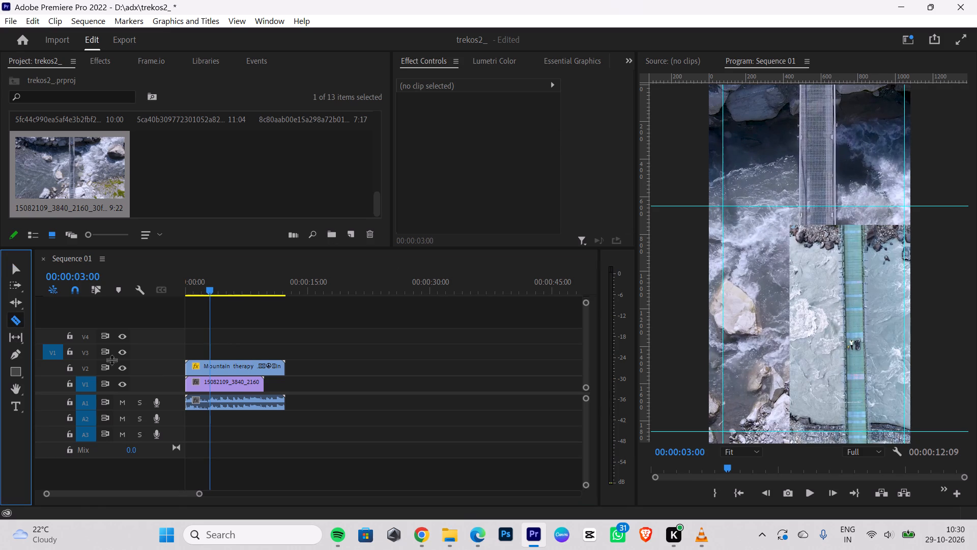
click(210, 382)
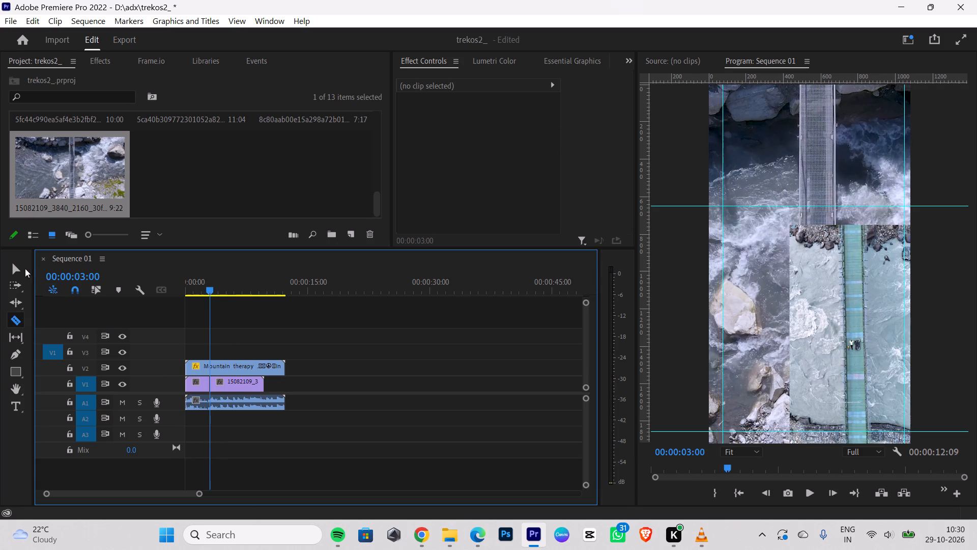
click(23, 268)
click(245, 386)
key(BackSpace)
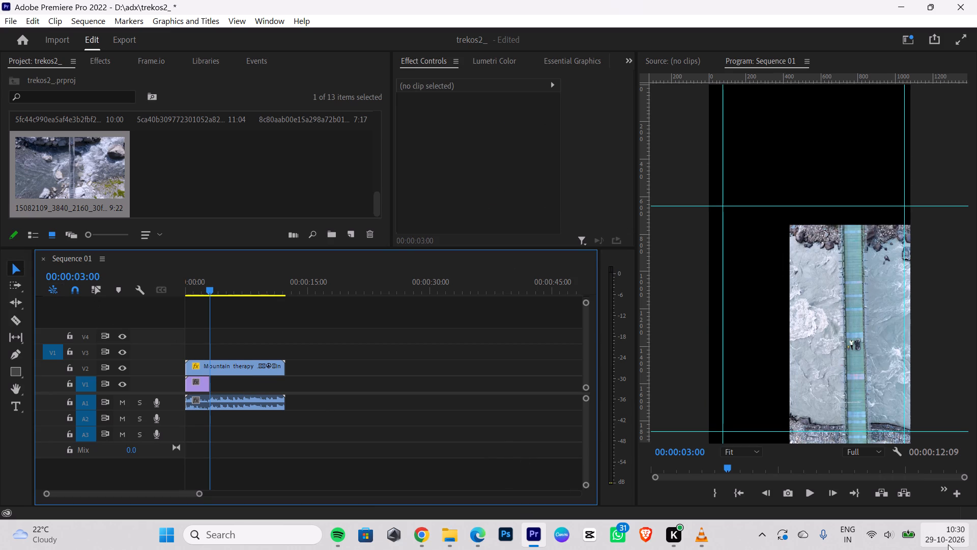
Skip forward through the Spotify songs to Chikni Chameli.
click(883, 541)
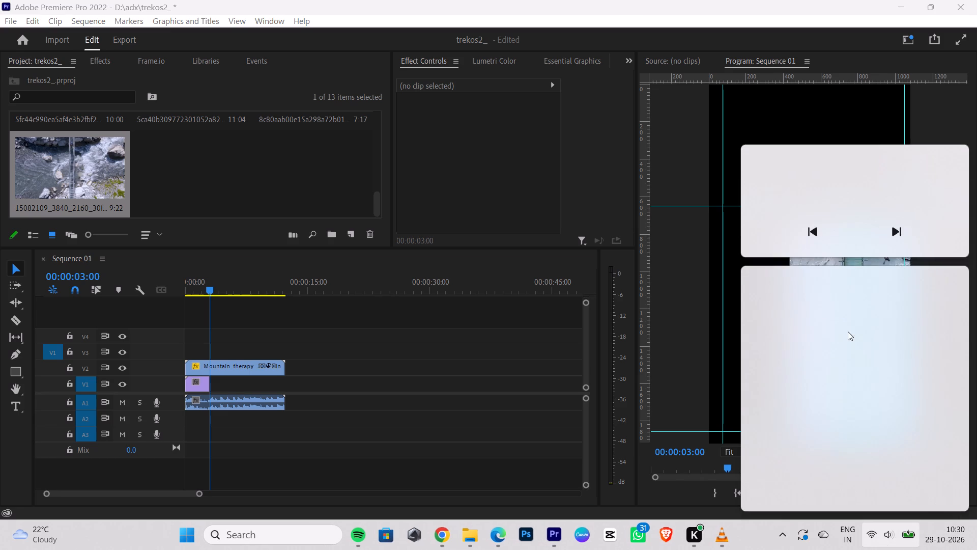
click(893, 238)
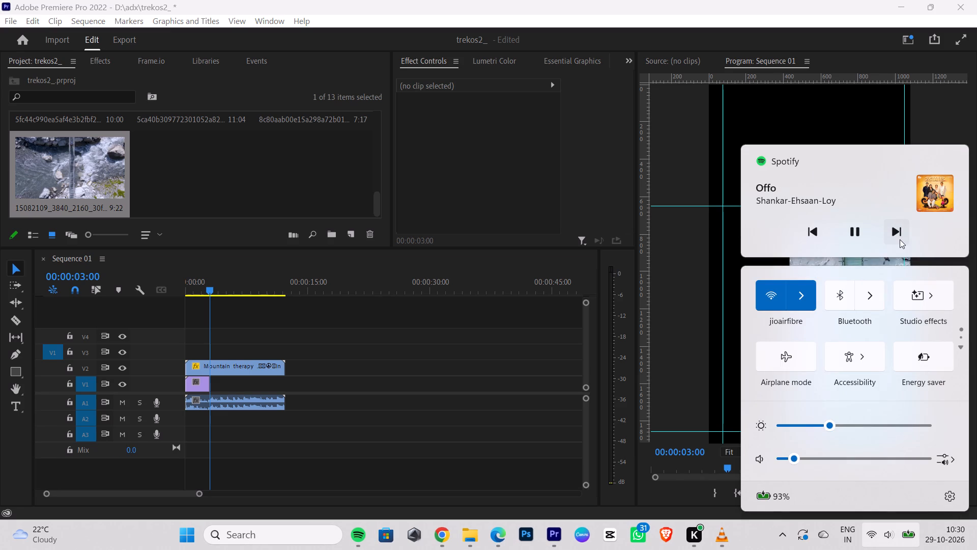
click(900, 239)
click(900, 239)
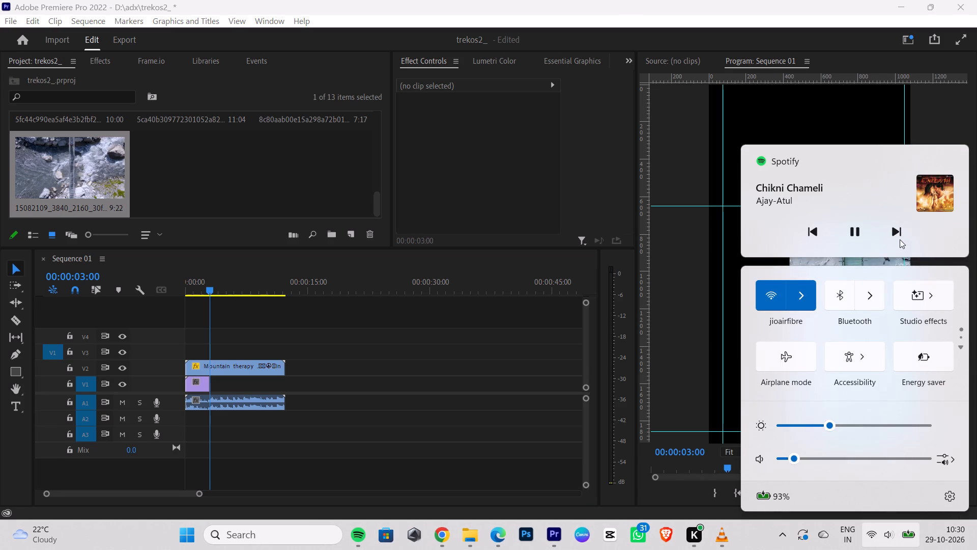
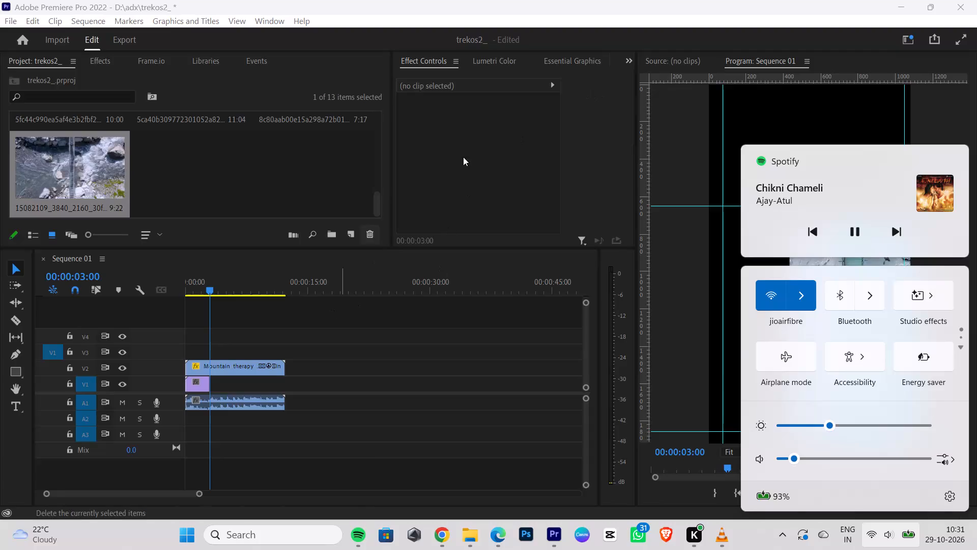
Play the sequence from the start to check the bridge clip's length against the reference video.
click(483, 140)
drag(207, 284, 111, 320)
key(space)
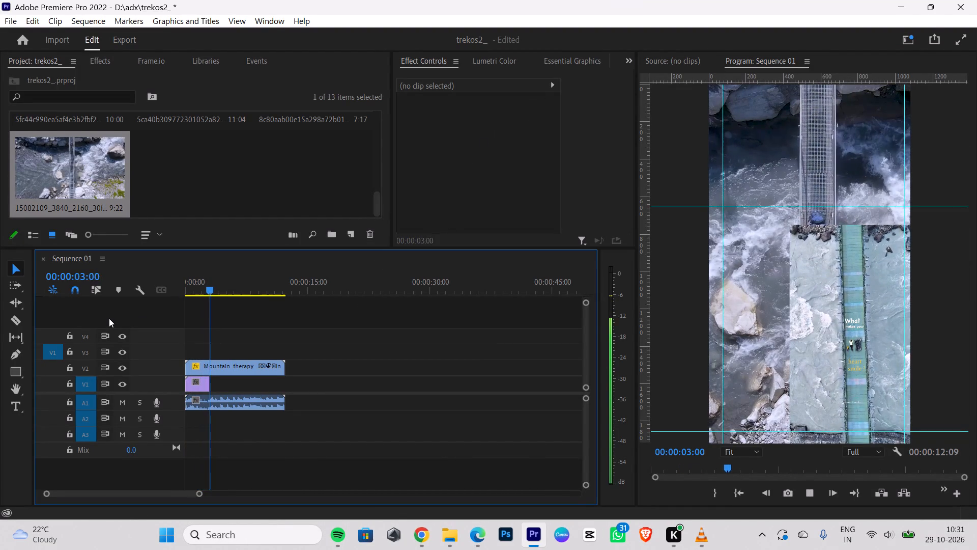
key(space)
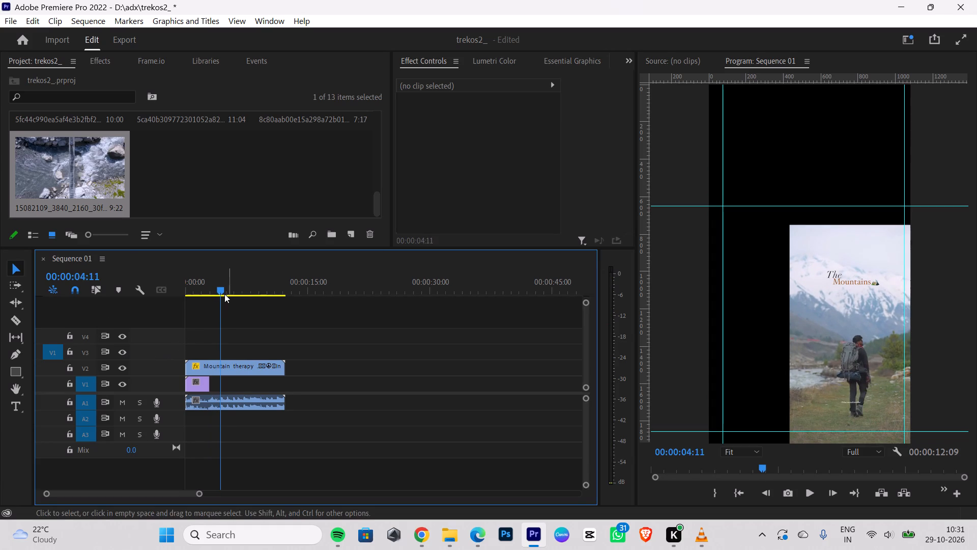
drag(224, 293, 136, 312)
key(space)
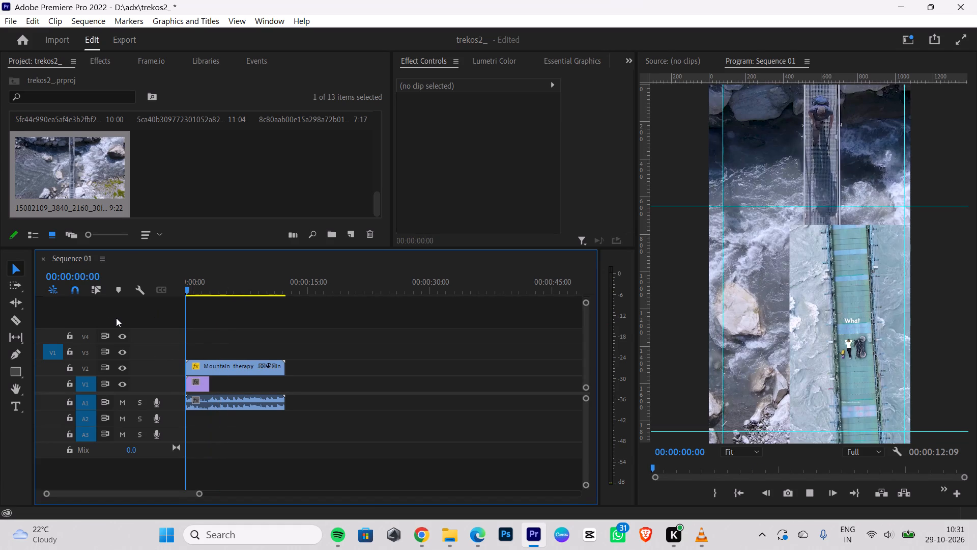
Save the project.
key(ctrl+s)
key(ctrl+s)
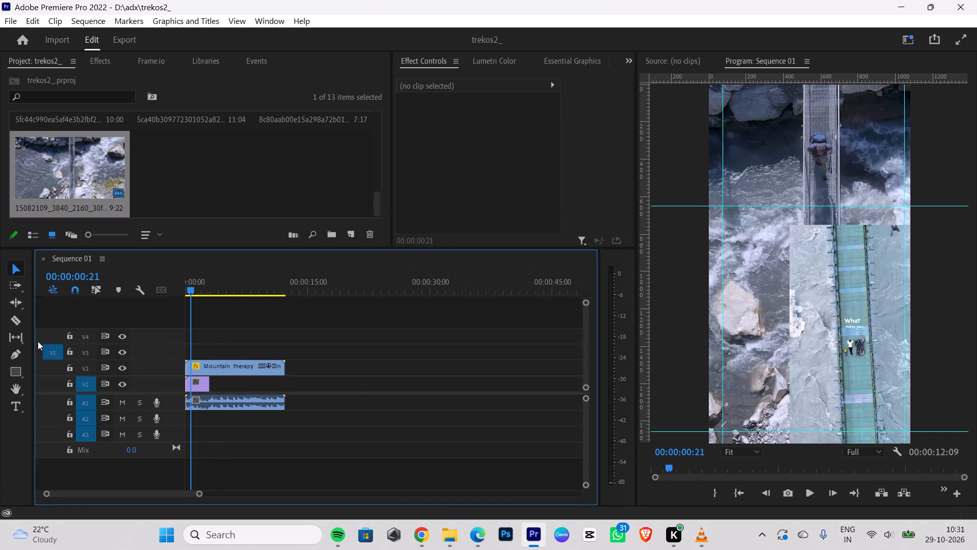
Replay the bridge shot from the start of the sequence and past its cut.
key(space)
key(space)
drag(194, 285, 134, 303)
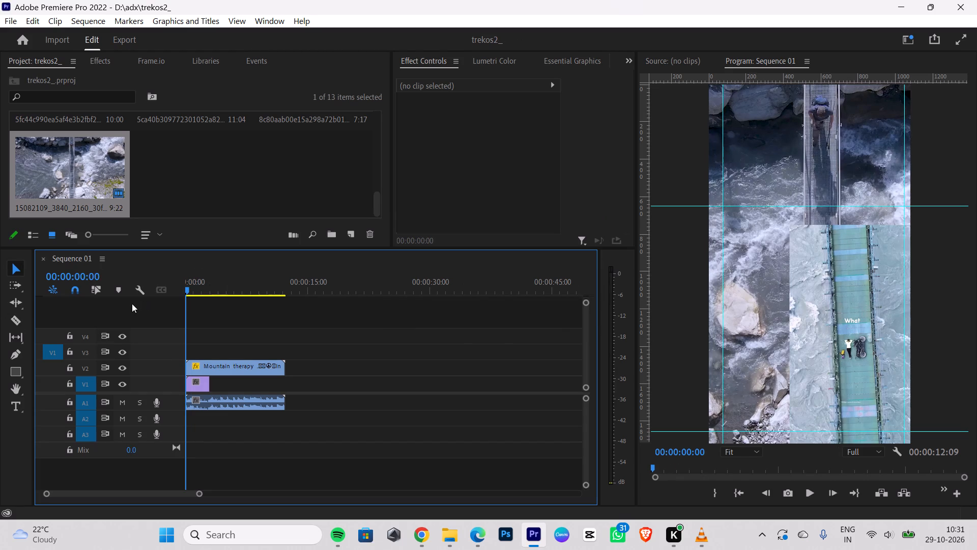
key(space)
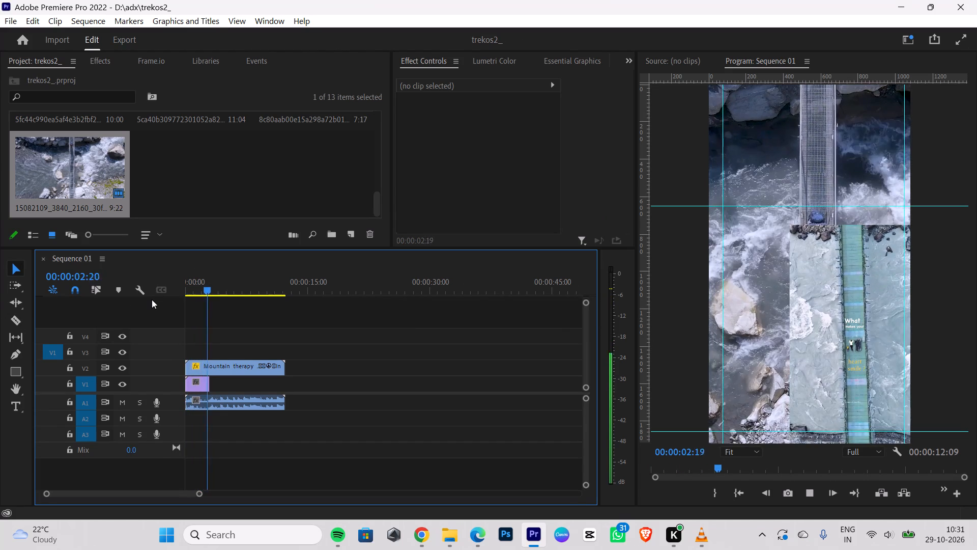
key(space)
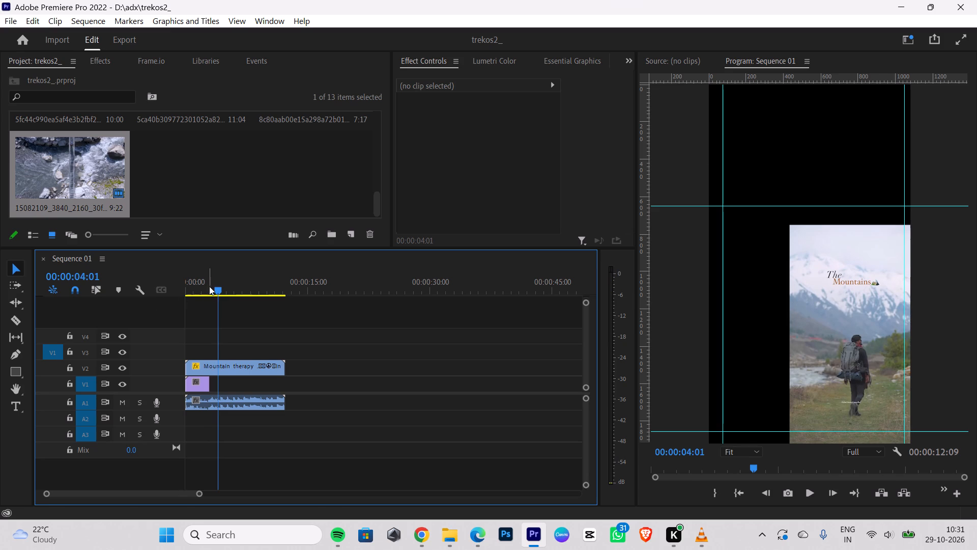
Find the reference's shot change frame by frame and extend the end of the V1 bridge clip to 00:00:03:01.
drag(217, 289, 199, 298)
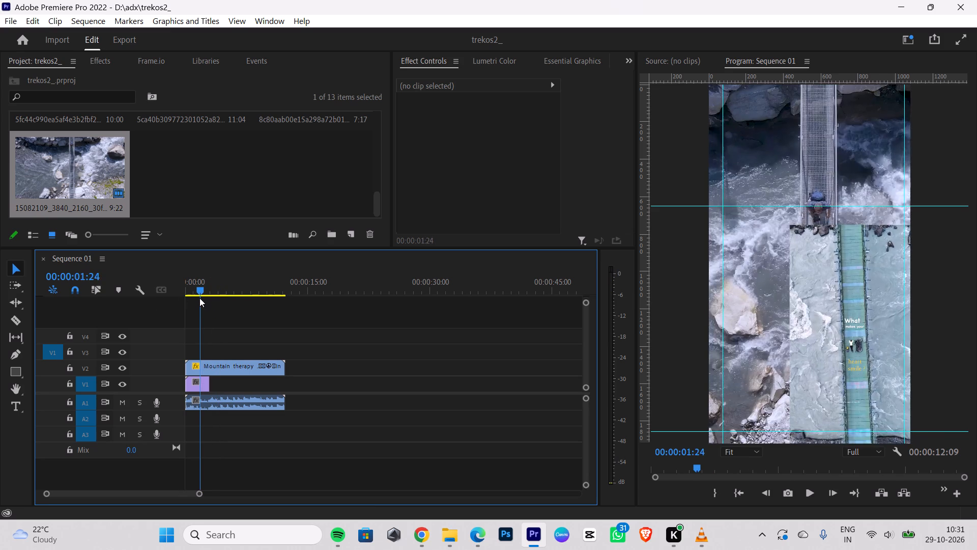
drag(199, 298, 207, 295)
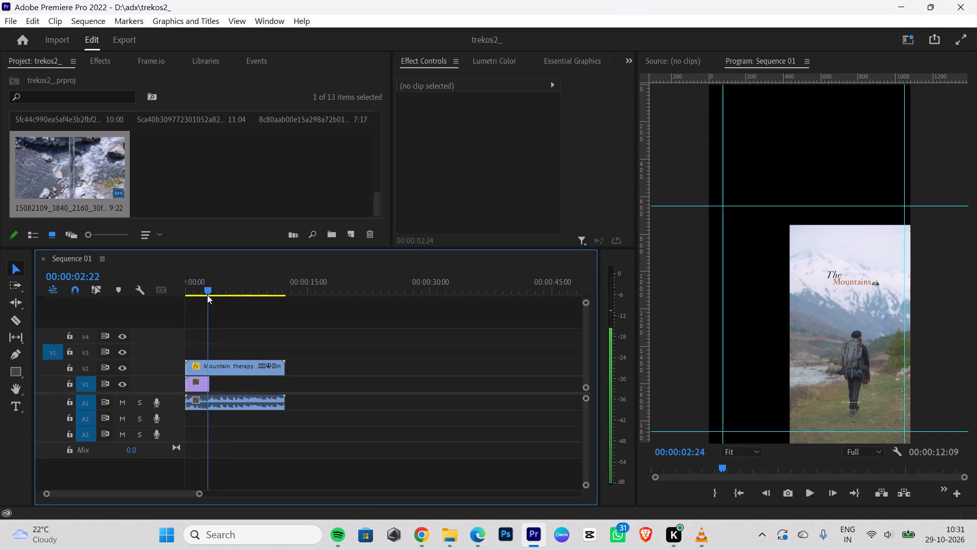
drag(207, 295, 207, 295)
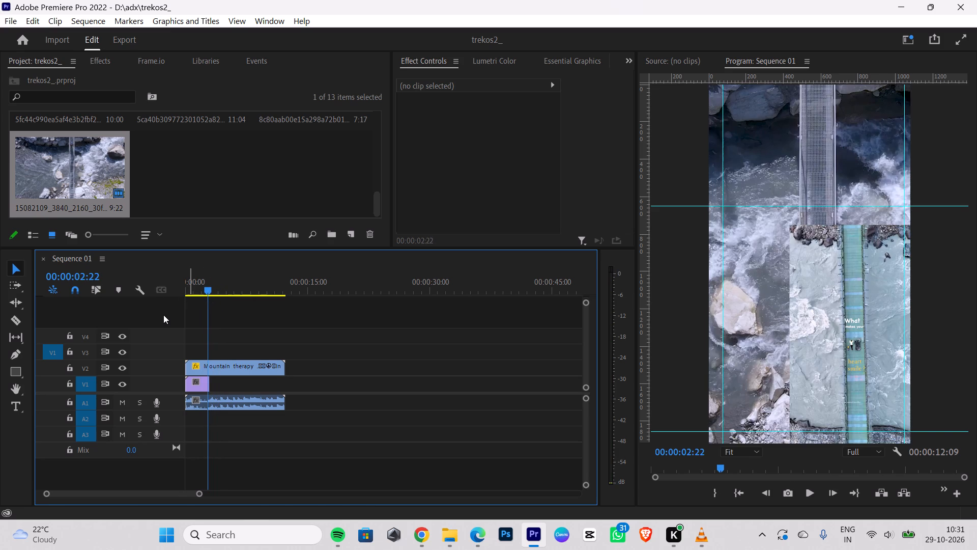
key(Right)
key(Right)
key(Right)
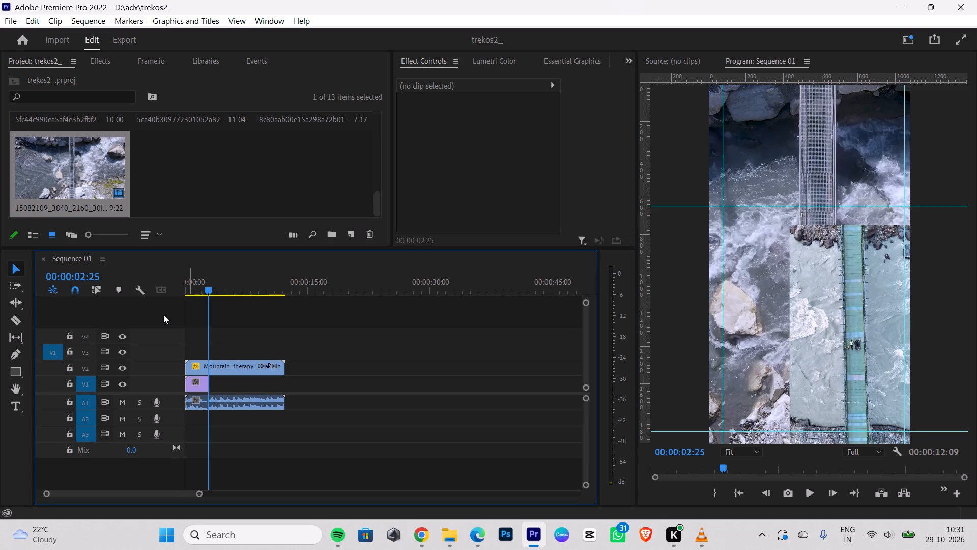
key(Right)
key(Right)
key(Right)
key(Right)
key(Right)
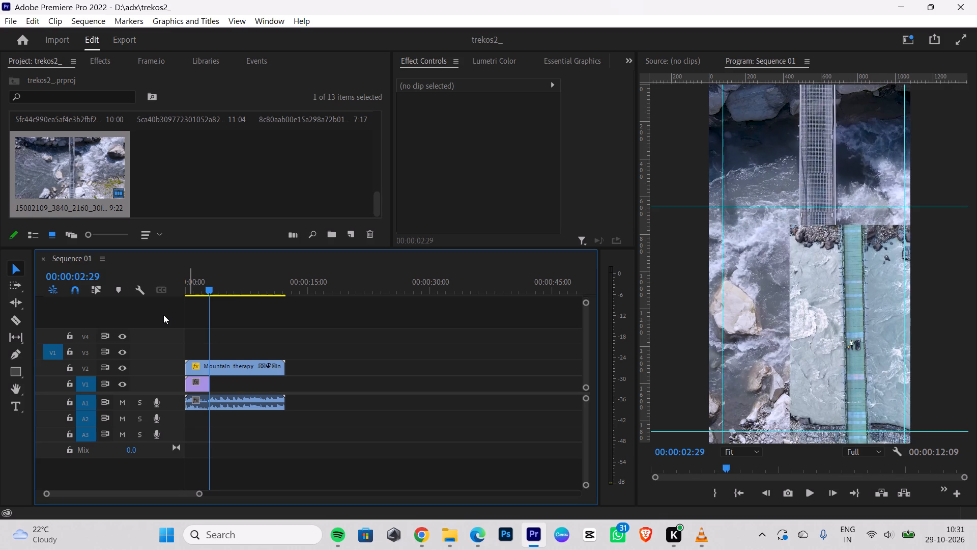
key(Right)
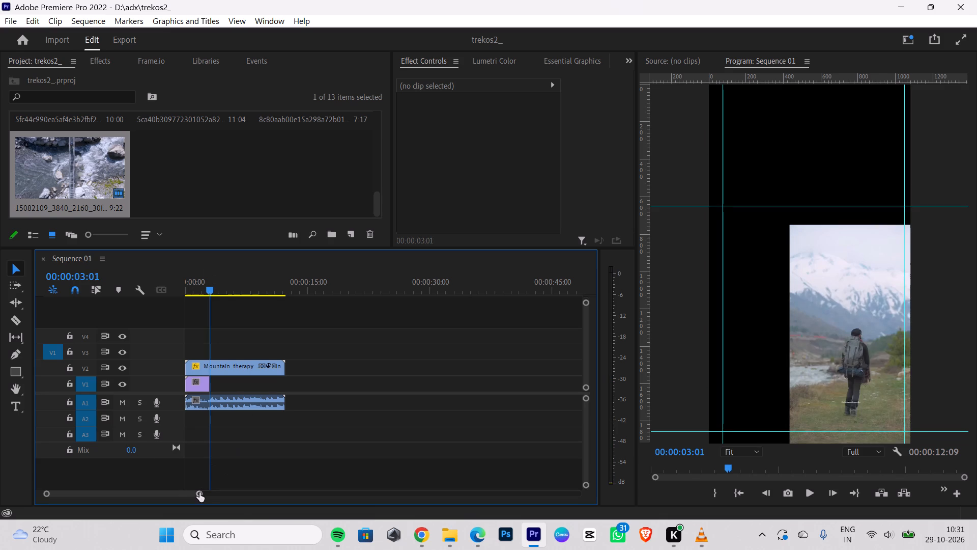
drag(199, 492, 141, 487)
drag(378, 383, 385, 380)
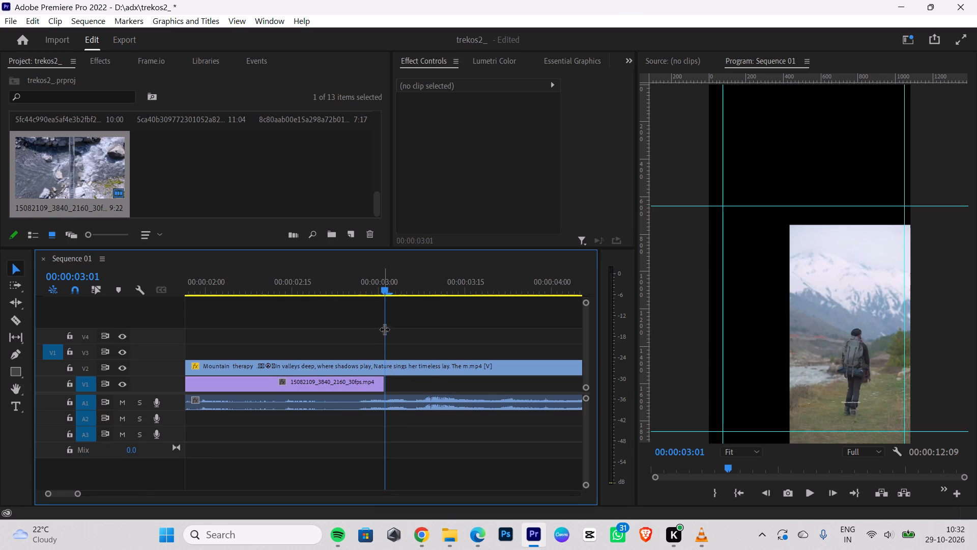
drag(384, 286, 379, 295)
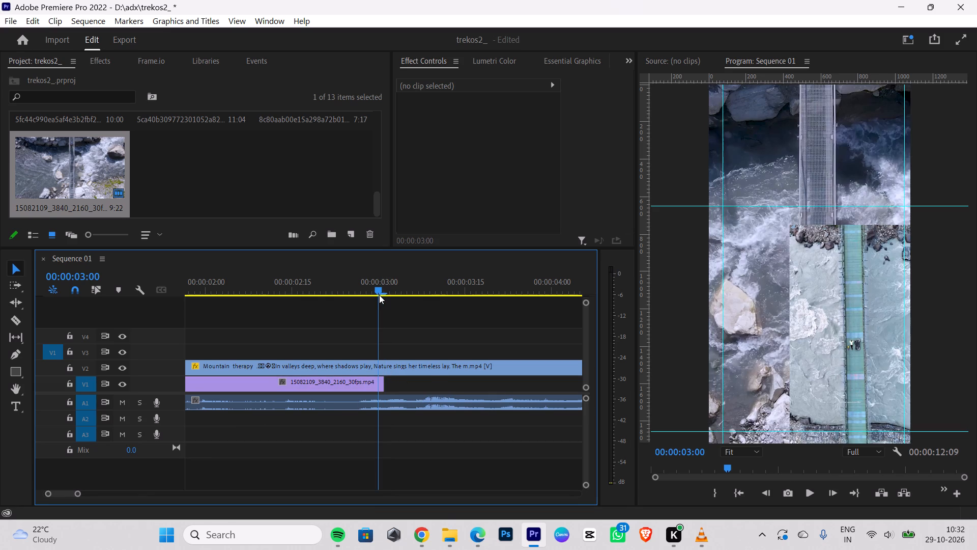
key(Right)
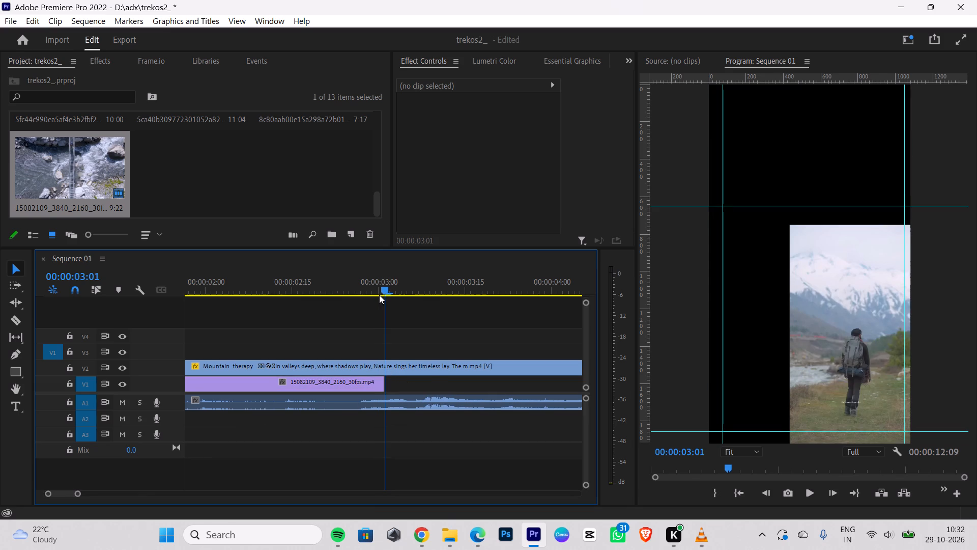
Place the snowy mountain clip e00090451de6d7269d3d44… on V1 directly after the bridge clip, without its audio.
scroll(161, 177, up, 2)
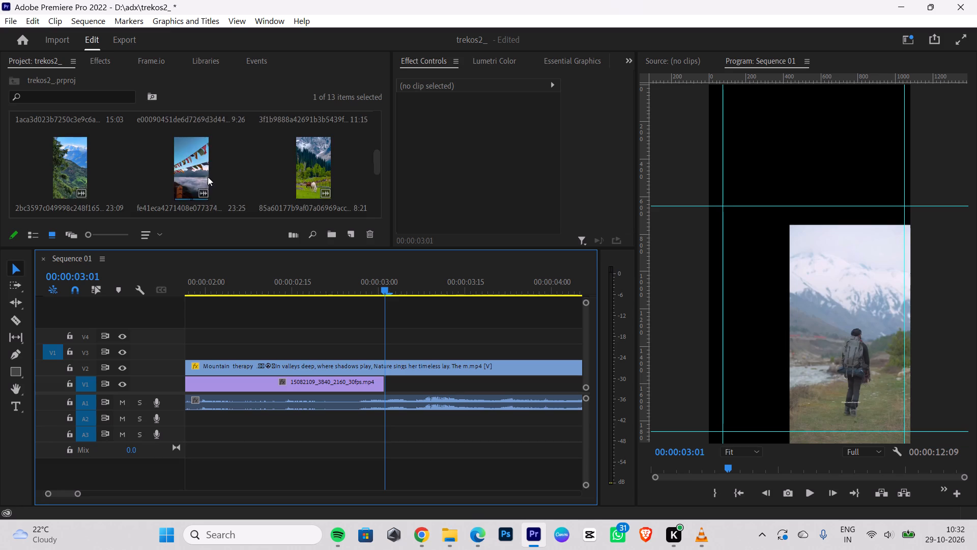
scroll(251, 173, up, 3)
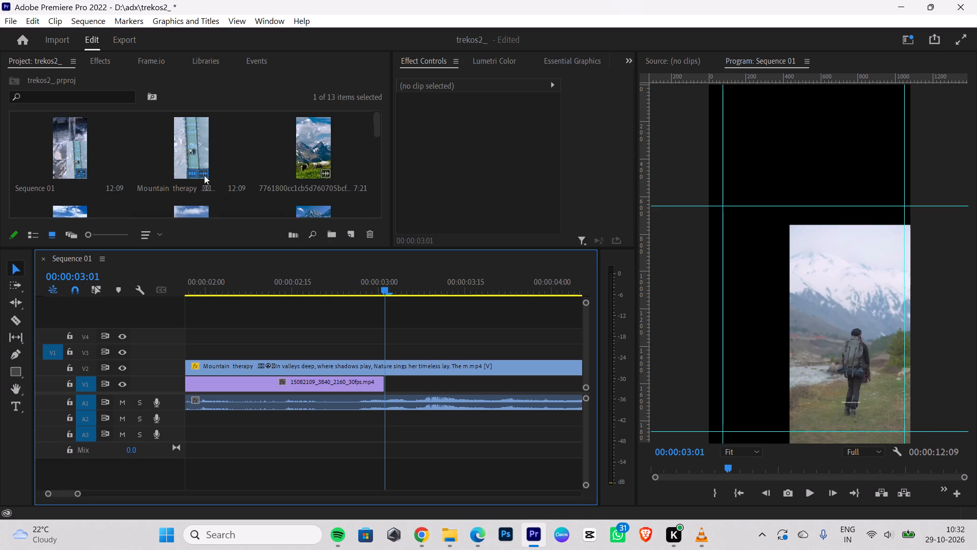
scroll(215, 170, down, 1)
drag(198, 152, 253, 207)
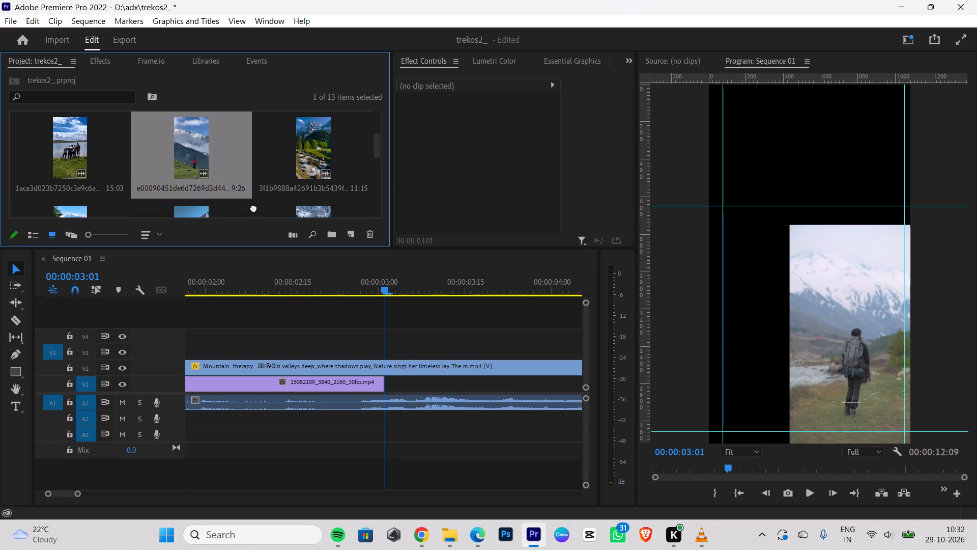
drag(253, 207, 421, 336)
click(453, 421)
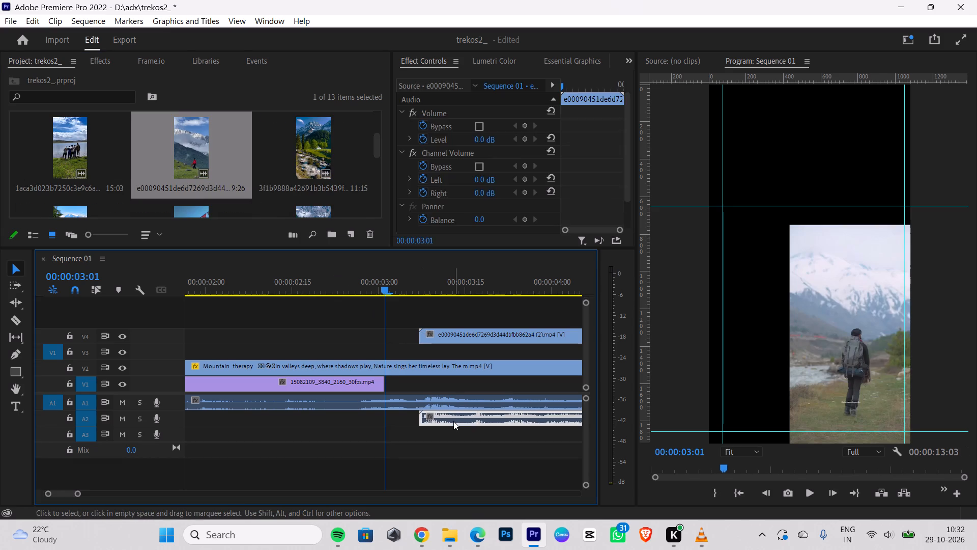
key(BackSpace)
drag(454, 338, 456, 363)
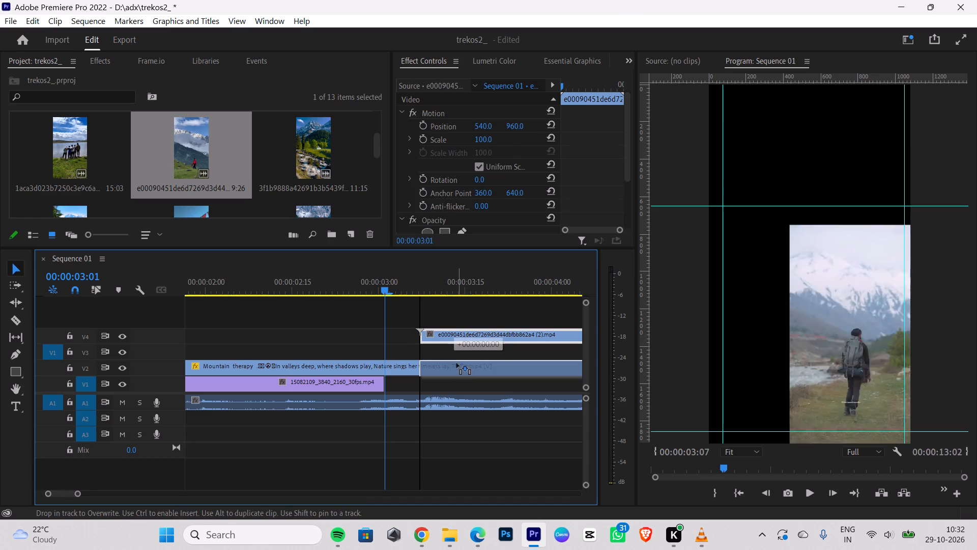
drag(456, 363, 418, 390)
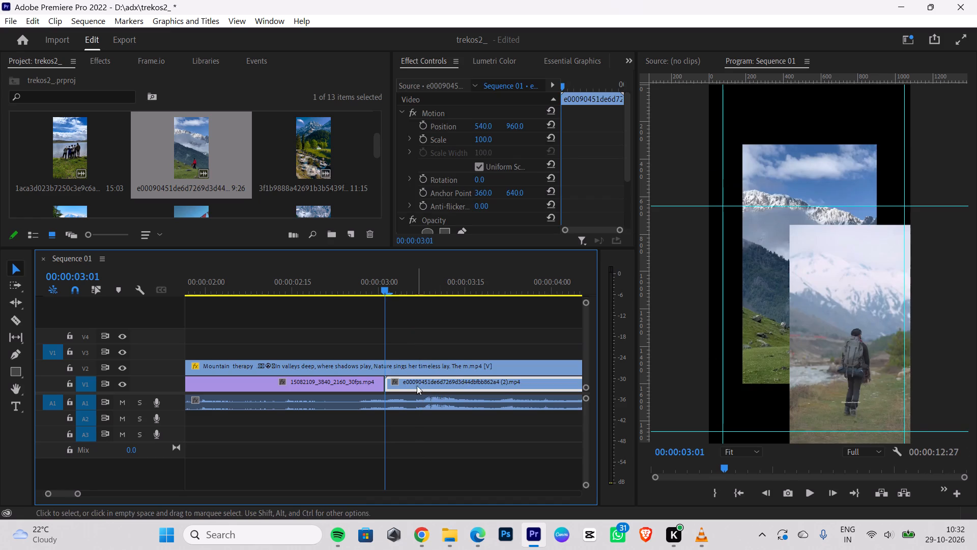
Apply Scale to Frame Size to the mountain clip on V1.
right_click(421, 382)
click(457, 486)
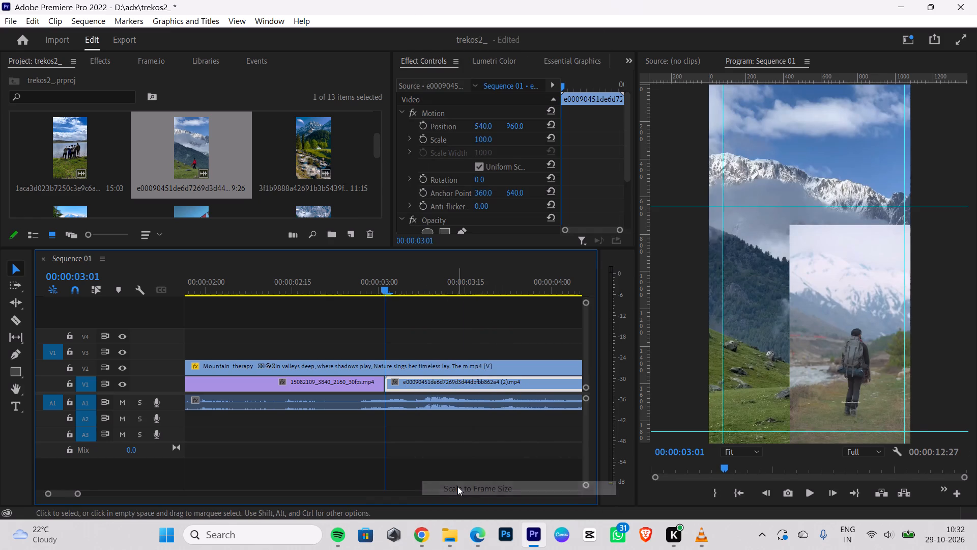
Play across the cut between the bridge and mountain clips to check the transition against the reference.
drag(390, 285, 364, 311)
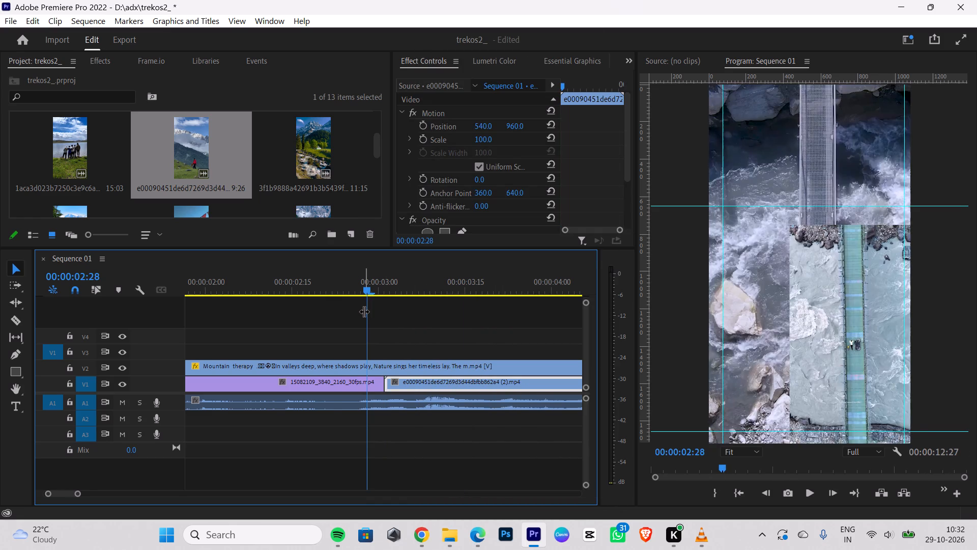
key(space)
key(space)
drag(454, 285, 294, 318)
key(space)
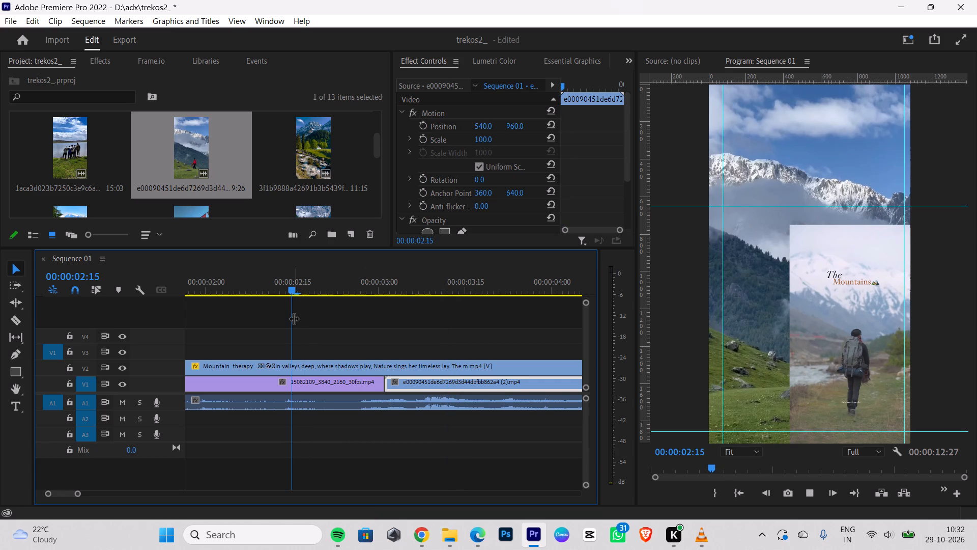
Save the project.
key(ctrl+s)
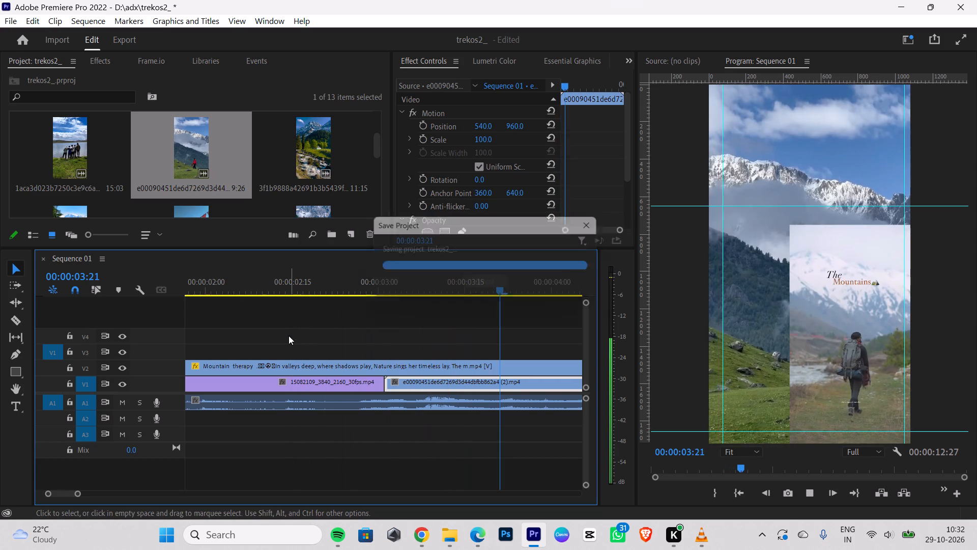
Return to before the cut and step frame by frame through the reference's hiker shot to 00:00:04:02.
key(space)
key(space)
drag(518, 281, 205, 312)
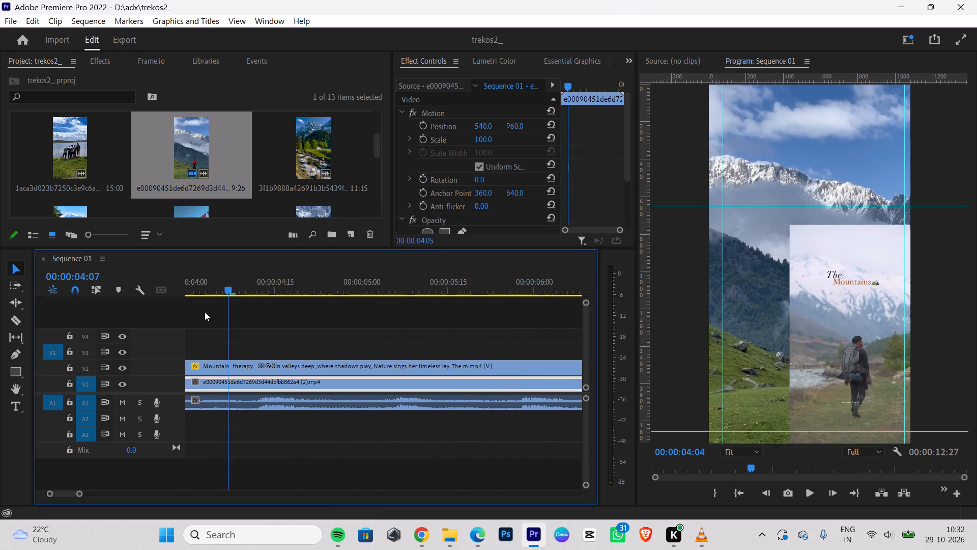
drag(205, 312, 105, 308)
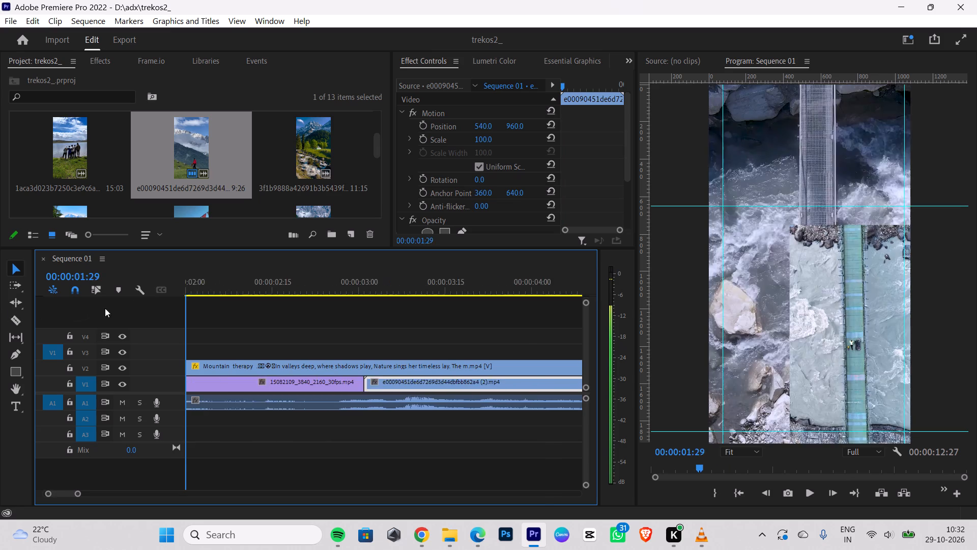
drag(105, 308, 394, 279)
key(Right)
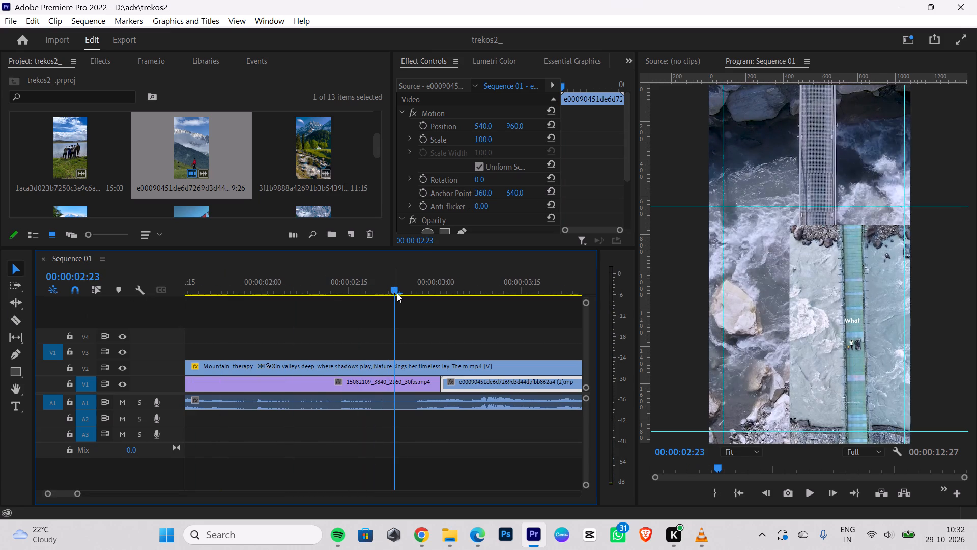
key(Right)
key(Right)
key(Right)
key(Right)
key(Right)
key(Right)
key(Right)
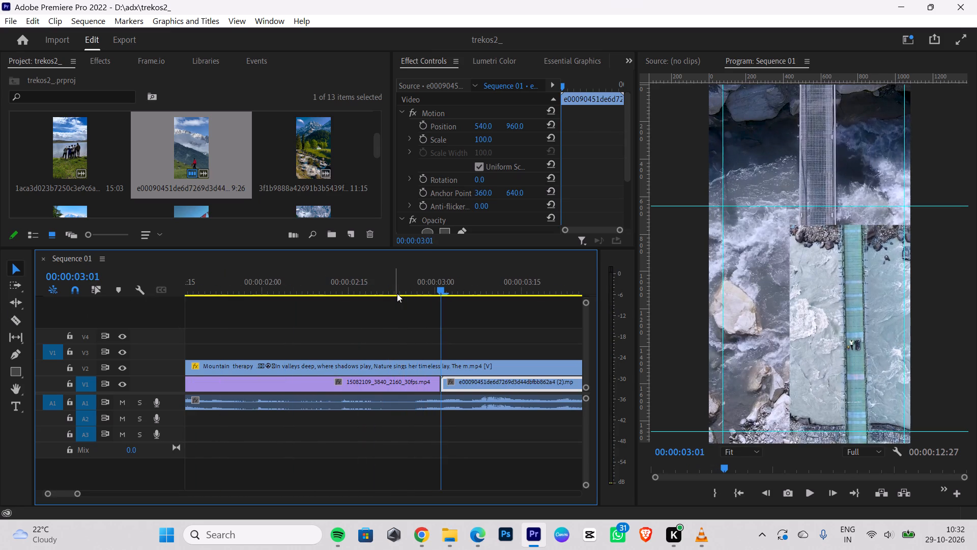
key(Right)
key(Right)
key(Right)
key(Right)
key(Right)
key(Right)
key(Right)
key(Right)
key(Right)
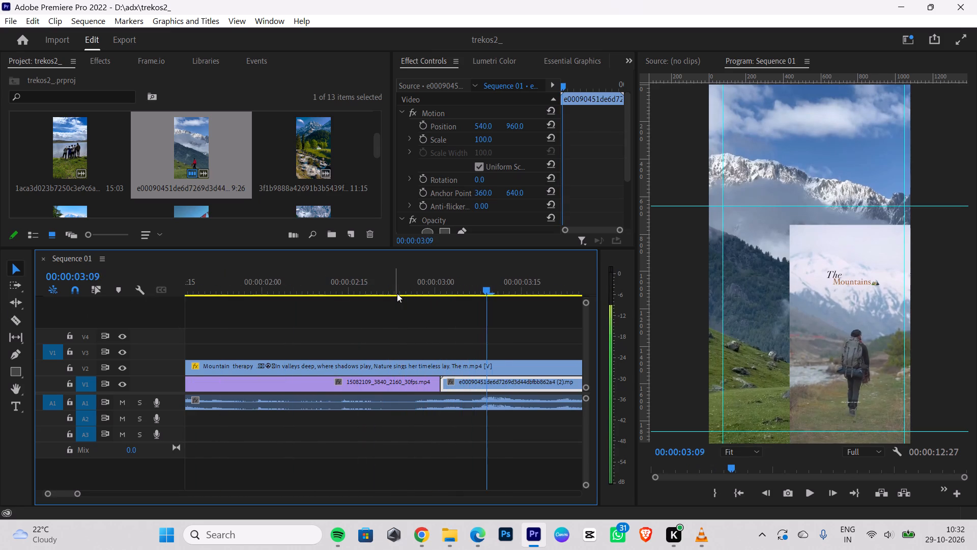
key(Right)
key(Right)
key(Right)
key(Right)
key(Right)
key(Right)
key(Right)
key(Right)
key(Right)
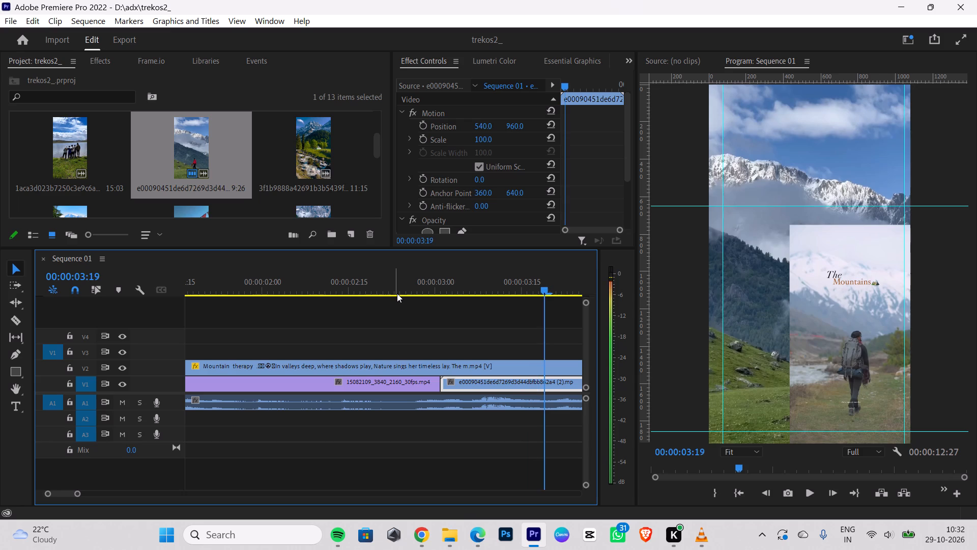
key(Right)
key(Right)
key(Right)
key(Right)
key(Right)
key(Right)
key(Right)
key(Right)
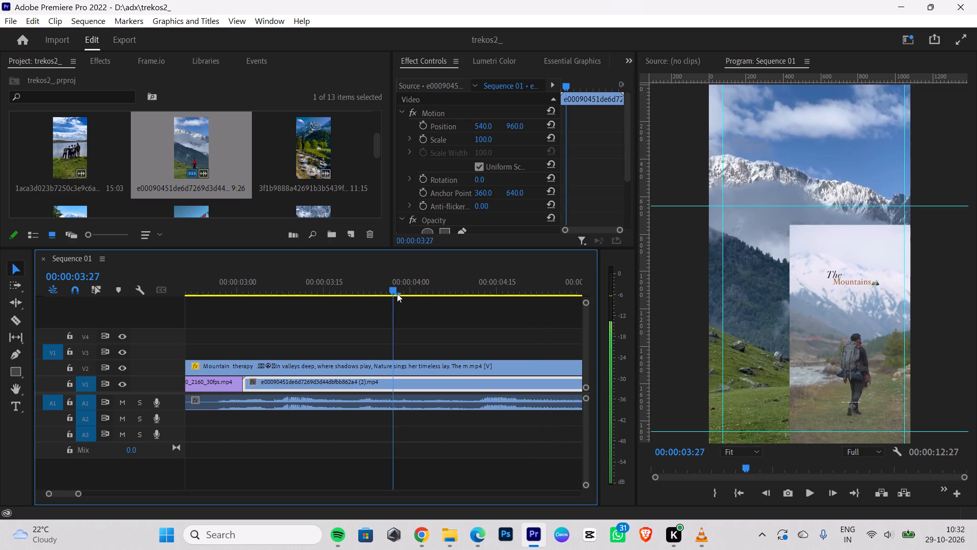
key(Right)
key(Right)
key(Right)
key(Right)
key(Right)
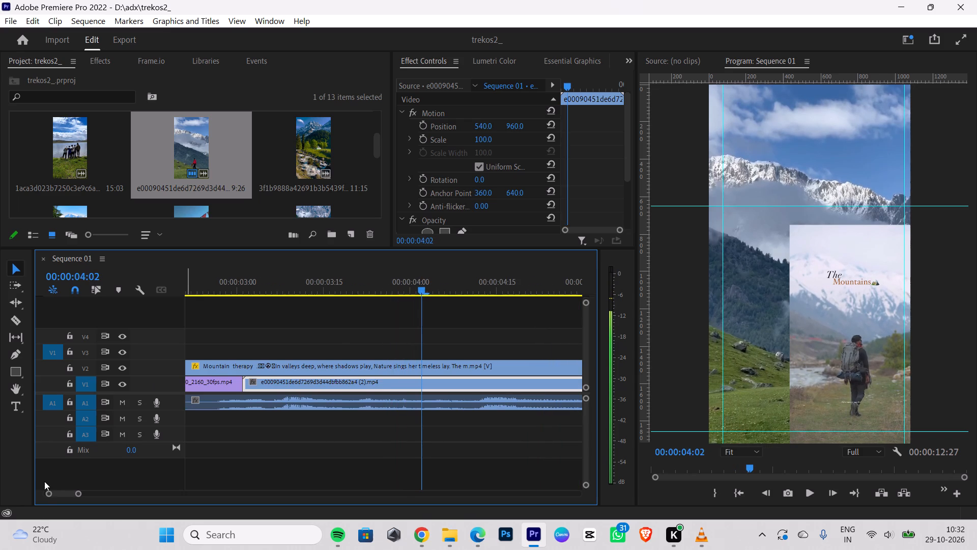
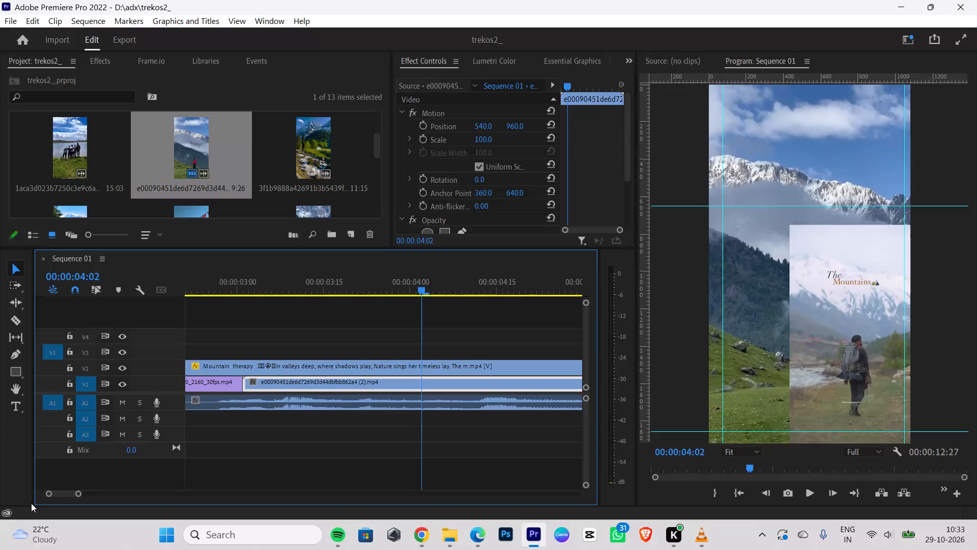
Split the mountain clip on V1 at 00:00:04:13, the last frame of the reference's hiker shot.
key(Left)
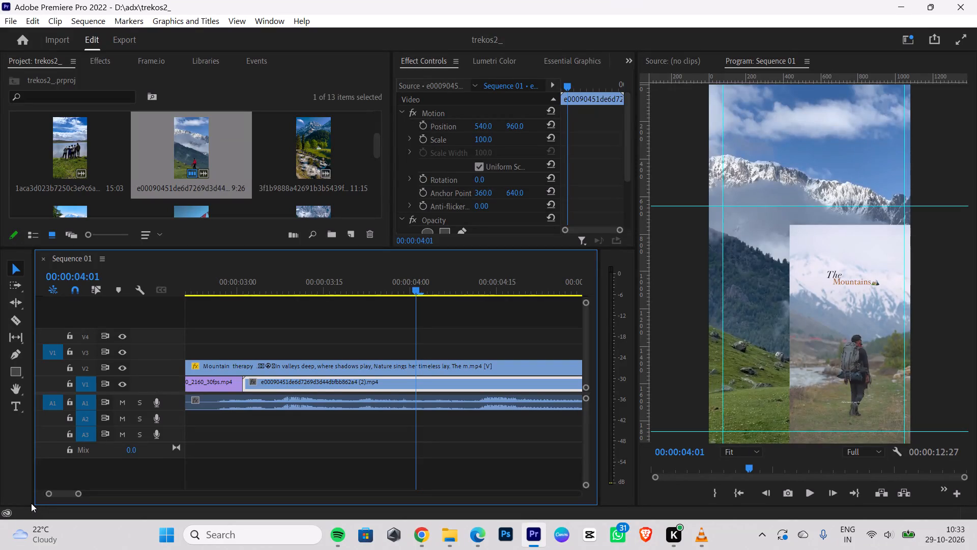
key(Right)
key(Right)
key(Right)
key(Right)
key(Right)
key(Right)
key(Right)
key(Right)
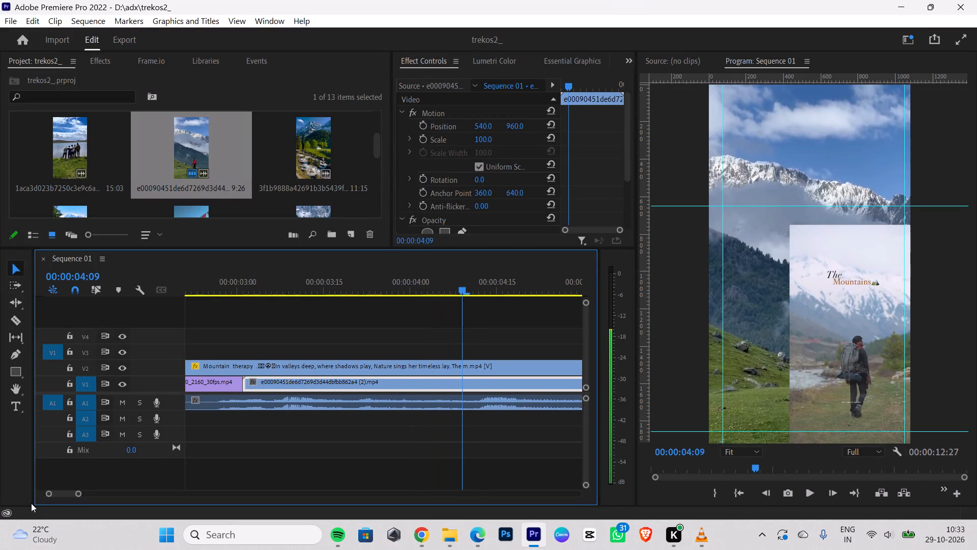
key(Right)
key(Right)
key(Right)
key(Right)
key(Right)
key(Right)
key(Left)
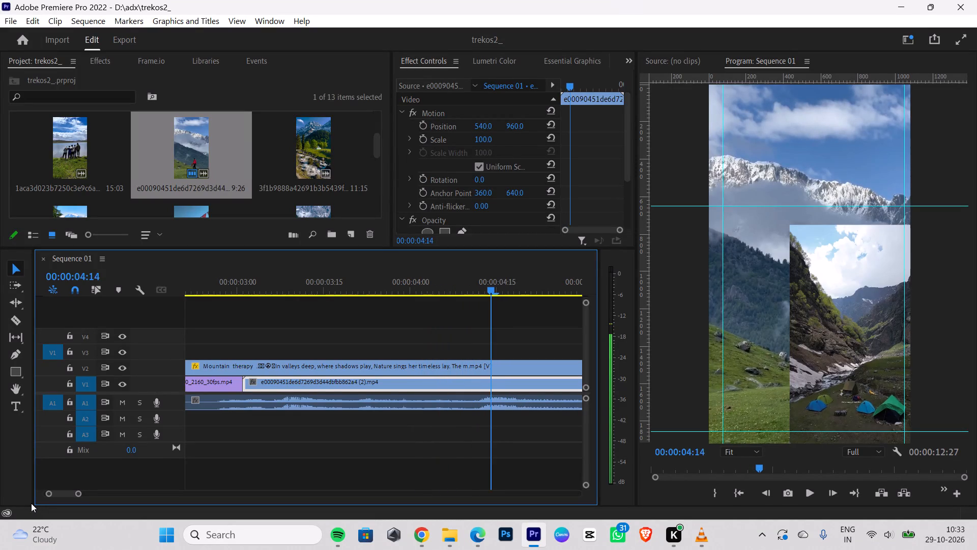
key(Left)
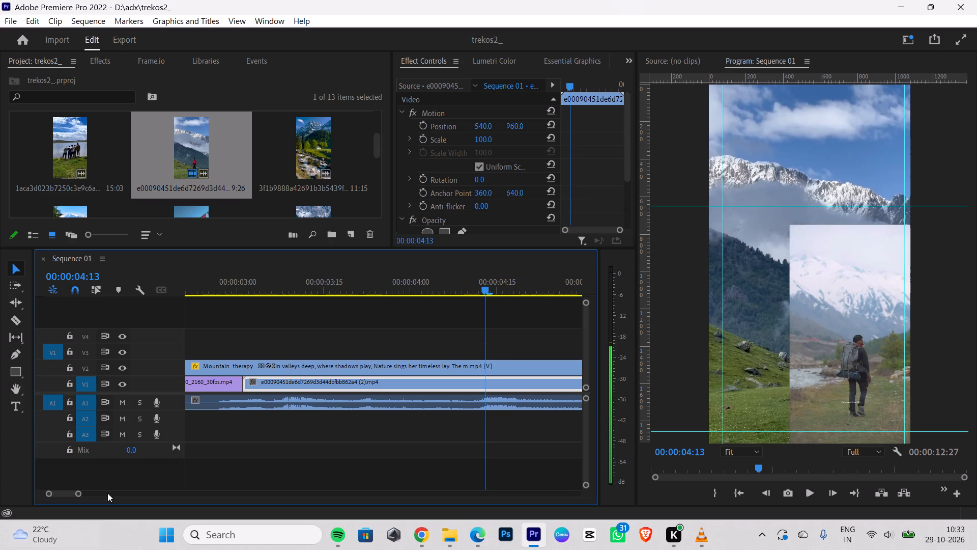
click(7, 297)
click(16, 321)
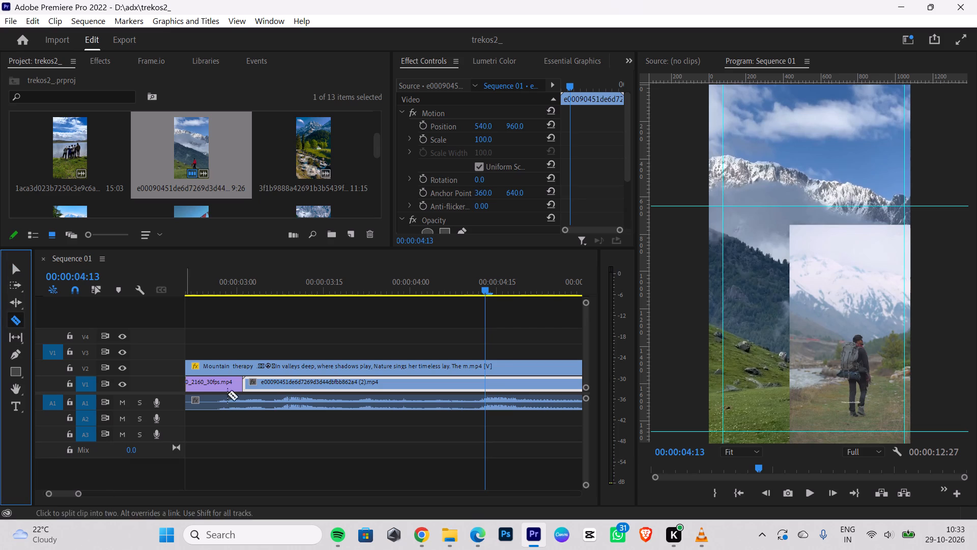
click(486, 381)
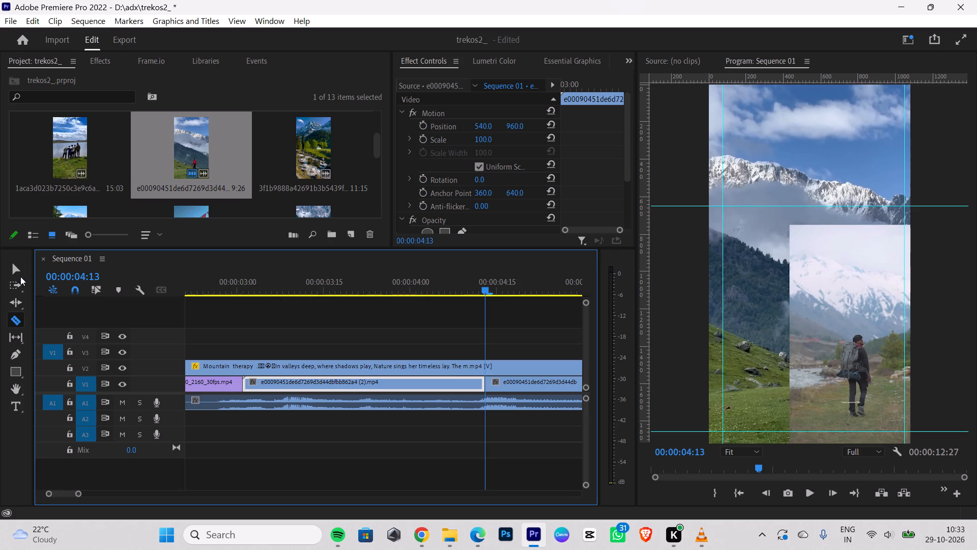
Delete the remainder of the mountain clip after the cut on V1.
click(12, 267)
click(542, 390)
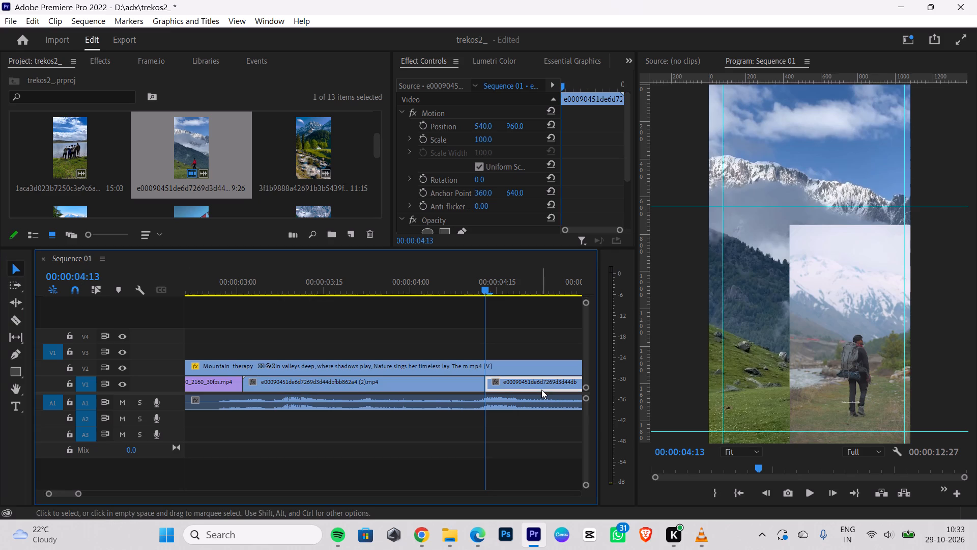
key(BackSpace)
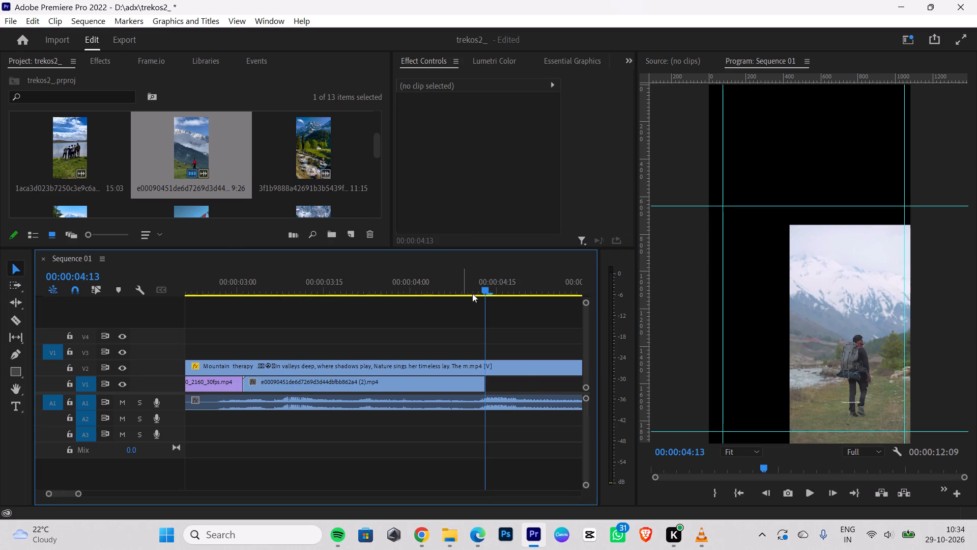
Step back and forth across 00:00:04:13 to examine which shot follows the hiker in the reference.
key(Right)
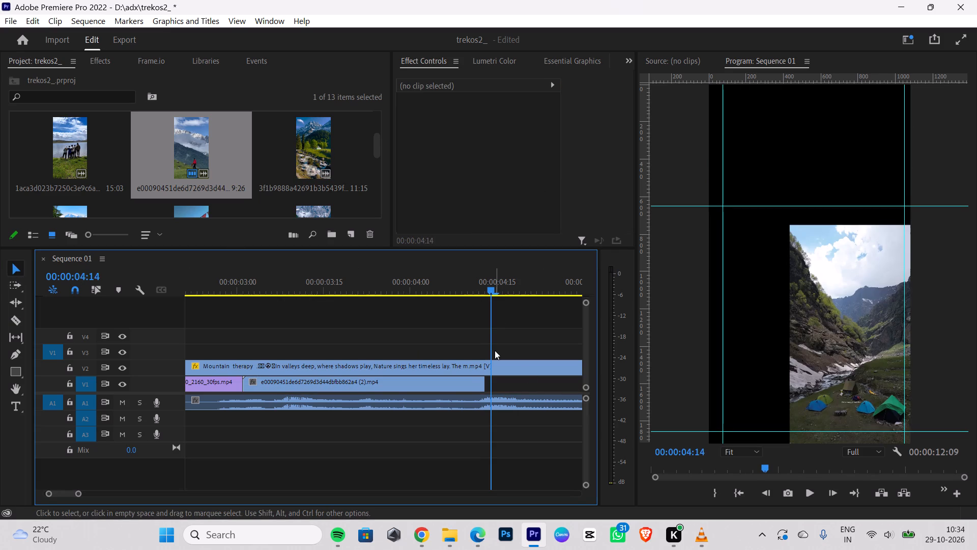
key(Left)
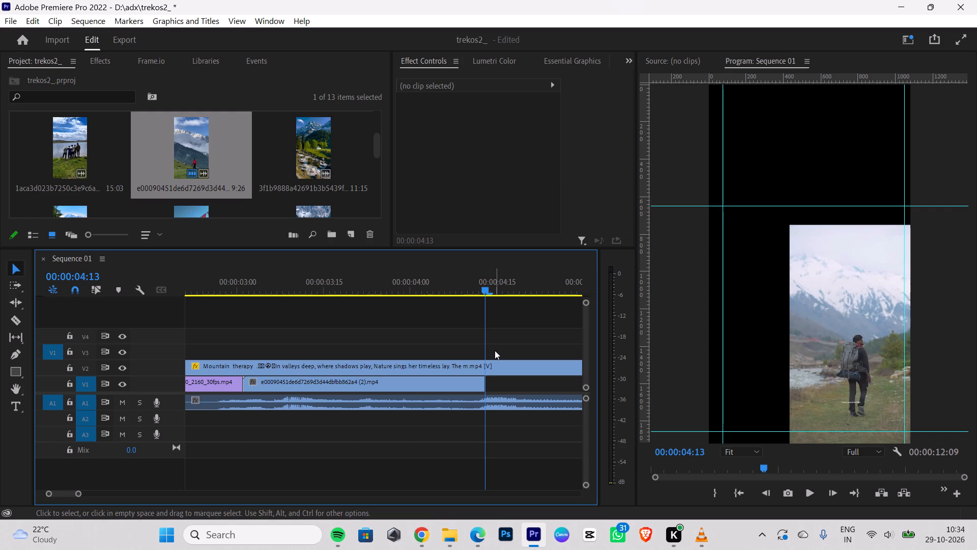
key(Right)
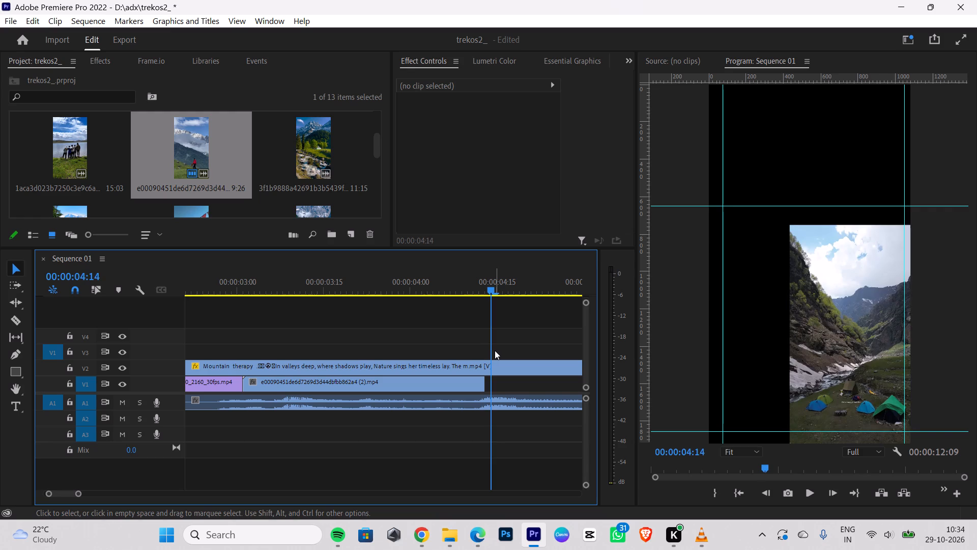
key(Right)
key(Right)
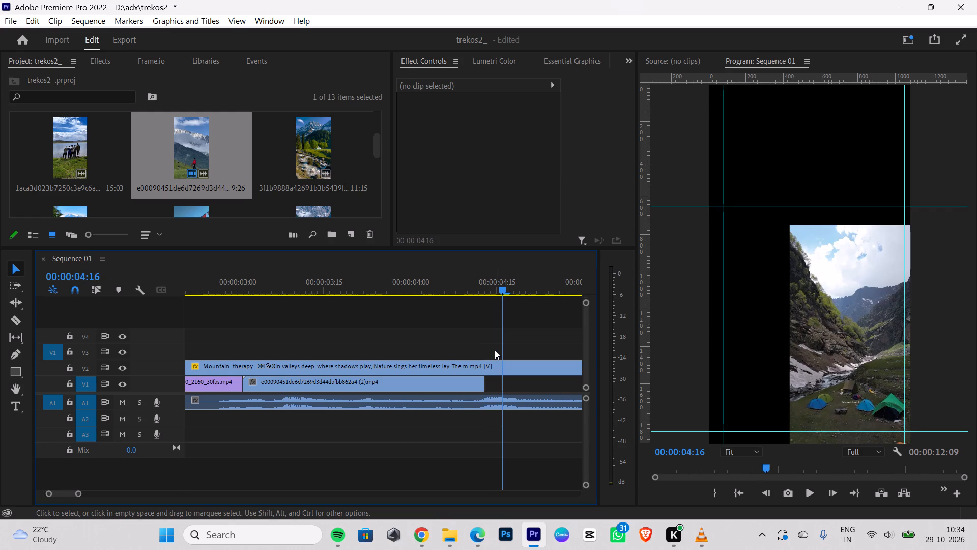
key(Left)
key(Left)
key(Left)
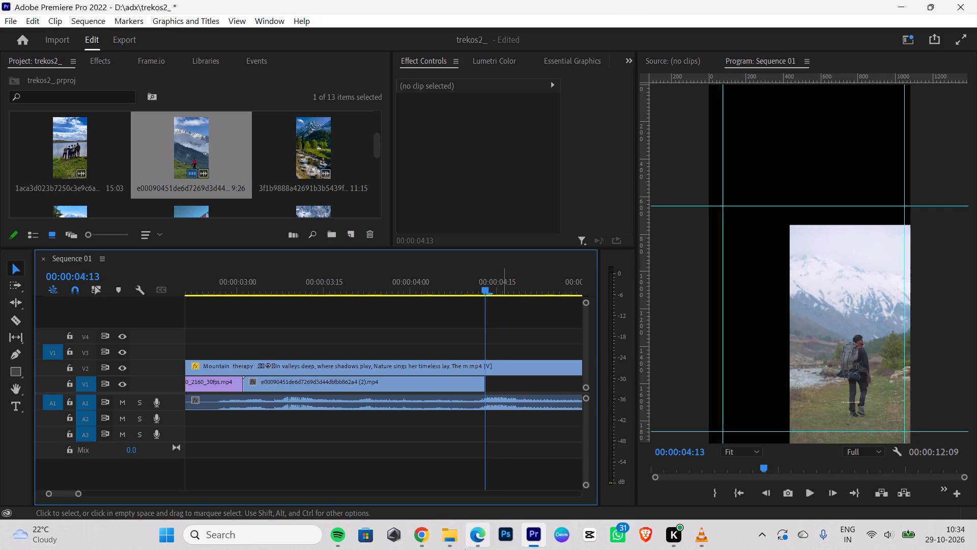
Add the horse meadow clip 85a60177b9af07a06969acc to V1 without its audio, directly after the mountain clip.
scroll(314, 168, down, 1)
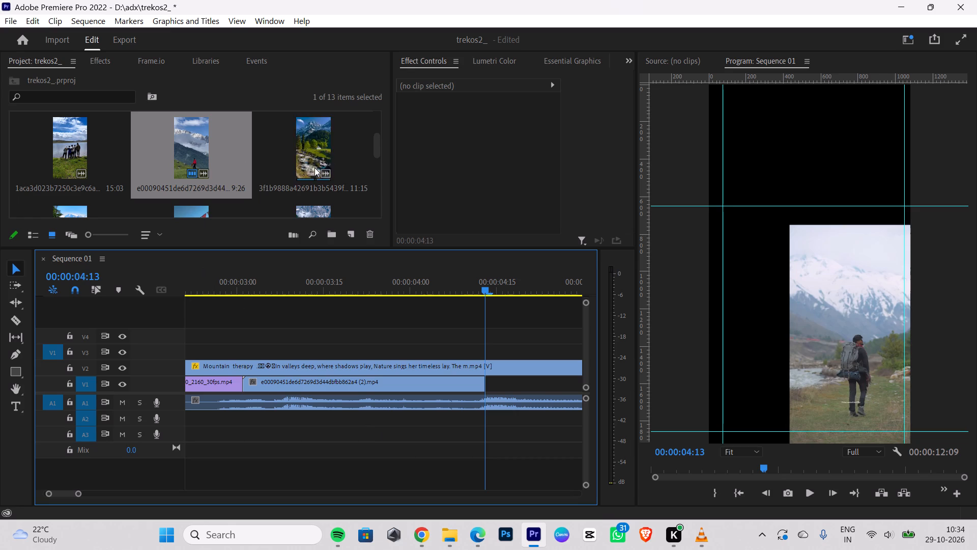
drag(315, 151, 504, 323)
click(550, 441)
key(BackSpace)
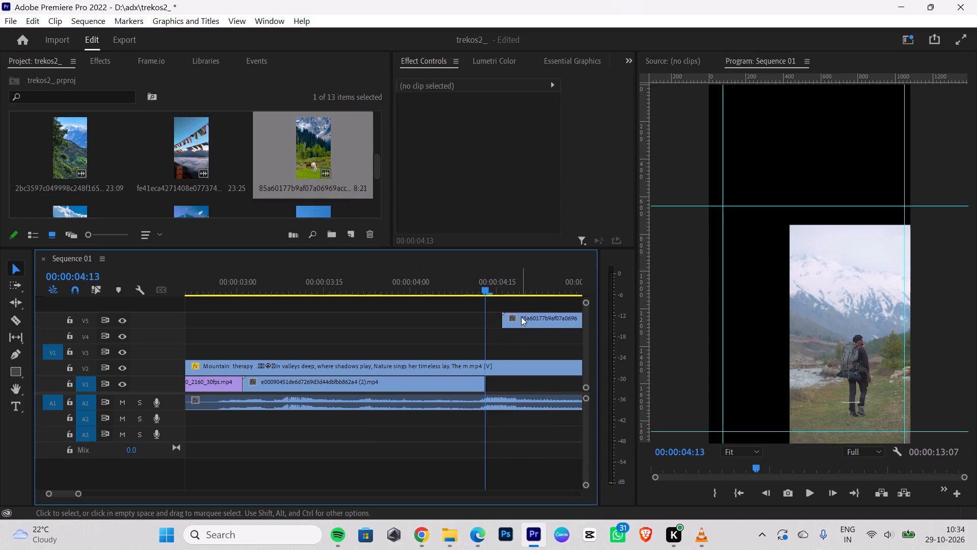
drag(521, 317, 502, 388)
Apply Scale to Frame Size to the horse meadow clip on V1.
right_click(501, 382)
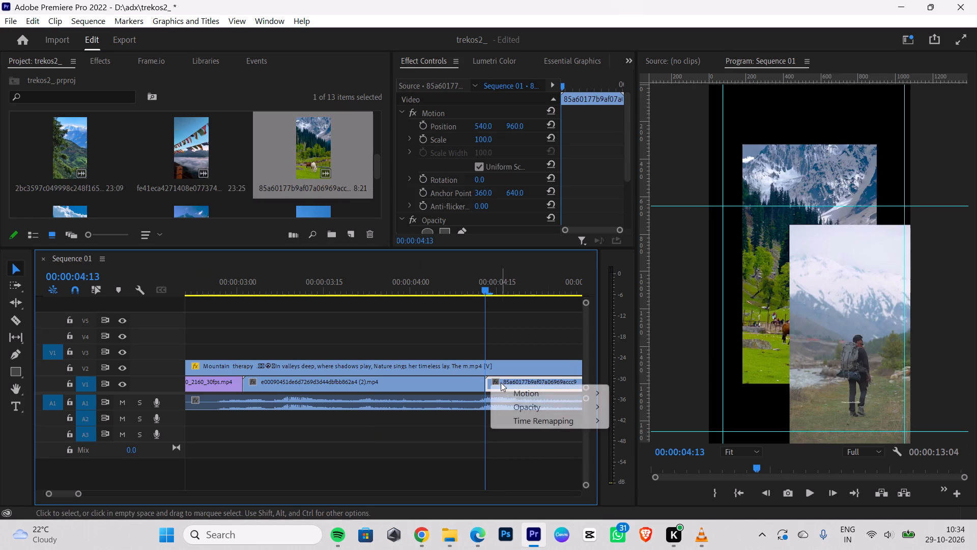
drag(483, 289, 491, 289)
right_click(514, 389)
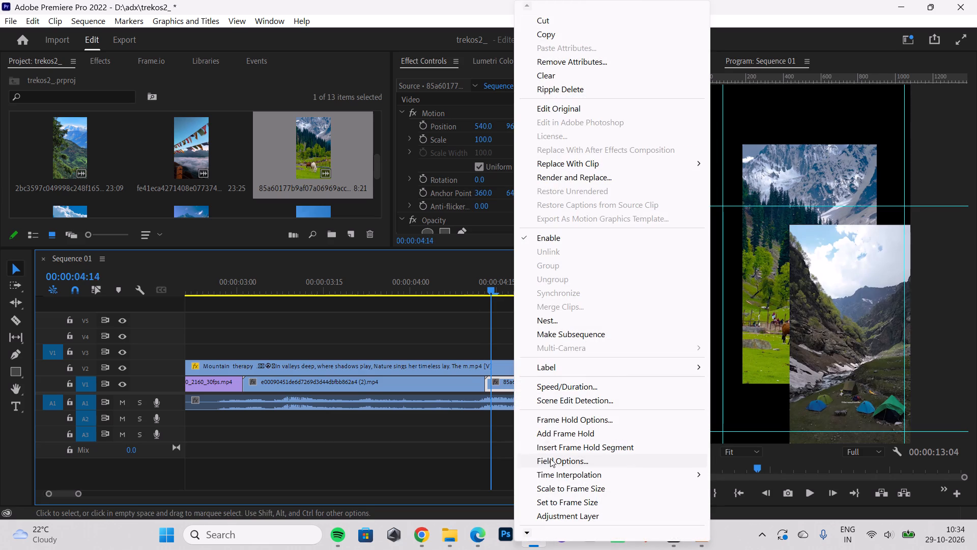
click(552, 486)
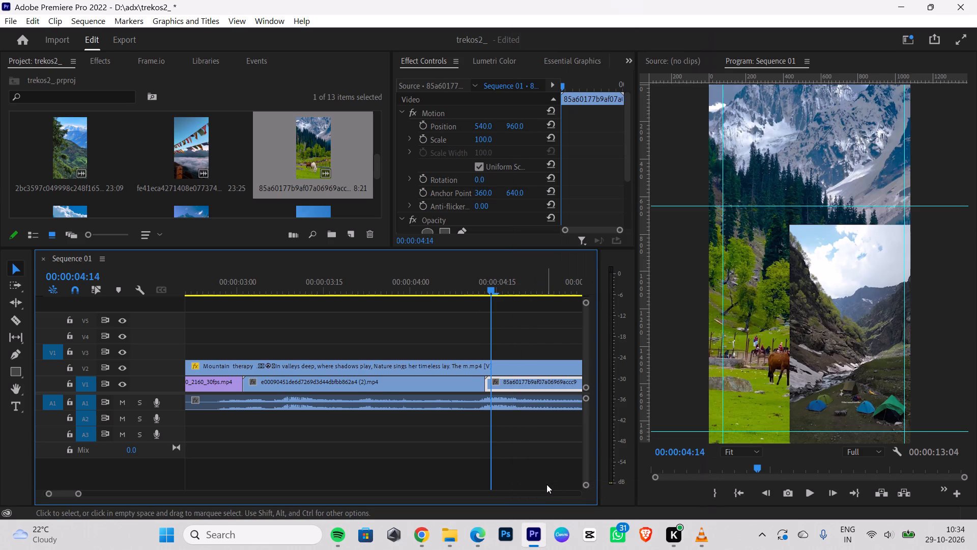
Split the horse meadow clip on V1 at 00:00:05:02, the last frame of the reference's campsite shot.
key(Right)
key(Right)
key(Right)
key(Right)
key(Right)
key(Right)
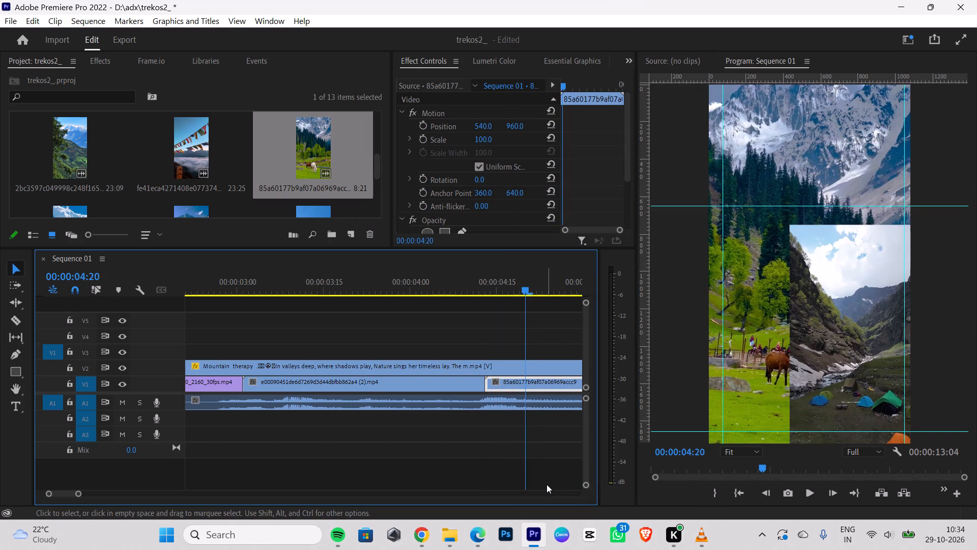
key(Right)
key(Right)
key(Right)
key(Right)
key(Right)
key(Right)
key(Right)
key(Right)
key(Right)
key(Right)
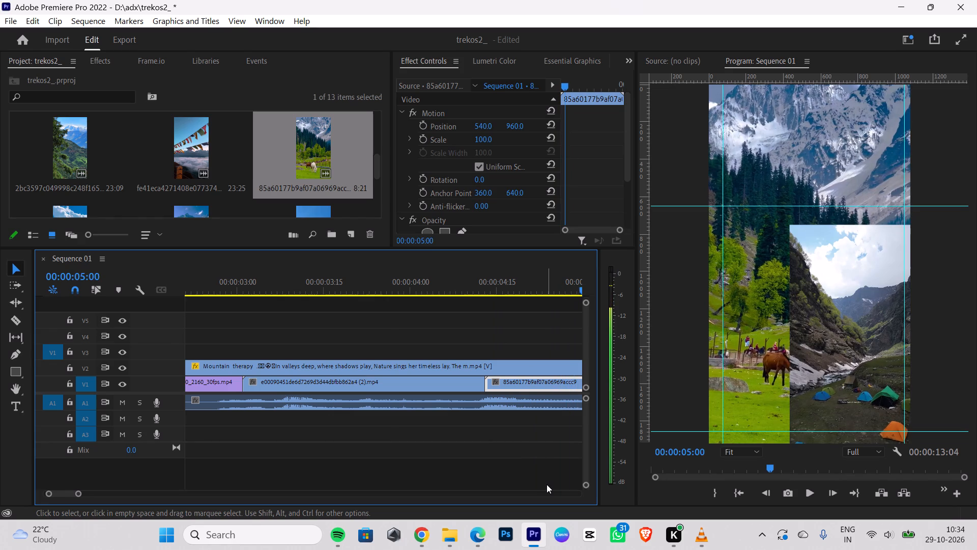
key(Right)
key(Right)
key(Right)
key(Right)
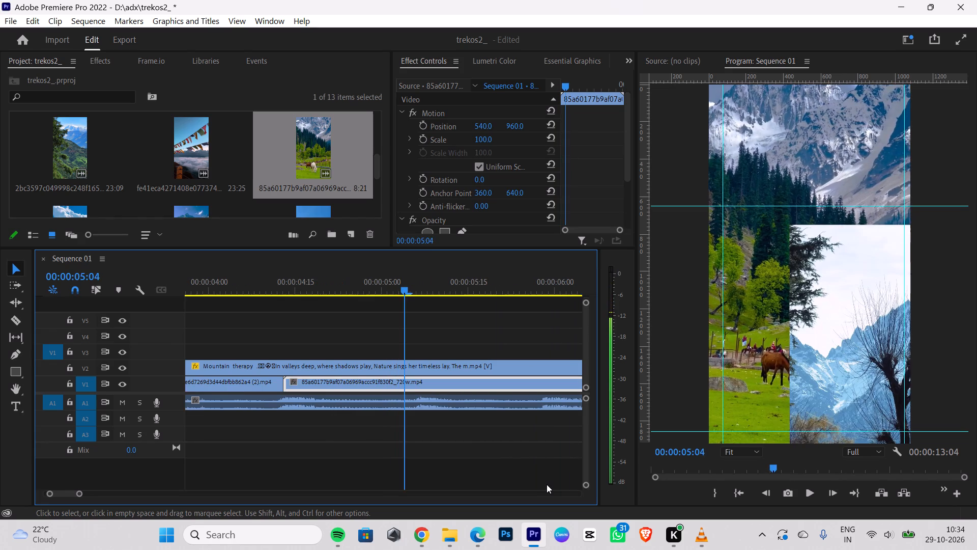
key(Left)
key(Left)
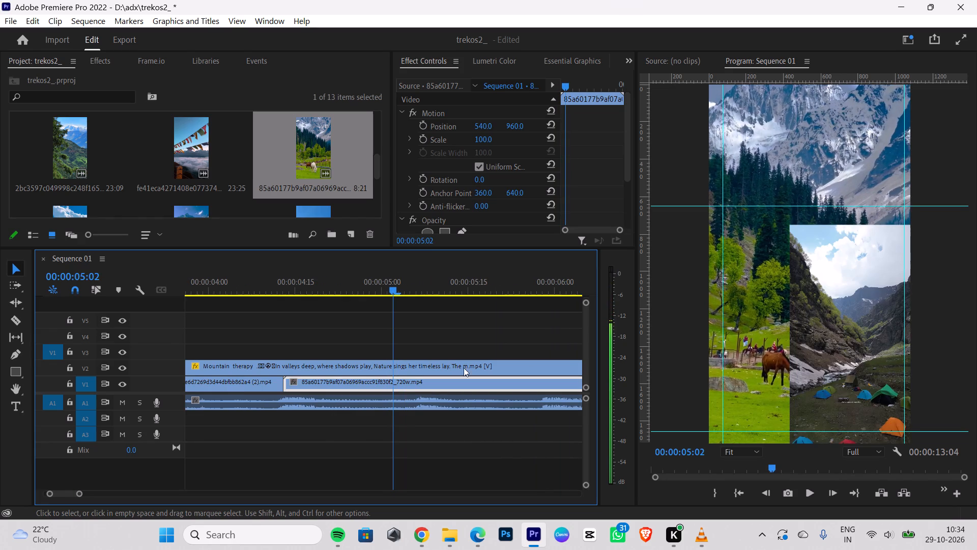
click(18, 320)
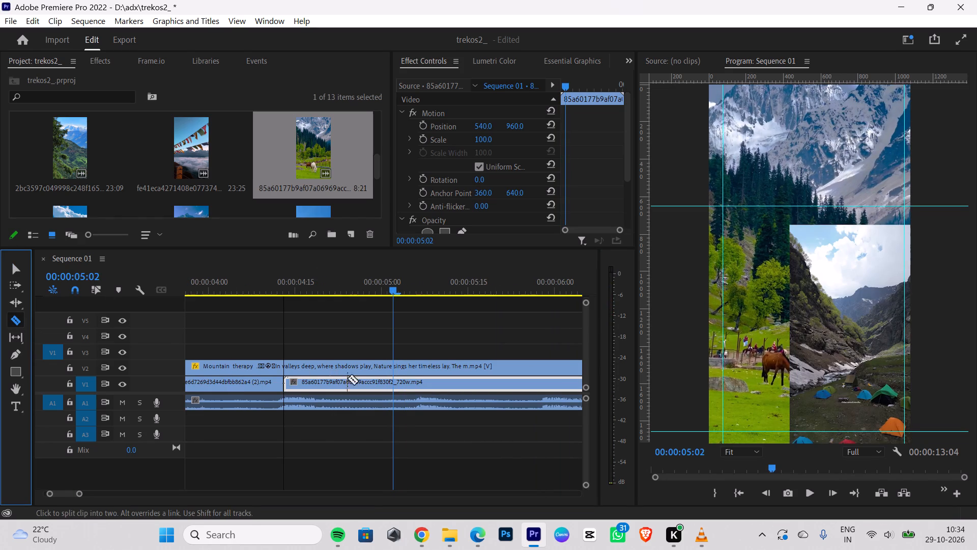
click(393, 382)
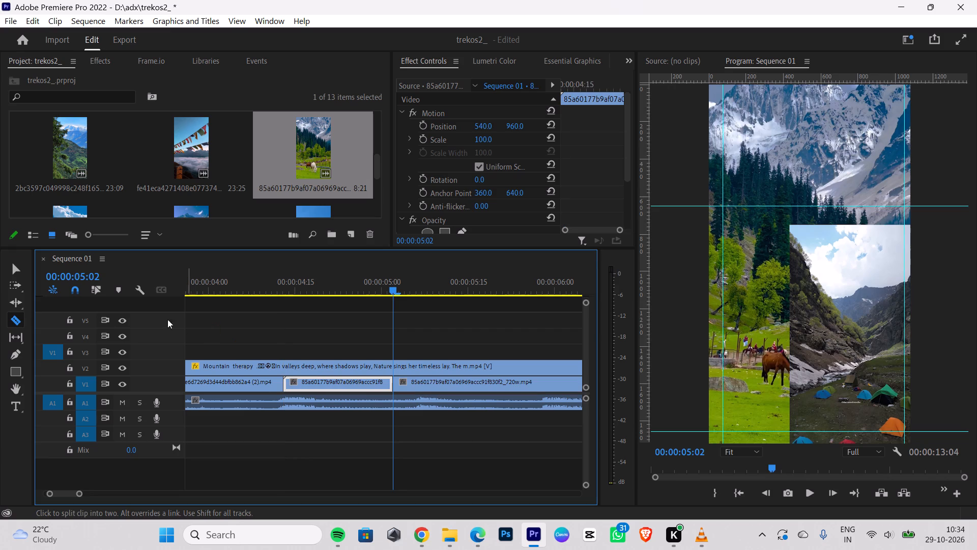
Delete the remainder of the horse meadow clip after the cut on V1.
click(9, 268)
click(442, 379)
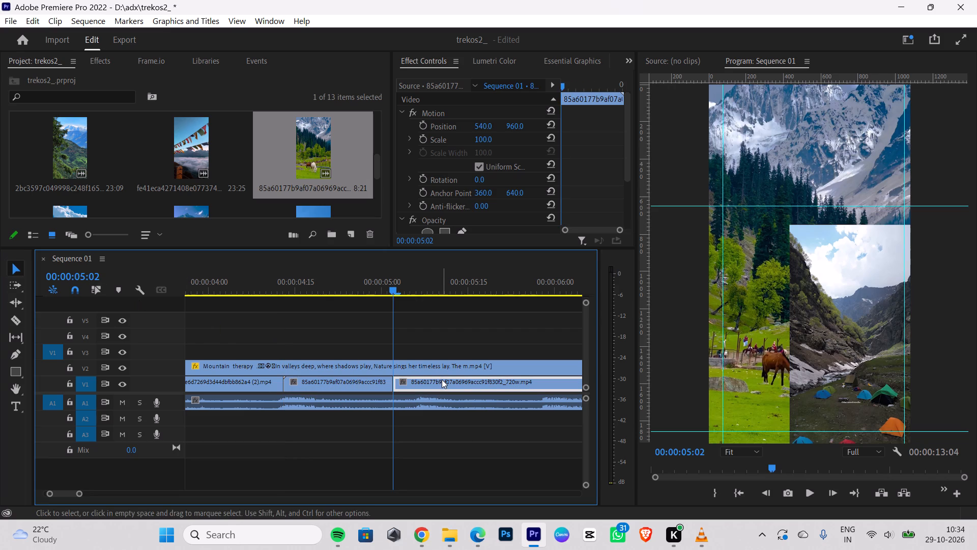
key(BackSpace)
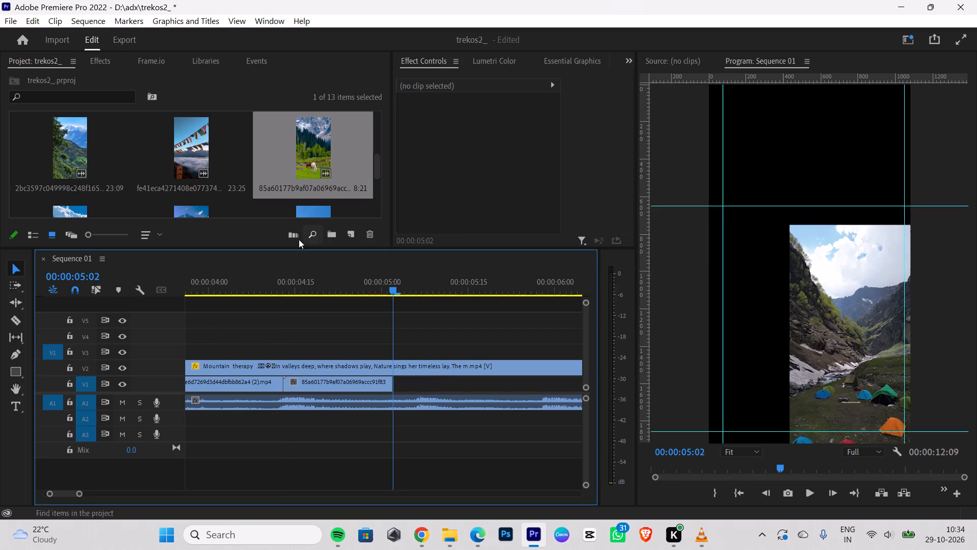
Step through the frames around the end of the meadow clip to examine the reference's shot change up to 00:00:05:03.
click(193, 154)
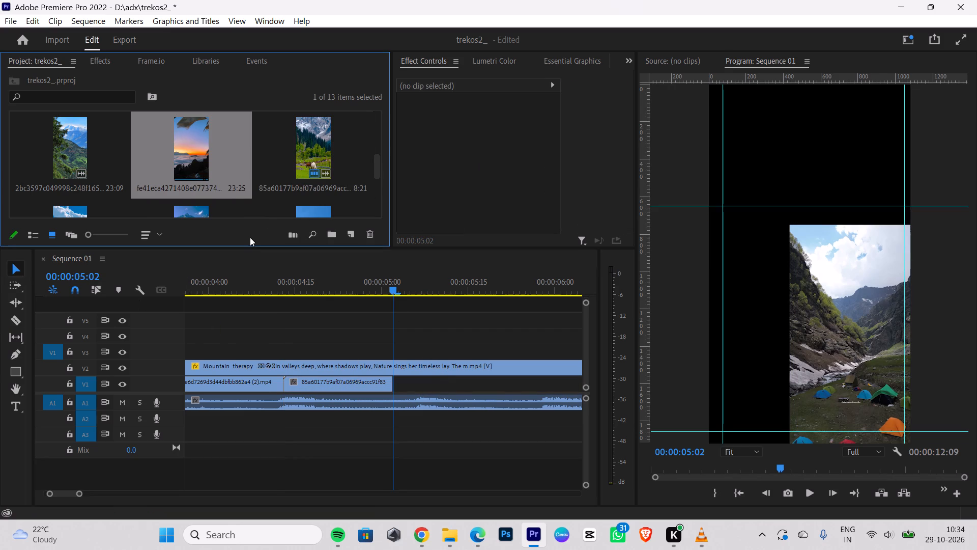
key(Right)
key(Right)
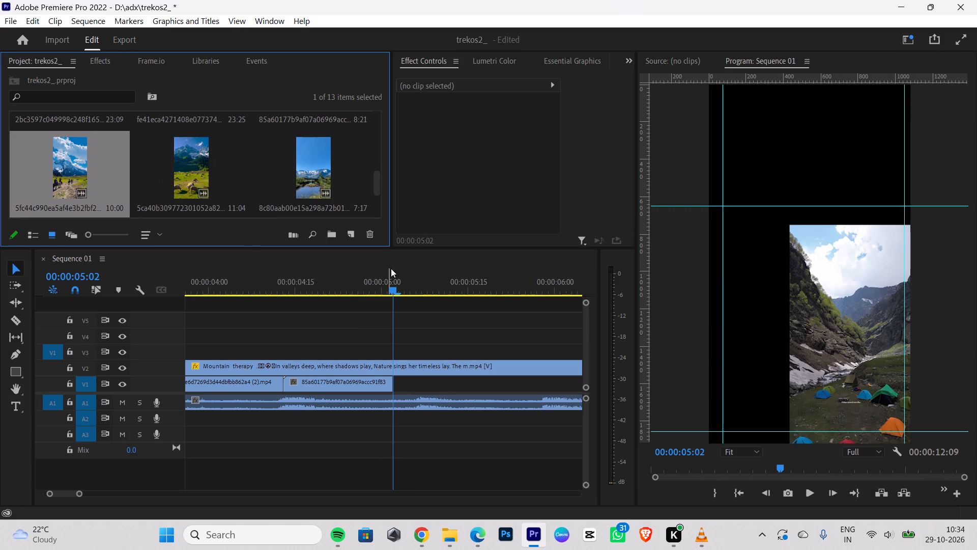
click(436, 270)
key(Left)
key(Left)
key(Left)
key(Left)
key(Left)
key(Left)
key(Left)
key(Left)
key(Left)
key(Left)
key(Left)
key(Left)
key(Left)
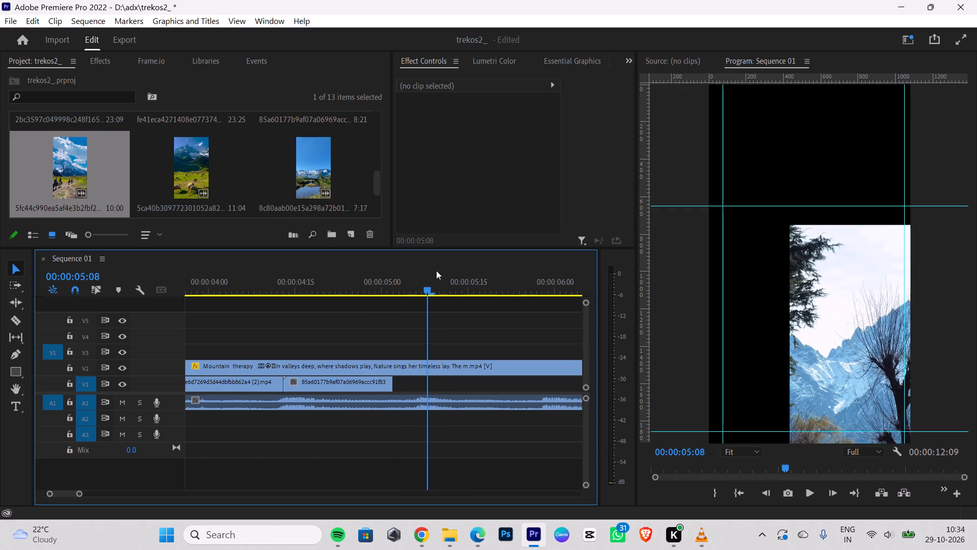
key(Right)
key(Right)
key(Right)
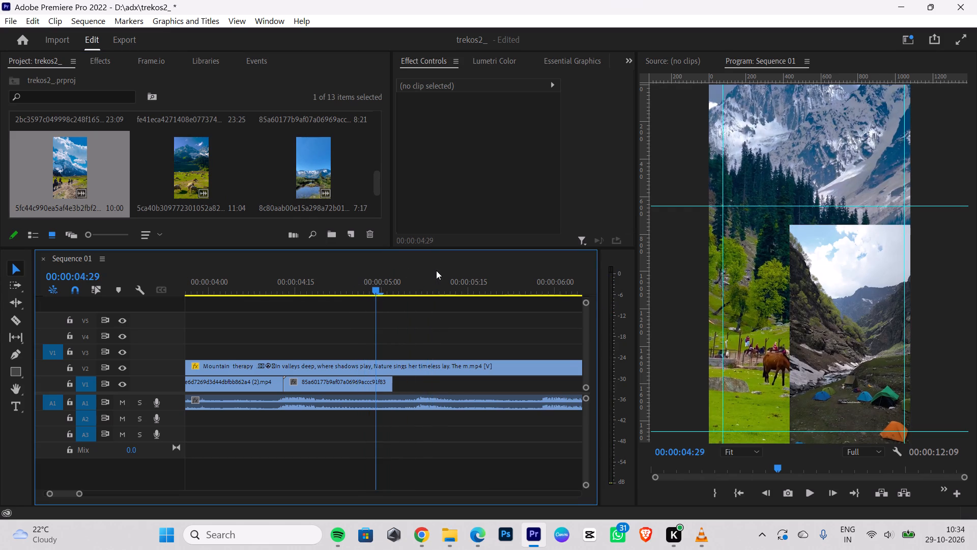
key(Right)
key(Right)
key(Right)
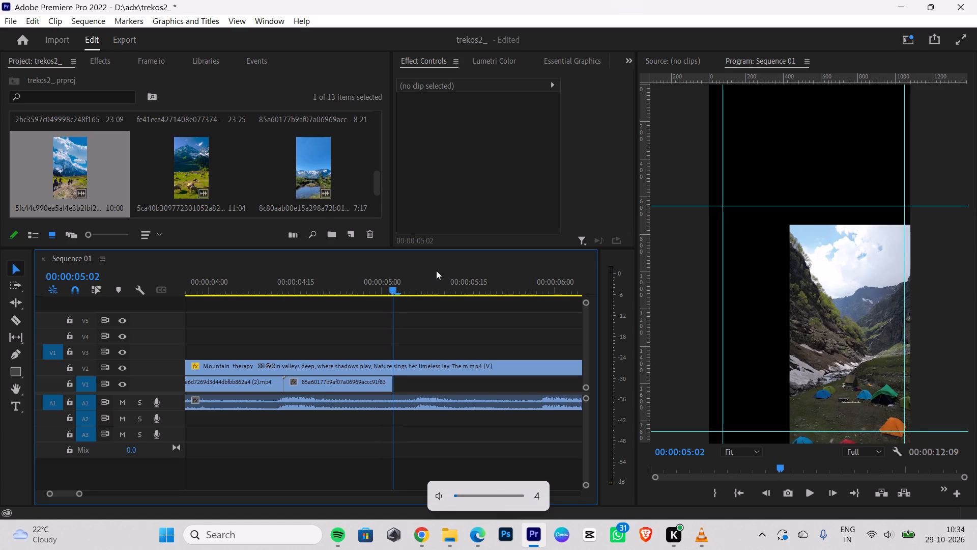
key(Right)
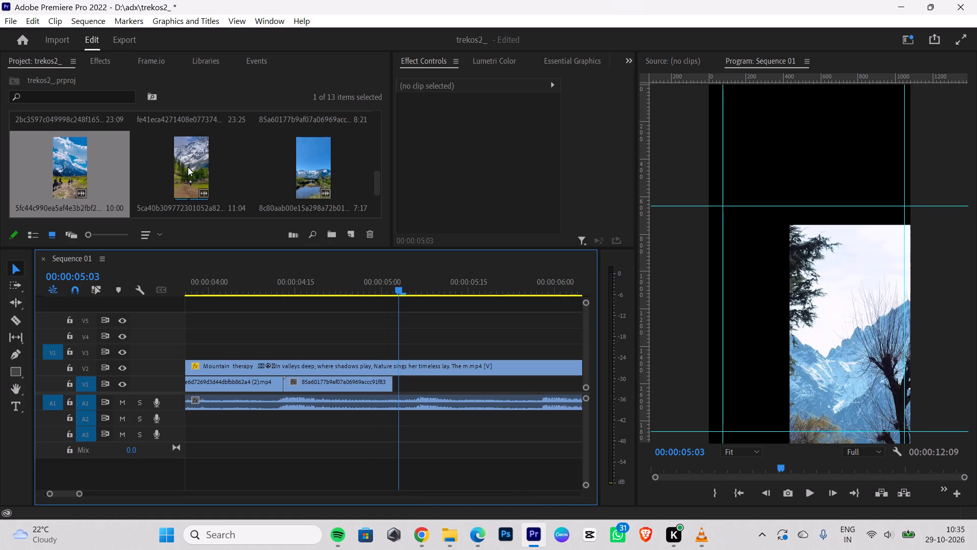
Place the pine tree and snowy peaks clip on V1 directly after the horse meadow clip, with its audio removed.
scroll(195, 170, down, 2)
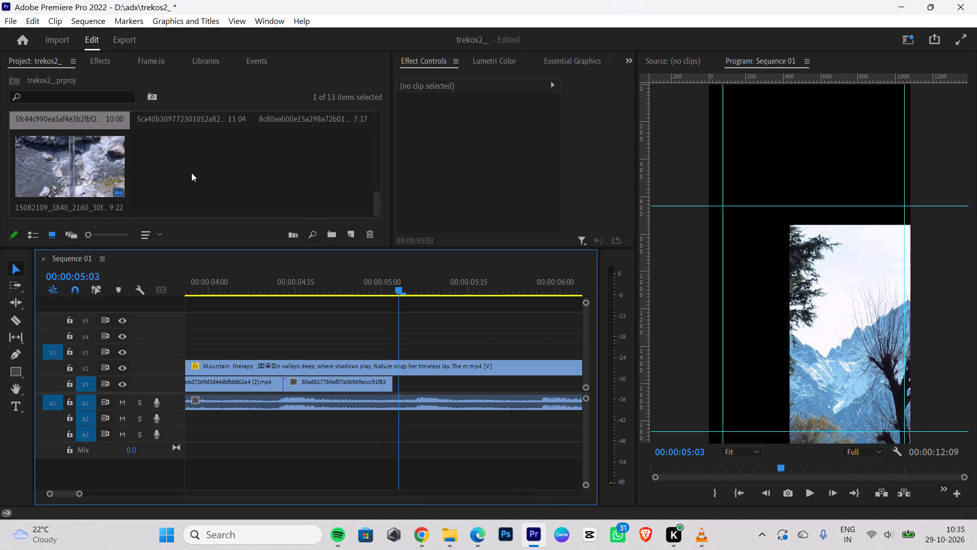
scroll(186, 173, up, 2)
scroll(173, 170, down, 3)
drag(390, 148, 504, 148)
scroll(343, 160, up, 2)
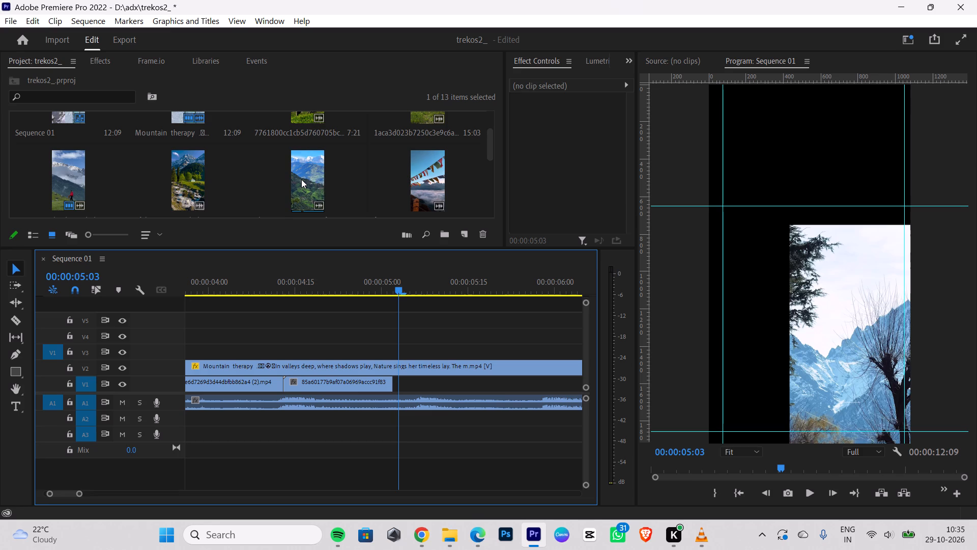
drag(310, 173, 443, 329)
click(478, 424)
key(BackSpace)
drag(480, 335, 465, 351)
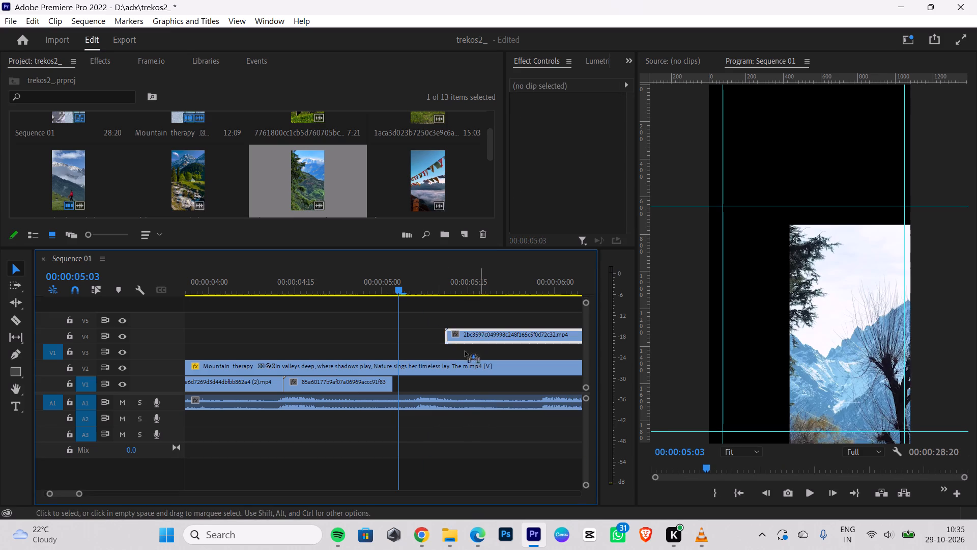
drag(465, 351, 428, 382)
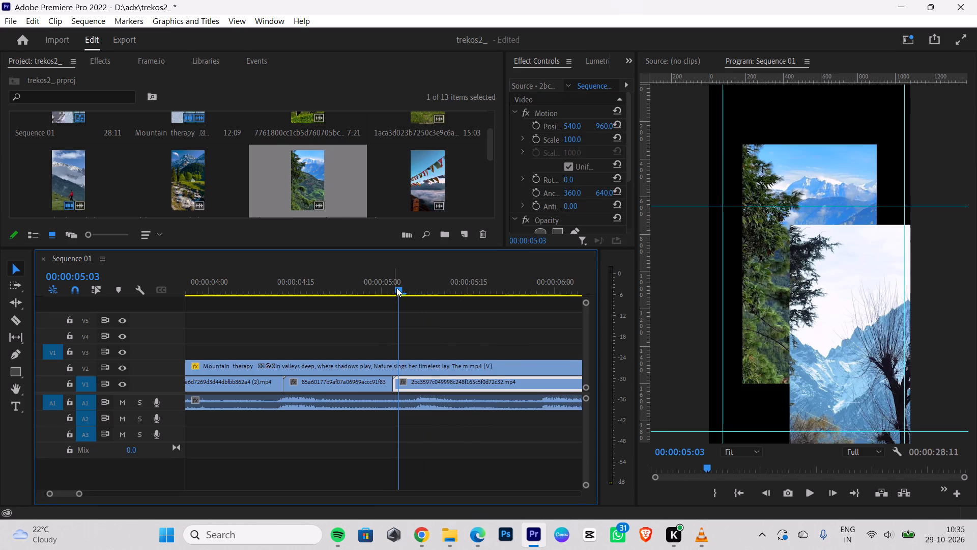
Apply Scale to Frame Size to the pine tree clip on V1.
drag(397, 288, 367, 307)
click(426, 381)
right_click(426, 381)
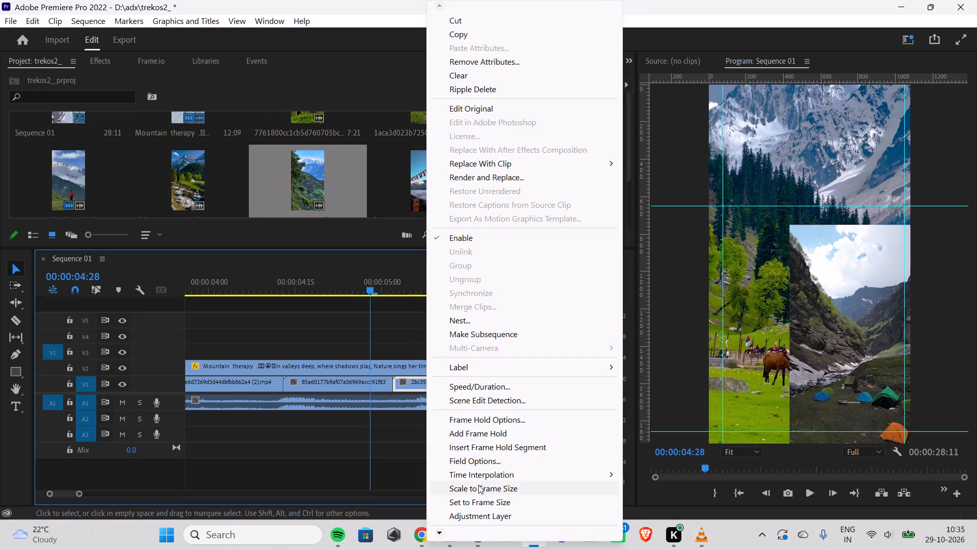
click(478, 487)
Cut the pine tree clip on V1 at 00:00:05:03, where the reference changes shot, and delete the sliver before the cut.
key(Right)
key(Right)
key(Right)
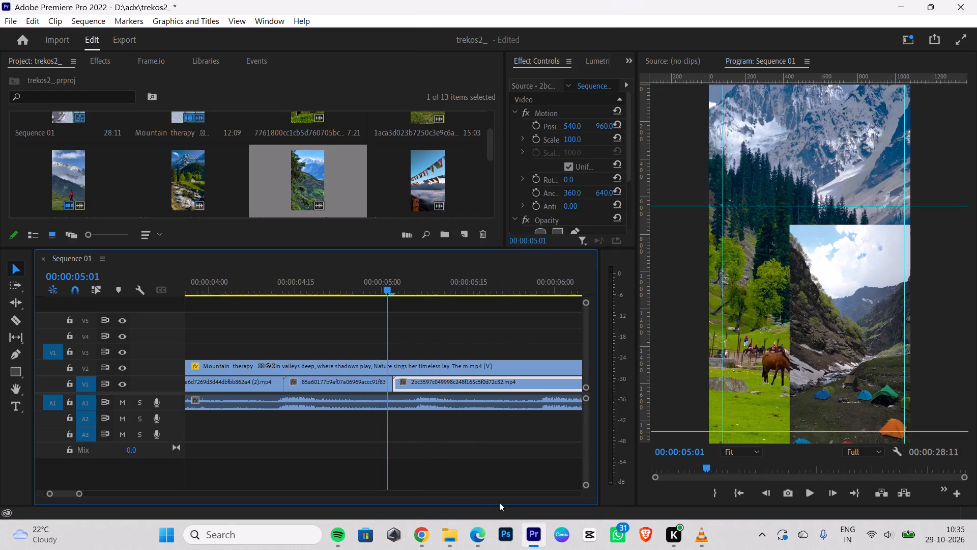
key(Right)
key(Right)
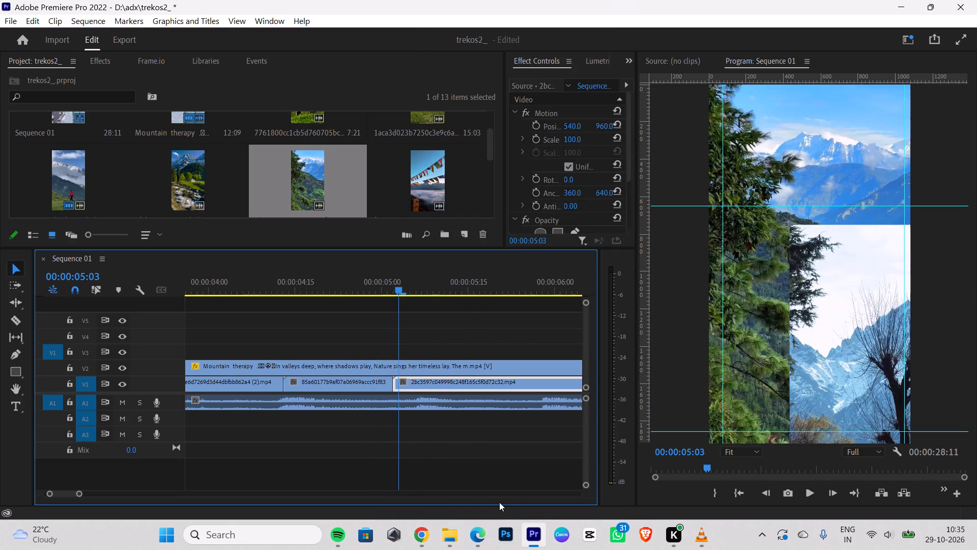
key(Left)
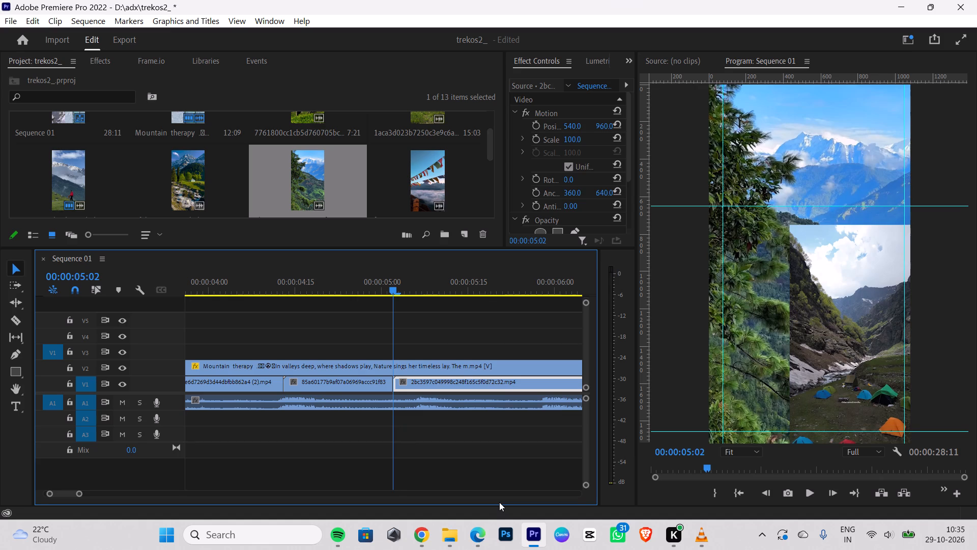
key(Right)
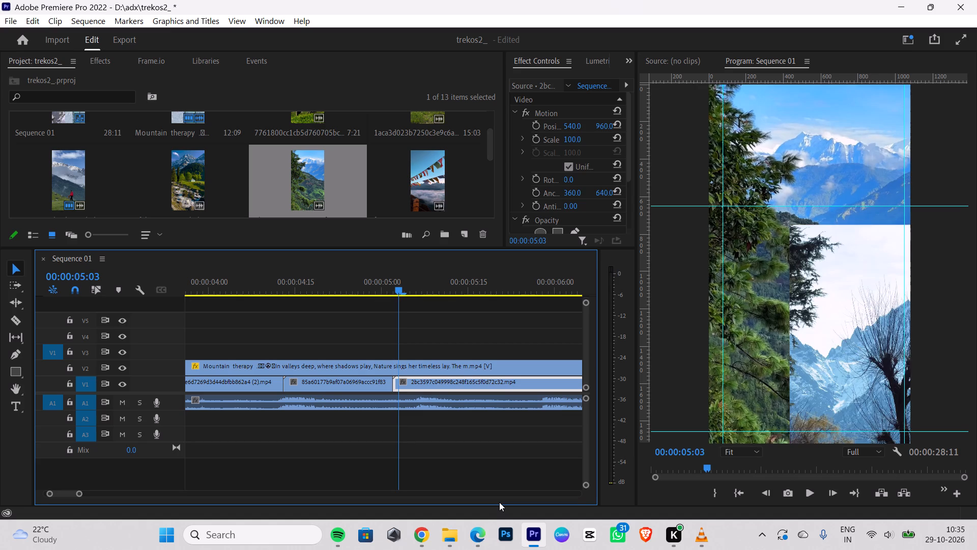
click(16, 319)
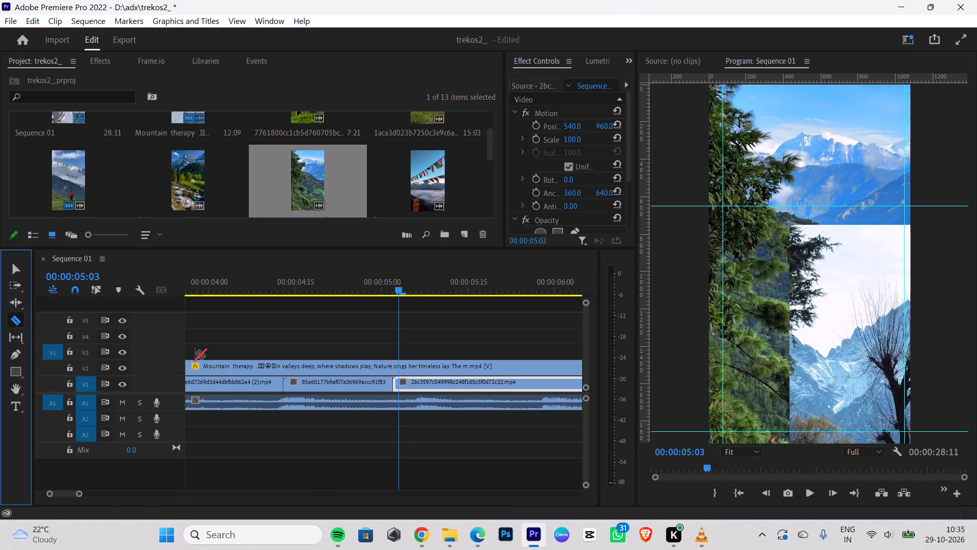
click(398, 381)
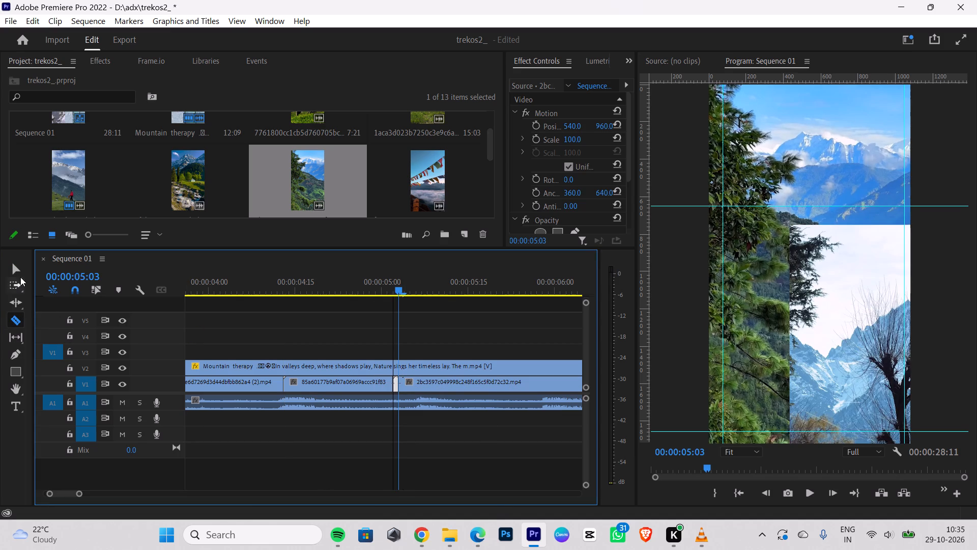
click(18, 266)
click(393, 388)
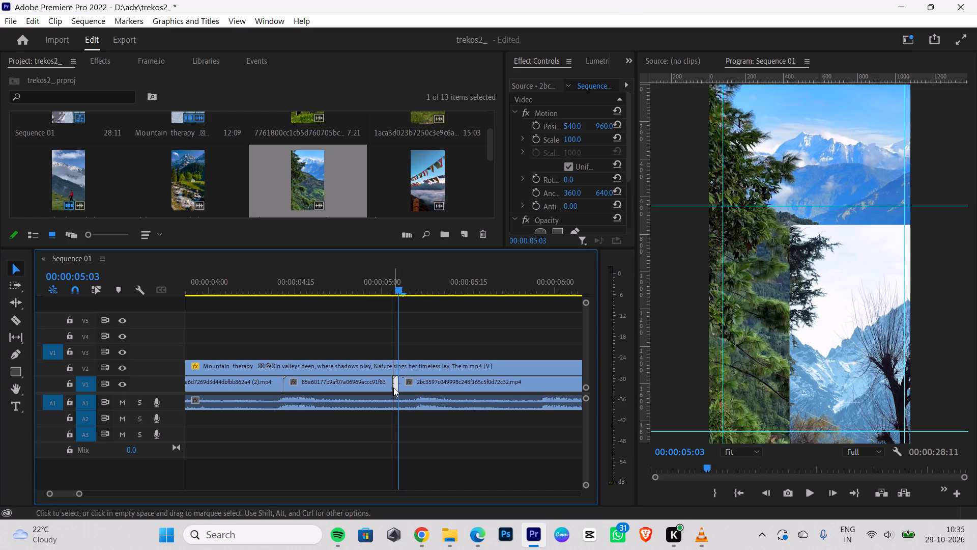
key(BackSpace)
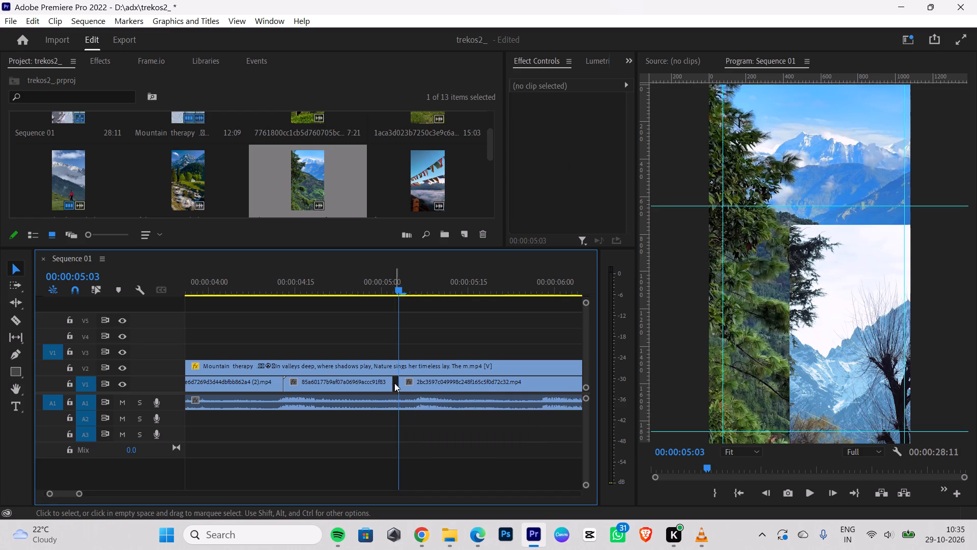
Extend the end of the horse meadow clip on V1 to 00:00:05:03 to close the gap before the pine tree clip.
click(389, 383)
drag(389, 383, 397, 381)
Step through the frames around 00:00:05:03 to check the meadow-to-pine cut against the reference's shot change.
drag(400, 293, 347, 309)
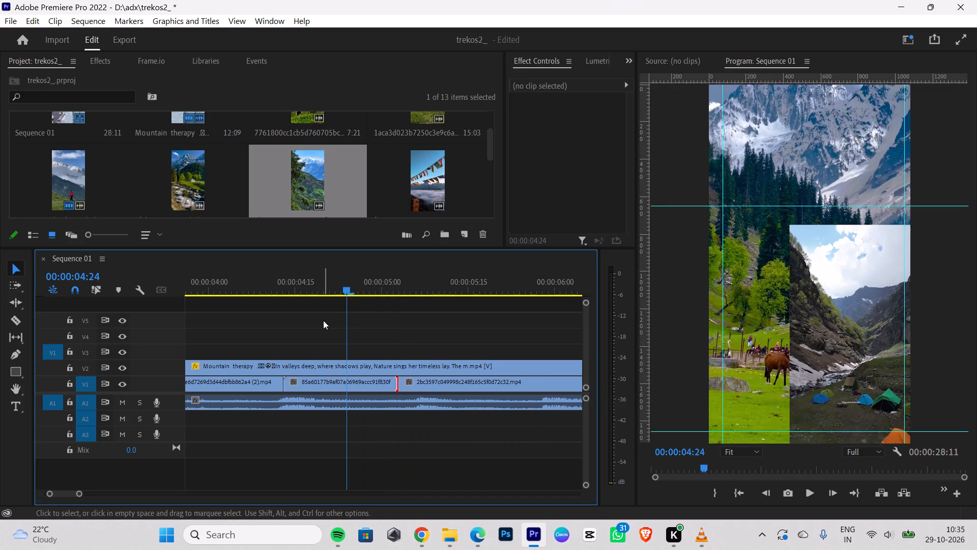
key(Right)
key(Right)
key(Right)
key(Right)
key(Right)
key(Right)
key(Right)
key(Right)
key(Right)
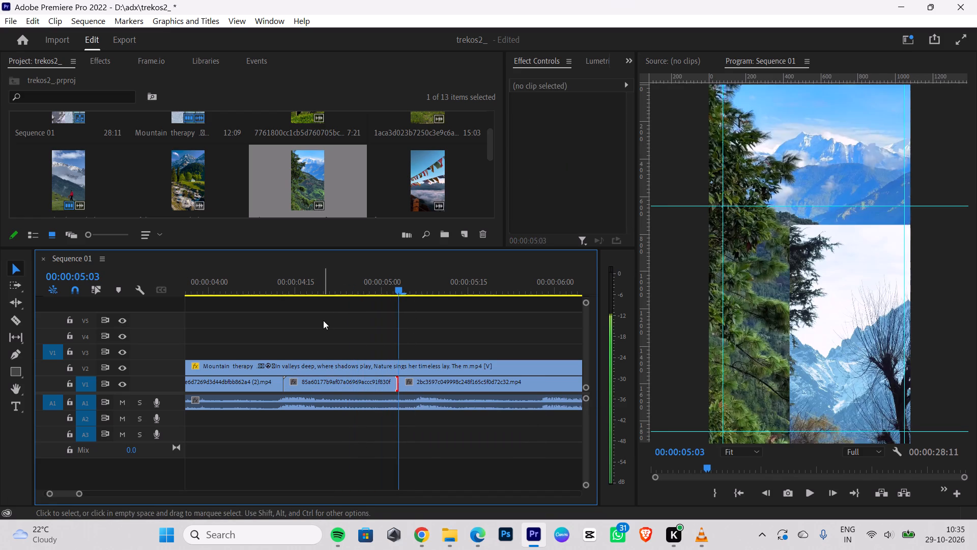
key(Right)
key(Left)
key(Left)
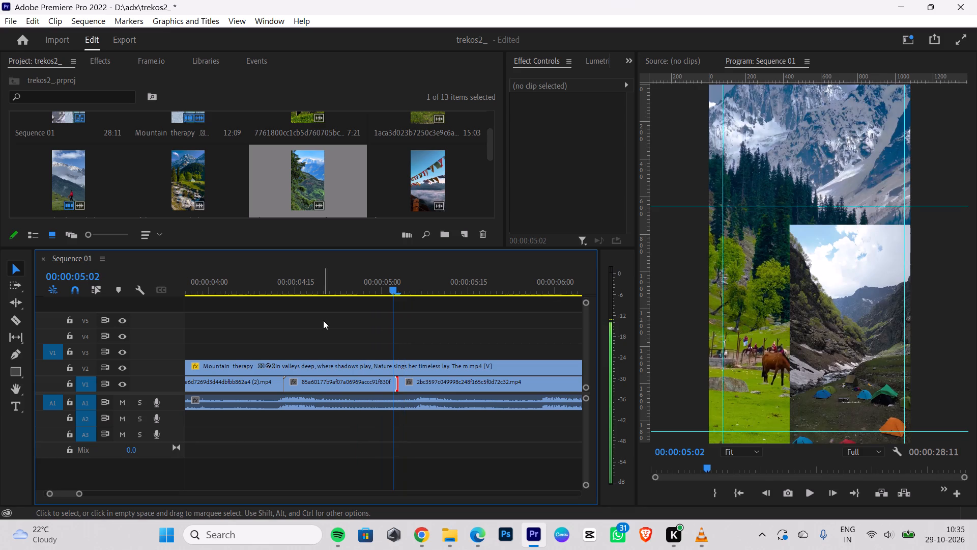
key(Right)
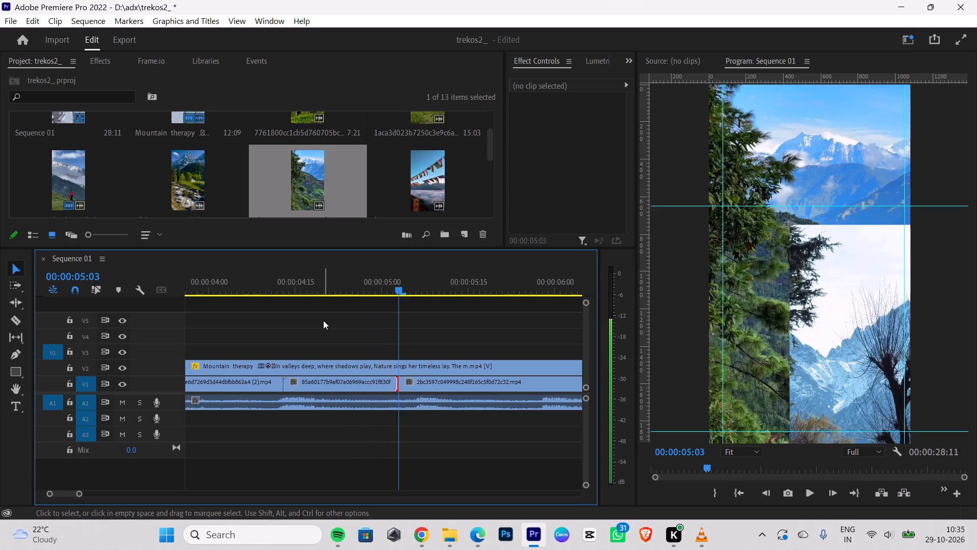
Split the pine tree clip on V1 at 00:00:05:22, the last frame of the reference's bare tree and mountain shot.
key(Right)
key(Right)
key(Right)
key(Right)
key(Right)
key(Right)
key(Right)
key(Right)
key(Right)
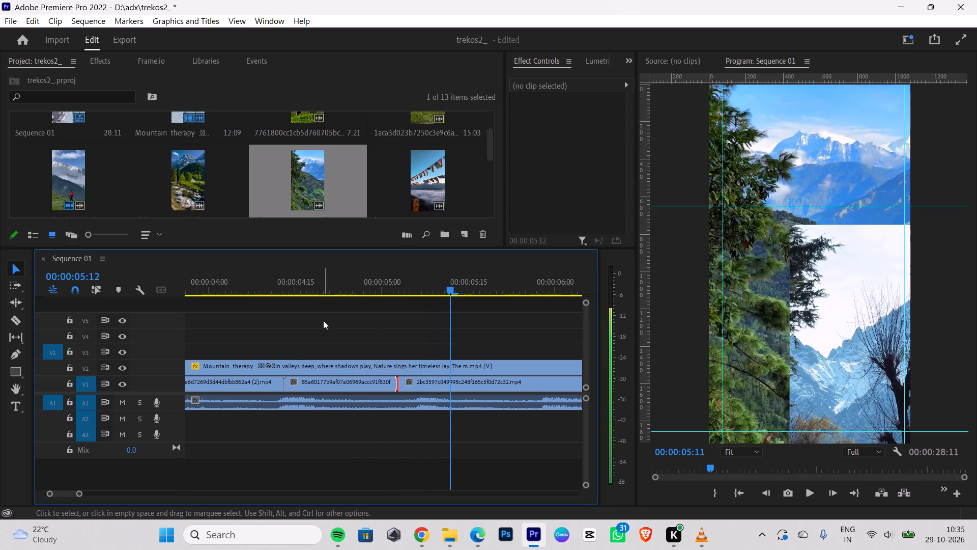
key(Right)
key(Right)
key(Right)
key(Right)
key(Right)
key(Right)
key(Right)
key(Right)
key(Right)
key(Right)
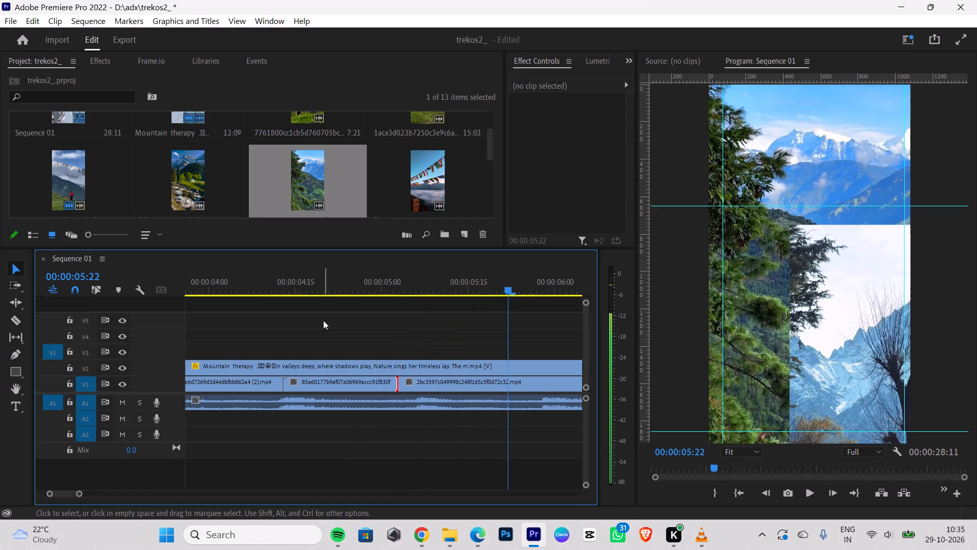
key(Right)
key(Right)
key(Right)
key(Left)
key(Left)
key(Left)
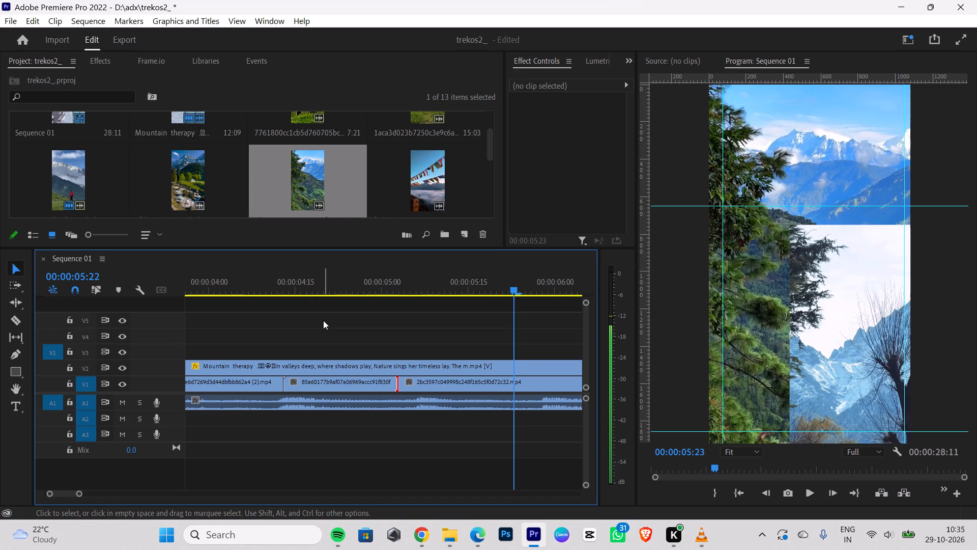
key(Right)
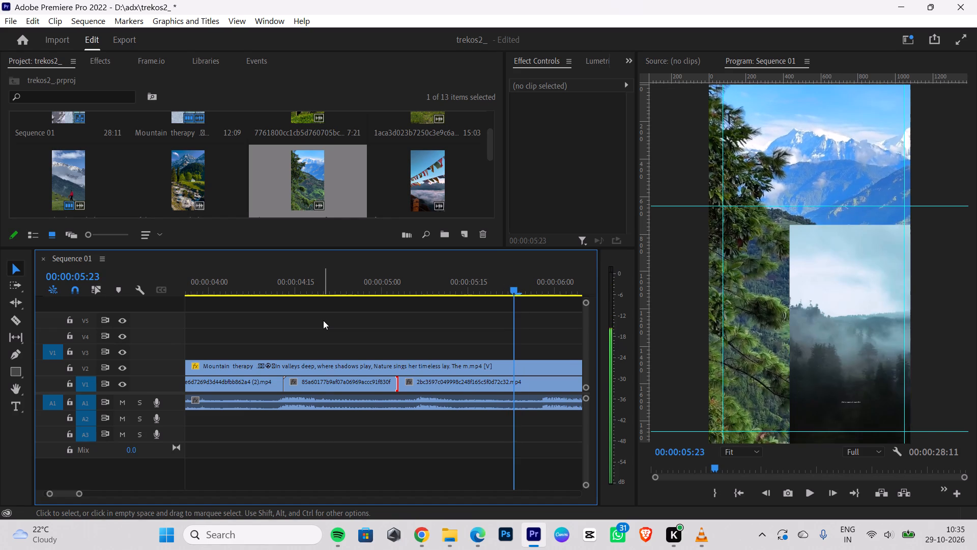
key(Left)
click(11, 321)
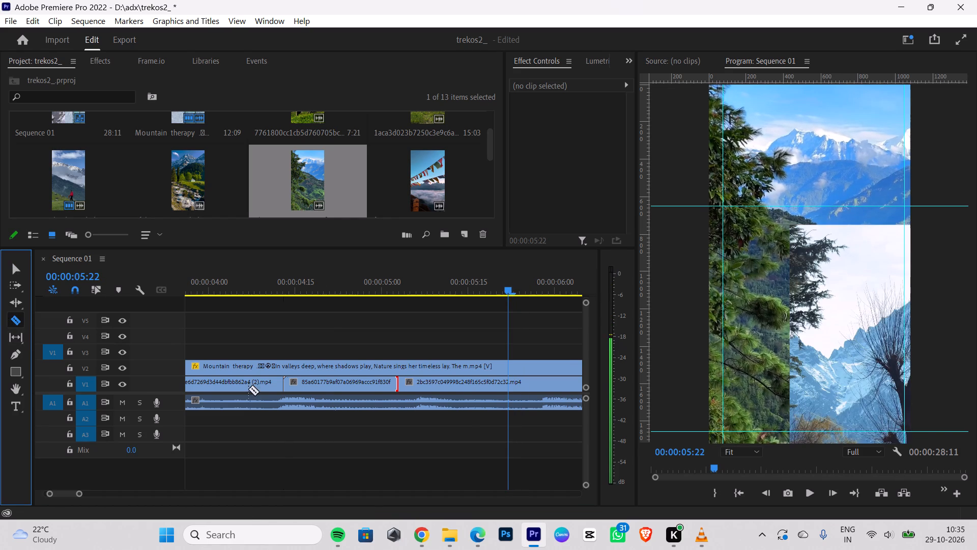
click(508, 381)
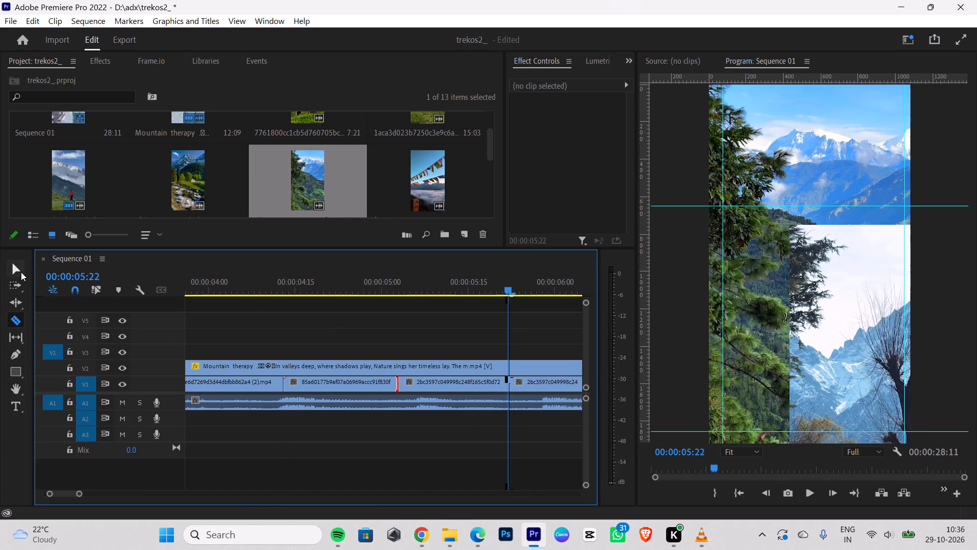
Delete the remainder of the pine tree clip after the cut on V1.
click(20, 272)
click(531, 386)
key(BackSpace)
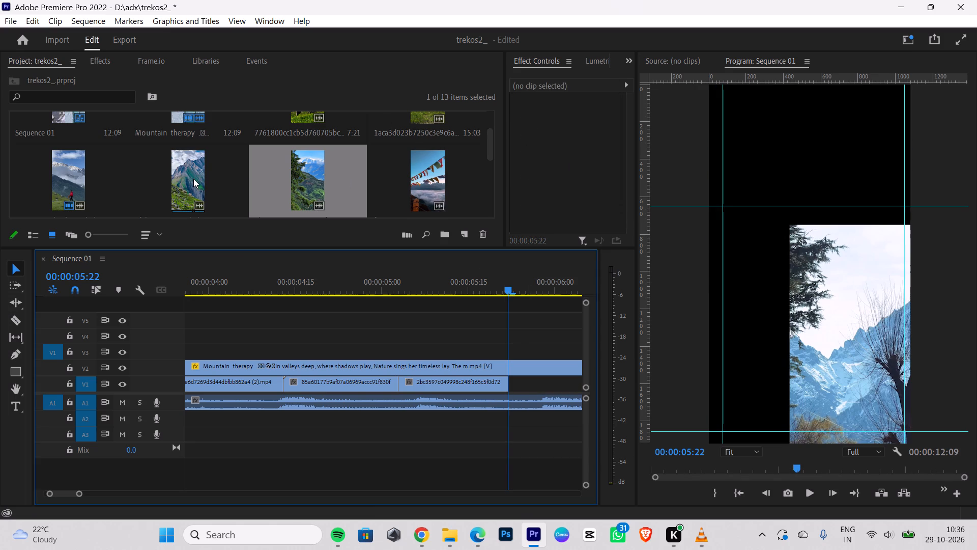
Place the rocky river and mountain clip on V1 directly after the pine tree clip, with its audio removed.
drag(193, 179, 541, 335)
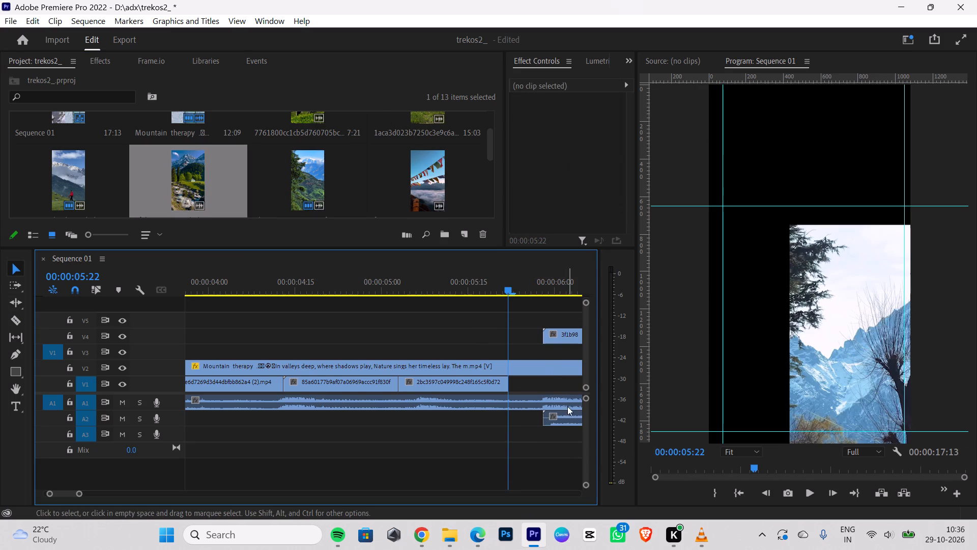
click(569, 420)
key(BackSpace)
drag(555, 332, 532, 390)
Apply Scale to Frame Size to the rocky river clip on V1.
right_click(532, 389)
click(574, 484)
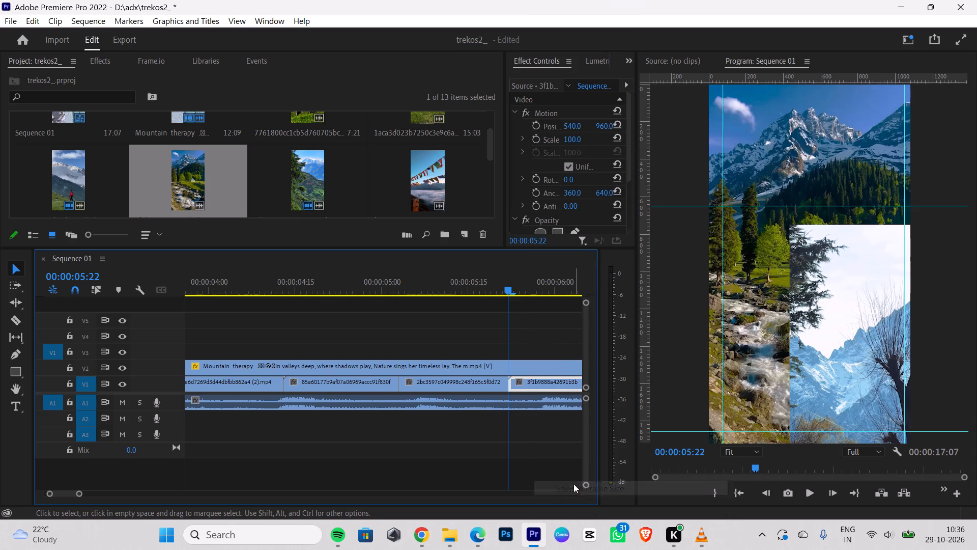
Split the rocky river clip on V1 at 00:00:05:23, the first frame of the reference's misty forest shot.
key(Right)
key(Right)
key(Right)
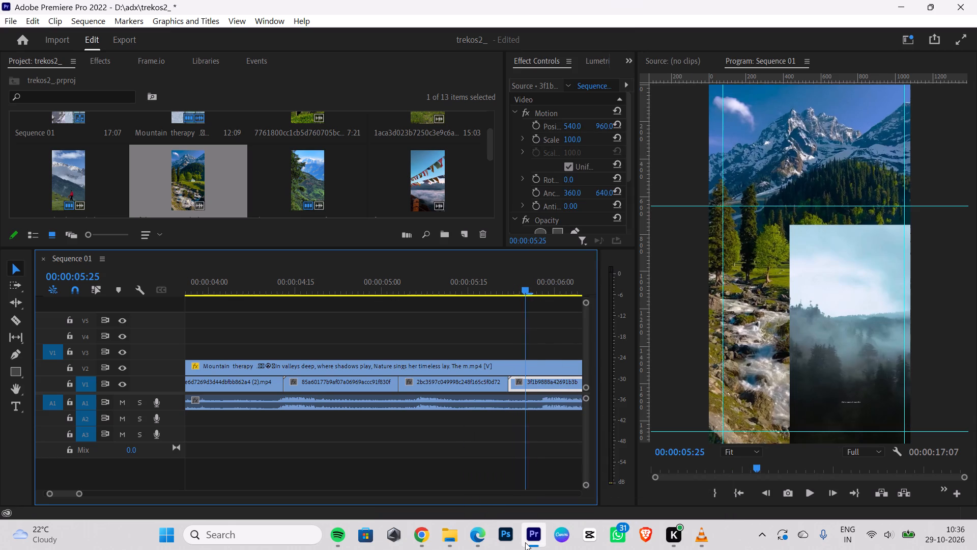
key(Right)
key(Right)
key(Left)
key(Left)
key(Left)
key(Left)
key(Left)
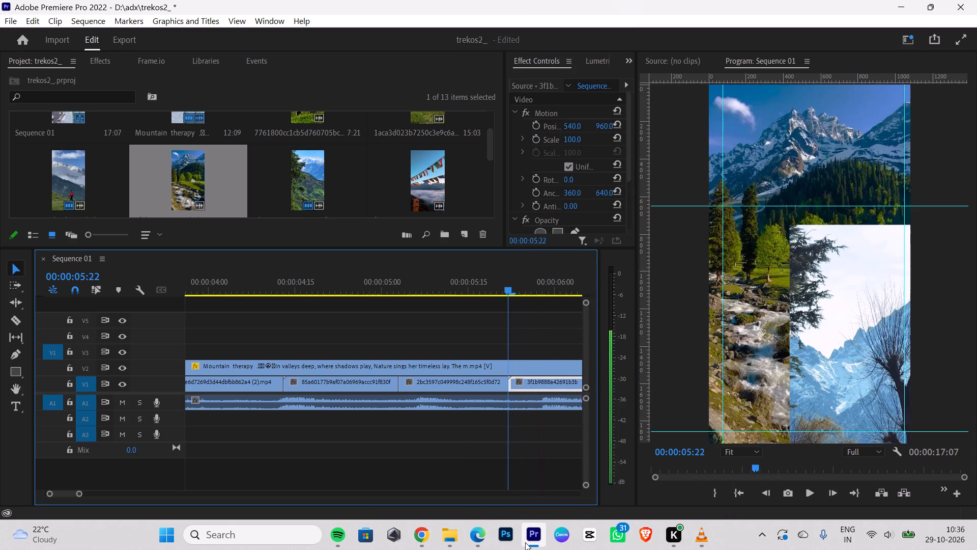
key(Left)
key(Right)
key(Left)
key(Left)
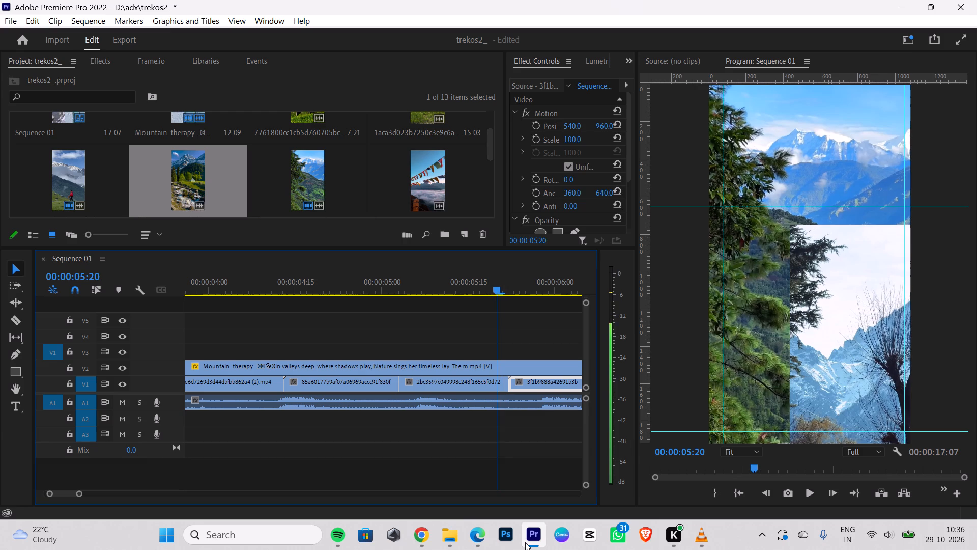
key(Right)
key(Right)
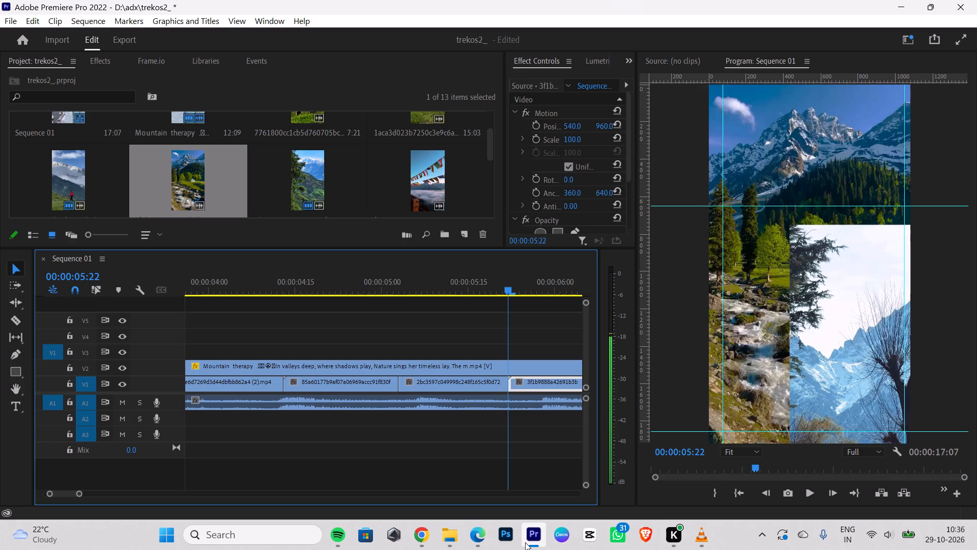
key(Right)
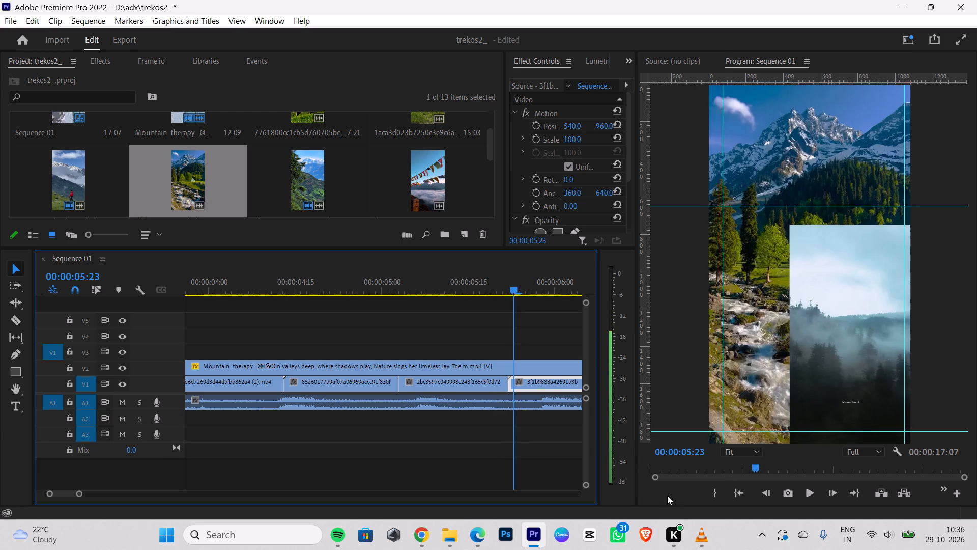
click(15, 319)
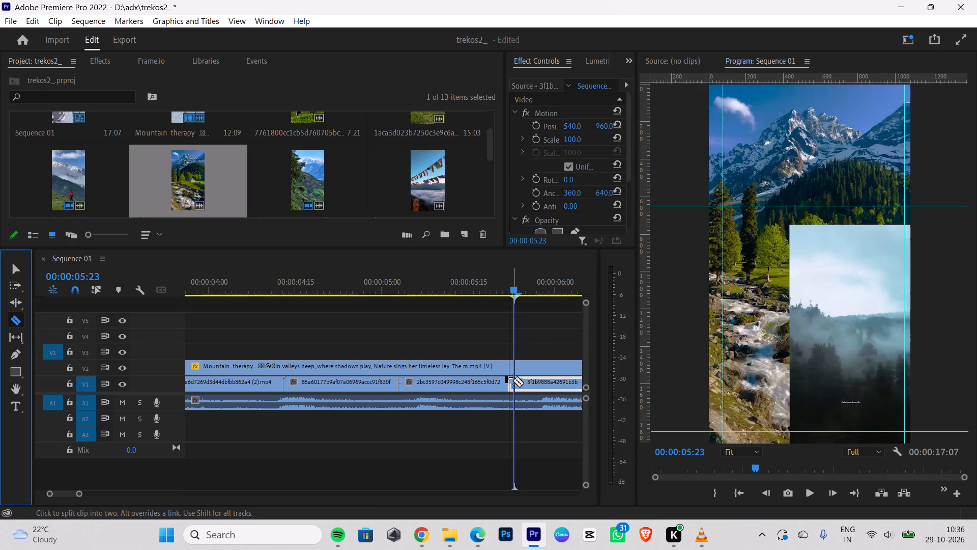
click(515, 380)
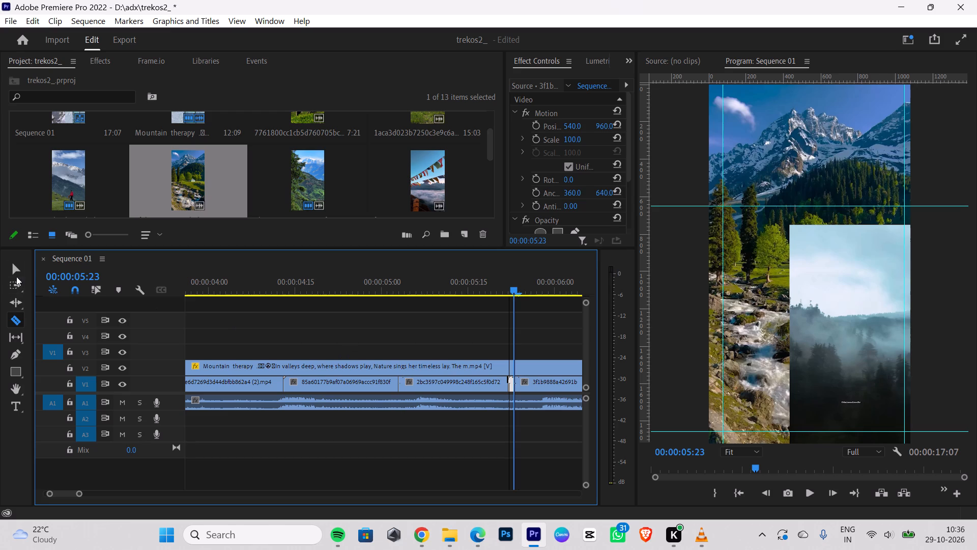
Delete the one-frame river piece before the cut on V1 and extend the pine tree clip's end to 00:00:05:23.
click(17, 273)
key(BackSpace)
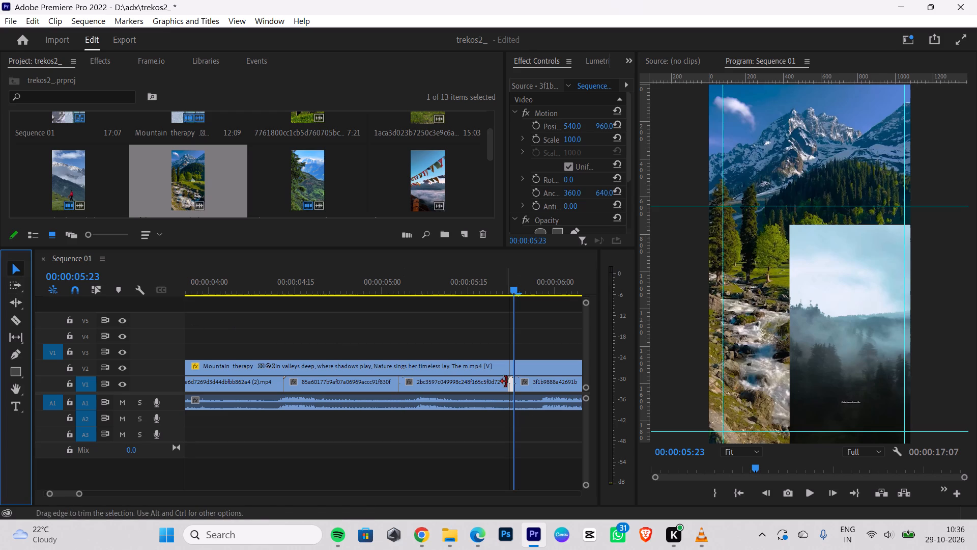
click(510, 382)
key(BackSpace)
drag(506, 383, 511, 383)
Split the rocky river clip on V1 at 00:00:06:09, the last frame of the reference's misty forest shot.
click(509, 295)
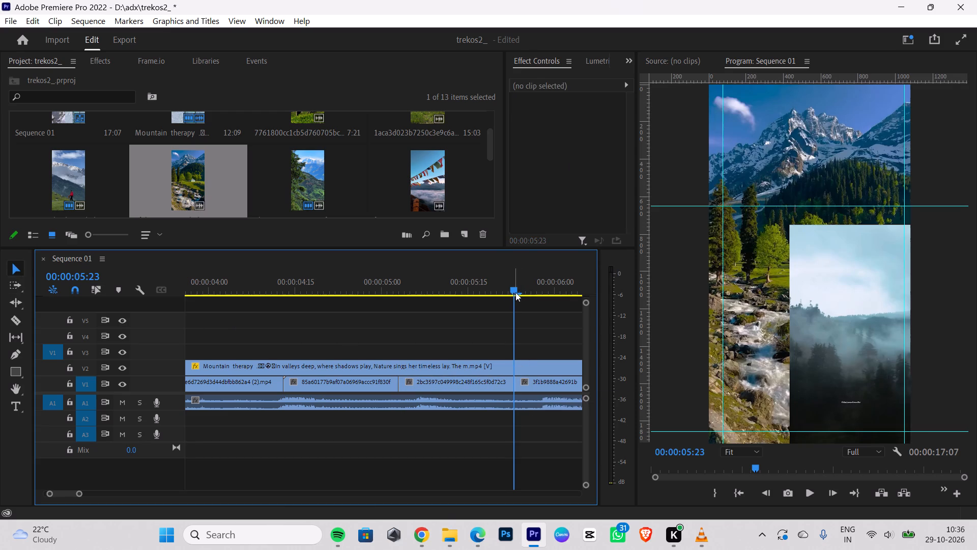
click(507, 292)
key(Right)
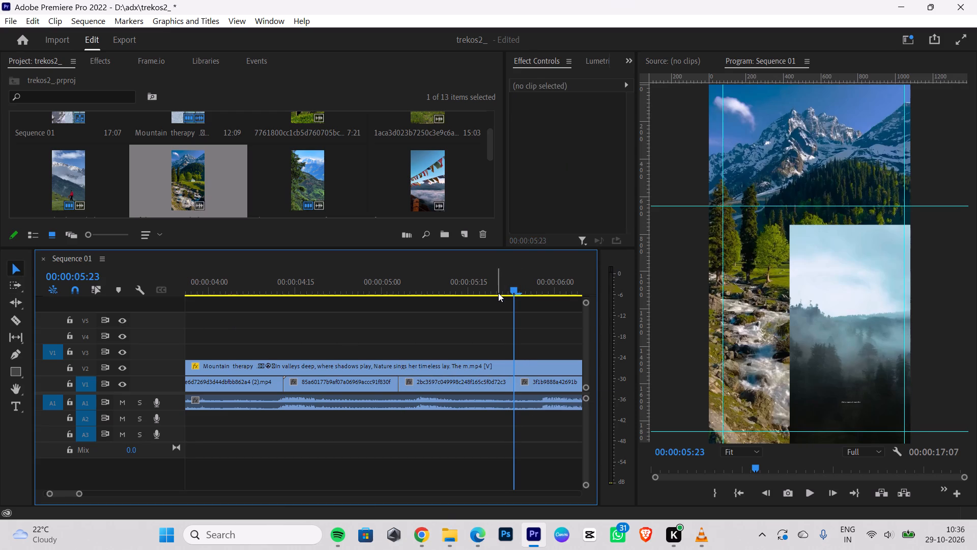
key(Right)
key(Right)
key(Right)
key(Right)
key(Right)
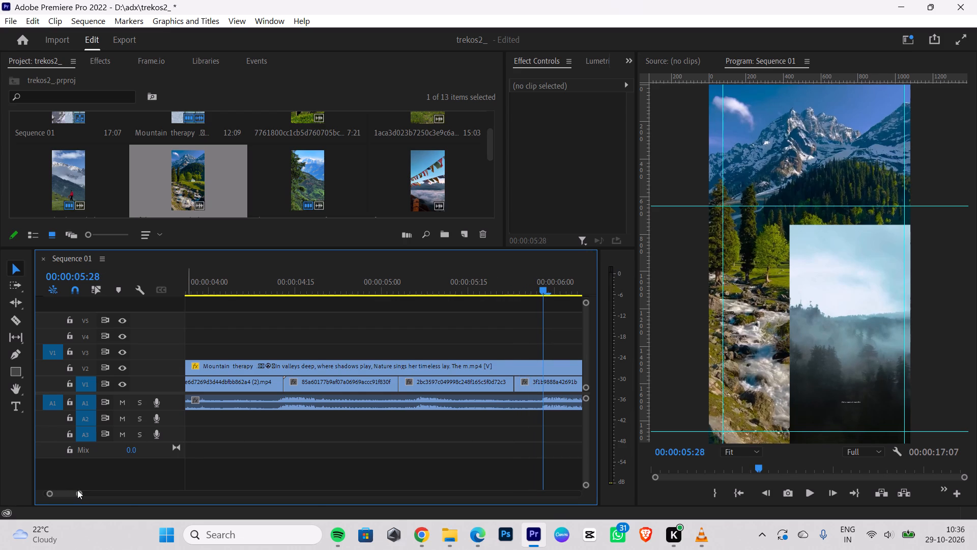
drag(79, 492, 117, 490)
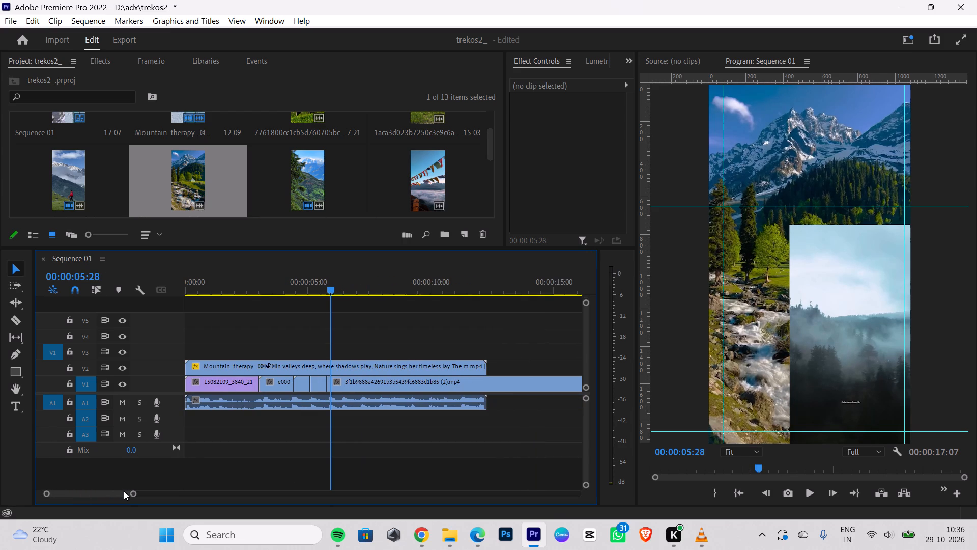
key(Right)
key(Right)
key(Right)
key(Right)
key(Right)
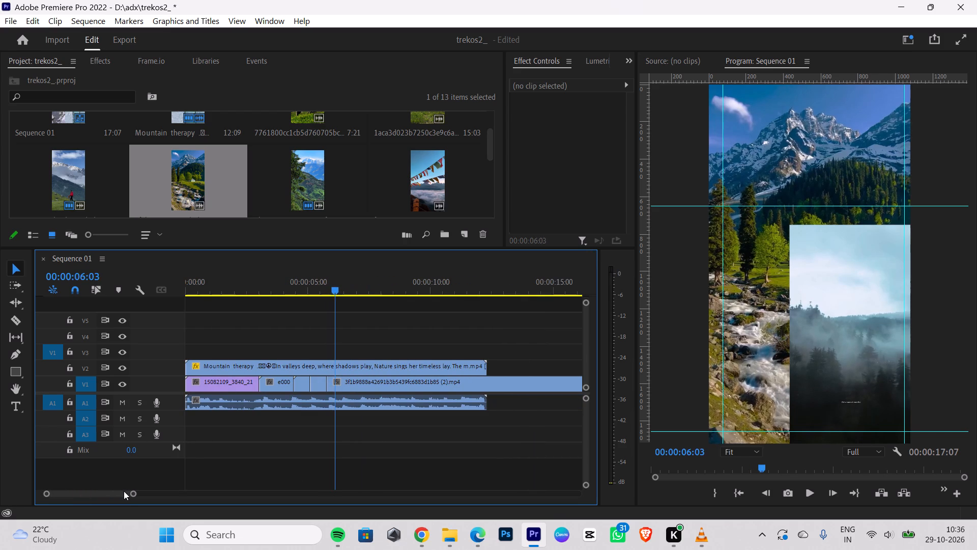
key(Right)
key(Right)
key(Right)
key(Right)
key(Right)
key(Right)
key(Right)
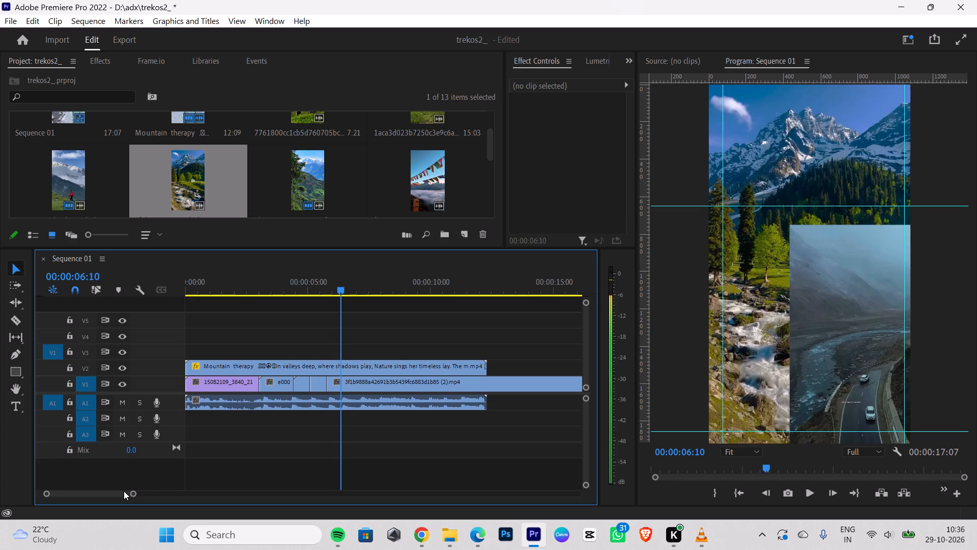
key(Left)
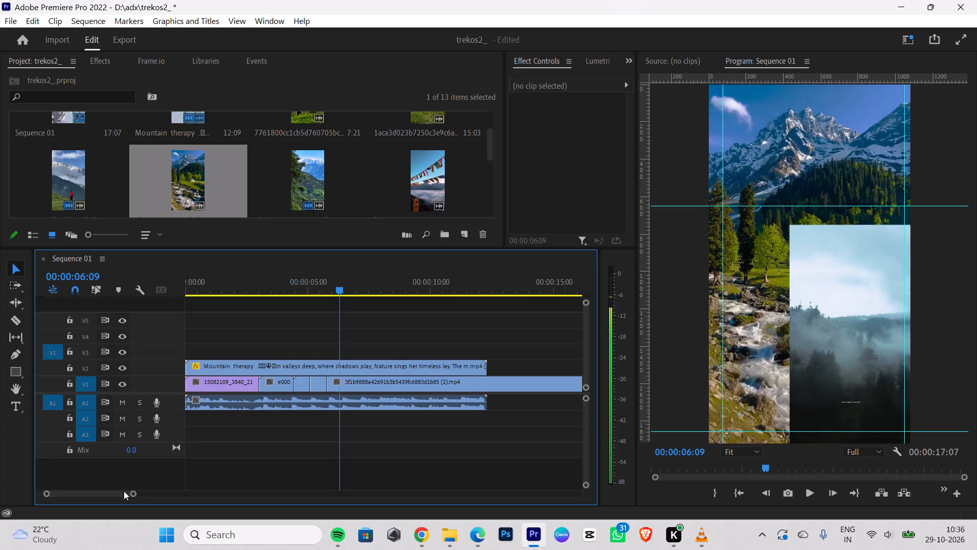
click(17, 321)
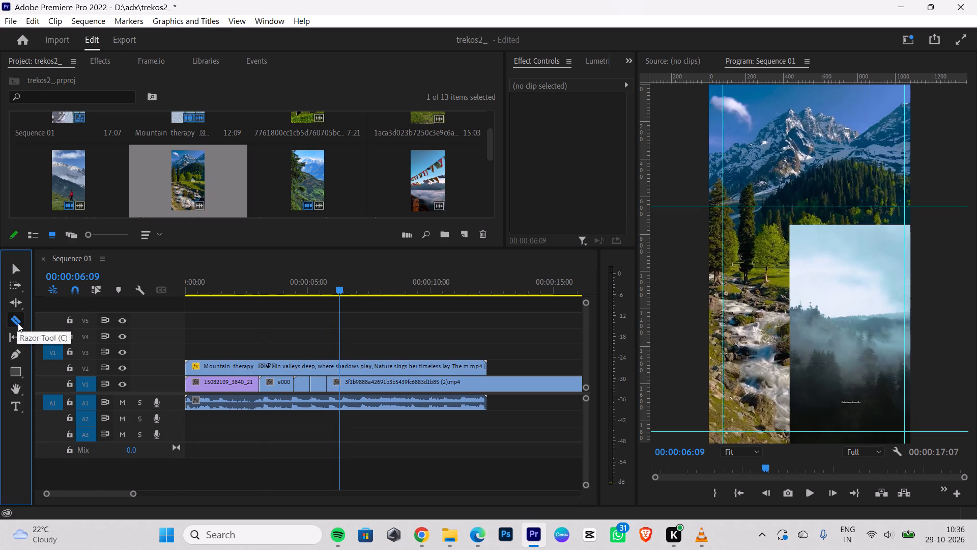
click(341, 379)
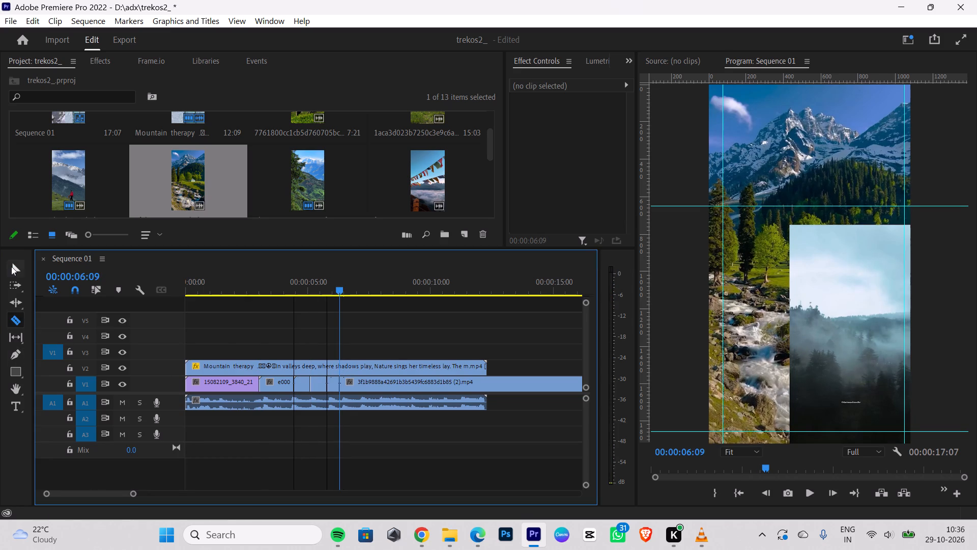
Delete the remainder of the rocky river clip after the cut on V1.
click(11, 266)
click(464, 383)
key(BackSpace)
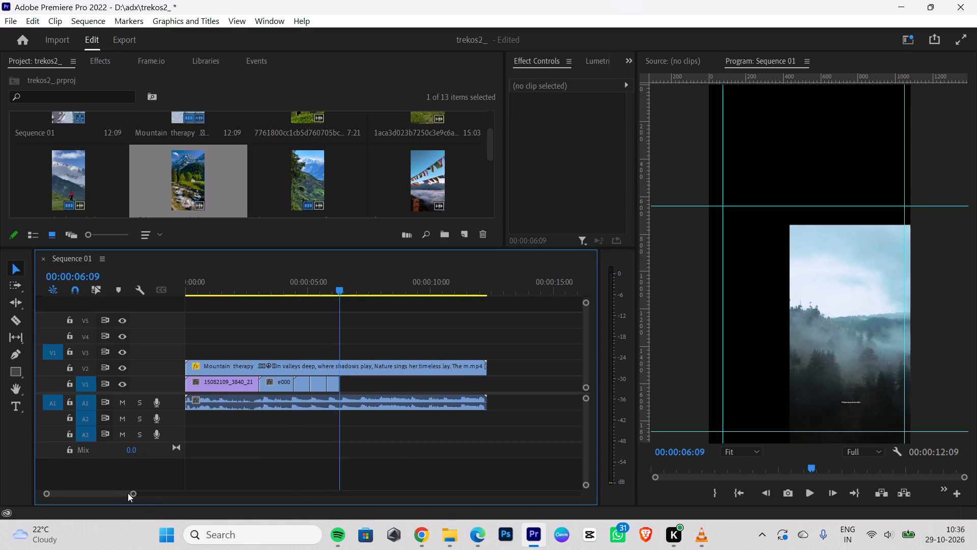
Place the prayer flags clip on V1 directly after the rocky river clip, with its audio removed.
drag(136, 493, 134, 487)
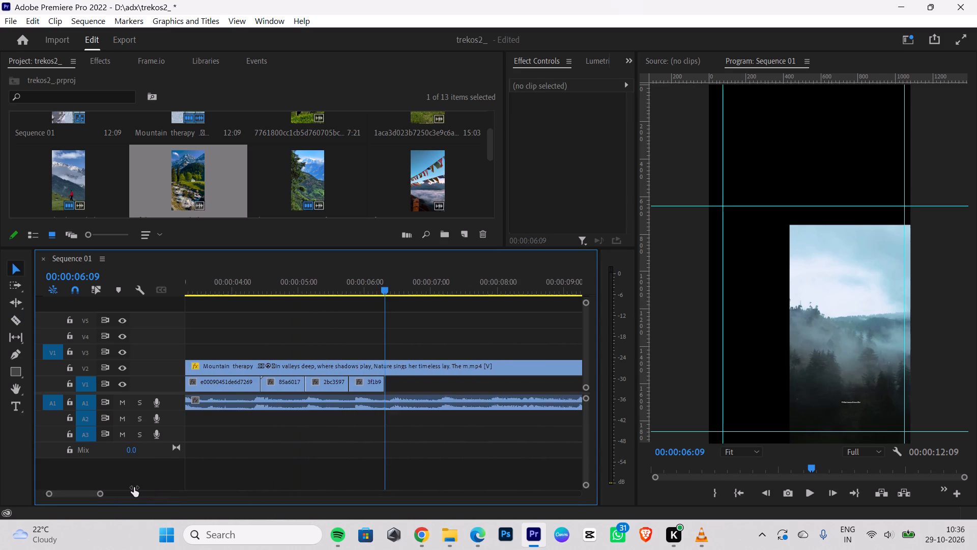
drag(134, 487, 130, 487)
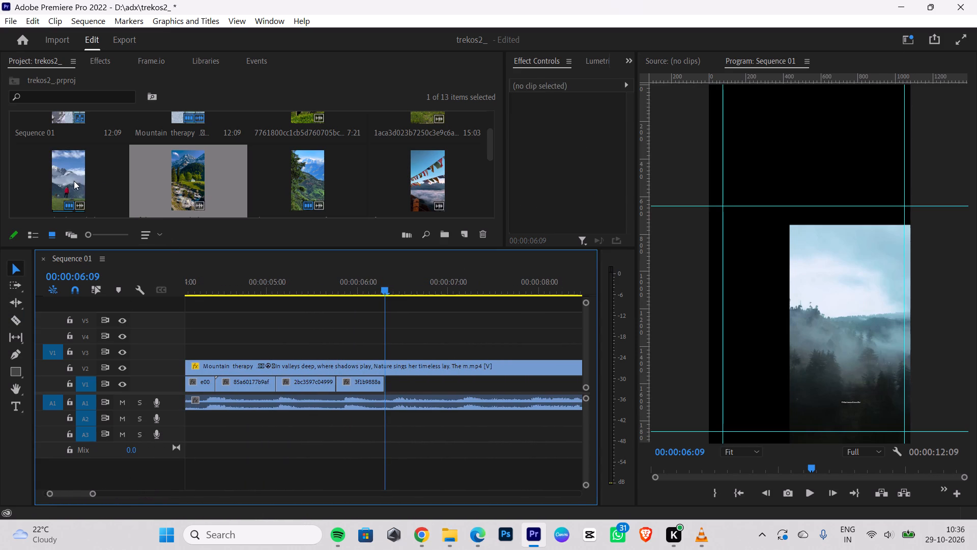
click(74, 181)
scroll(260, 177, up, 1)
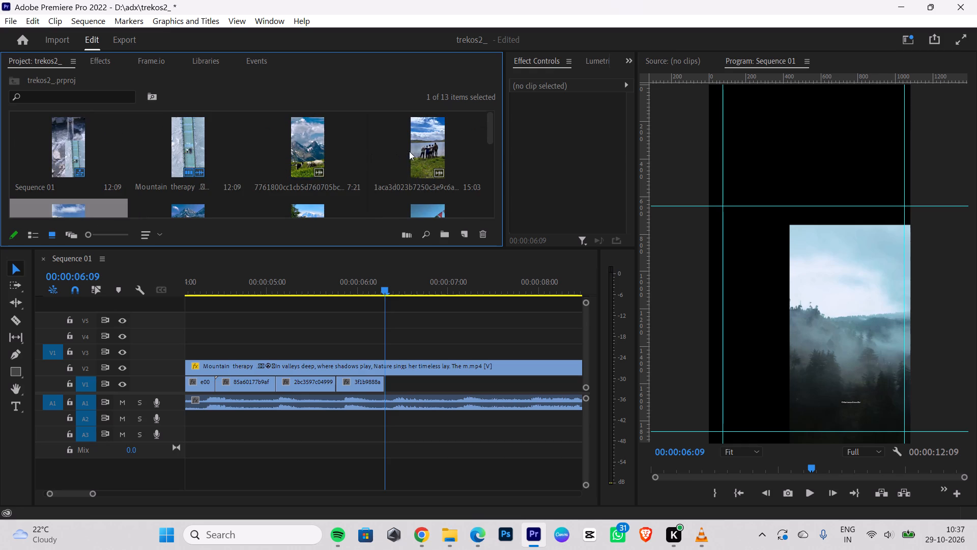
scroll(419, 154, down, 1)
drag(416, 143, 441, 268)
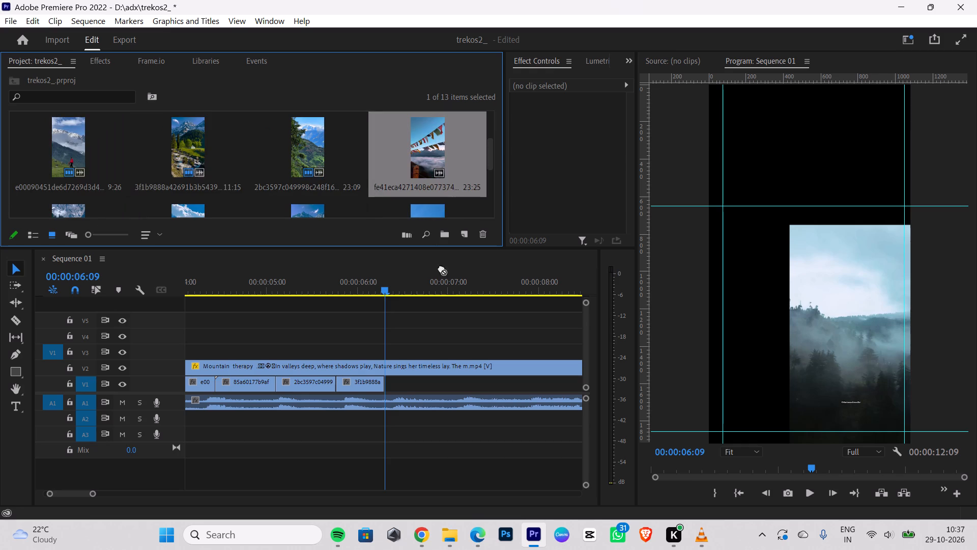
drag(441, 268, 428, 332)
click(444, 414)
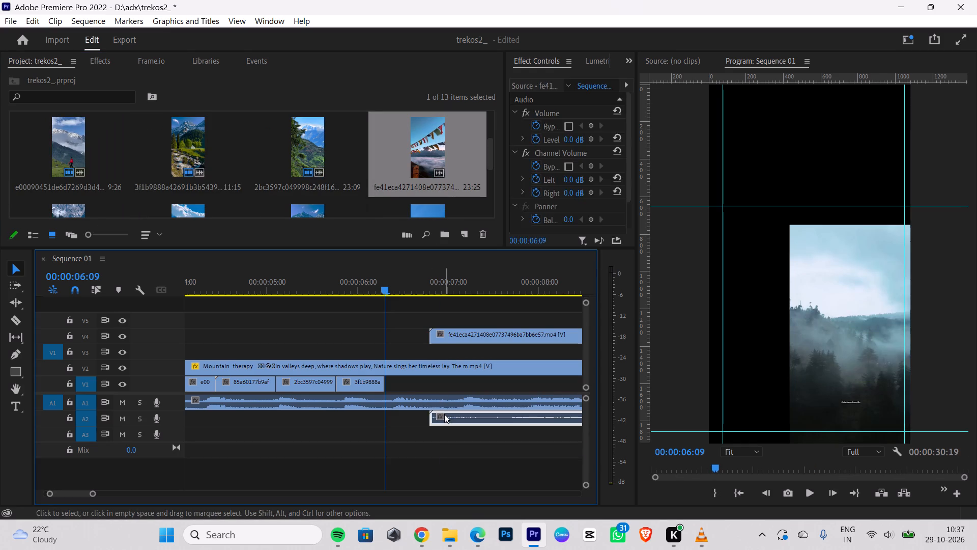
key(BackSpace)
drag(443, 334, 397, 387)
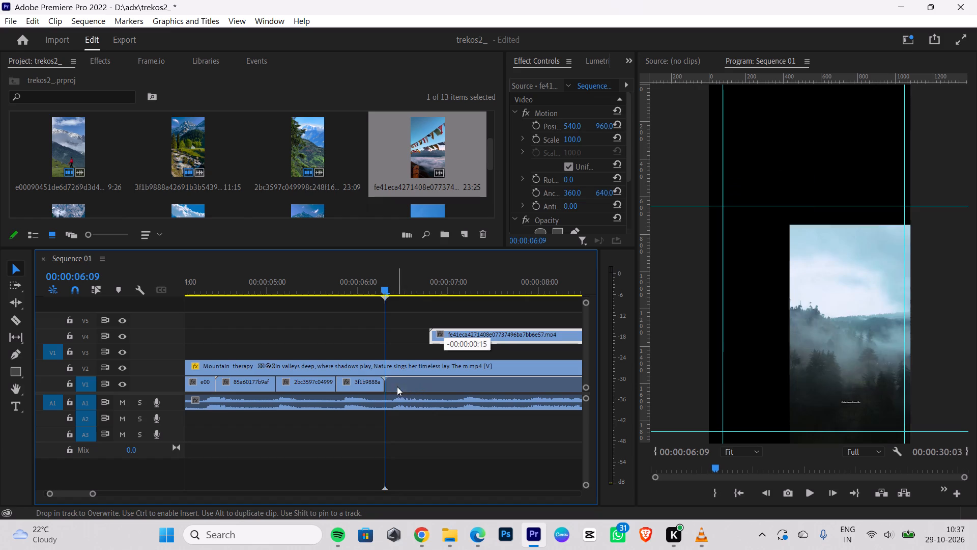
Apply Scale to Frame Size to the prayer flags clip on V1.
right_click(396, 383)
click(560, 320)
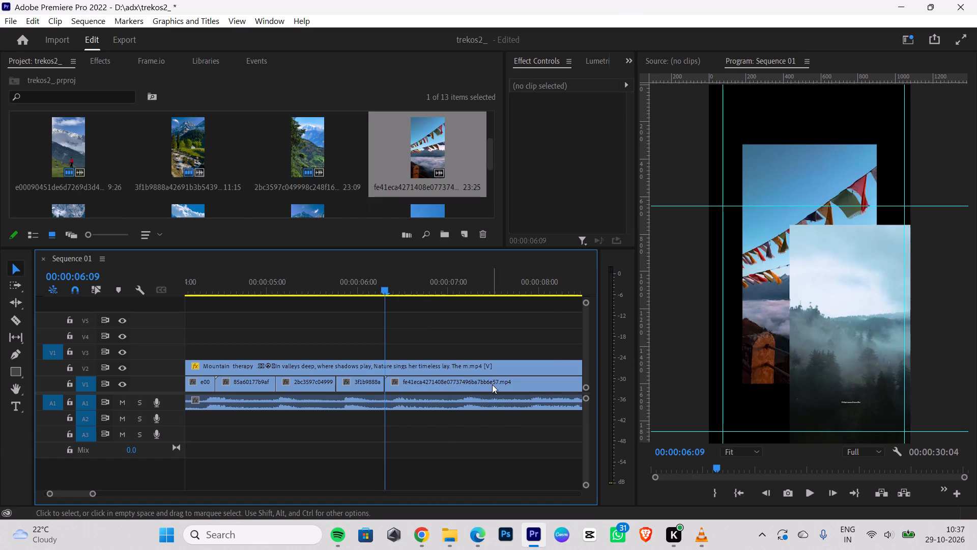
click(492, 384)
right_click(492, 384)
click(516, 483)
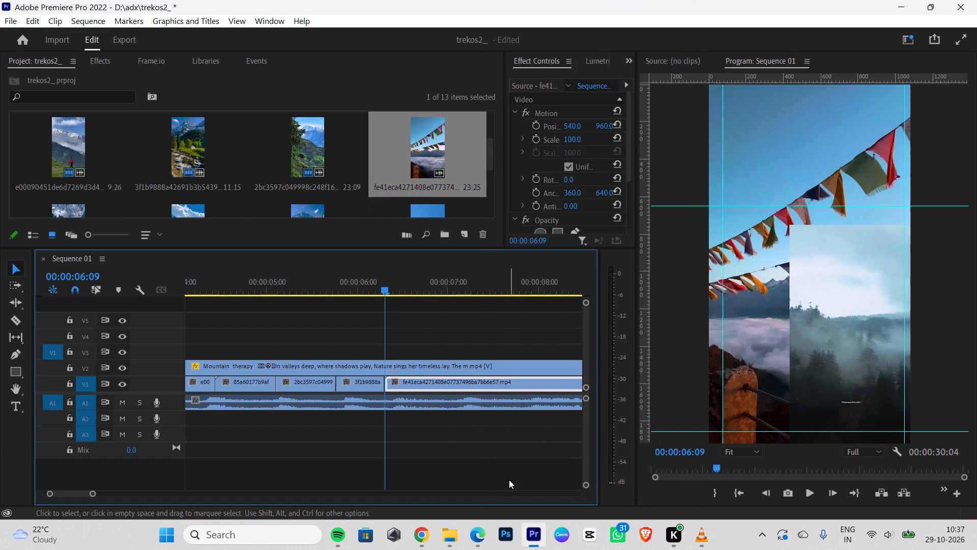
Split the prayer flags clip on V1 at 00:00:06:10, the first frame of the reference's river road shot.
key(Left)
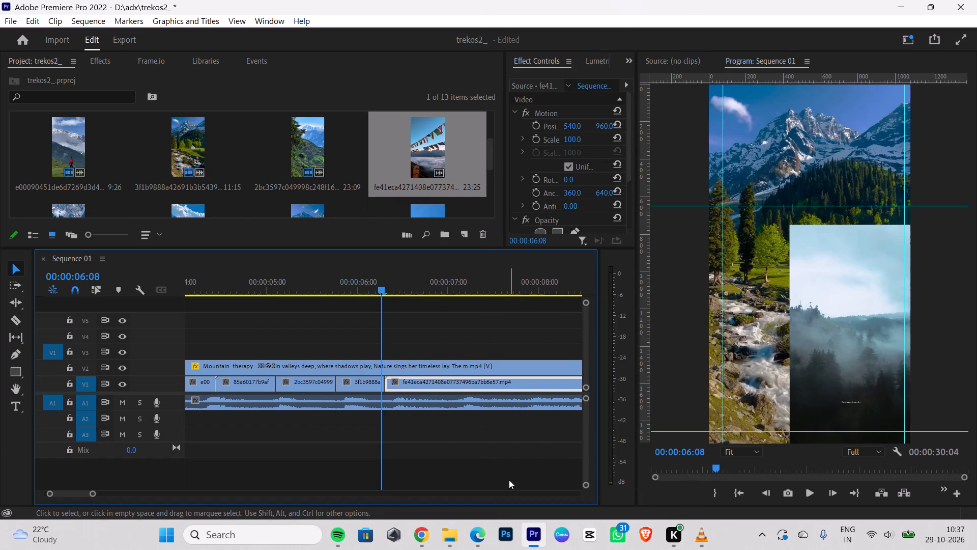
key(Right)
key(Right)
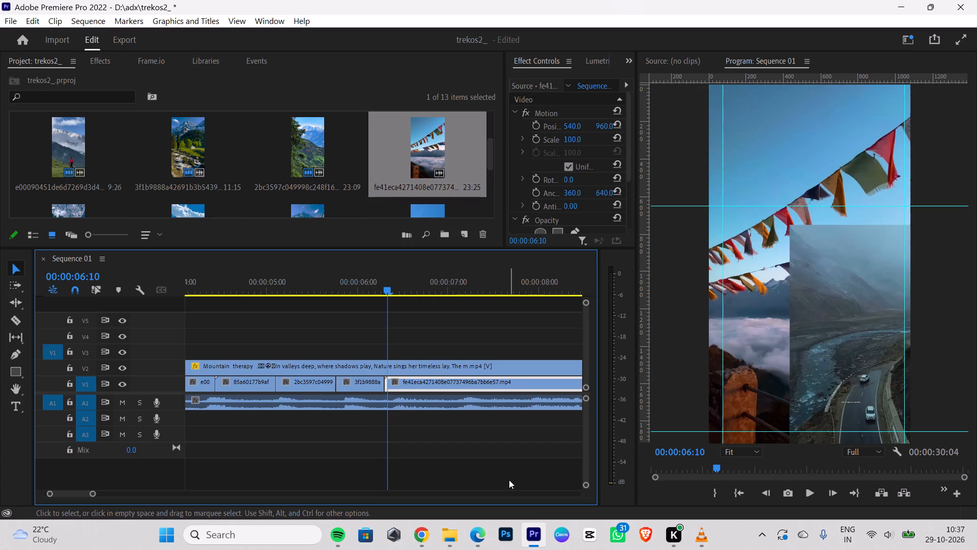
click(17, 321)
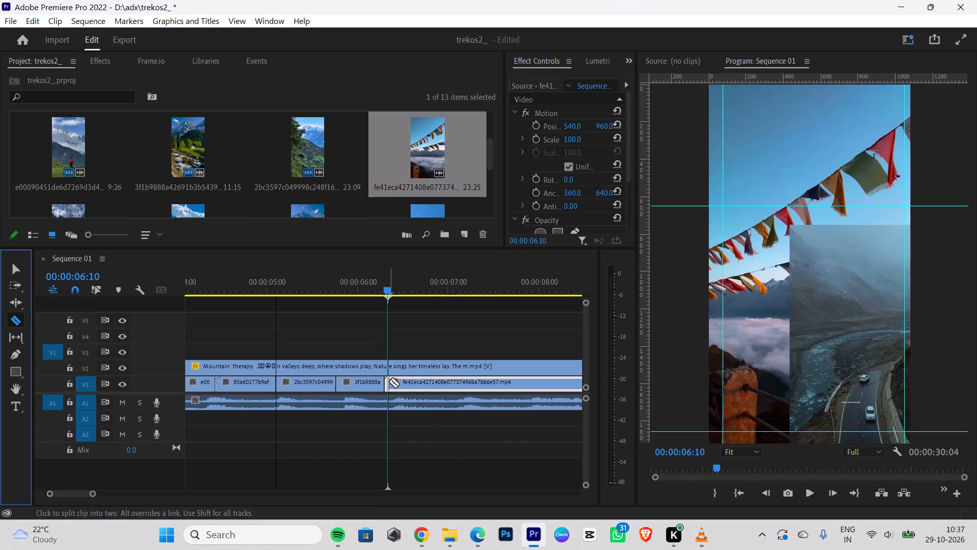
click(389, 381)
Delete the one-frame prayer flags piece before the 00:00:06:10 cut on V1.
click(17, 269)
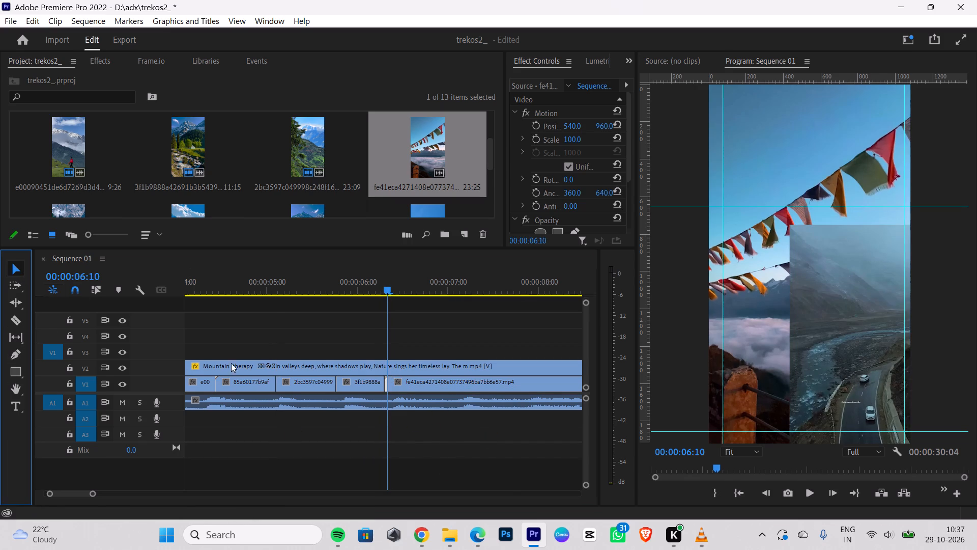
key(BackSpace)
drag(93, 495, 97, 494)
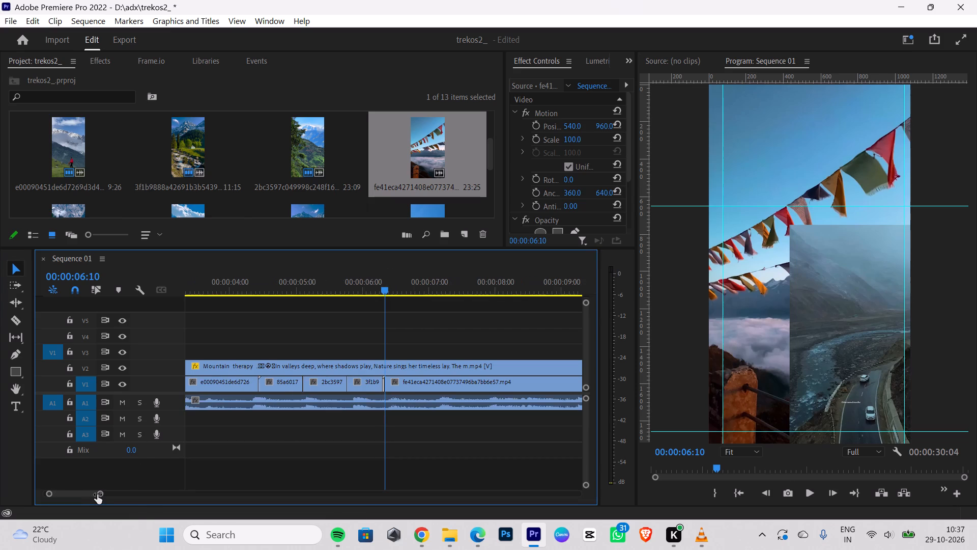
drag(97, 494, 66, 477)
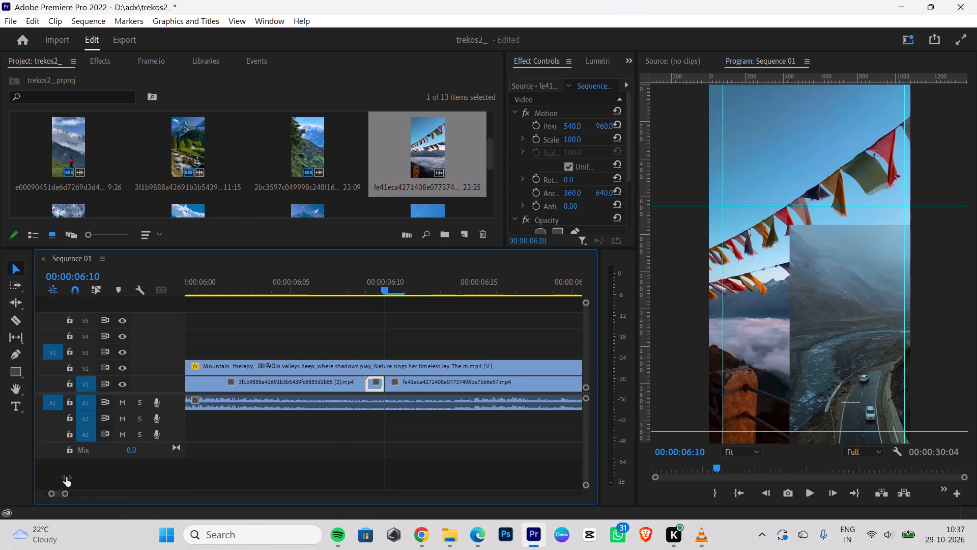
drag(66, 477, 66, 477)
click(376, 386)
key(BackSpace)
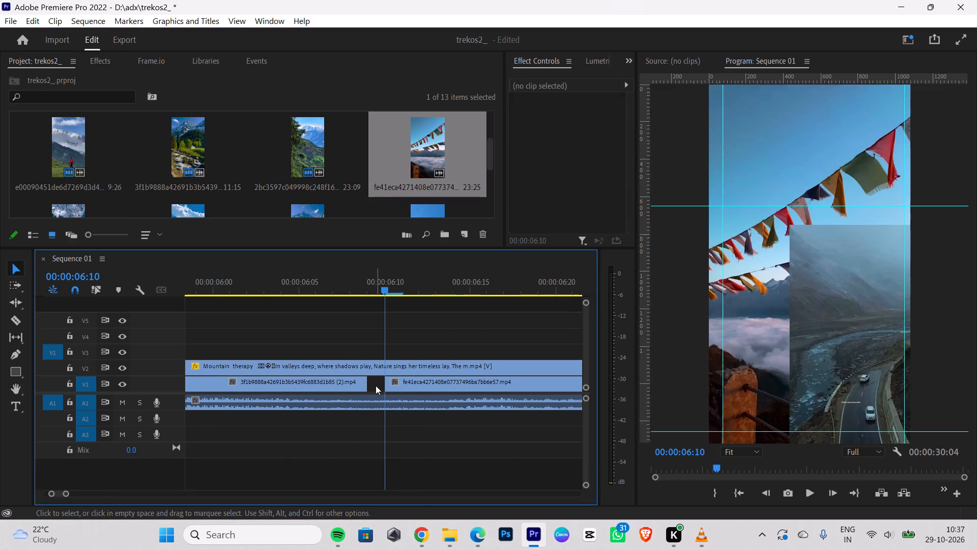
Extend the end of the rocky river clip on V1 to meet the prayer flags clip at 00:00:06:10.
drag(363, 382, 385, 386)
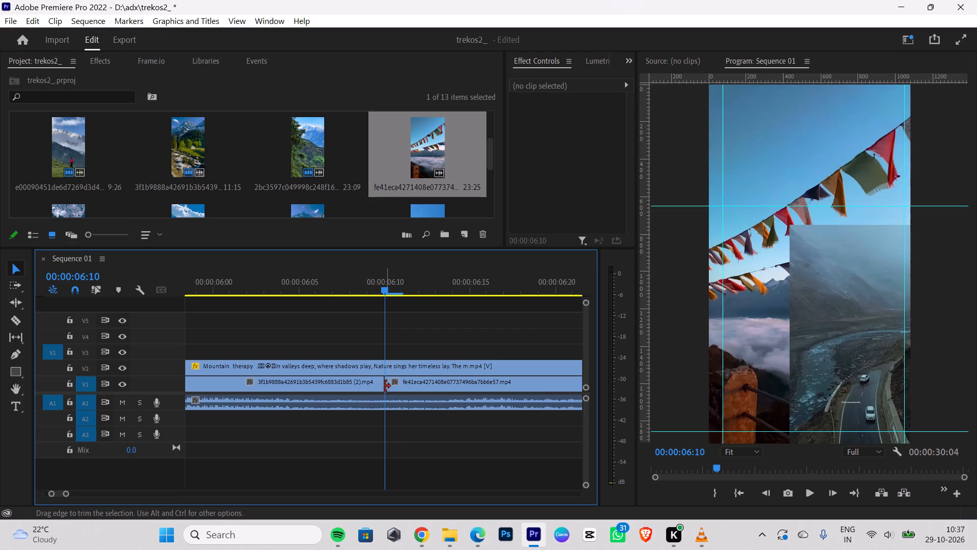
drag(384, 294, 358, 307)
key(Right)
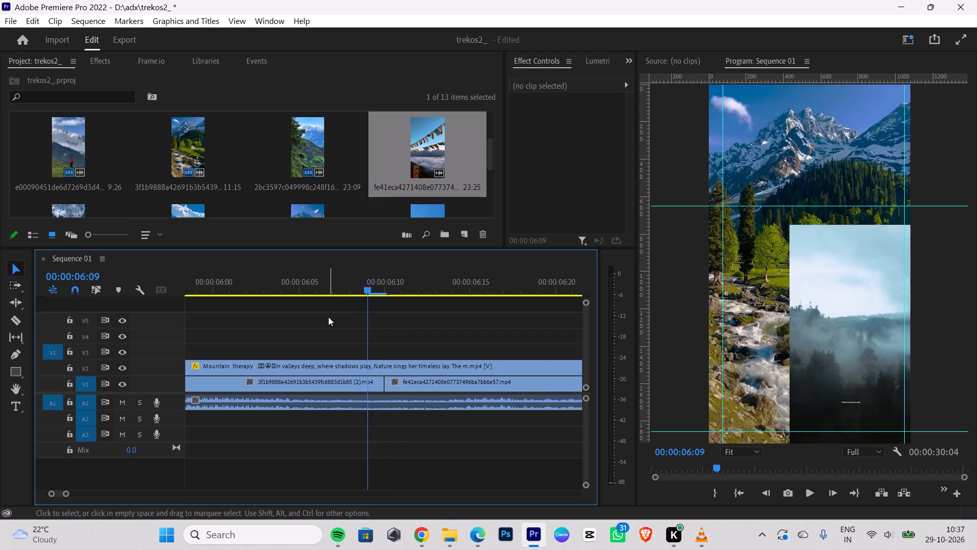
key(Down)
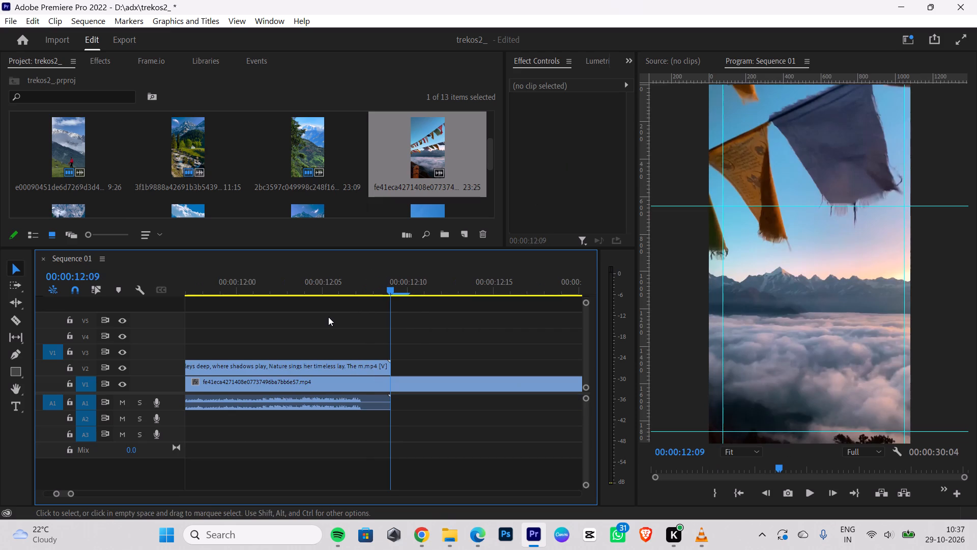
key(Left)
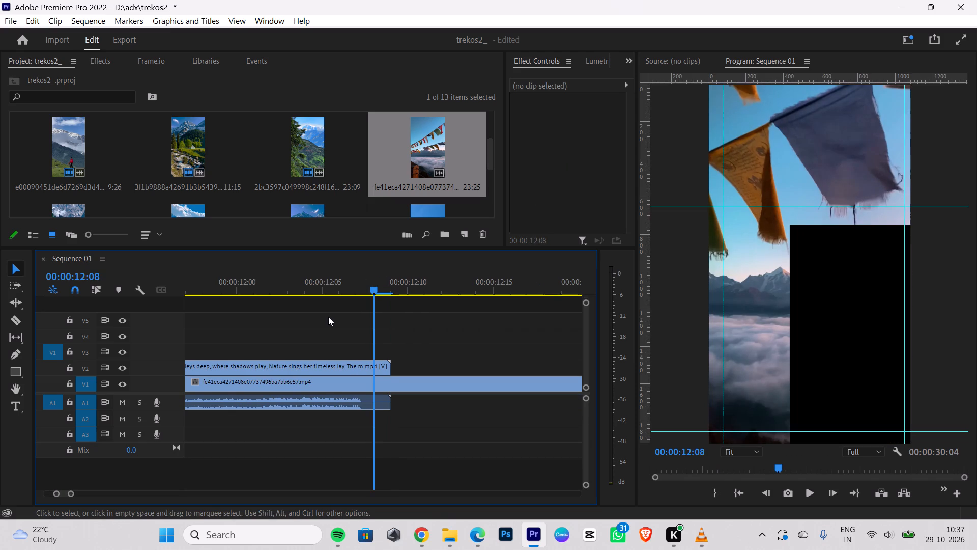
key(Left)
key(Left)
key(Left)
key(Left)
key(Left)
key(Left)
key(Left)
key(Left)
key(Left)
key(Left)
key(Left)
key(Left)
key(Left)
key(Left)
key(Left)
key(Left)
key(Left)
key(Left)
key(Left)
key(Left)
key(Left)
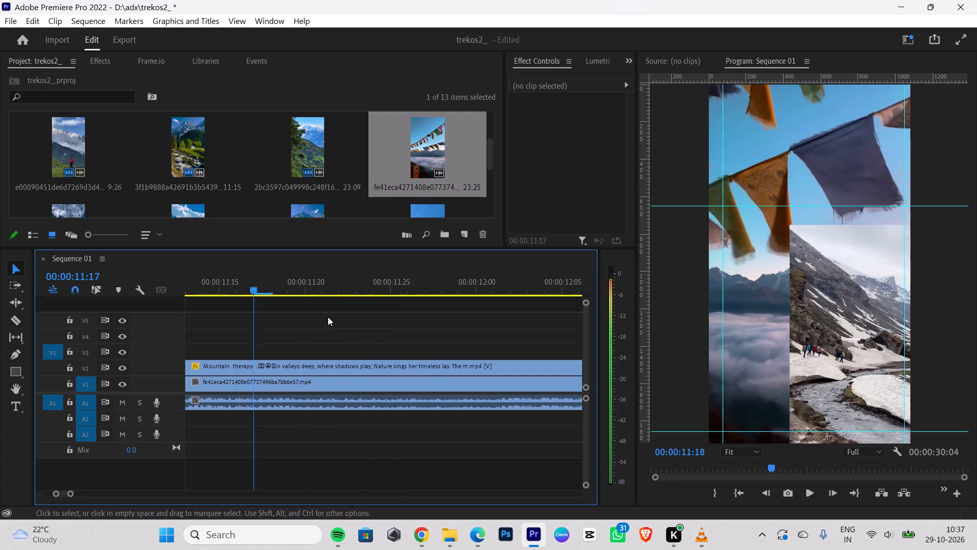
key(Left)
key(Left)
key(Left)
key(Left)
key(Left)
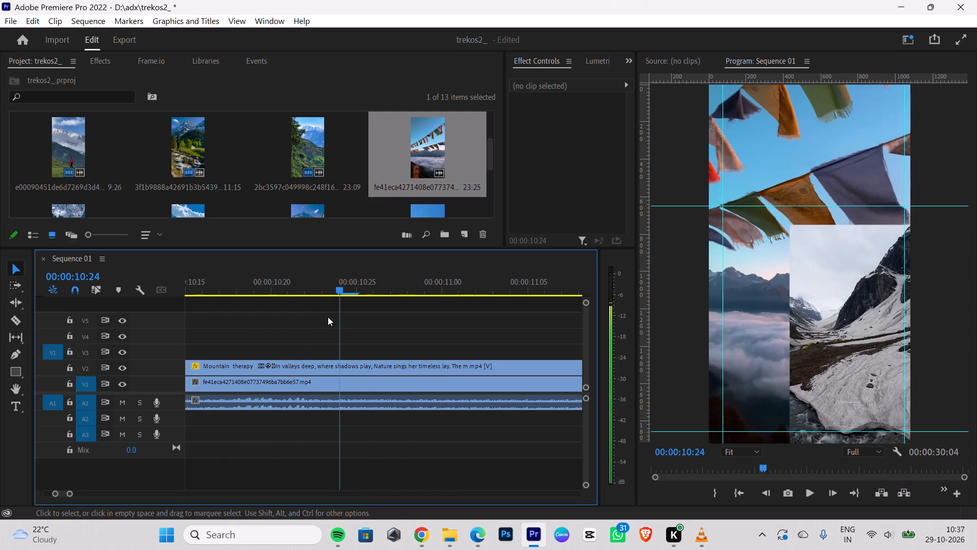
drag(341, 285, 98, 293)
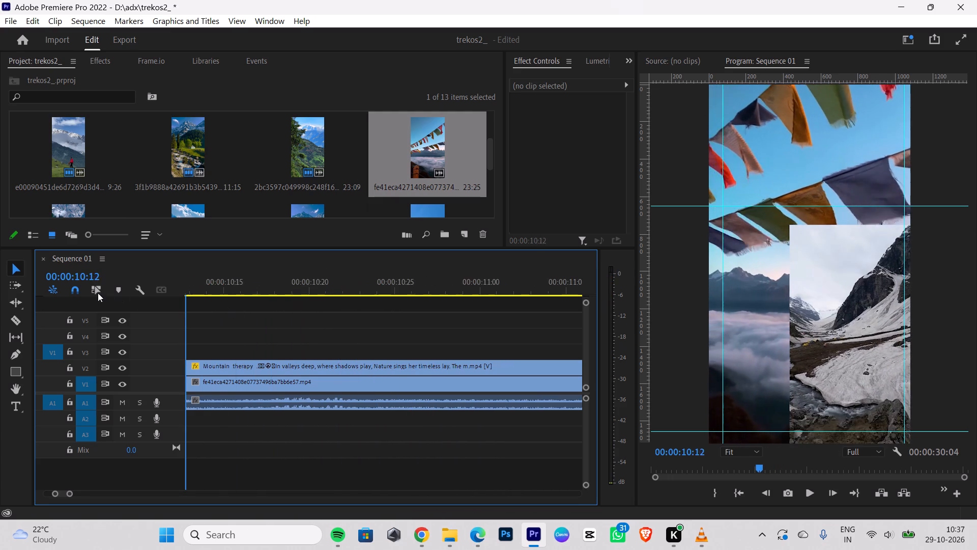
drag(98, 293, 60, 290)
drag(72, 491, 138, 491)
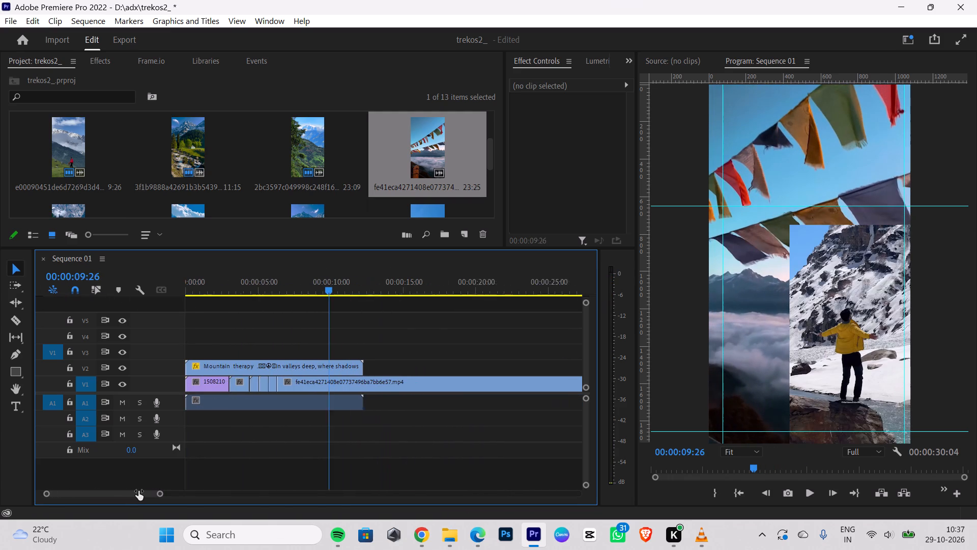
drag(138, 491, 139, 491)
Split the prayer flags clip on V1 at 00:00:07:01, the last frame of the reference's river road shot.
drag(327, 282, 257, 300)
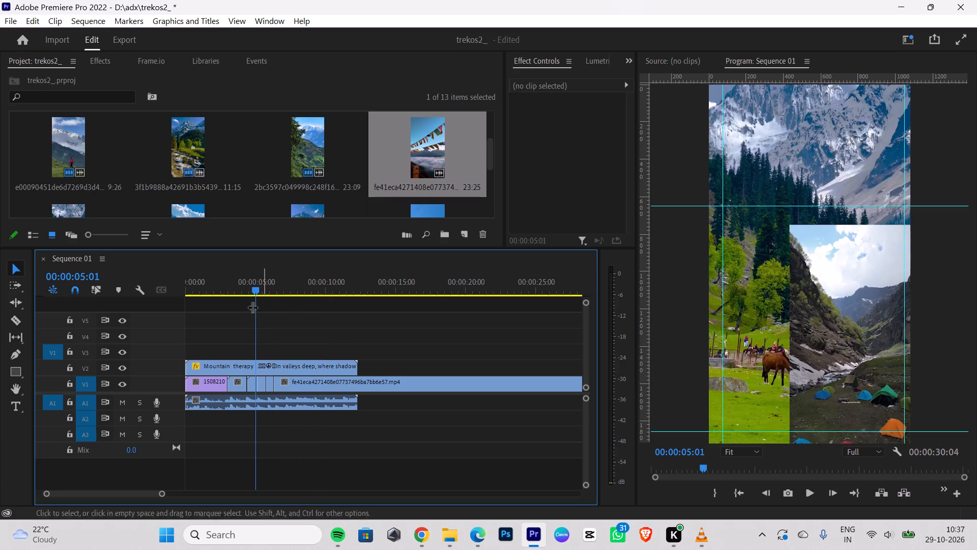
key(Right)
key(Right)
key(Right)
key(Right)
key(Right)
key(Right)
key(Right)
key(Right)
key(Right)
key(Right)
key(Right)
key(Right)
key(Right)
key(Right)
key(Right)
key(Right)
key(Right)
key(Right)
key(Right)
key(Right)
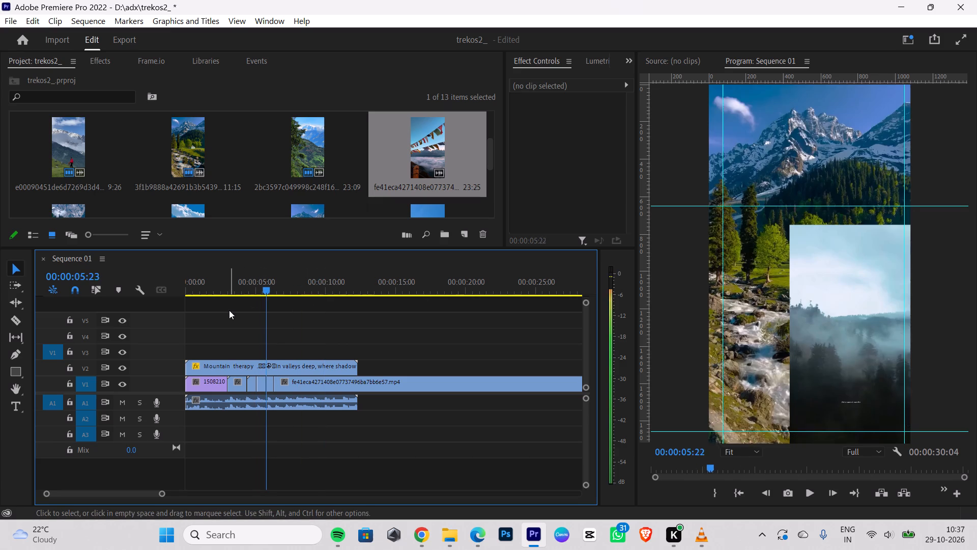
key(Right)
key(Right)
key(Right)
key(Right)
key(Right)
key(Right)
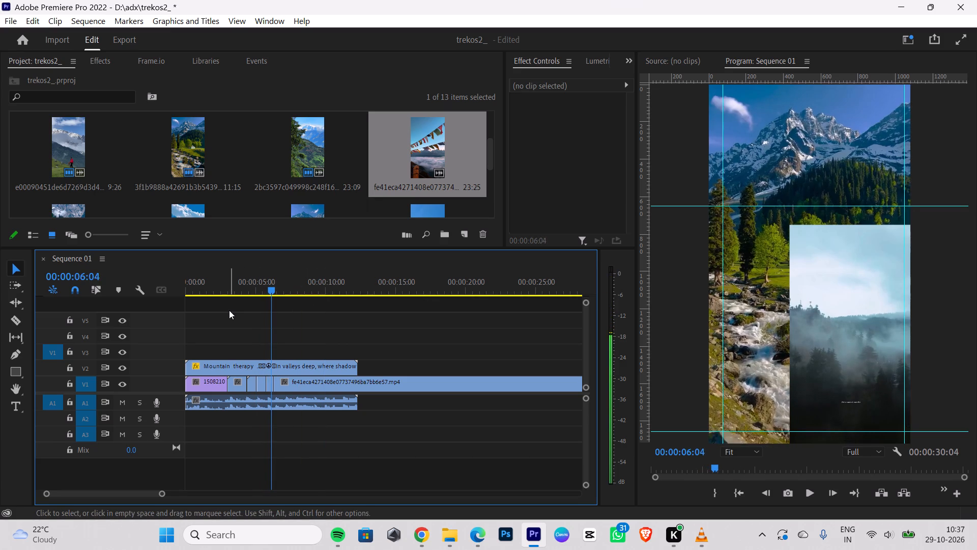
key(Right)
key(Right)
key(Right)
key(Right)
key(Right)
key(Right)
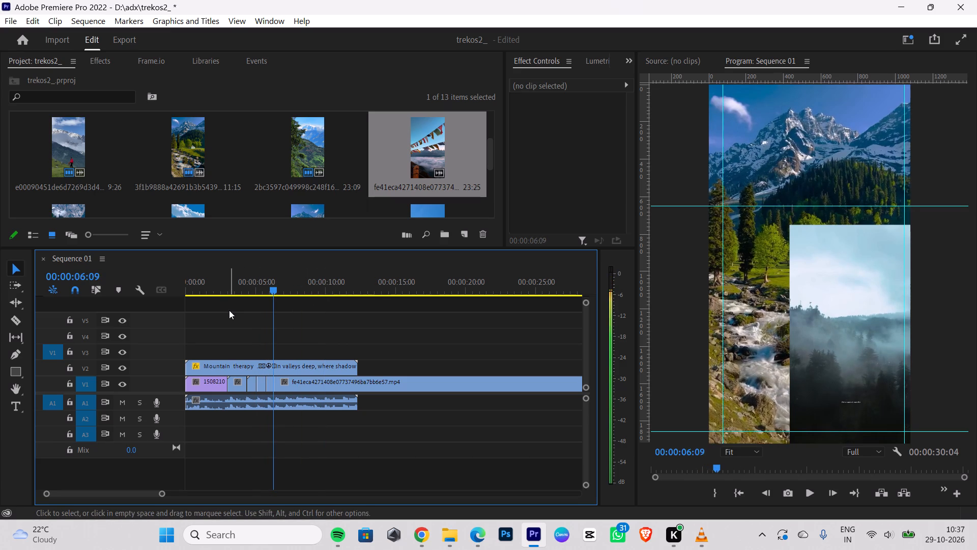
key(Right)
key(Right)
key(Right)
key(Right)
key(Right)
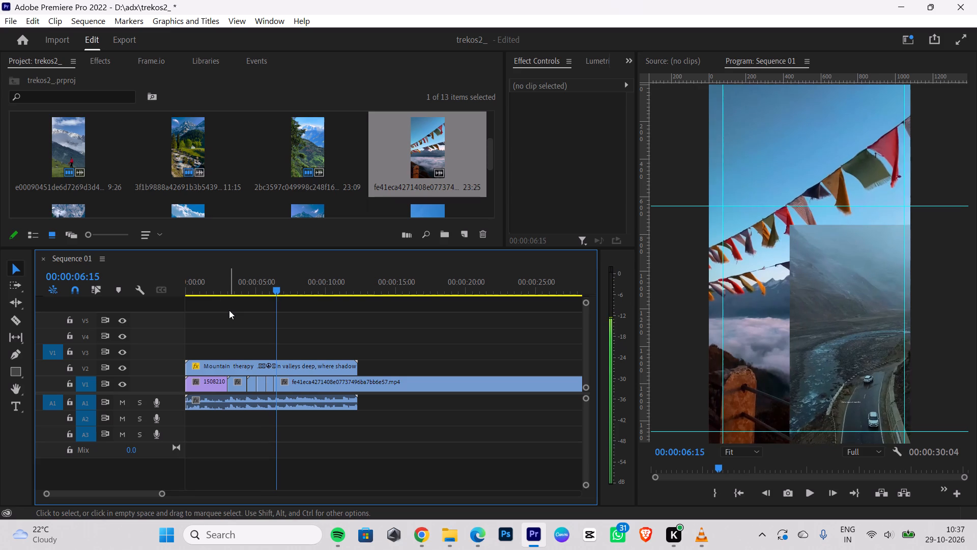
key(Right)
key(Right)
key(Right)
key(Right)
key(Right)
key(Right)
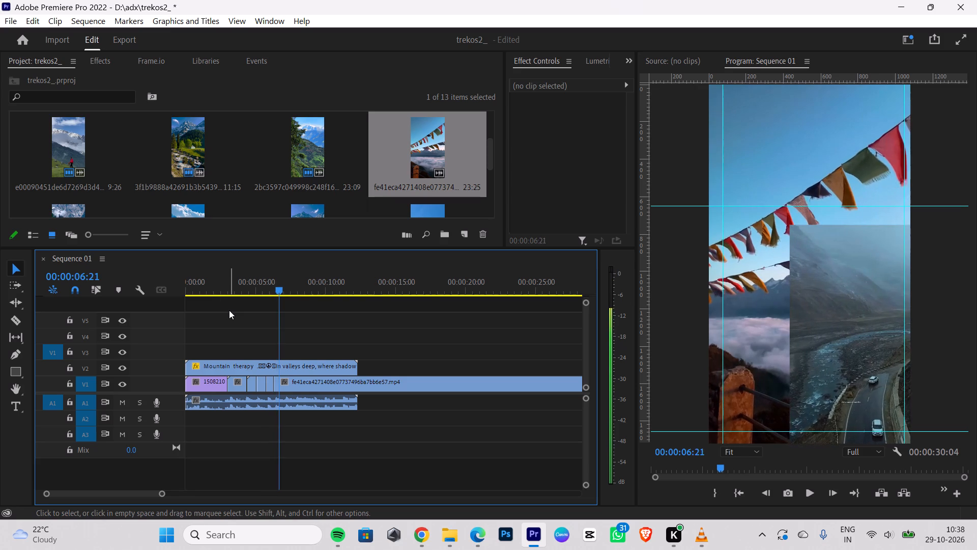
key(Right)
key(Right)
key(Right)
key(Right)
key(Right)
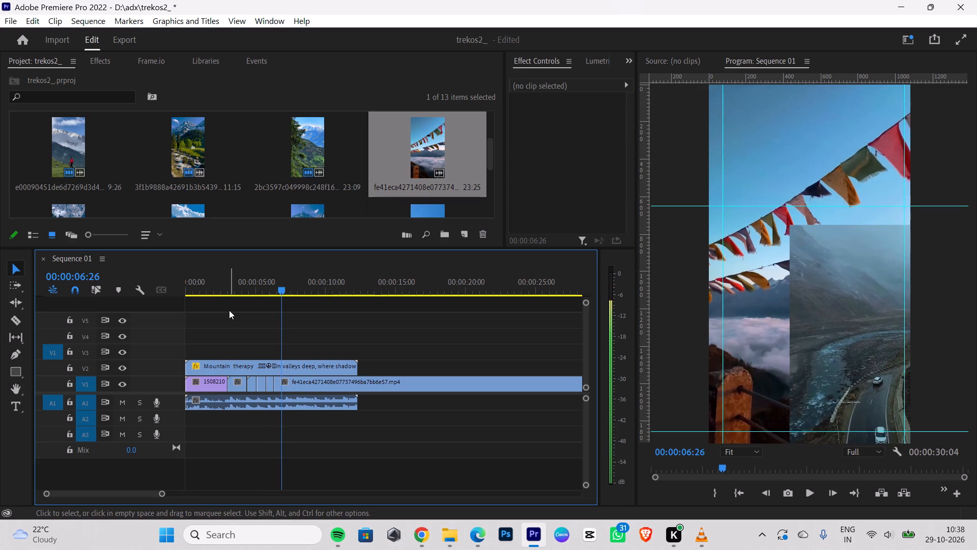
key(Right)
key(Right)
key(Right)
key(Right)
key(Right)
key(Right)
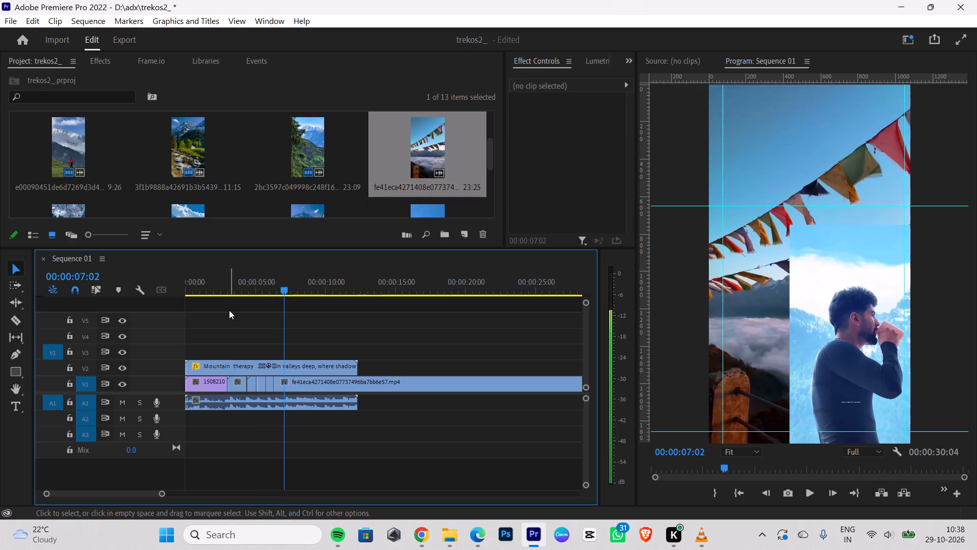
key(Left)
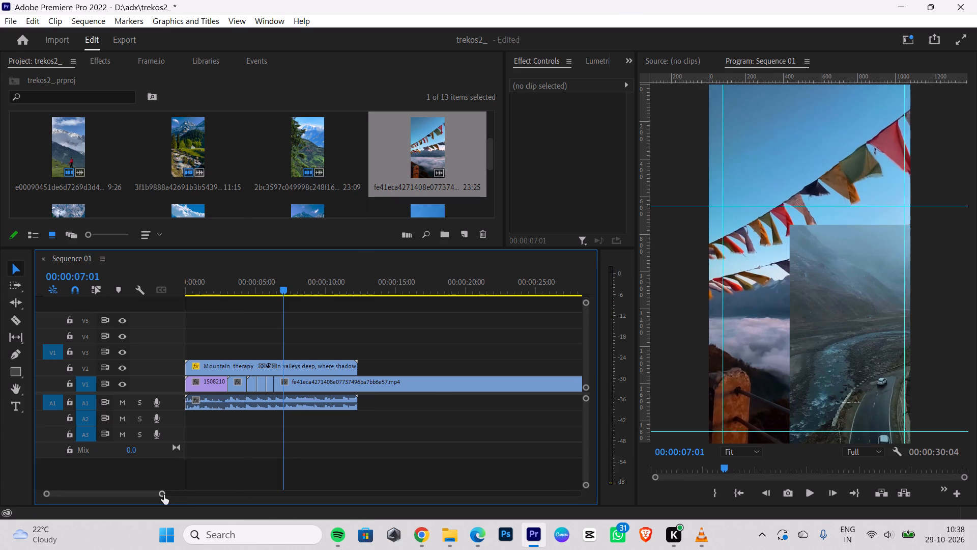
drag(164, 495, 138, 492)
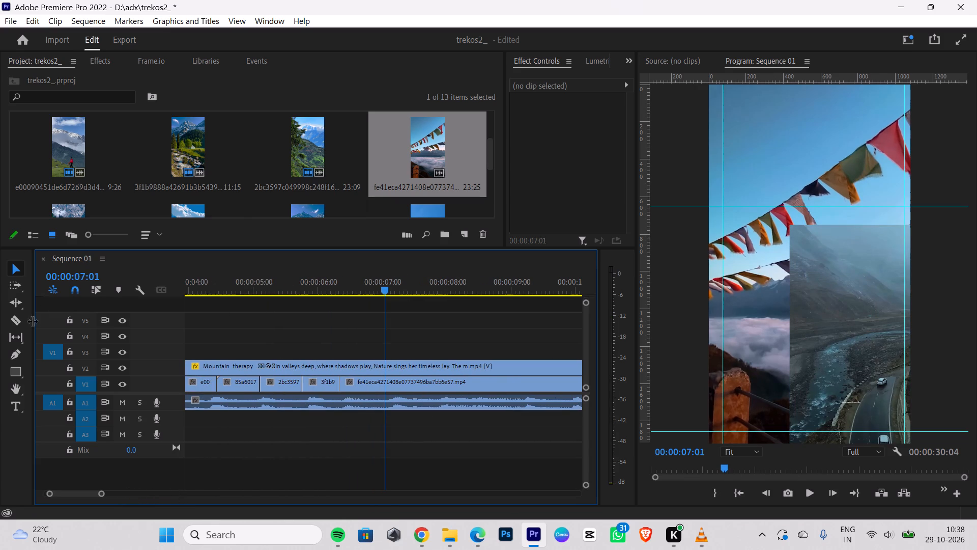
click(18, 323)
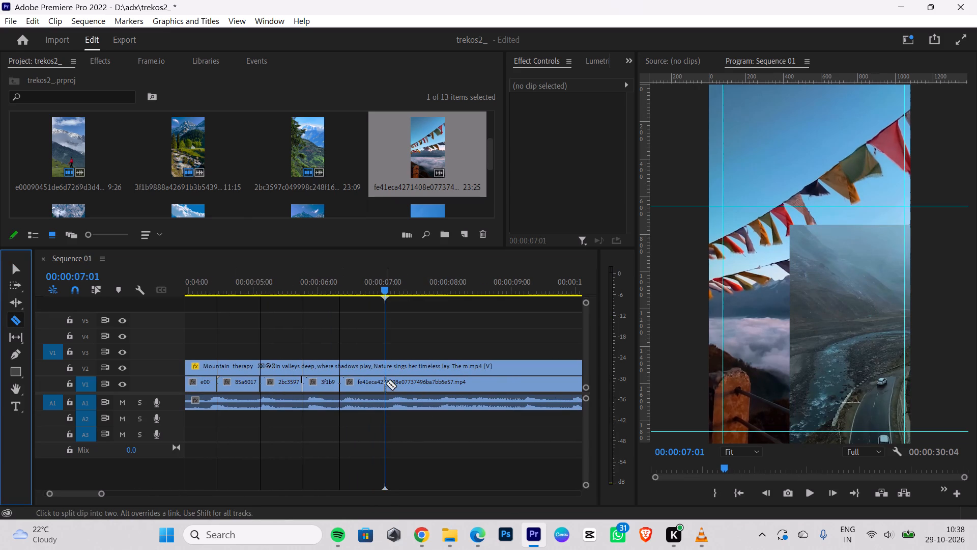
click(385, 383)
click(13, 270)
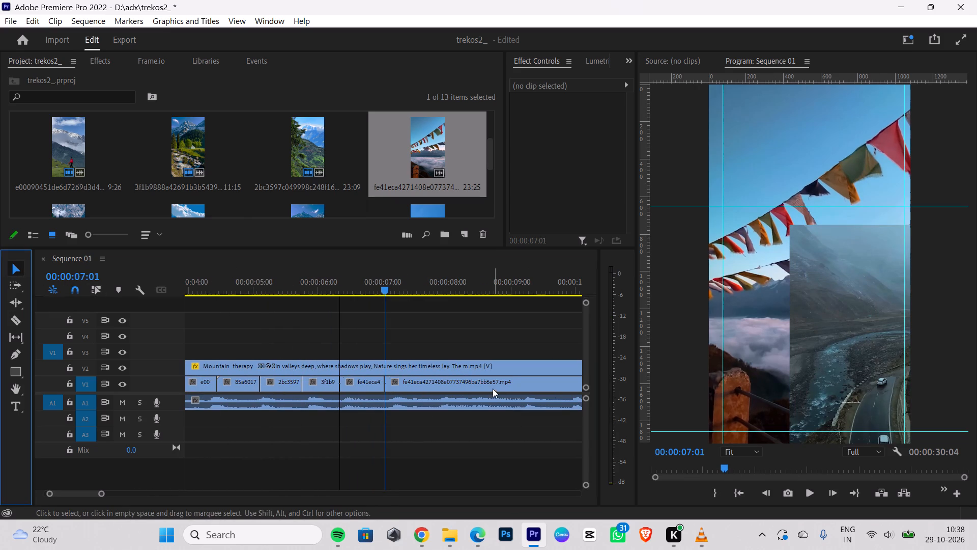
Delete the remainder of the prayer flags clip after the 00:00:07:01 cut on V1.
click(492, 386)
key(BackSpace)
Examine the frames around 00:00:07:01, comparing the prayer flags clip's end with the reference's change of shot.
drag(383, 287, 375, 287)
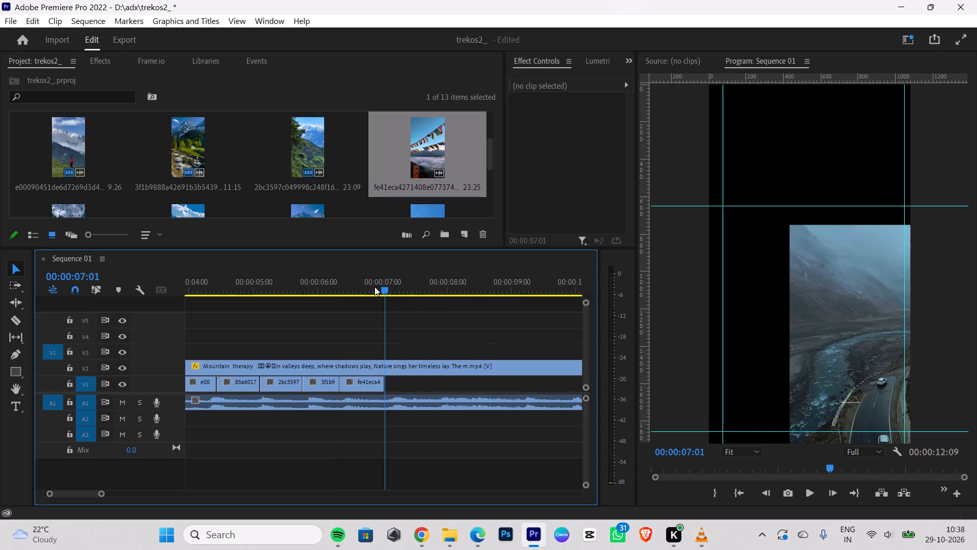
drag(375, 287, 369, 288)
key(Right)
key(Right)
key(Right)
key(Right)
key(Right)
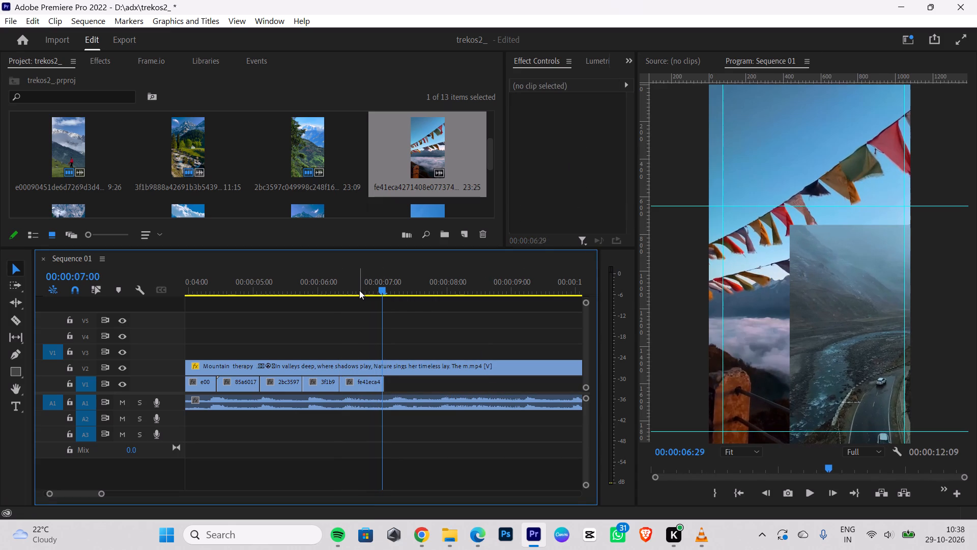
key(Right)
key(Left)
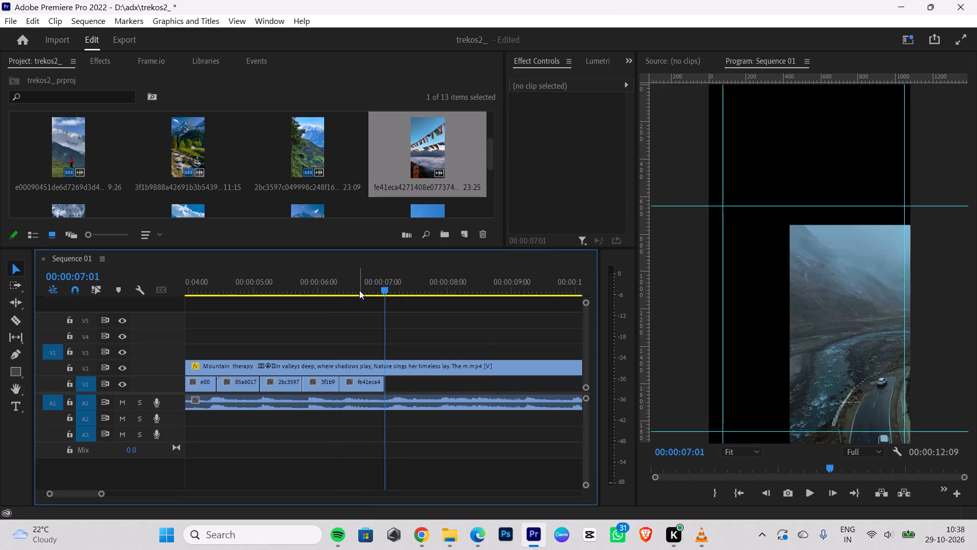
key(Left)
key(Left)
key(Right)
key(Right)
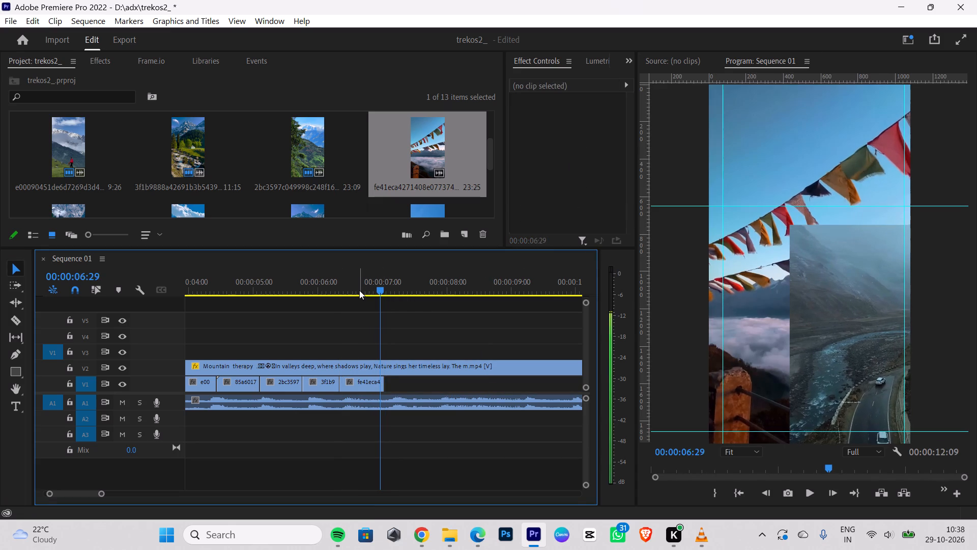
key(Right)
key(Right)
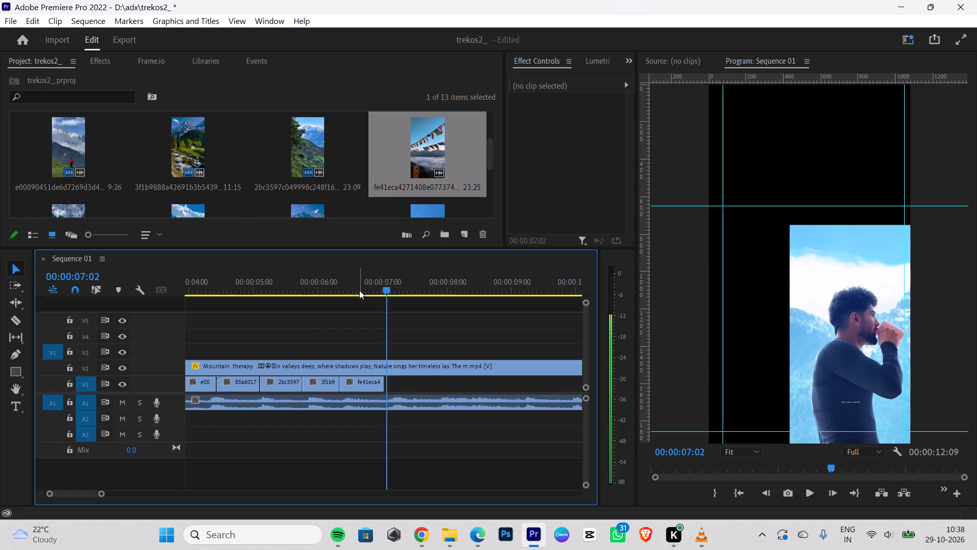
key(Left)
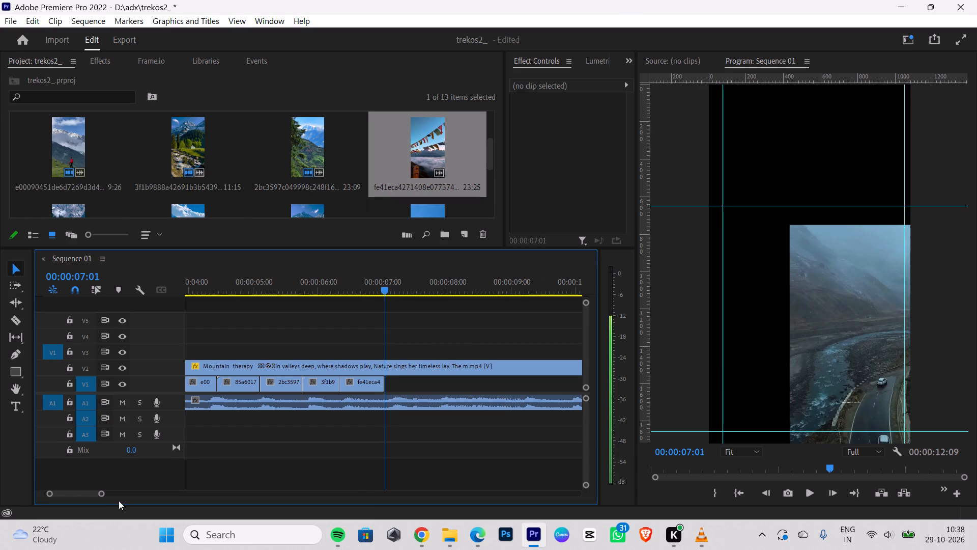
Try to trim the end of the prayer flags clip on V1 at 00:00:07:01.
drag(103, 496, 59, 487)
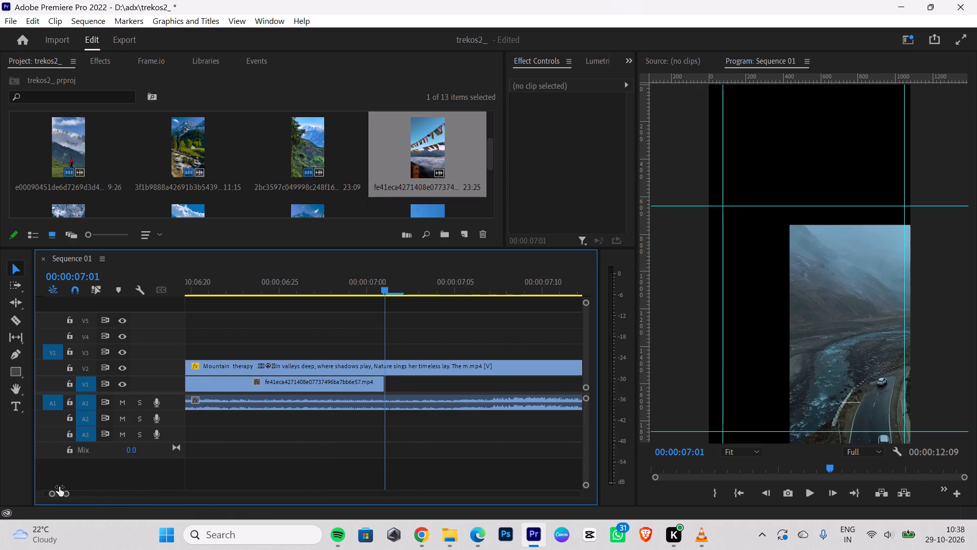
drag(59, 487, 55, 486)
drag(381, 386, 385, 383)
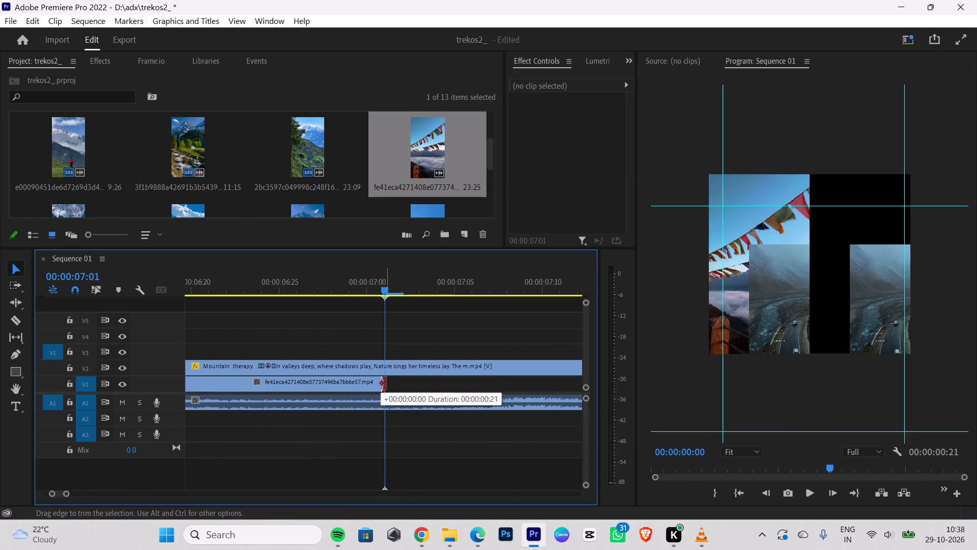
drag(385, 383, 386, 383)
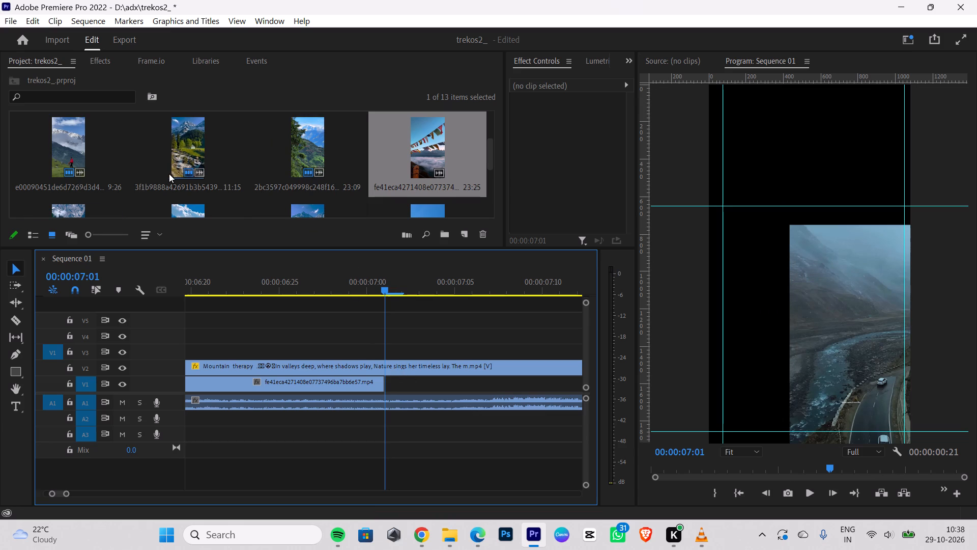
Place the horse riders clip on V1 directly after the prayer flags clip at 00:00:07:01, with its audio removed.
scroll(169, 174, down, 1)
drag(180, 149, 440, 333)
click(486, 415)
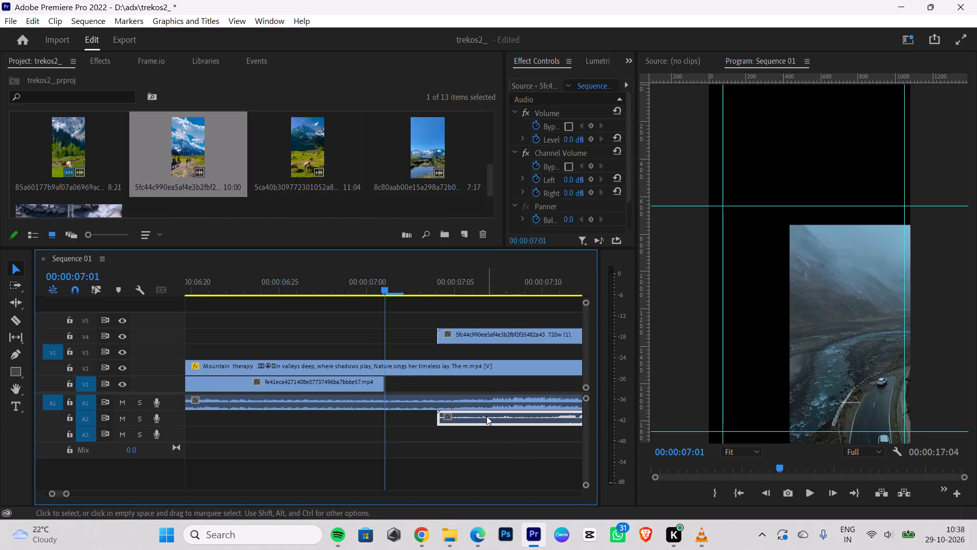
key(BackSpace)
drag(473, 331, 422, 380)
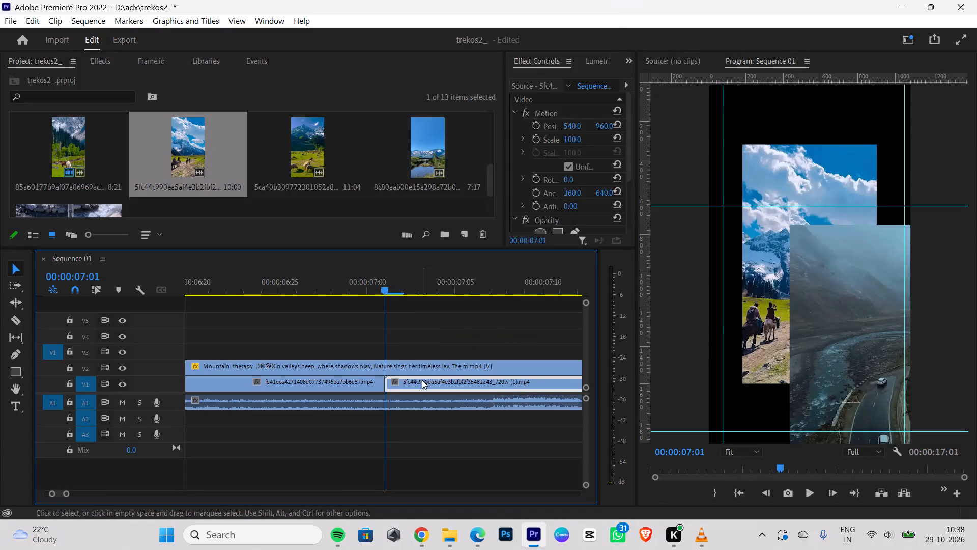
Apply Scale to Frame Size to the horse riders clip on V1.
right_click(422, 380)
click(477, 489)
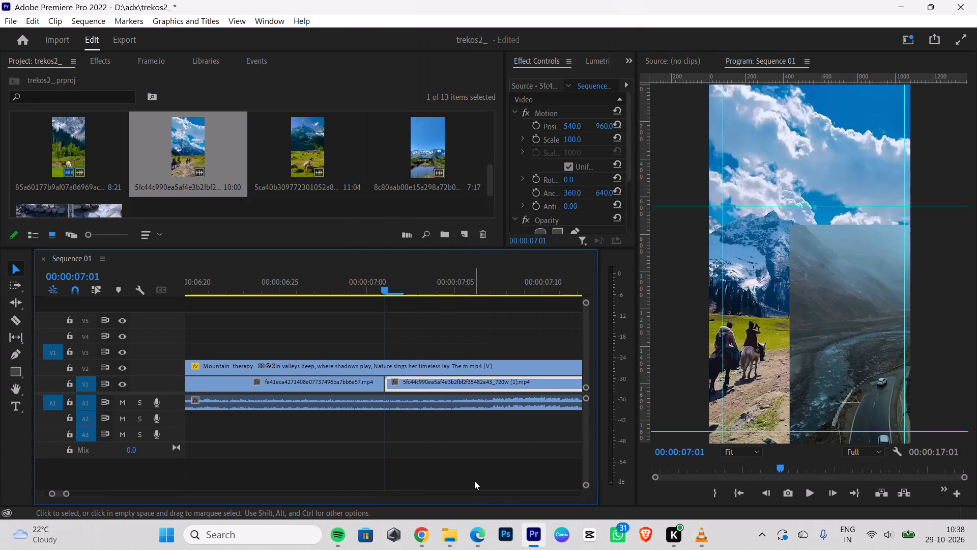
Move the cut between the prayer flags and horse riders clips on V1 to 00:00:07:02, leaving no gap.
key(Left)
key(Left)
key(Left)
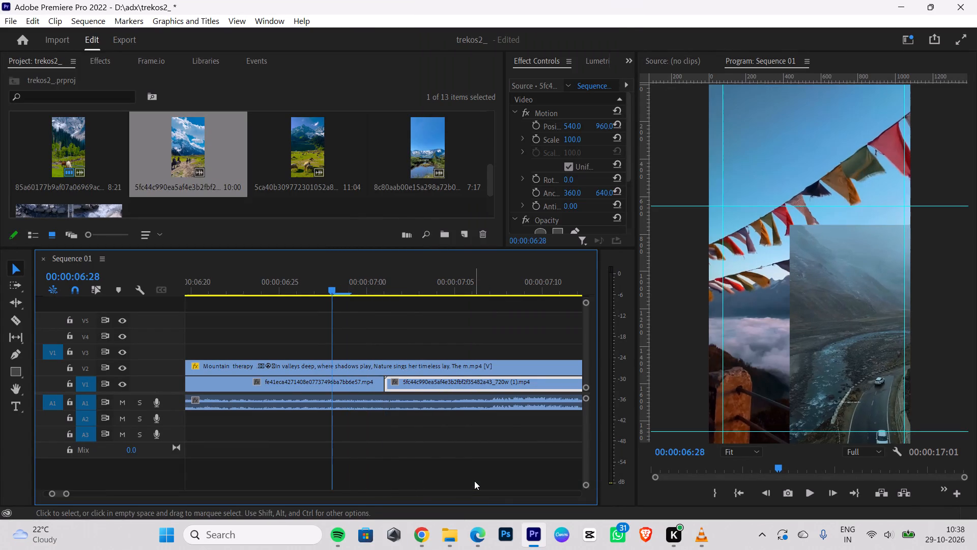
key(Right)
key(Right)
key(Right)
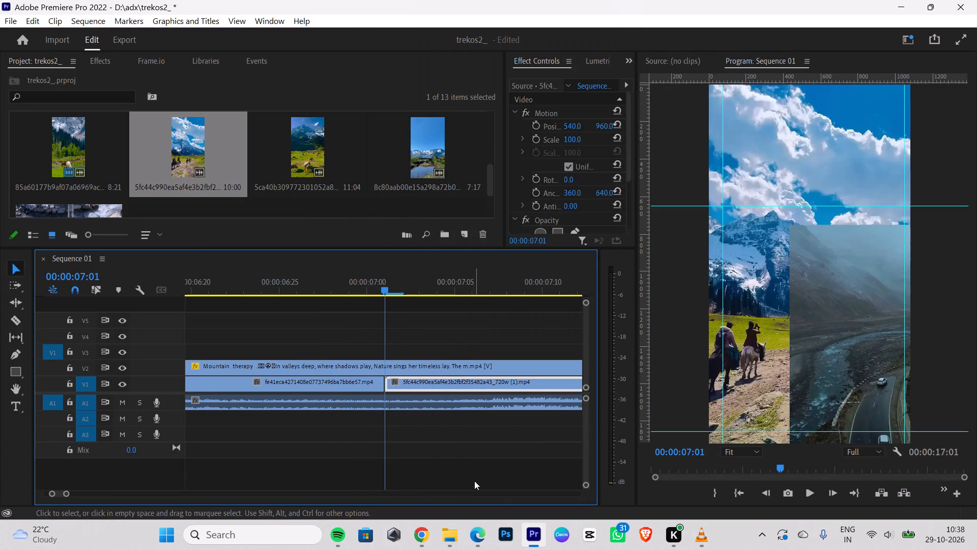
key(Right)
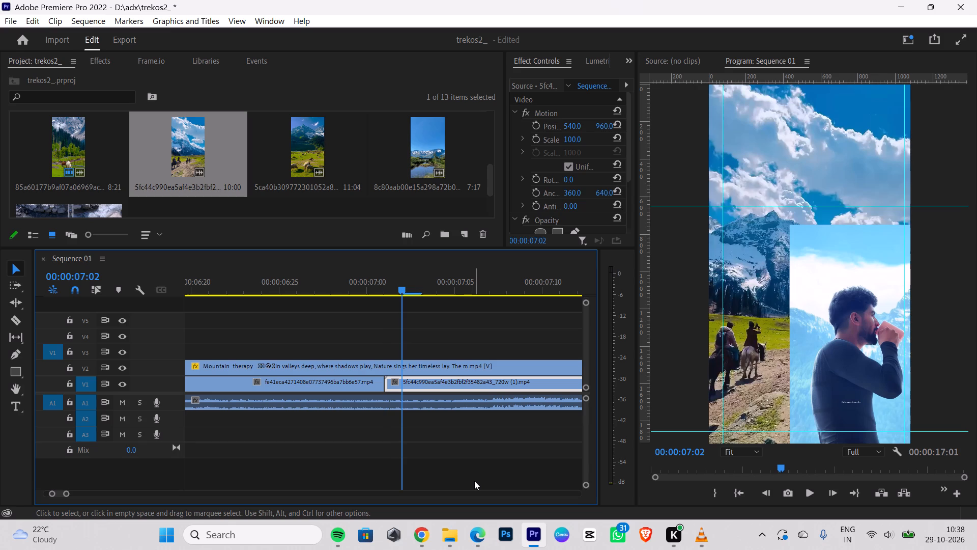
drag(387, 386, 393, 383)
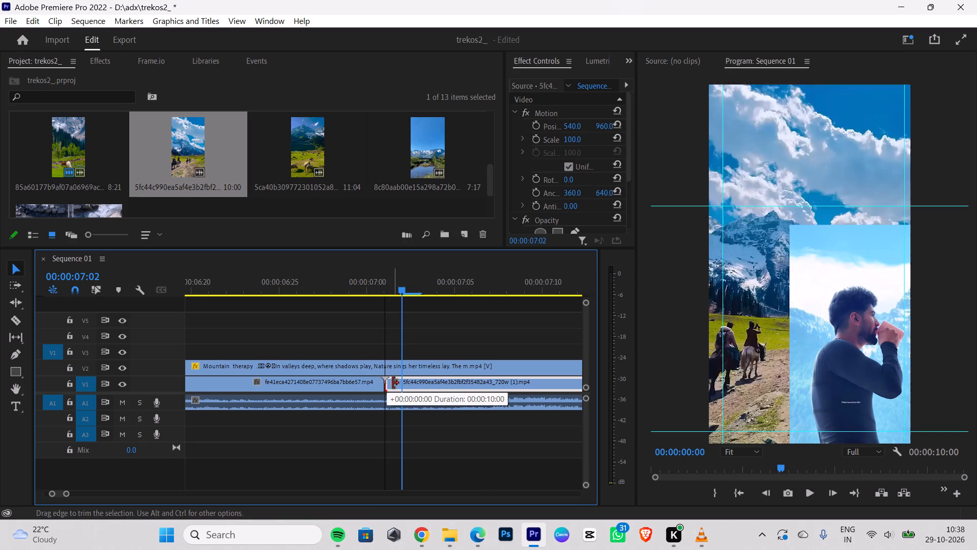
drag(393, 383, 403, 382)
drag(382, 379, 391, 380)
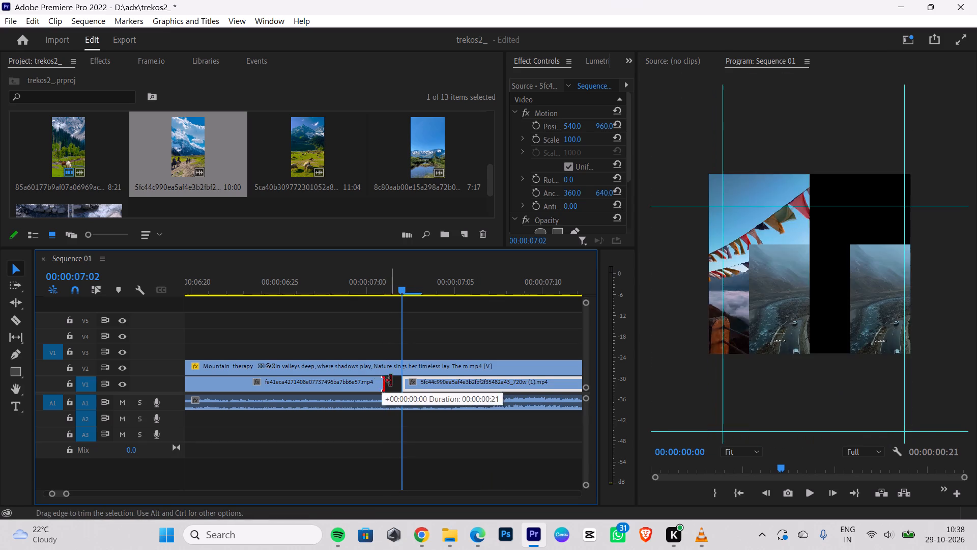
drag(391, 380, 398, 380)
Split the horse riders clip on V1 at 00:00:07:09, near the reference's change of shot, and delete the part after it.
key(Right)
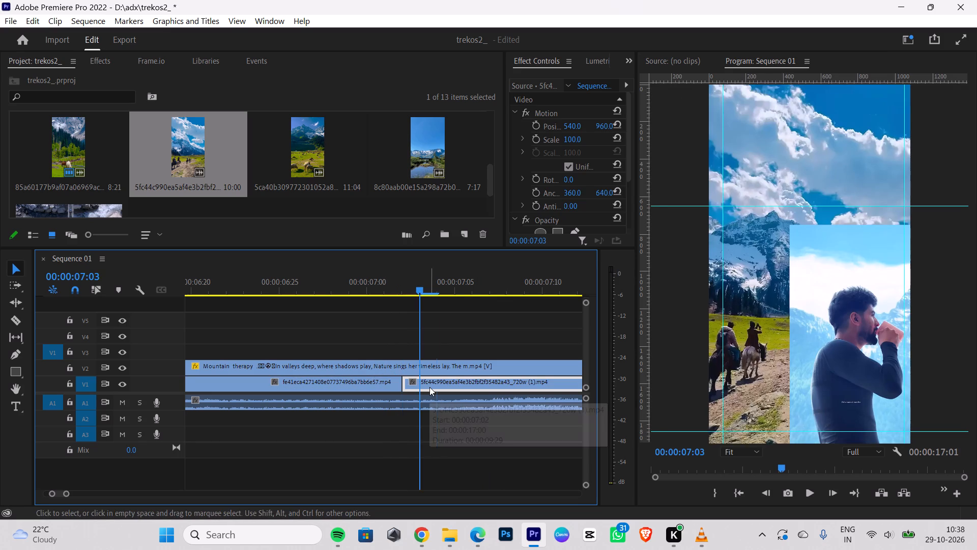
key(Right)
key(Right)
key(Right)
key(Right)
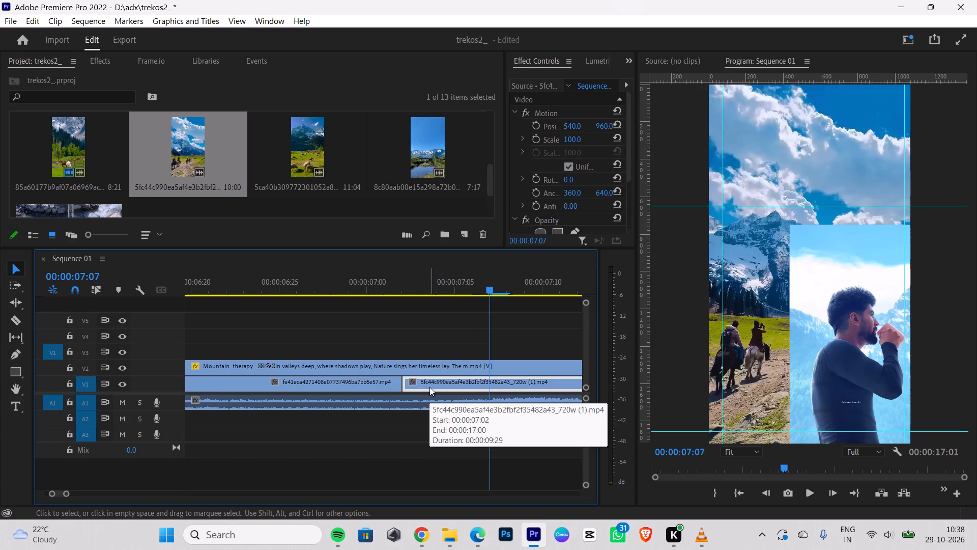
key(Right)
key(Right)
key(Right)
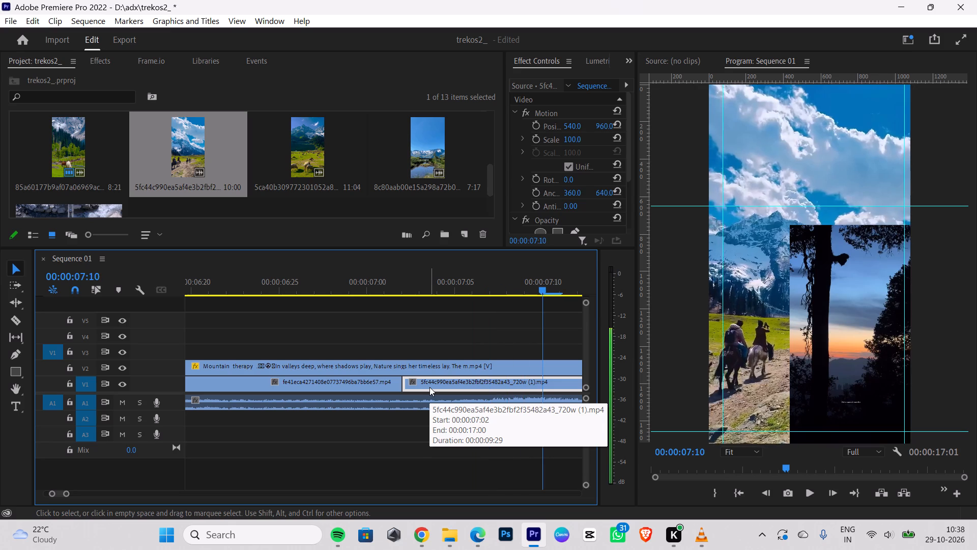
key(Left)
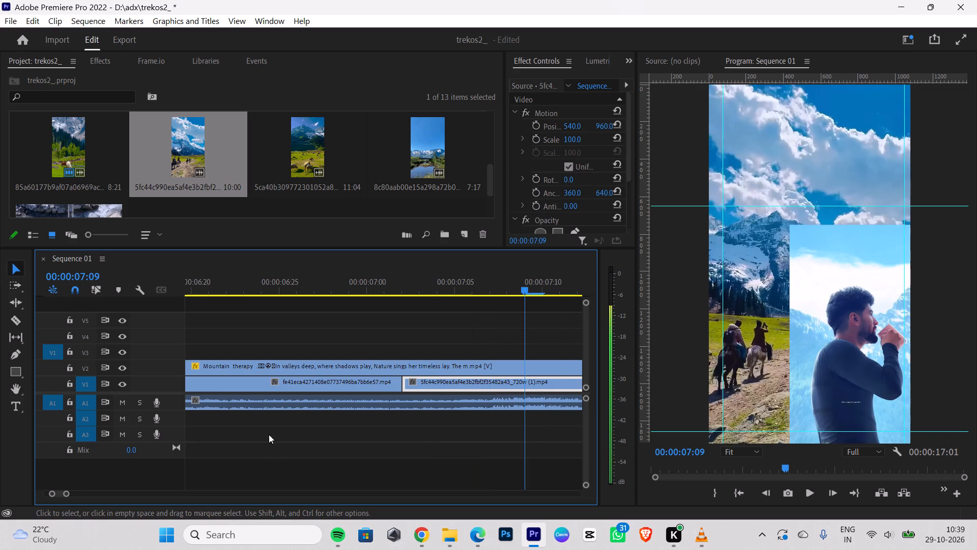
drag(69, 495, 82, 493)
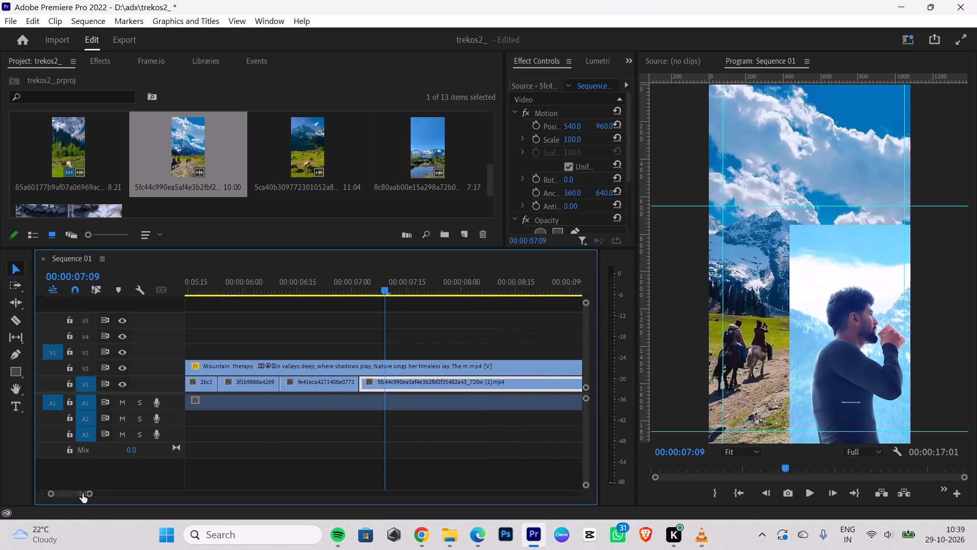
drag(82, 493, 80, 491)
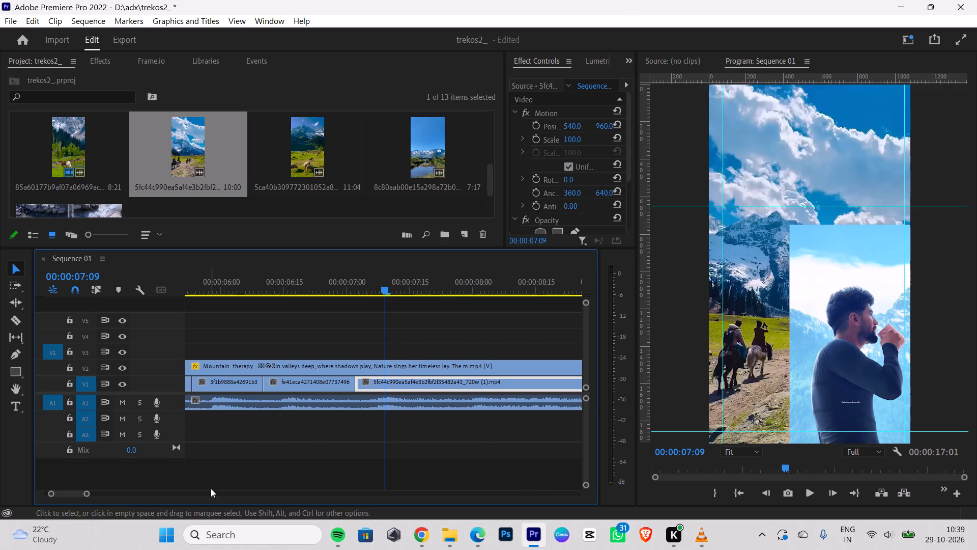
scroll(287, 477, down, 4)
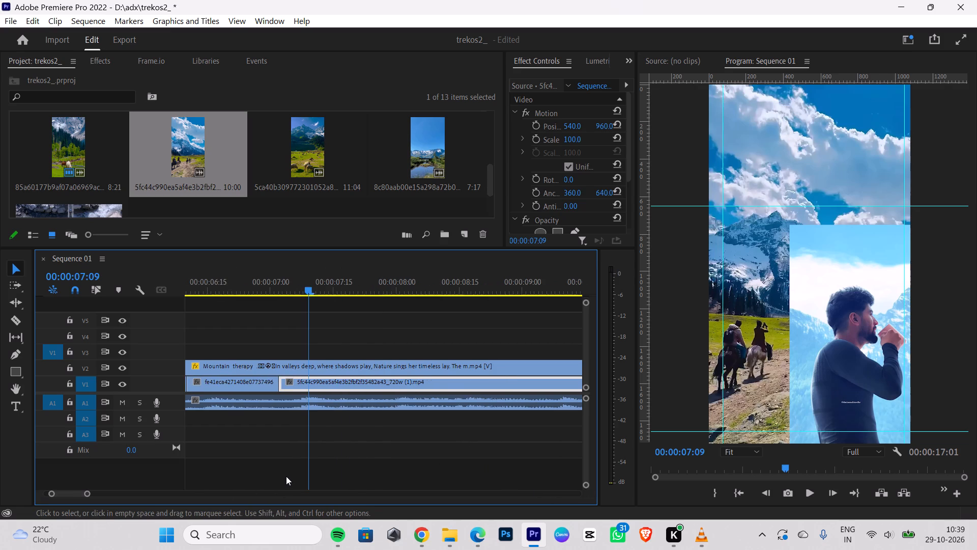
scroll(285, 476, down, 1)
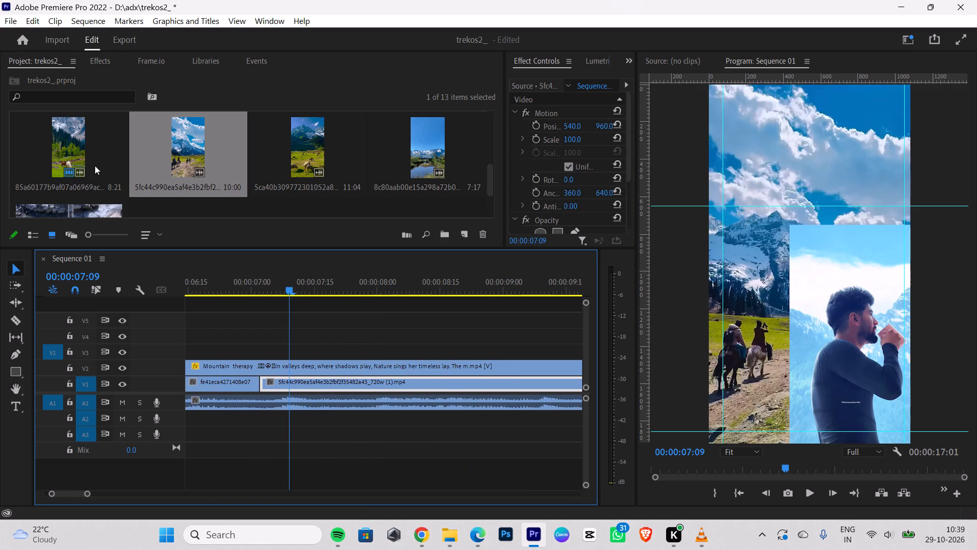
click(19, 316)
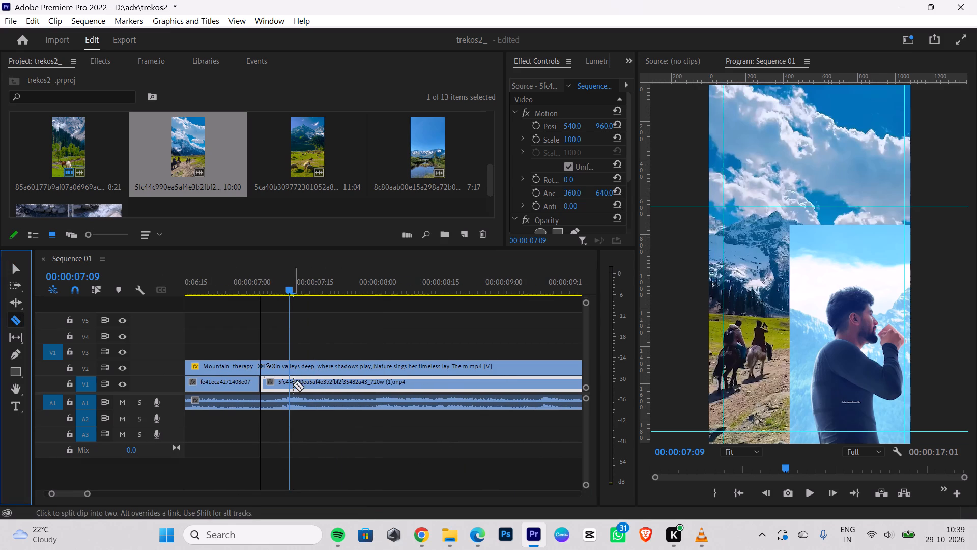
click(290, 380)
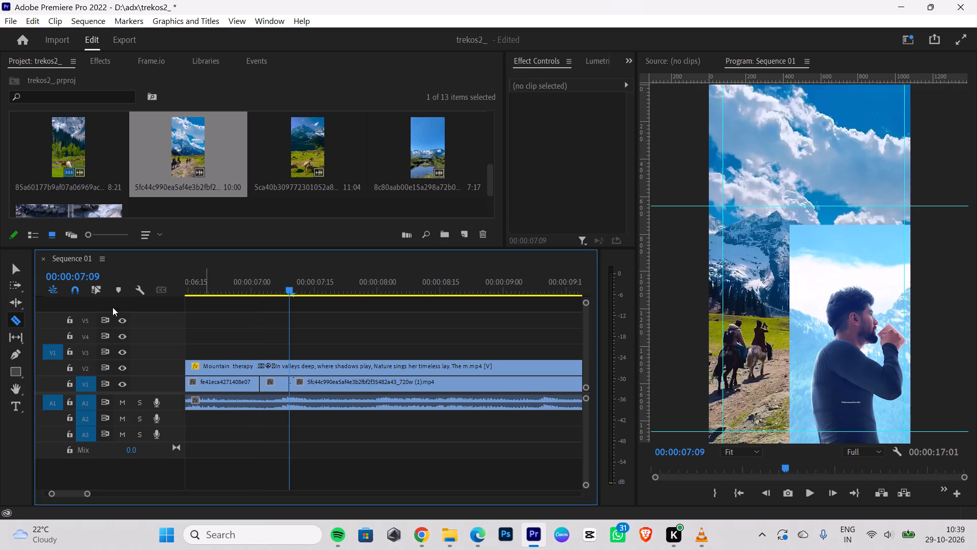
click(22, 269)
click(351, 378)
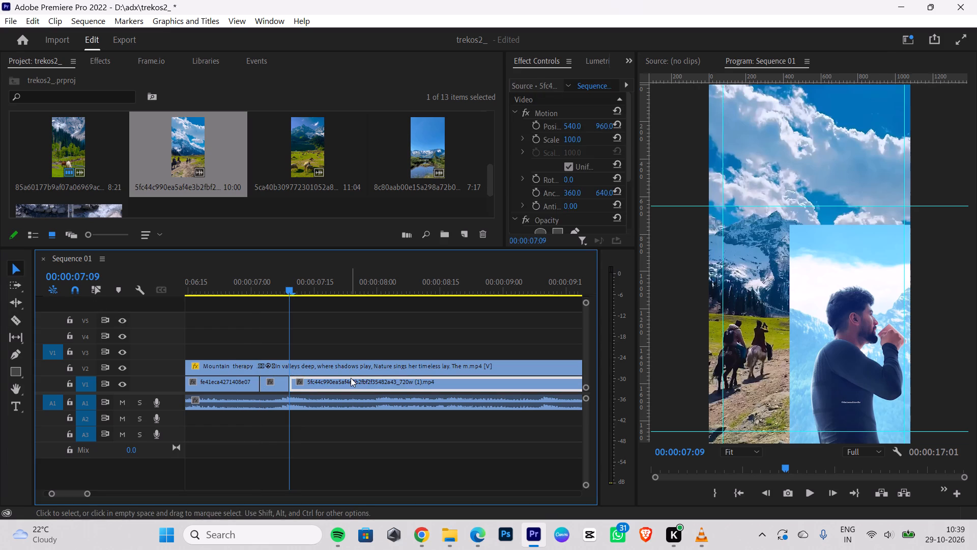
key(BackSpace)
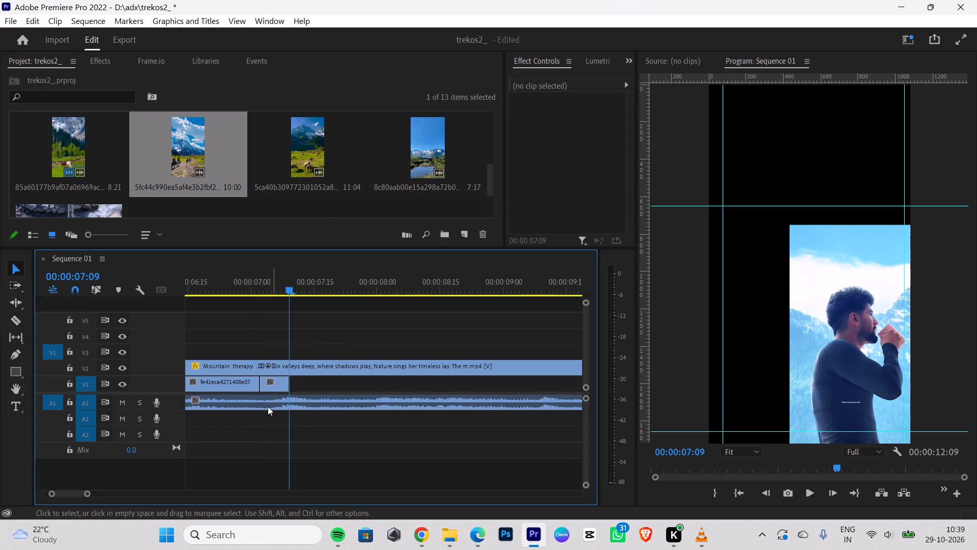
Place the green meadow clip with the brown horse (85a60177…) on V1 directly after the horse riders clip at 00:00:07:09, with its audio removed.
scroll(375, 181, up, 2)
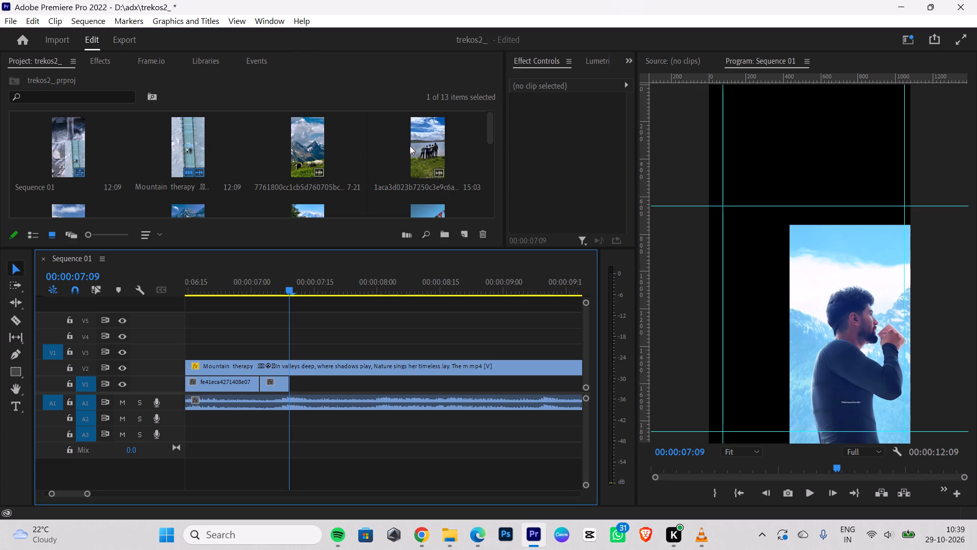
scroll(434, 146, down, 1)
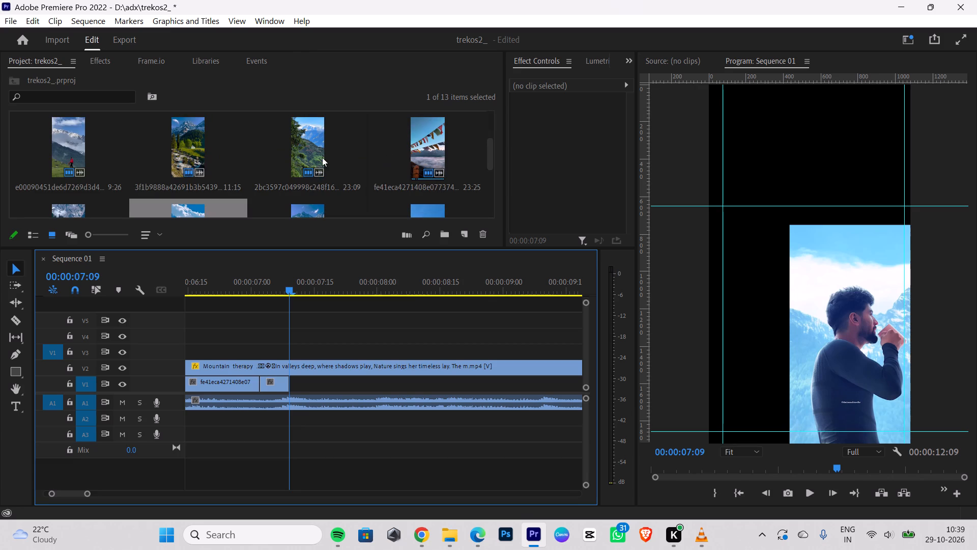
scroll(359, 149, down, 2)
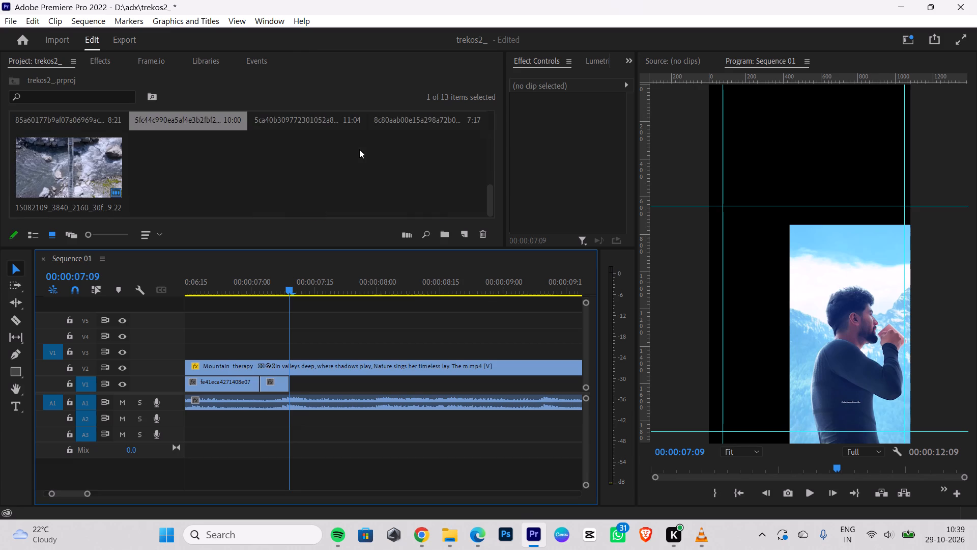
scroll(368, 159, up, 1)
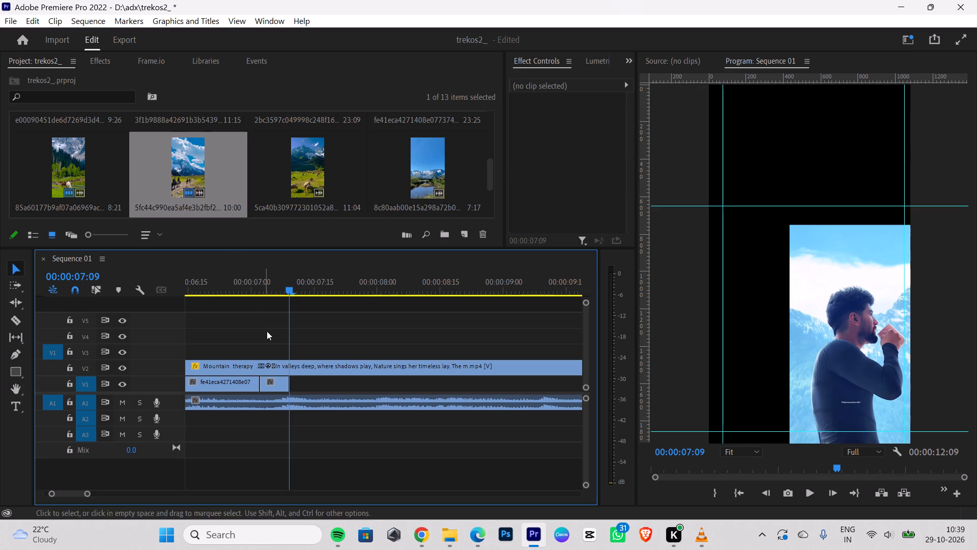
drag(89, 493, 127, 492)
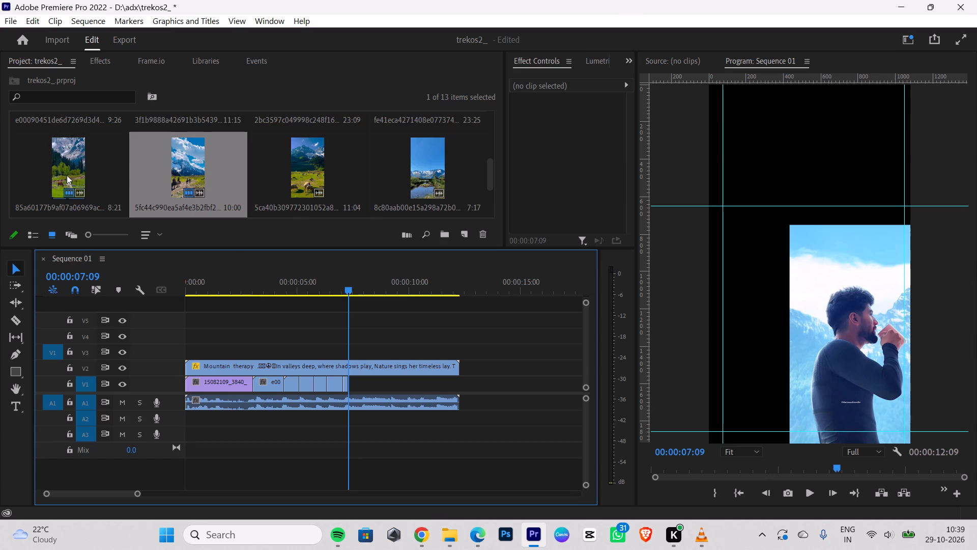
drag(67, 175, 494, 351)
click(544, 397)
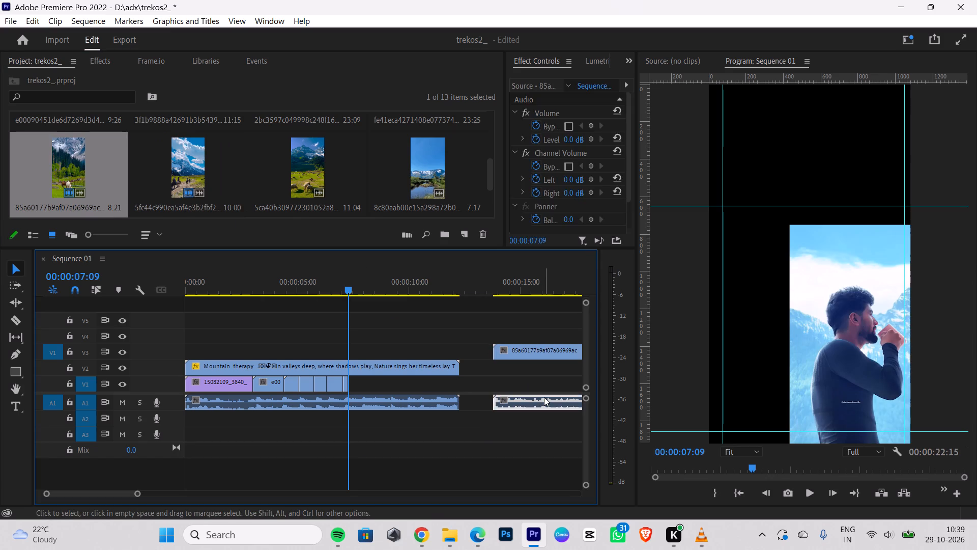
key(BackSpace)
drag(522, 352, 384, 376)
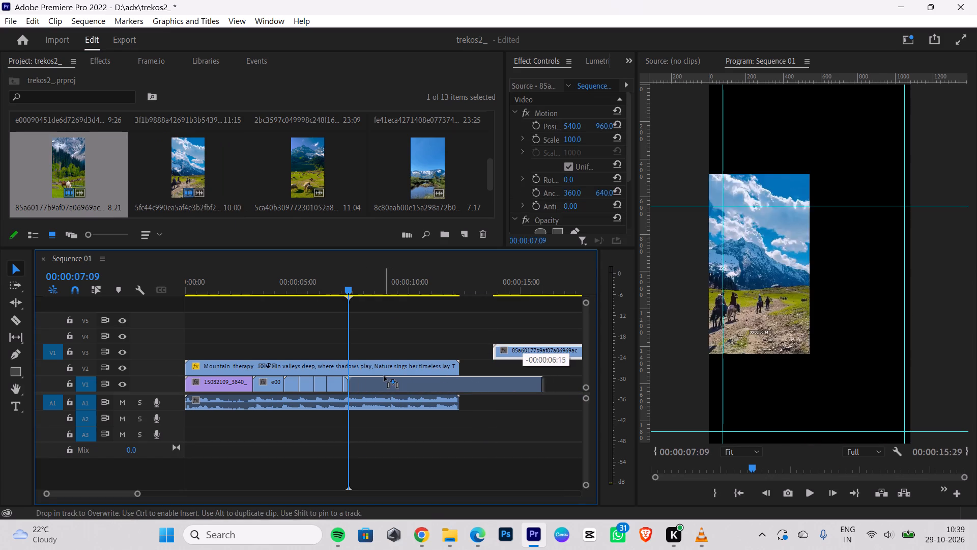
drag(384, 376, 382, 376)
Apply Scale to Frame Size to the green meadow clip on V1.
right_click(387, 383)
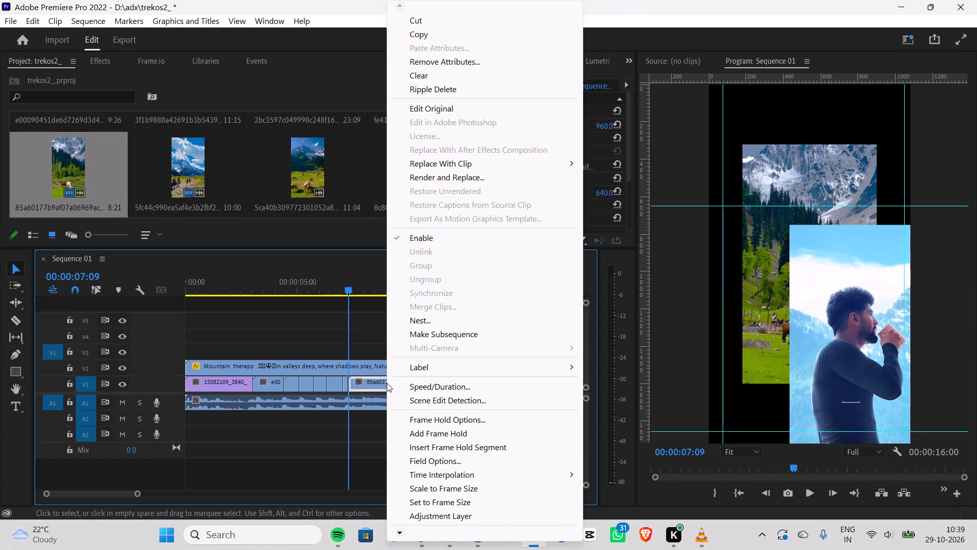
click(445, 486)
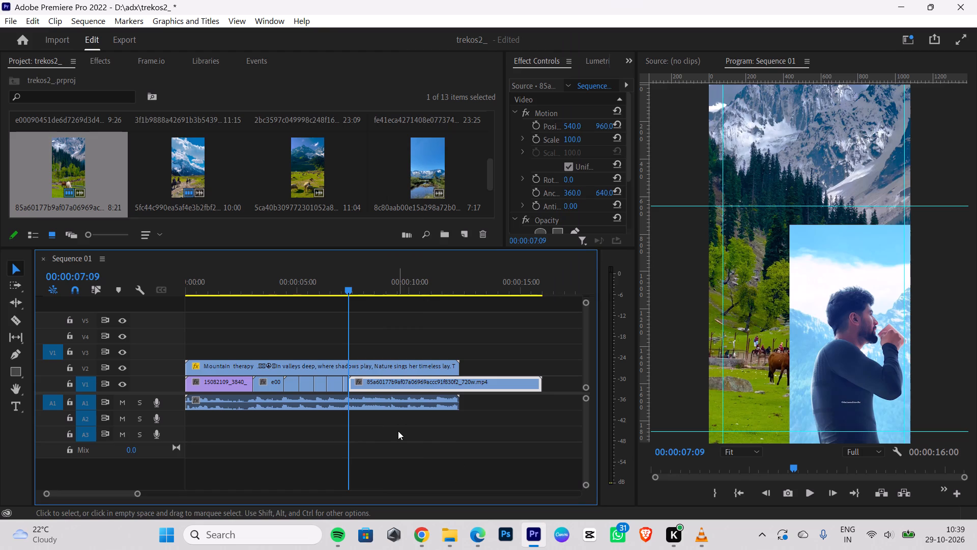
Move the cut to 00:00:07:10 by removing the meadow clip's first frame and extending the horse riders clip to meet it.
key(Left)
key(Left)
key(Left)
key(Left)
key(Left)
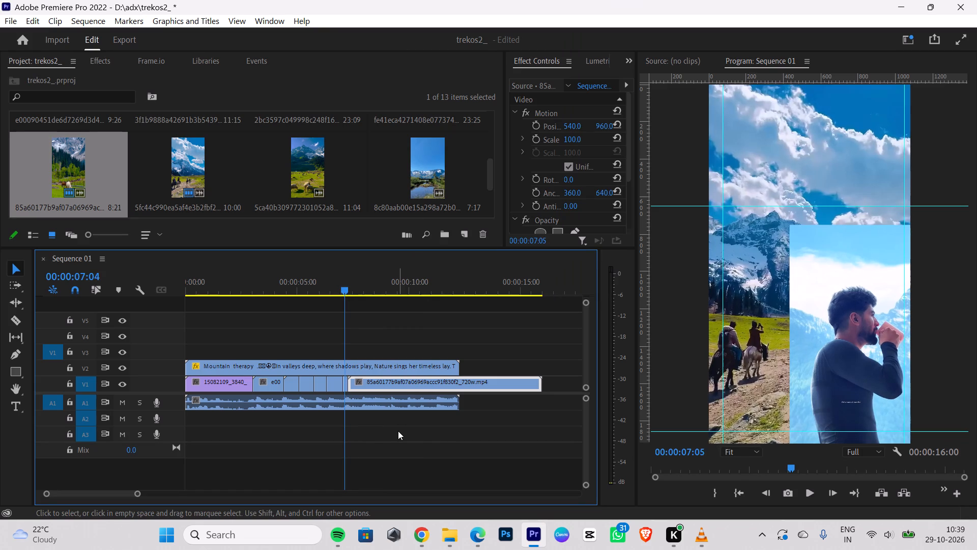
key(Right)
key(Right)
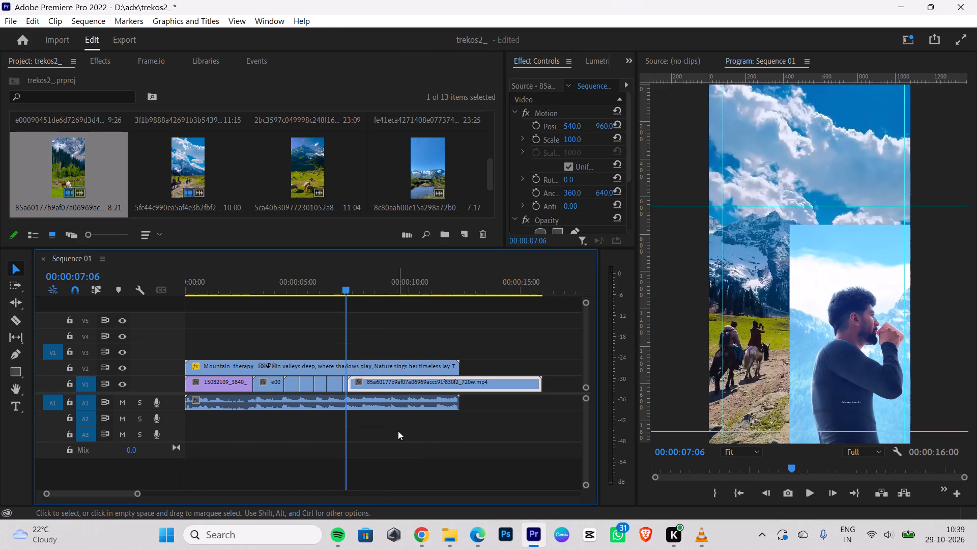
key(Right)
key(Right)
key(Right)
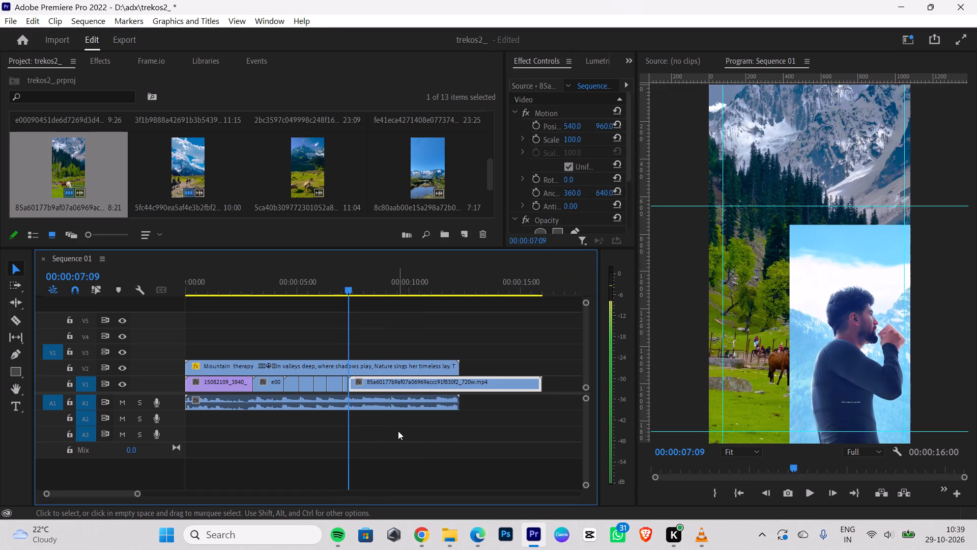
key(Right)
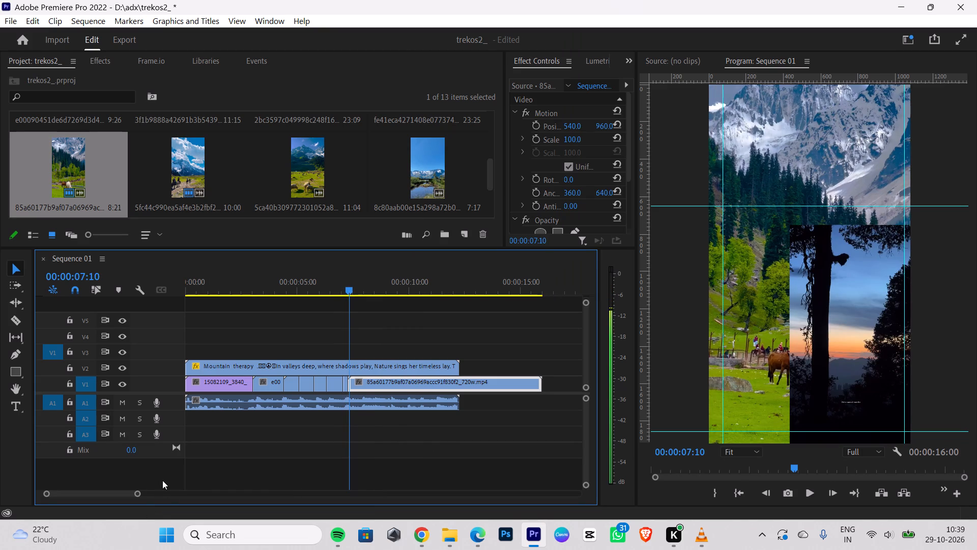
drag(138, 495, 109, 498)
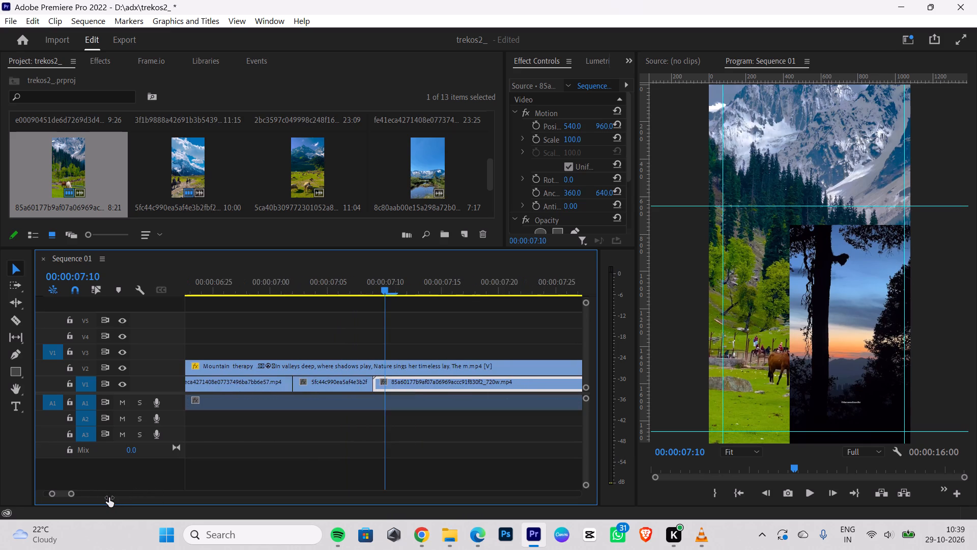
drag(109, 498, 81, 501)
click(12, 313)
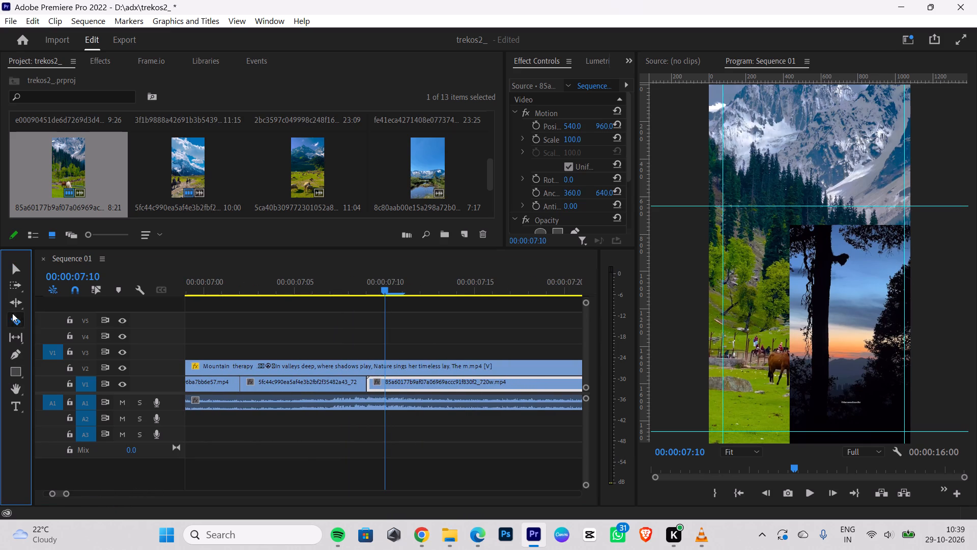
click(385, 384)
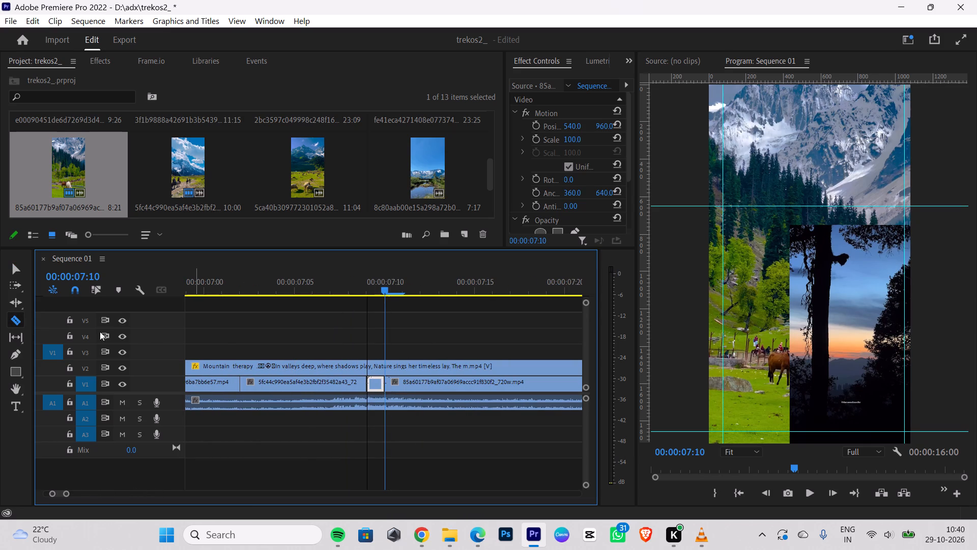
click(11, 269)
click(375, 386)
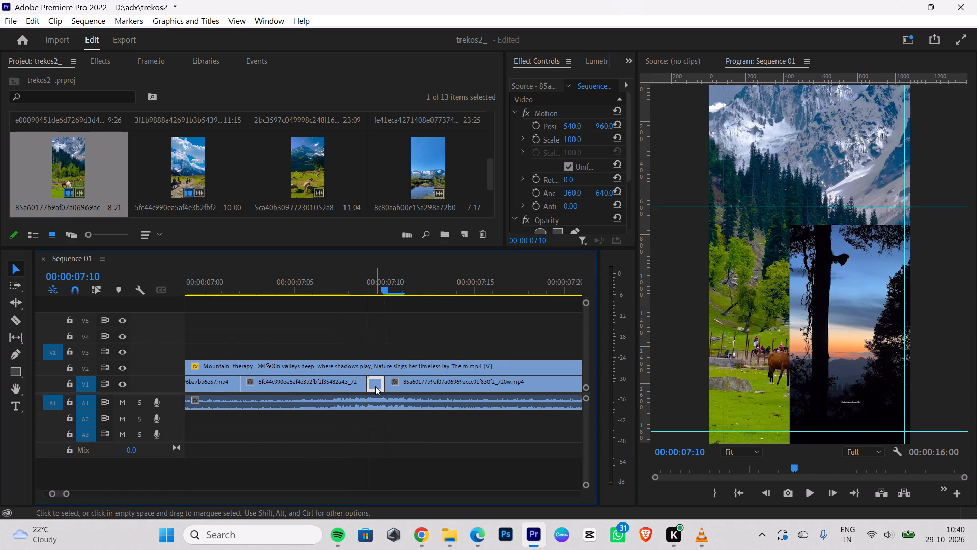
key(BackSpace)
drag(366, 380, 382, 380)
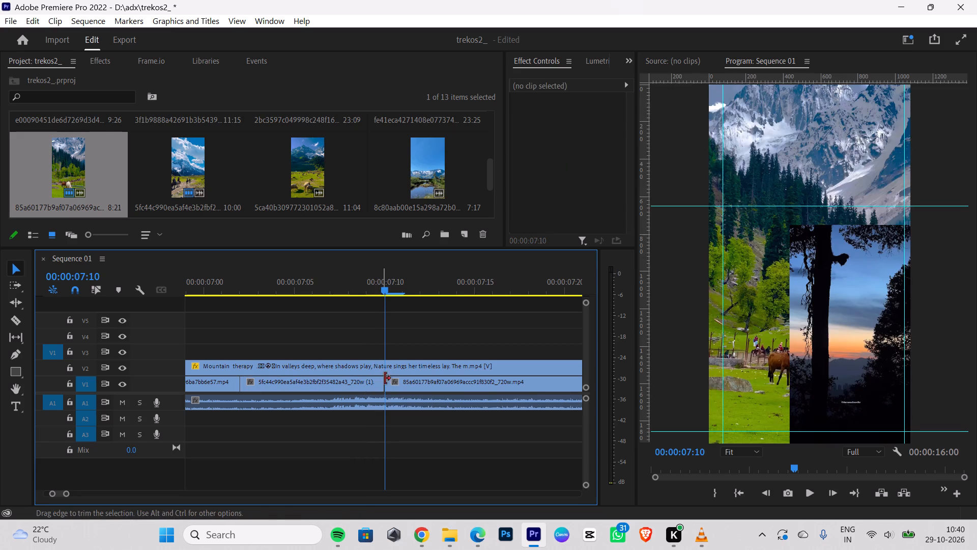
Split the green meadow clip on V1 at 00:00:07:19, where the reference changes to the snowy road shot.
key(Right)
key(Right)
key(Right)
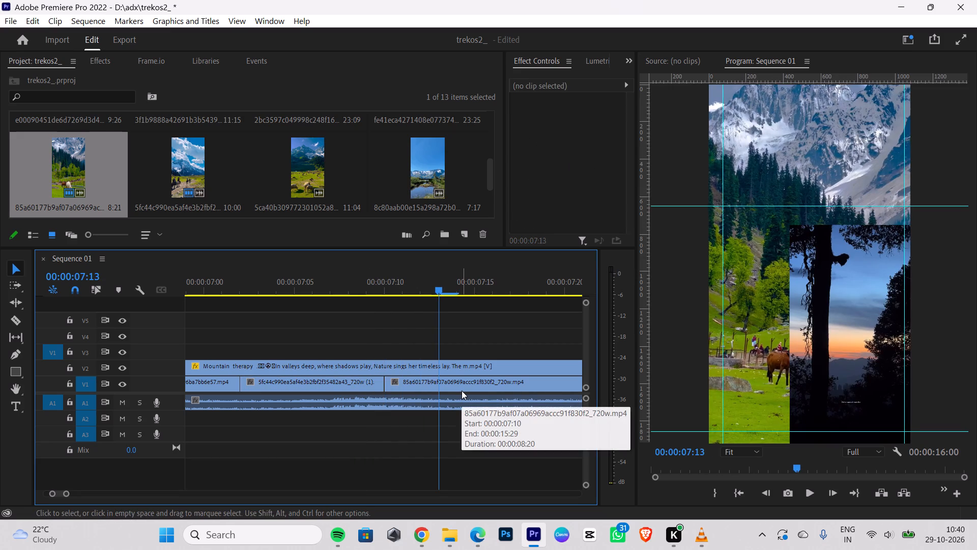
key(Right)
key(Right)
key(Right)
scroll(503, 421, down, 3)
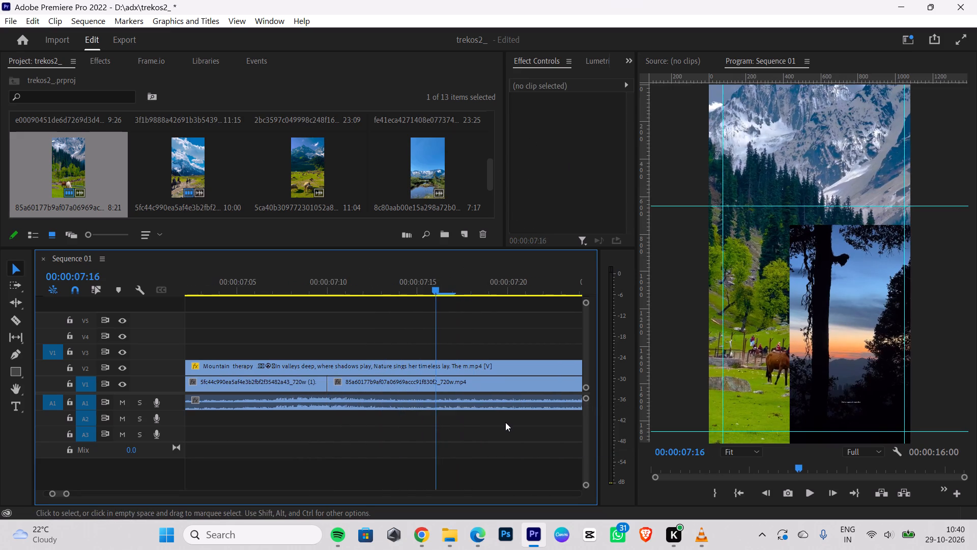
scroll(505, 422, down, 12)
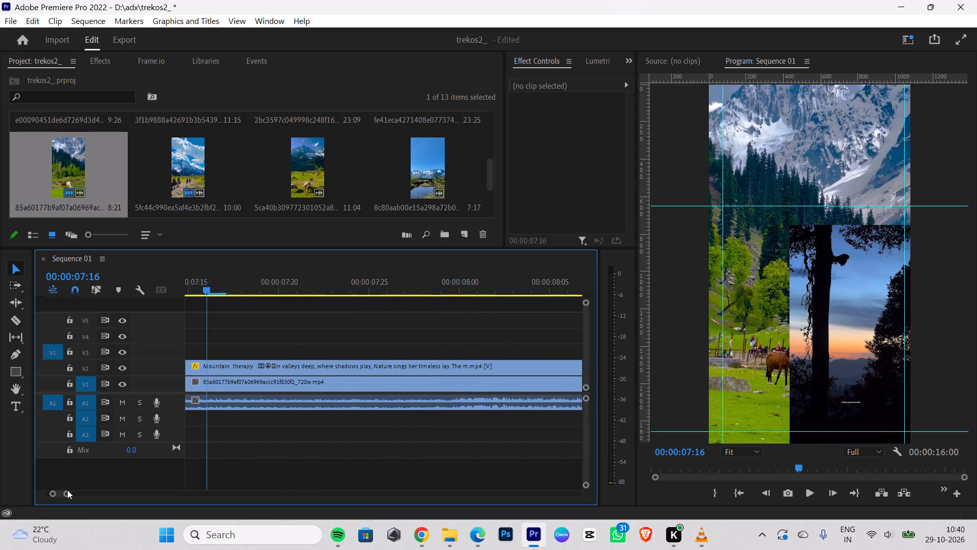
drag(69, 494, 85, 493)
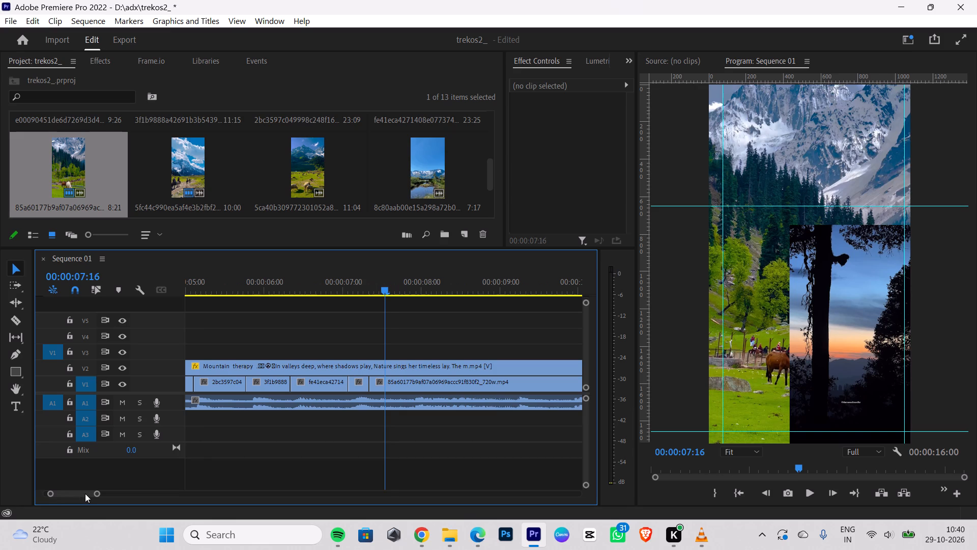
key(Right)
key(Right)
key(Right)
key(Left)
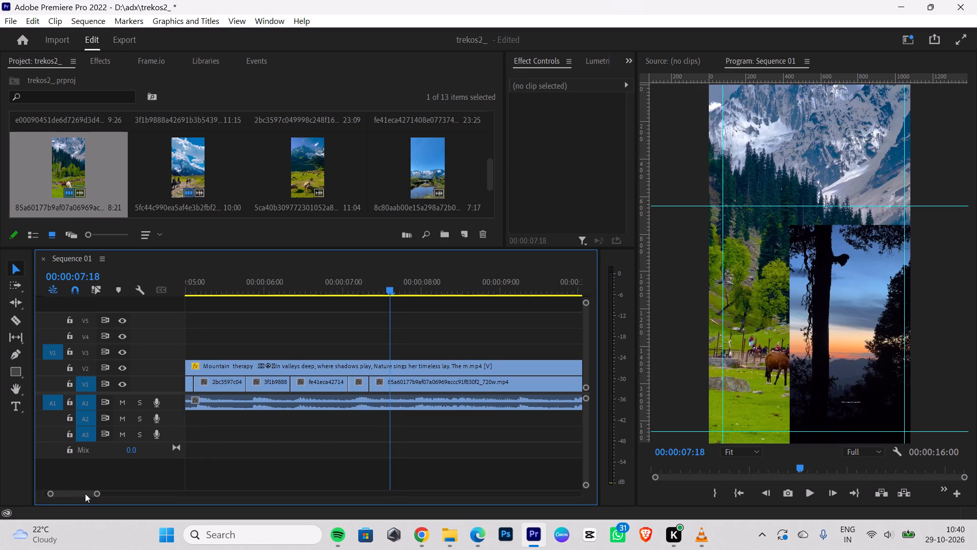
key(Right)
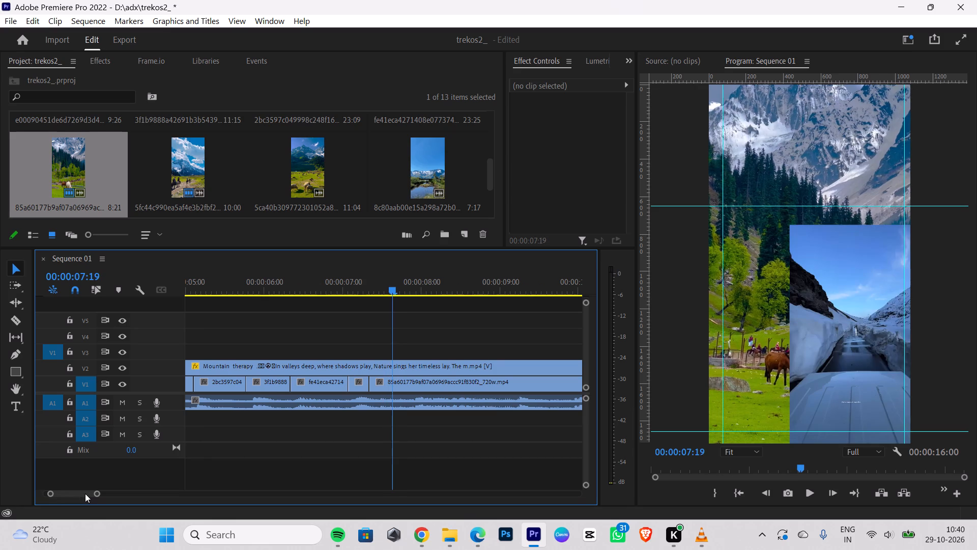
click(20, 320)
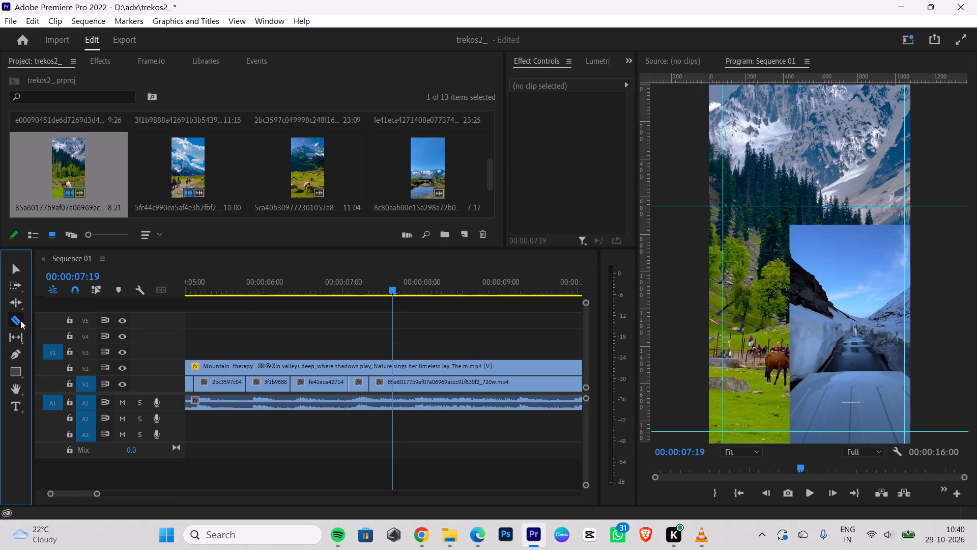
click(394, 381)
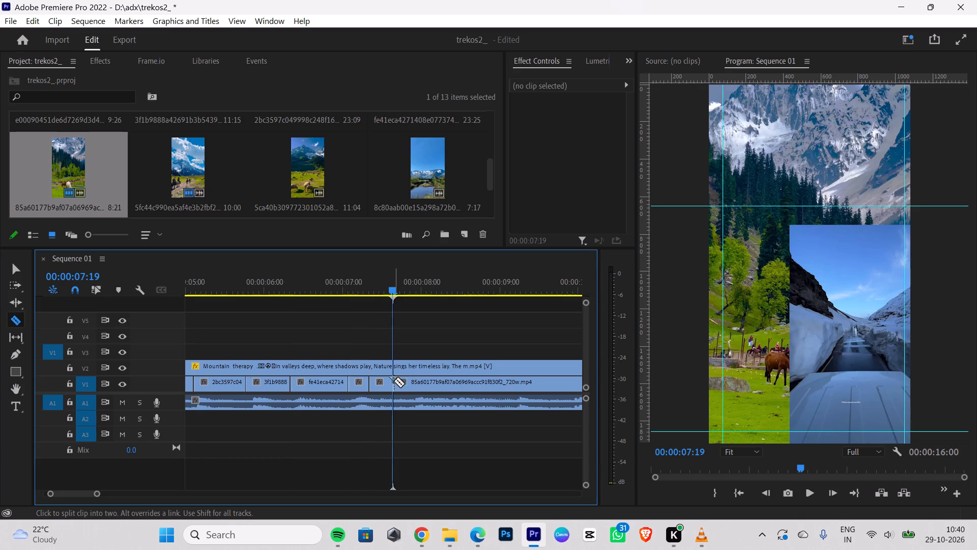
Delete the part of the green meadow clip on V1 after the cut at 00:00:07:19.
click(20, 267)
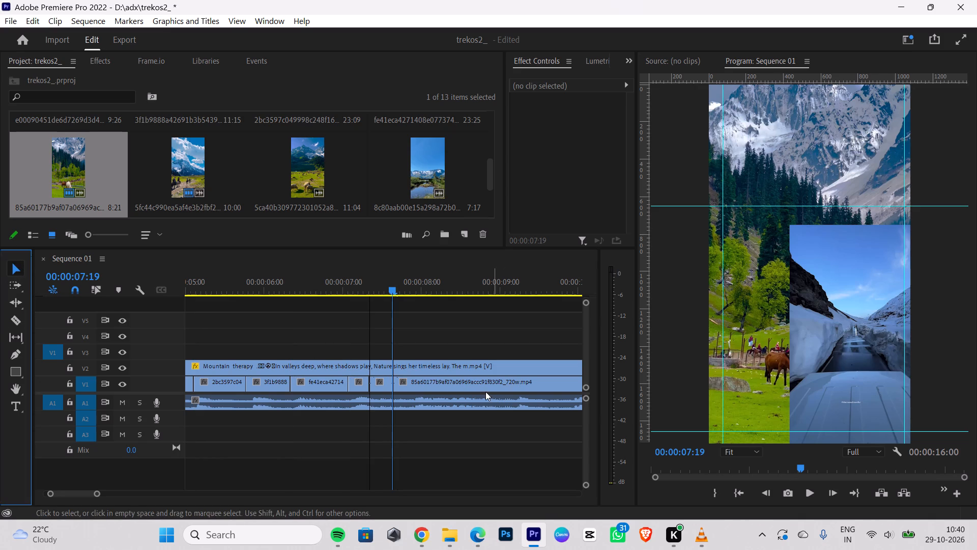
click(485, 392)
click(482, 371)
click(478, 385)
key(BackSpace)
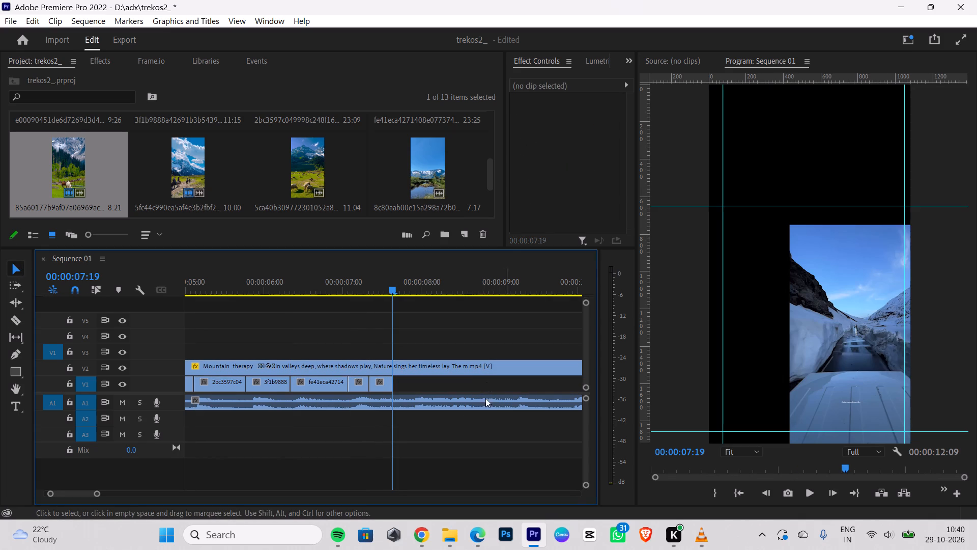
Switch to Chrome and search Pinterest for "mounatins video" in place of the previous backpacker search.
click(422, 535)
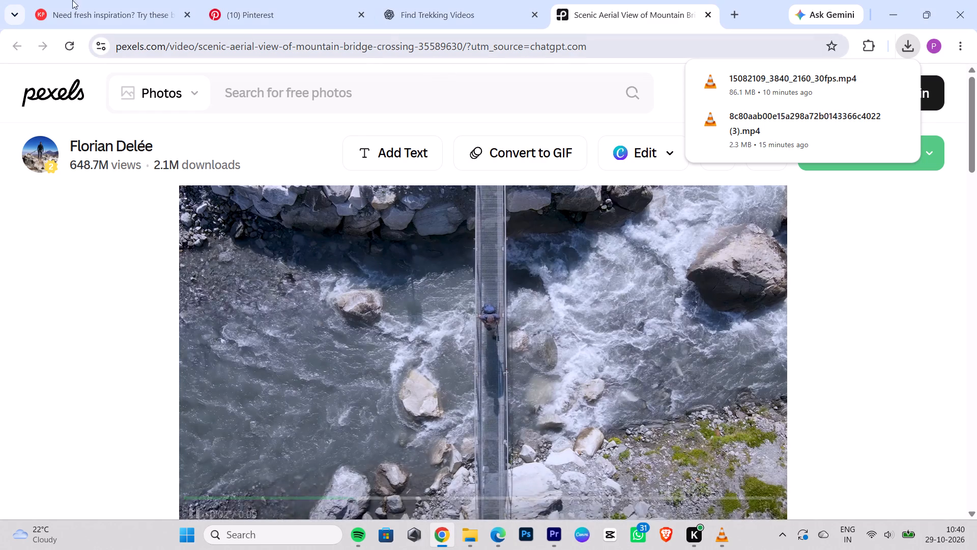
click(273, 0)
drag(320, 79, 110, 126)
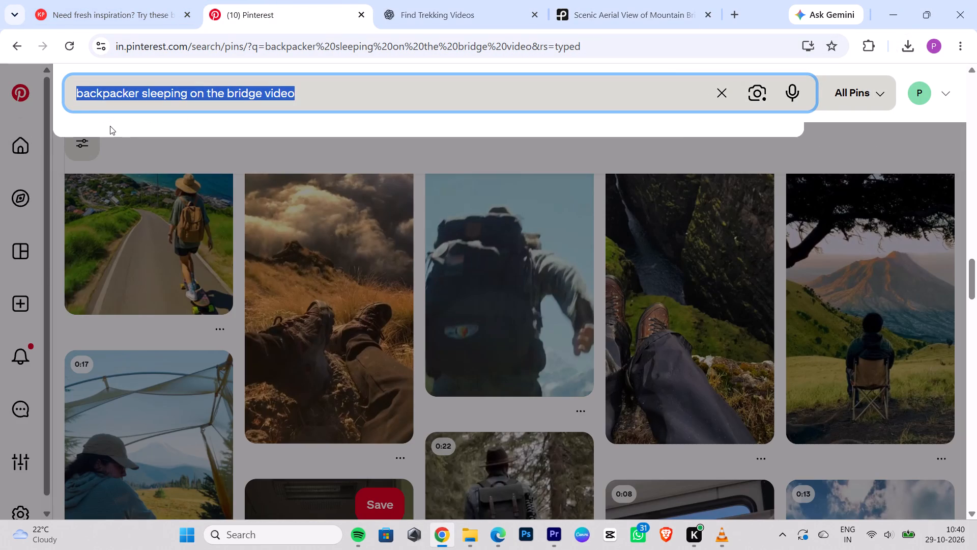
triple_click(323, 108)
key(BackSpace)
key(BackSpace)
key(BackSpace)
key(BackSpace)
key(BackSpace)
key(BackSpace)
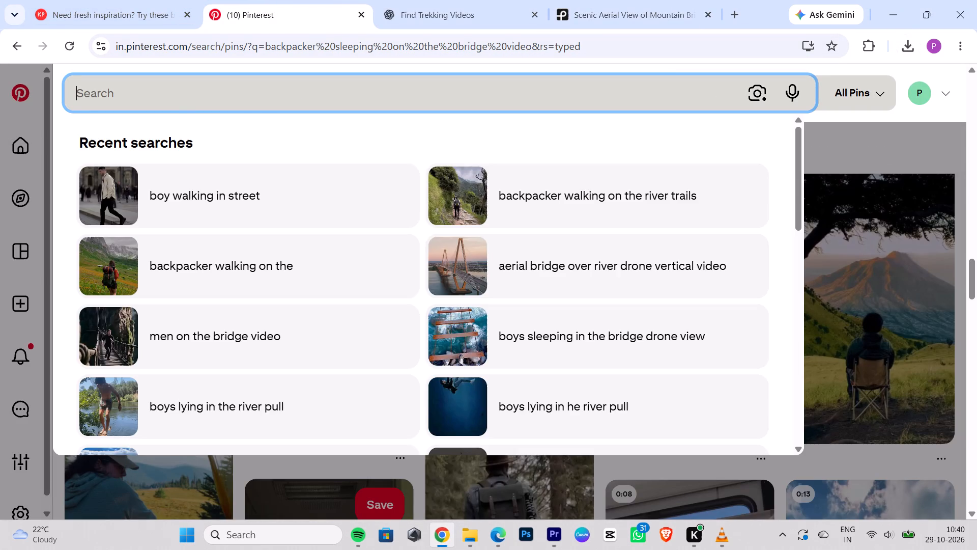
text(mounatins vido)
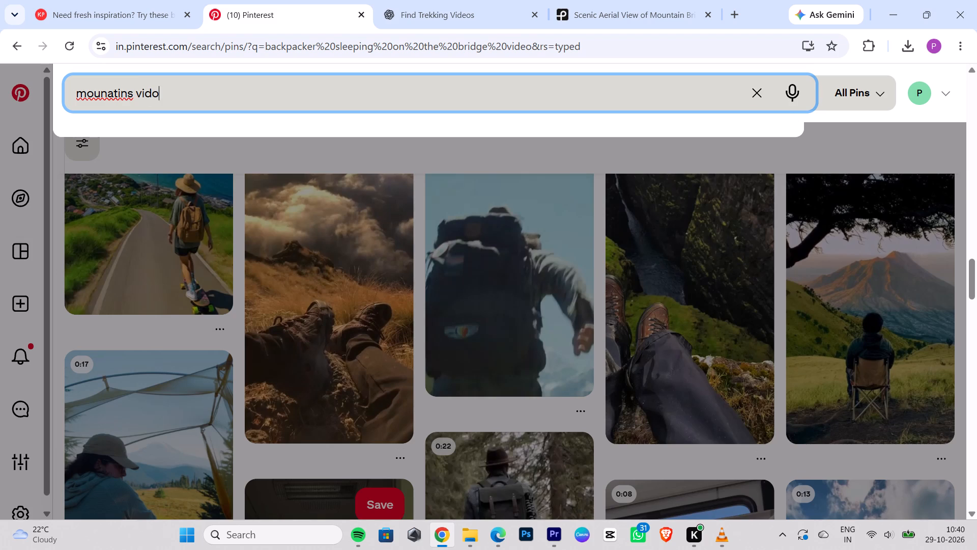
key(BackSpace)
text(eo)
key(space)
key(Return)
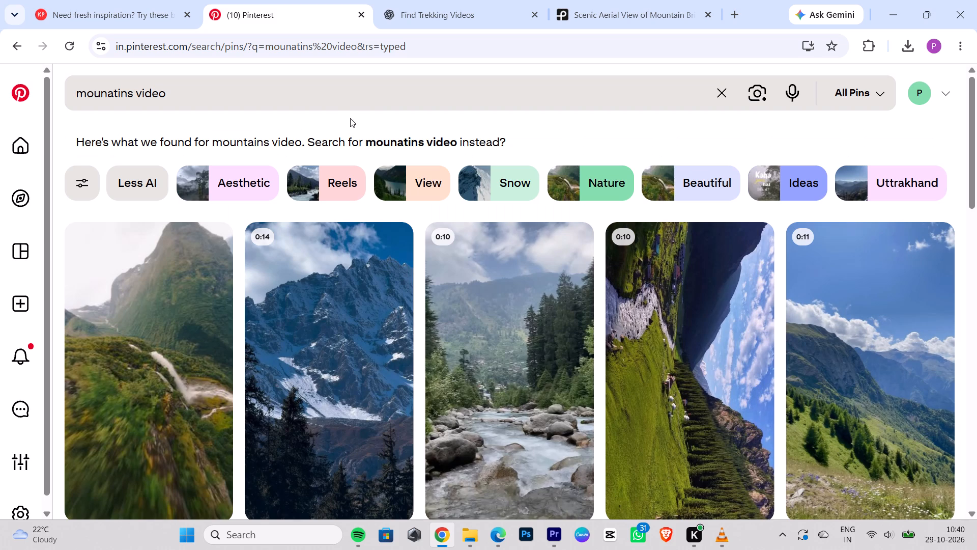
Examine the mountain video results, including the Switzerland scenic drive pin, for footage suited to the next shot.
click(529, 389)
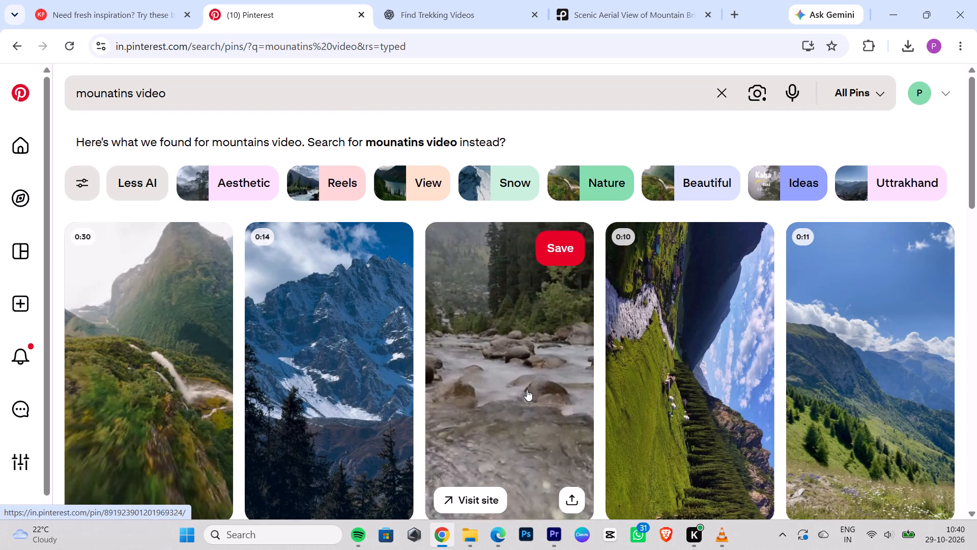
scroll(902, 395, down, 3)
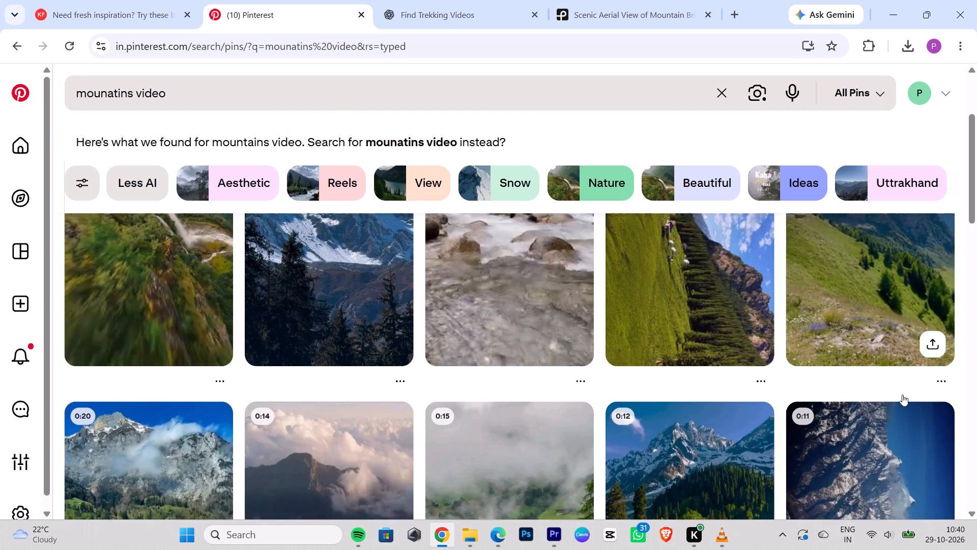
scroll(902, 395, down, 2)
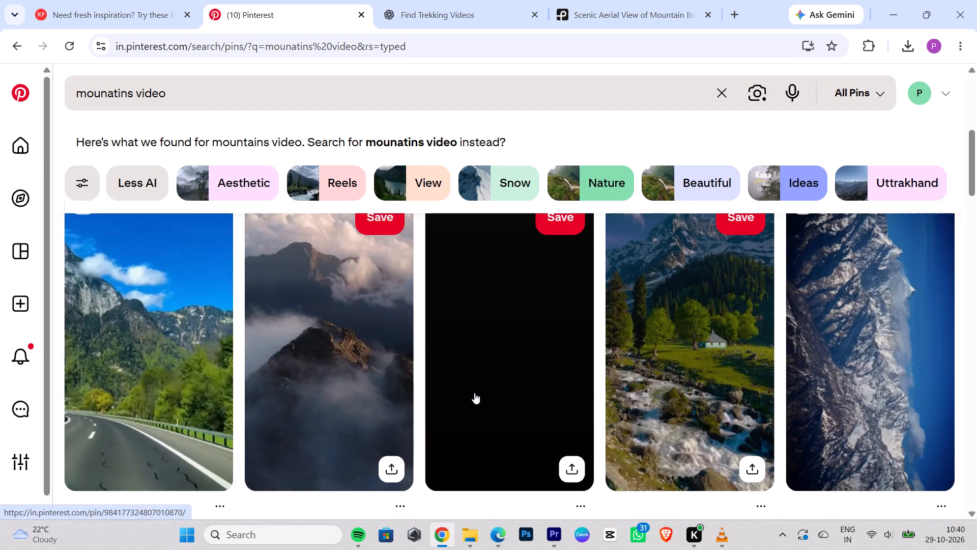
click(182, 378)
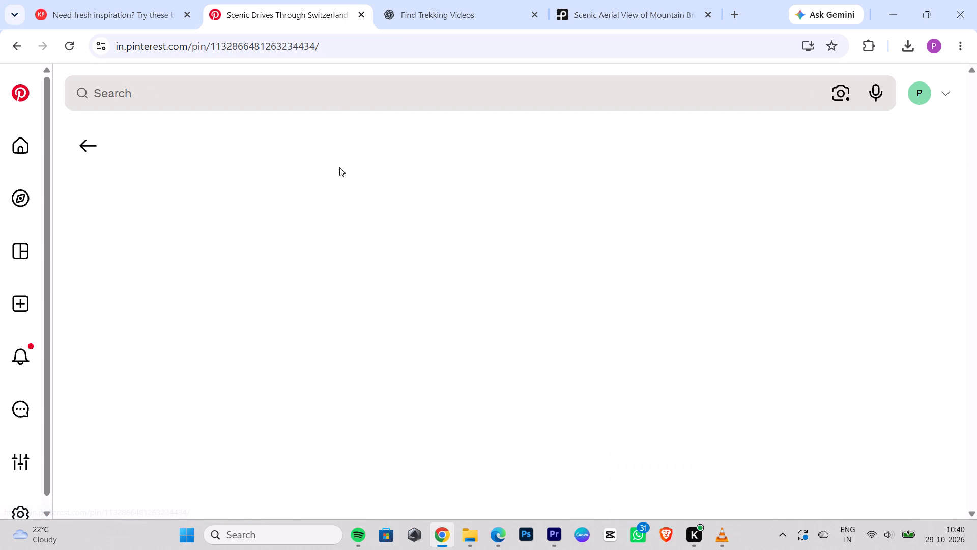
click(87, 136)
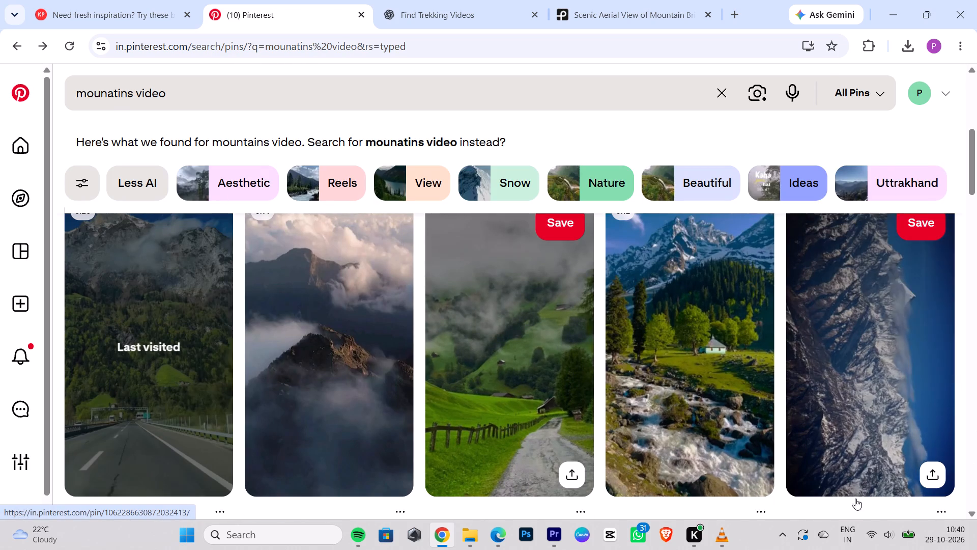
click(874, 531)
click(666, 118)
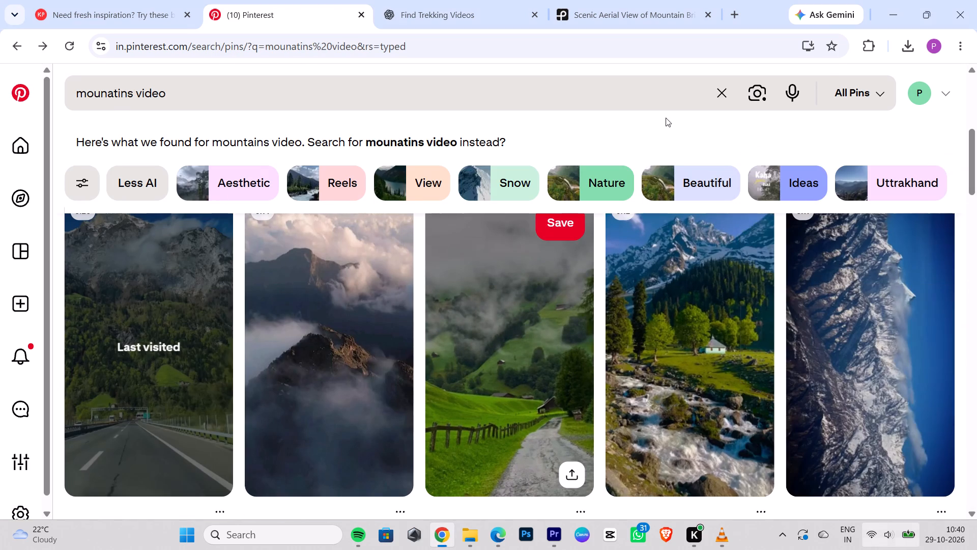
scroll(732, 283, down, 2)
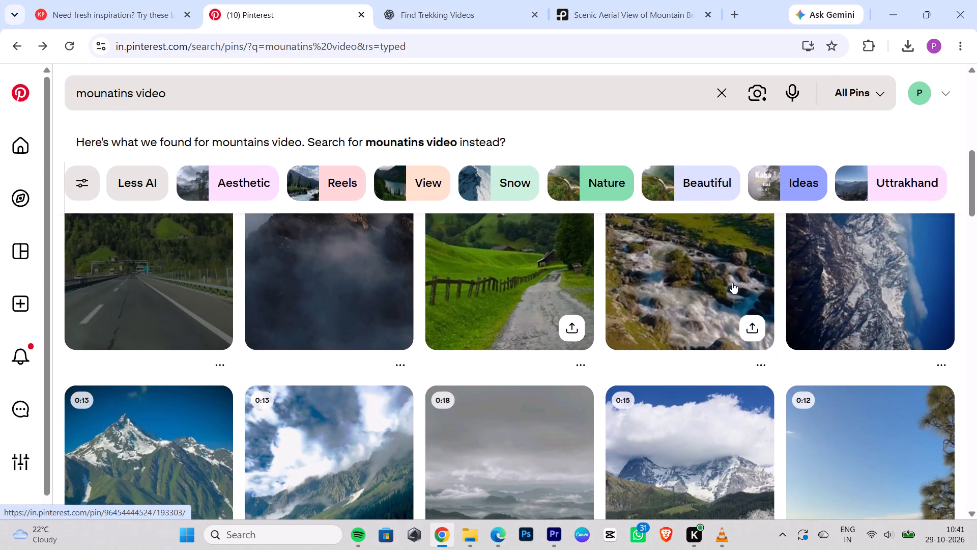
scroll(732, 283, down, 3)
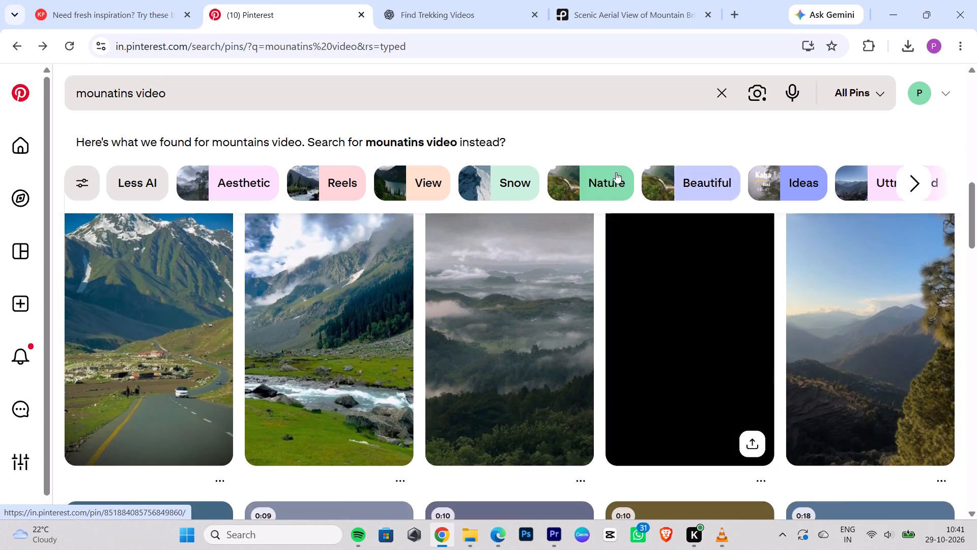
Show results for the exact spelling "mounatins video" instead and look through them for footage suited to the next shot.
click(414, 140)
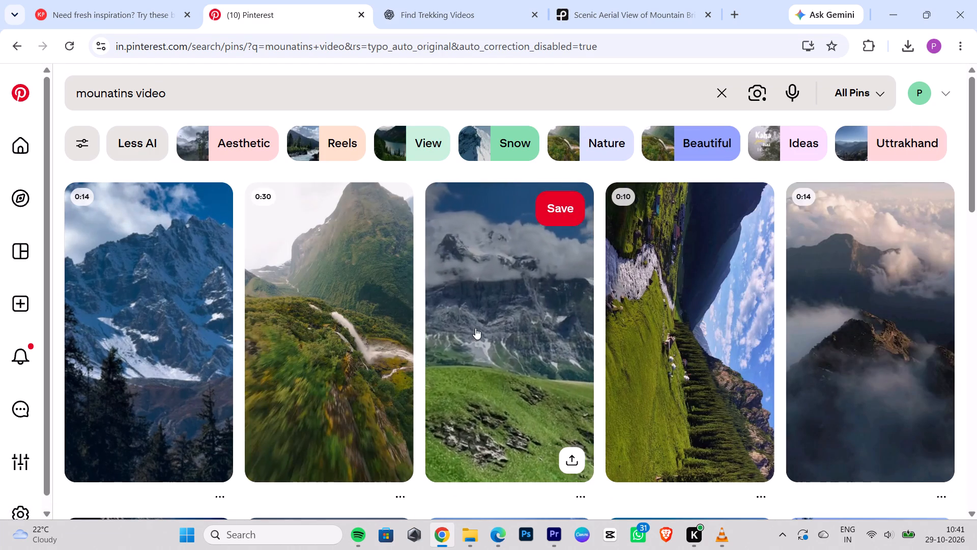
scroll(886, 305, down, 7)
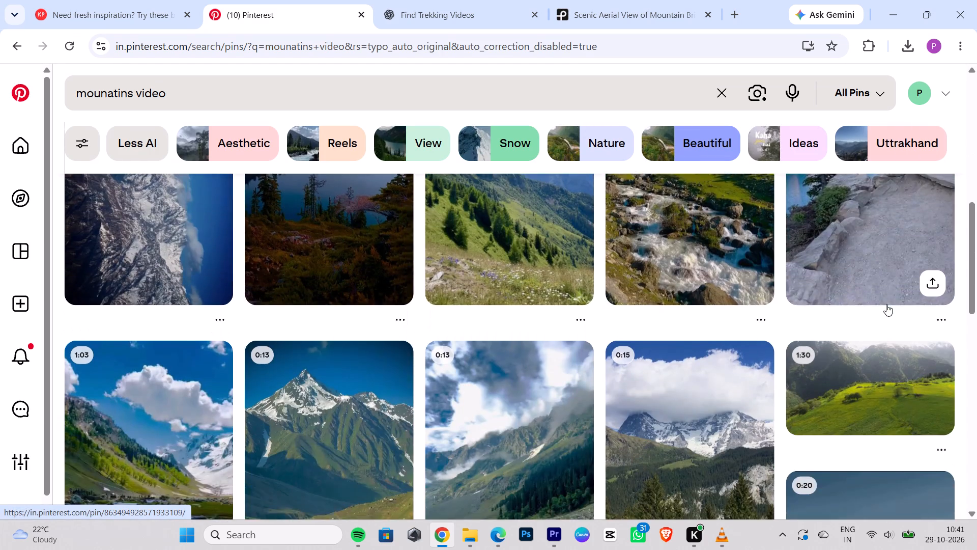
scroll(886, 305, down, 8)
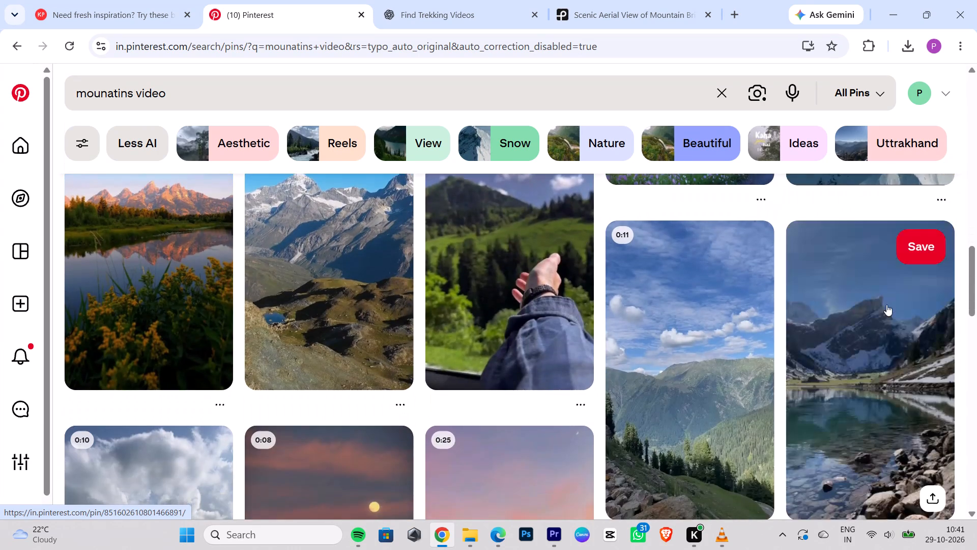
scroll(886, 305, down, 7)
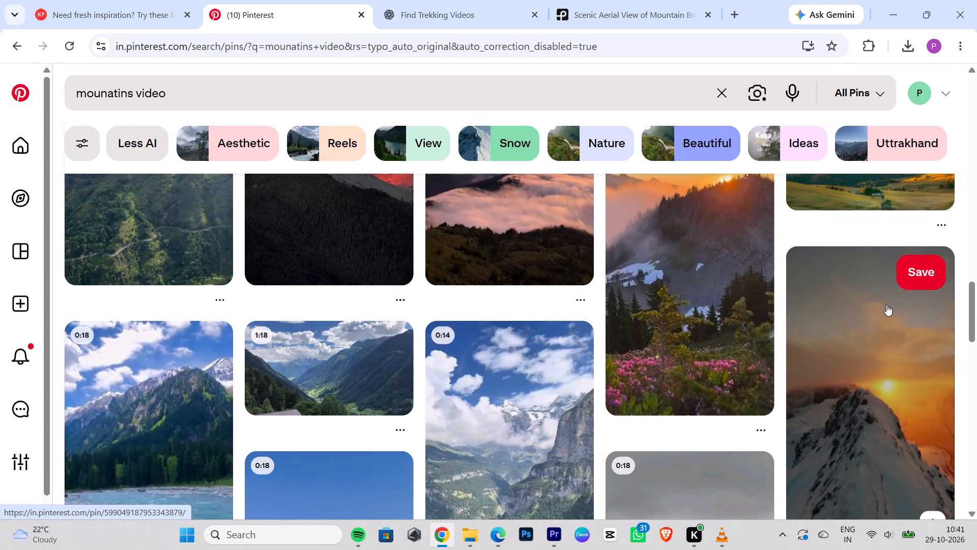
scroll(886, 305, down, 5)
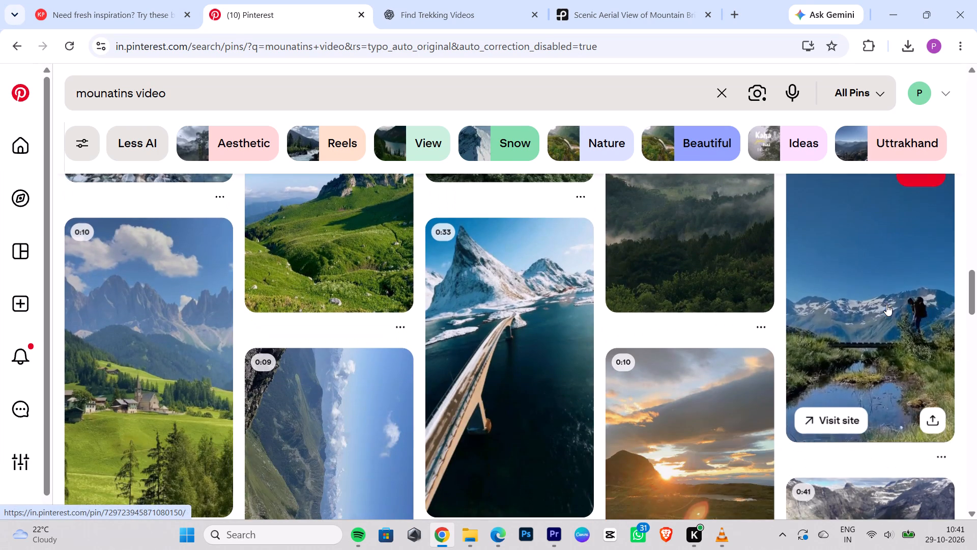
scroll(886, 305, down, 4)
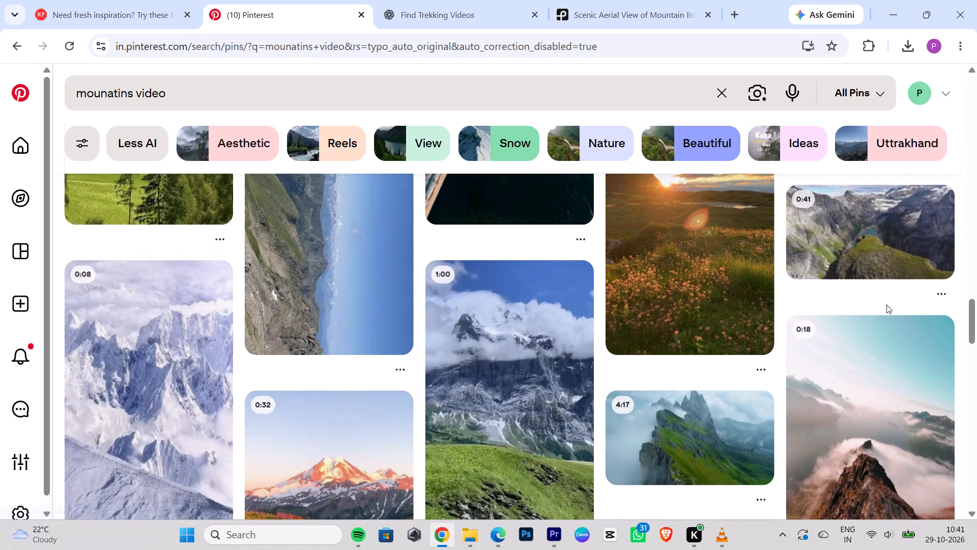
scroll(886, 305, down, 6)
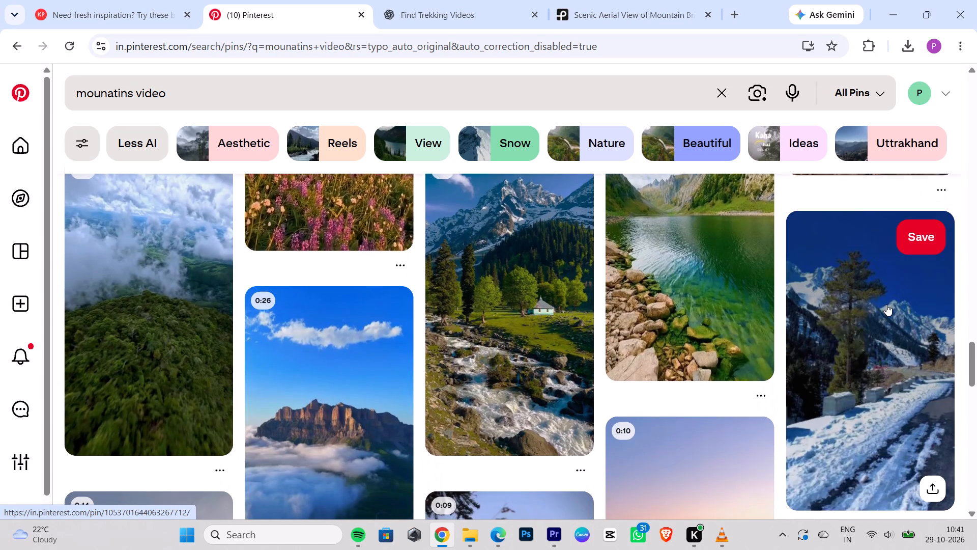
scroll(886, 305, down, 4)
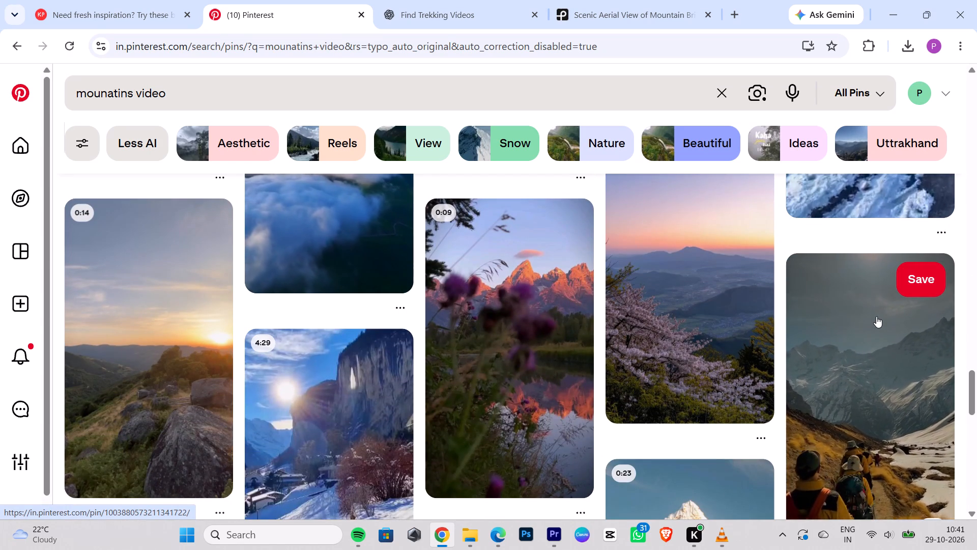
scroll(876, 316, down, 3)
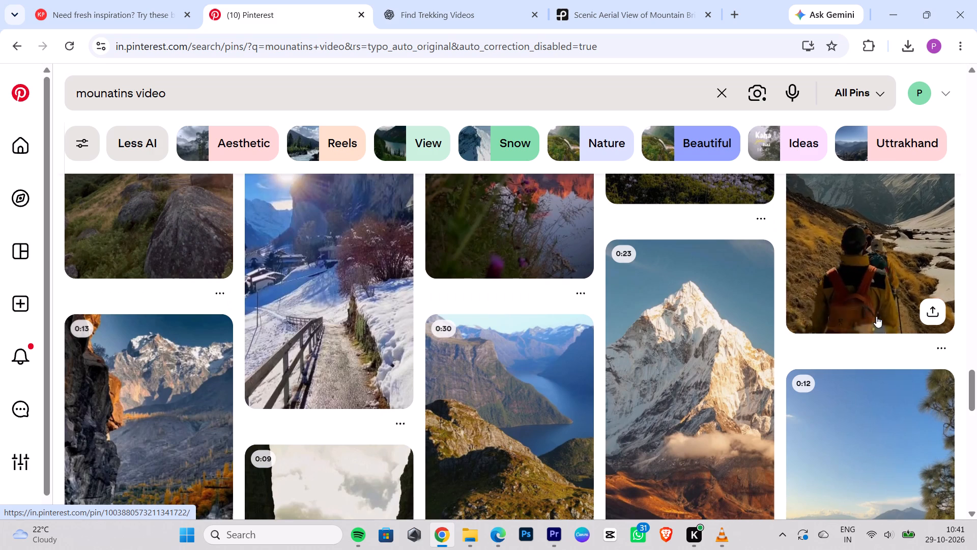
scroll(876, 316, down, 8)
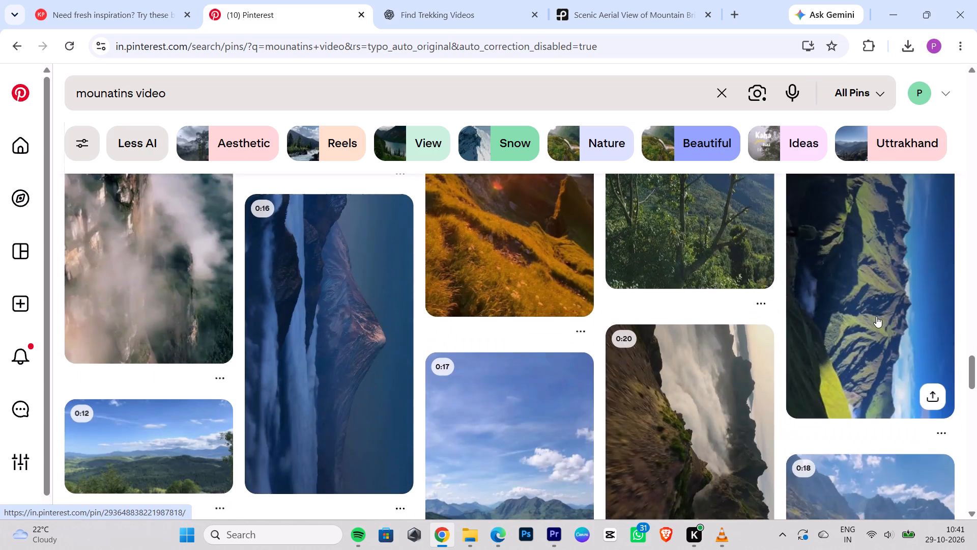
scroll(876, 316, down, 5)
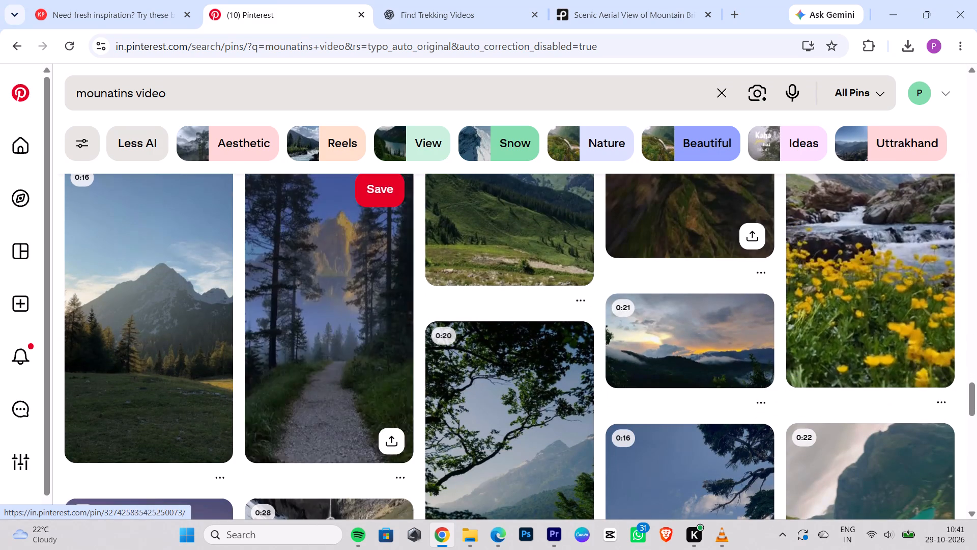
Refine the Pinterest search to "mounatins view video".
click(135, 90)
key(space)
text(view)
key(space)
key(Return)
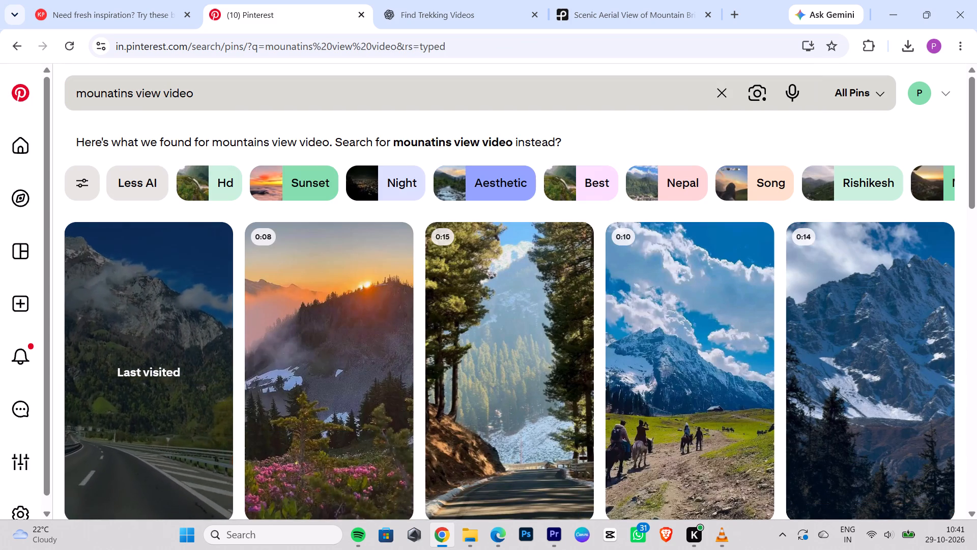
Look through the "mounatins view video" results for mountain footage suited to the next shot.
scroll(511, 313, down, 1)
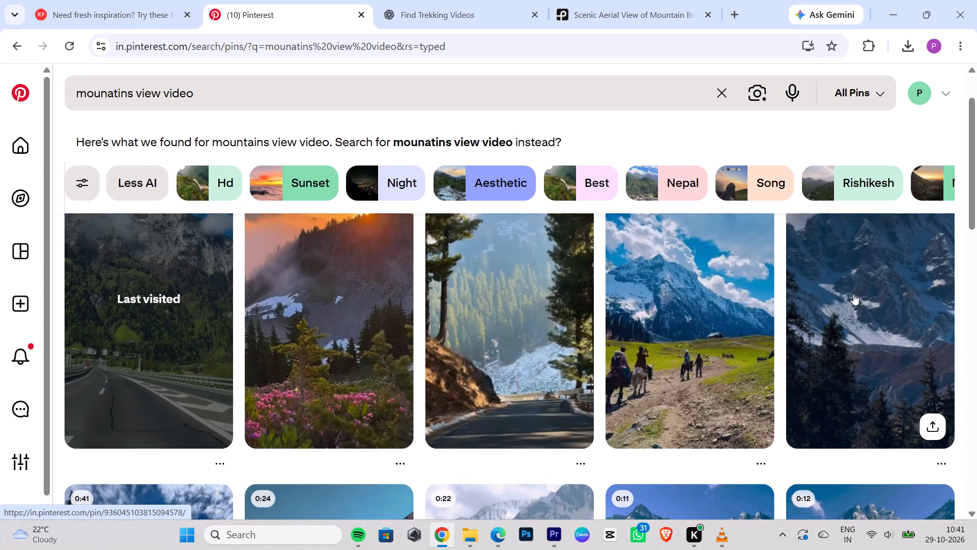
scroll(853, 294, down, 6)
scroll(713, 310, down, 1)
scroll(714, 311, up, 2)
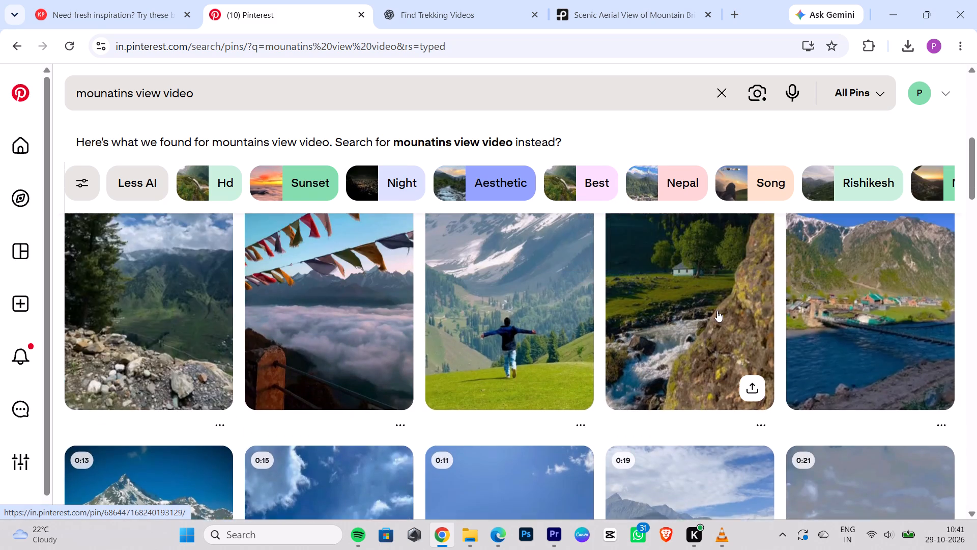
scroll(760, 330, up, 2)
scroll(234, 368, down, 3)
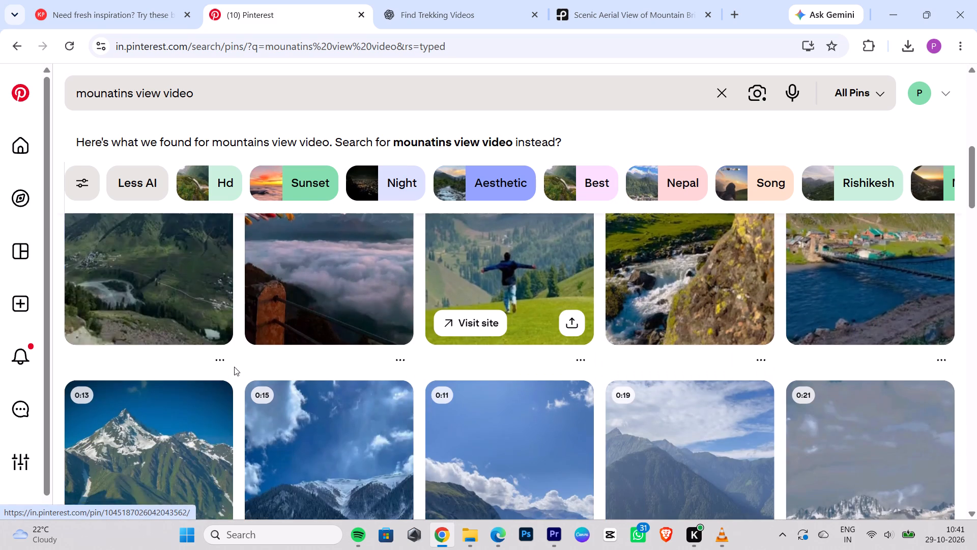
scroll(292, 331, down, 4)
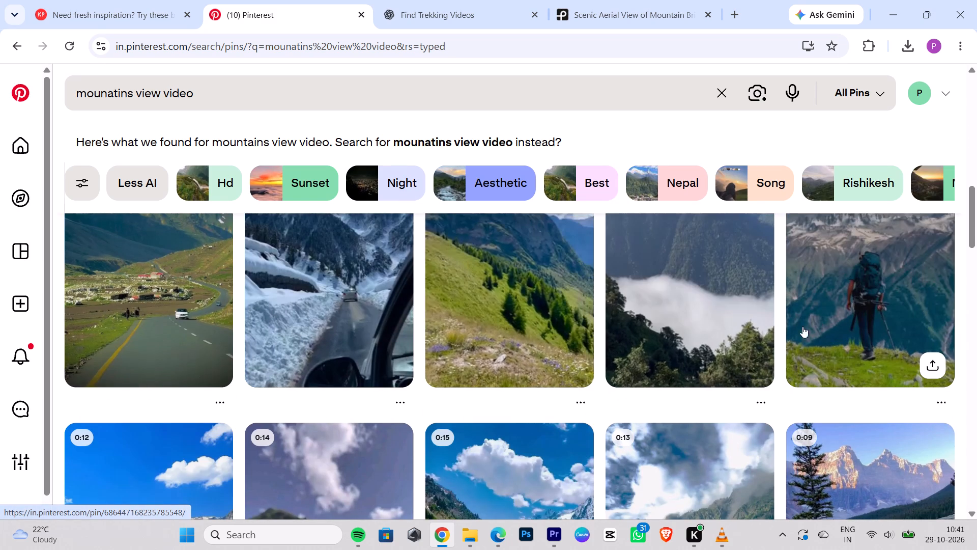
scroll(715, 323, down, 3)
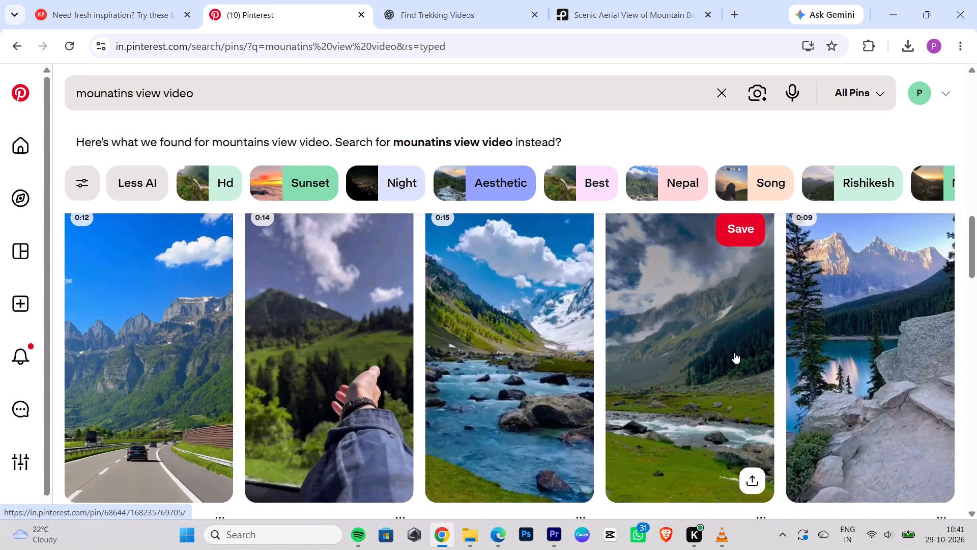
scroll(715, 352, down, 6)
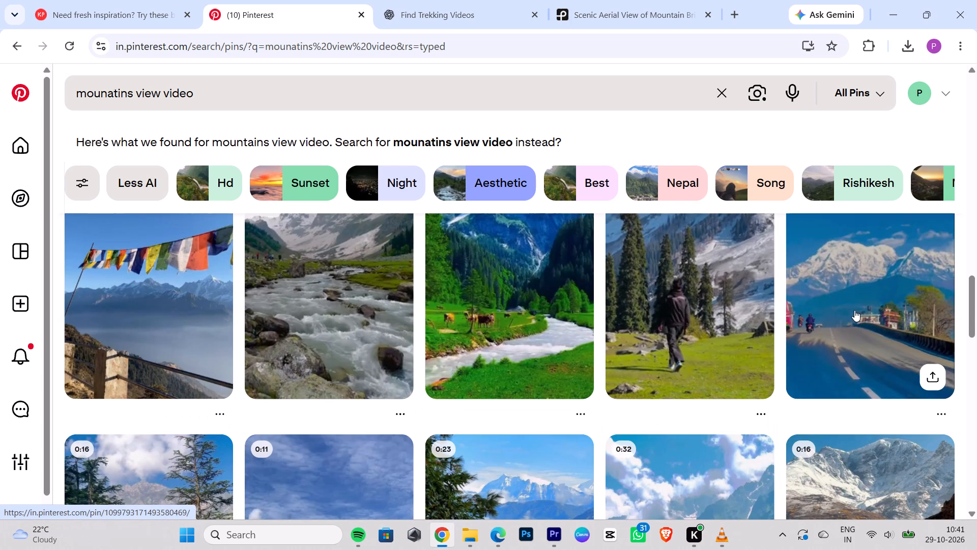
scroll(857, 310, down, 5)
scroll(726, 314, up, 3)
scroll(832, 335, up, 4)
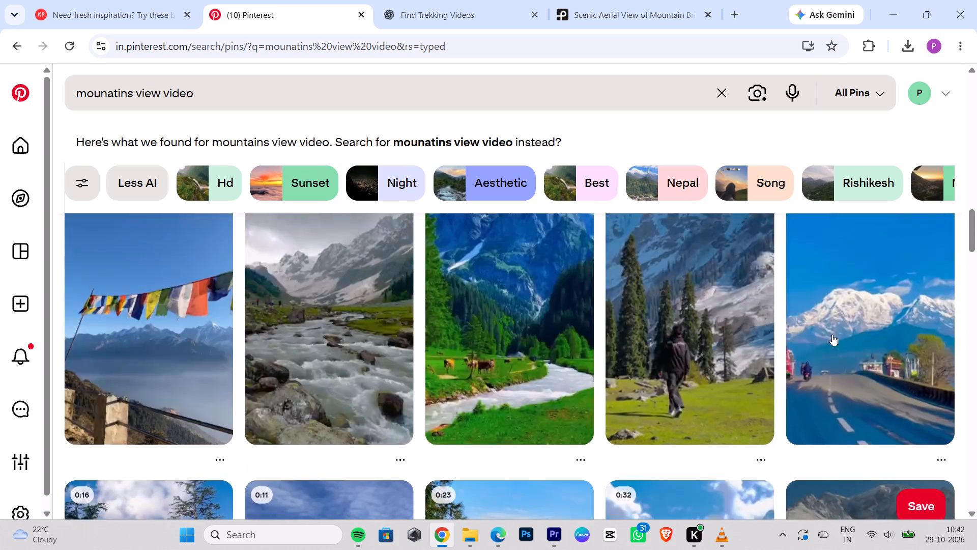
scroll(594, 292, down, 4)
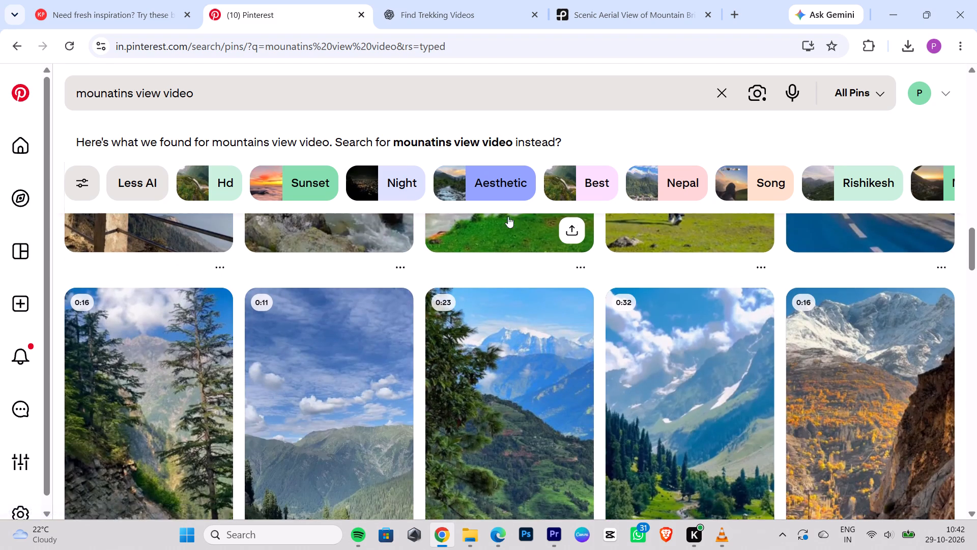
Show results for the exact spelling "mounatins view video" instead and look through them for a suitable mountain clip.
click(463, 140)
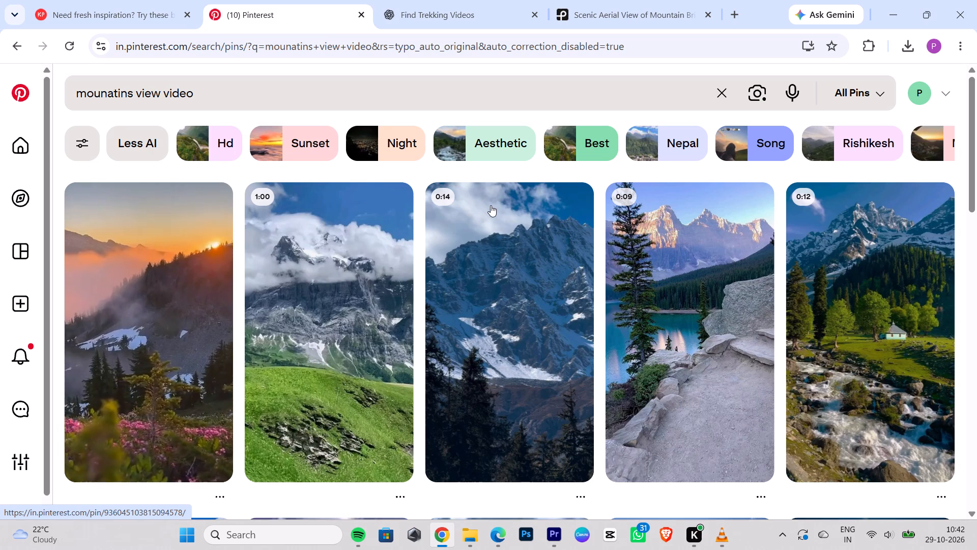
scroll(625, 252, down, 4)
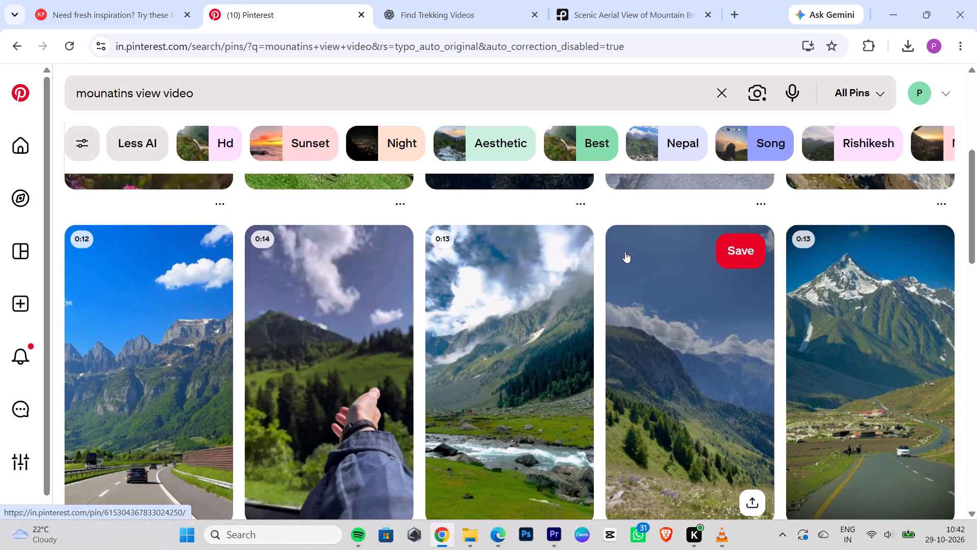
scroll(625, 252, down, 2)
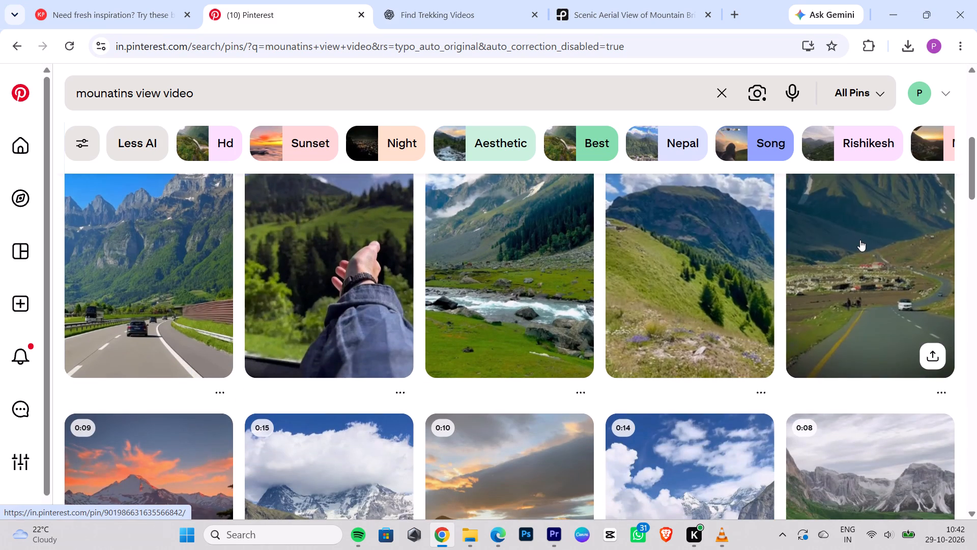
Open the Majestic Mountains pin of the road below a snowy peak, mute its video and copy the pin's link.
click(871, 254)
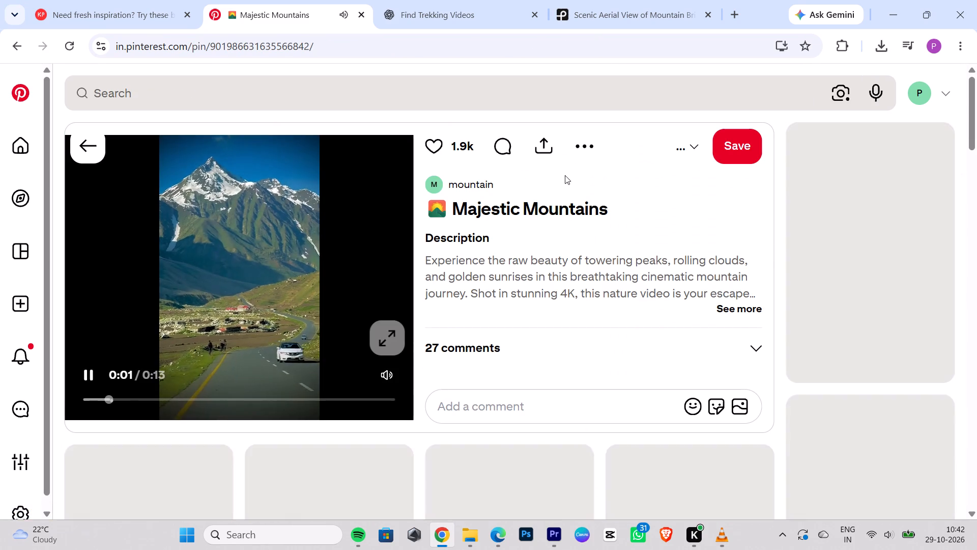
click(392, 375)
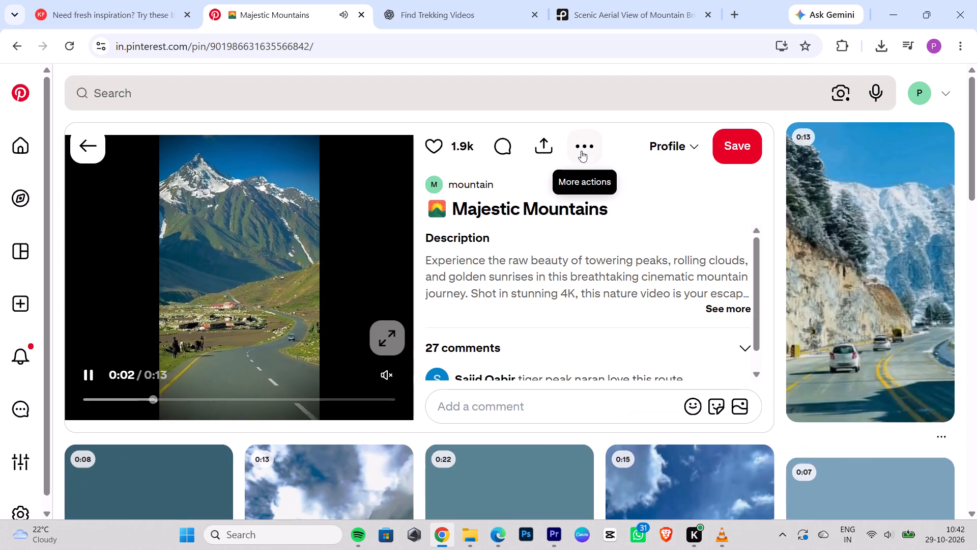
click(538, 149)
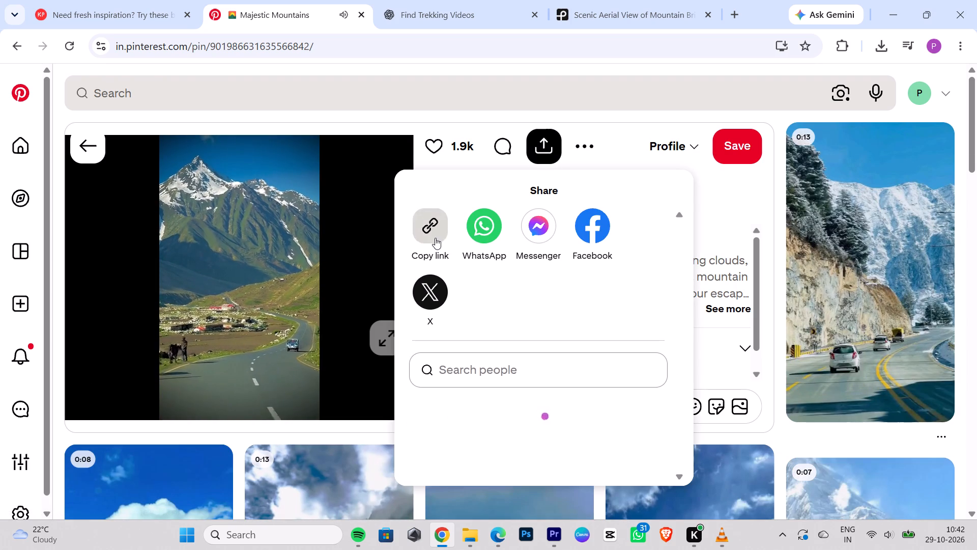
triple_click(435, 238)
Close the sharing options and read through the comments on the Majestic Mountains pin.
click(736, 348)
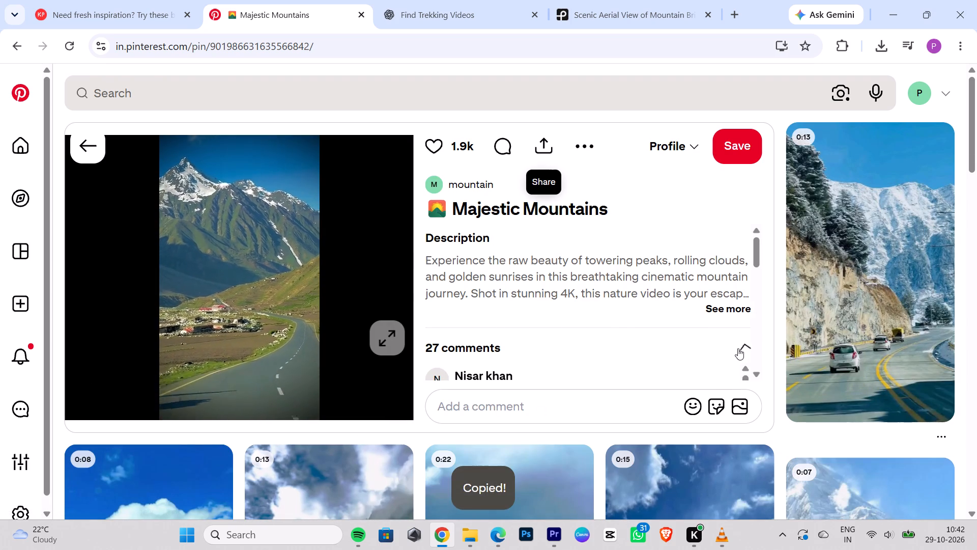
scroll(625, 318, down, 5)
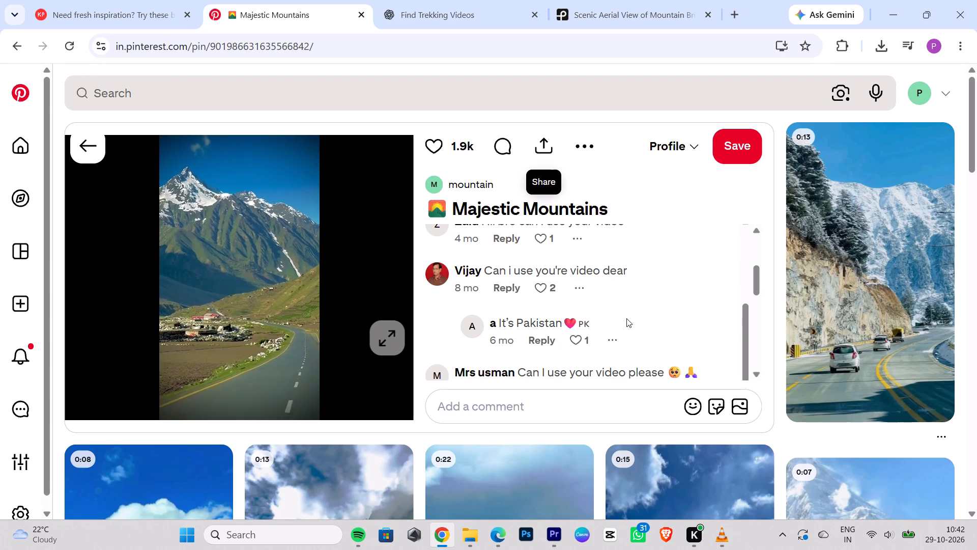
scroll(627, 308, down, 2)
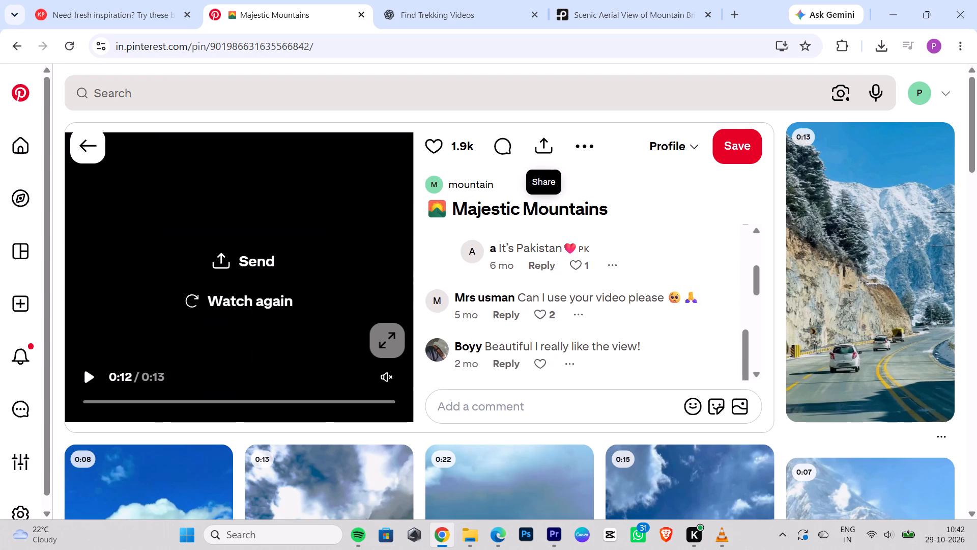
scroll(631, 305, down, 2)
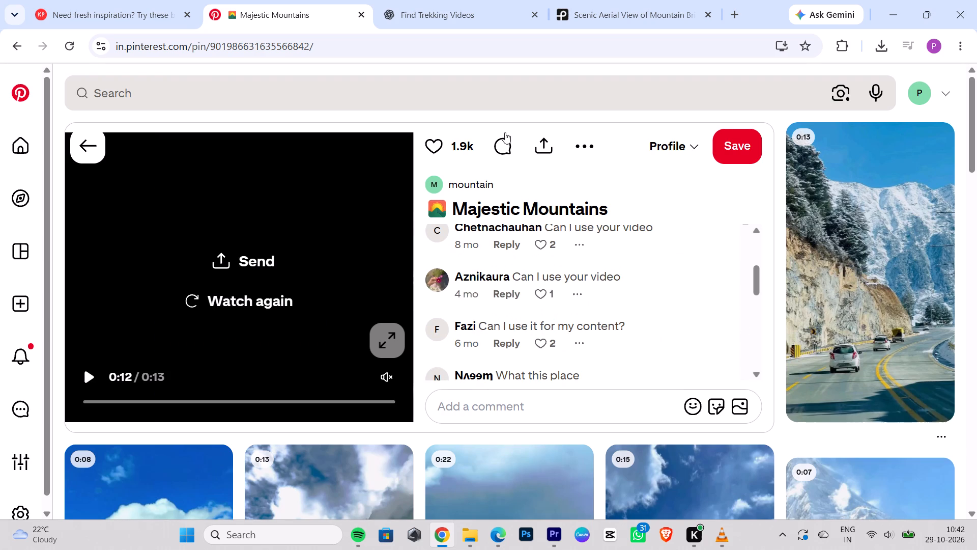
Switch to KlickPin, submit the copied Majestic Mountains link and download the pin's video.
click(109, 7)
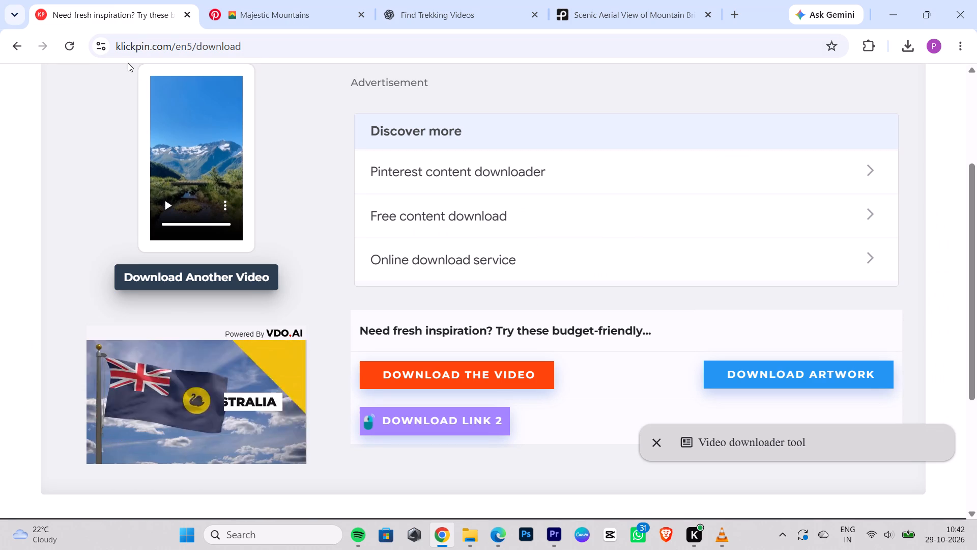
click(16, 48)
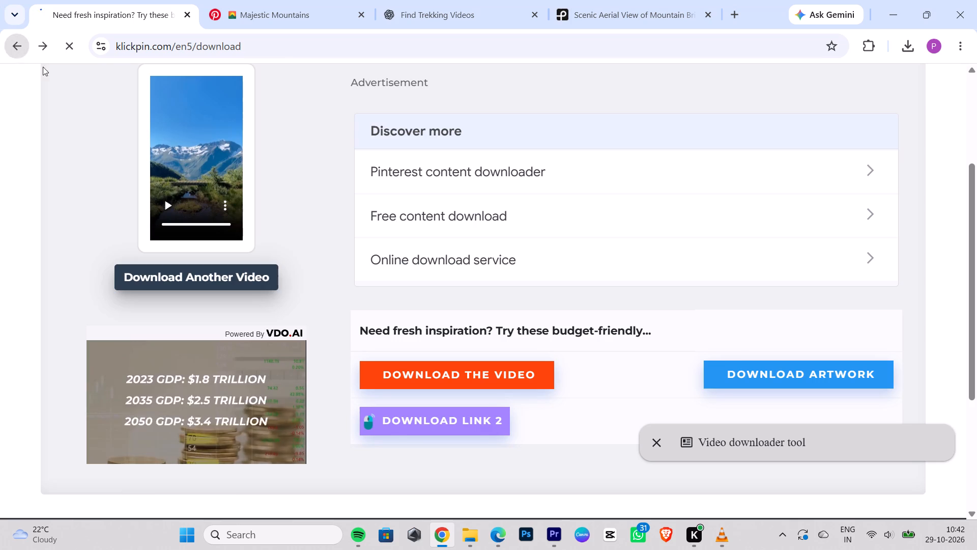
click(214, 288)
key(ctrl+v)
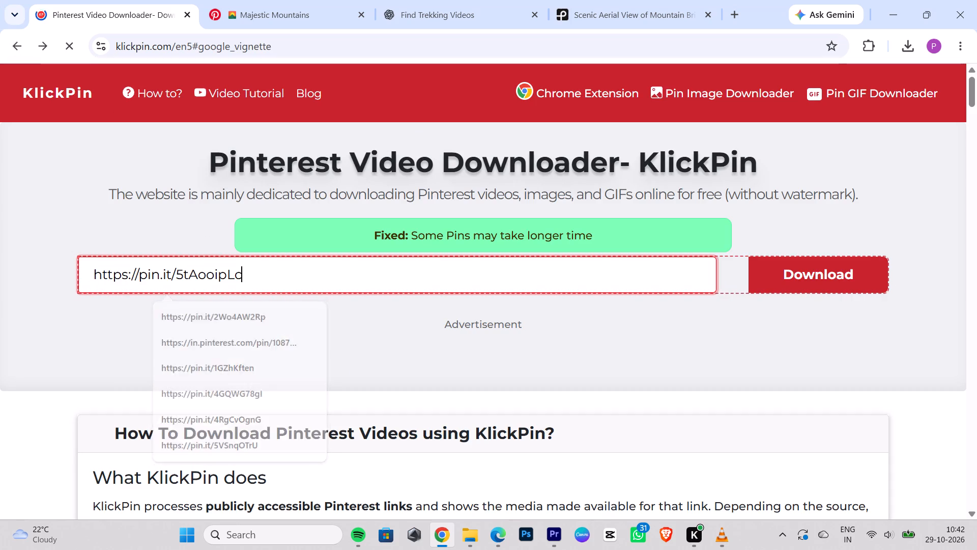
key(Return)
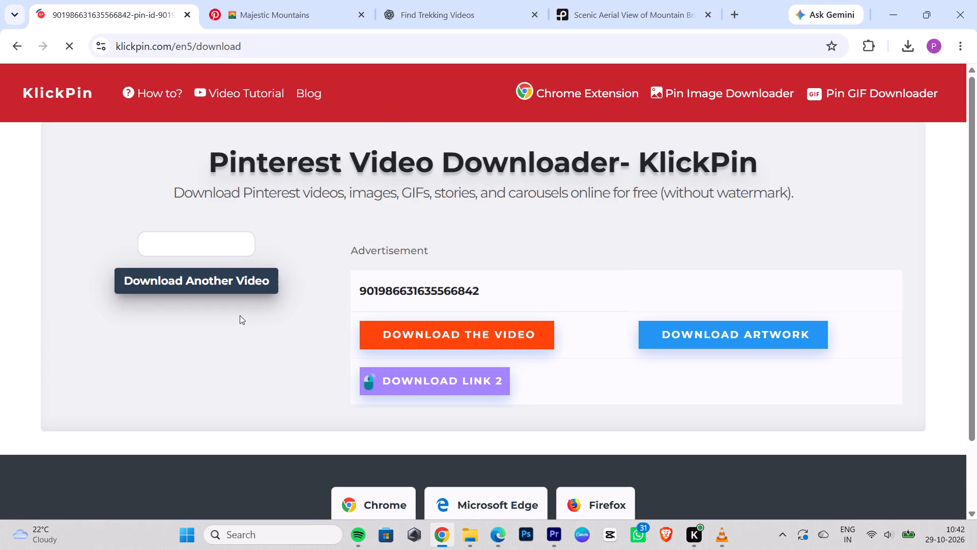
click(227, 206)
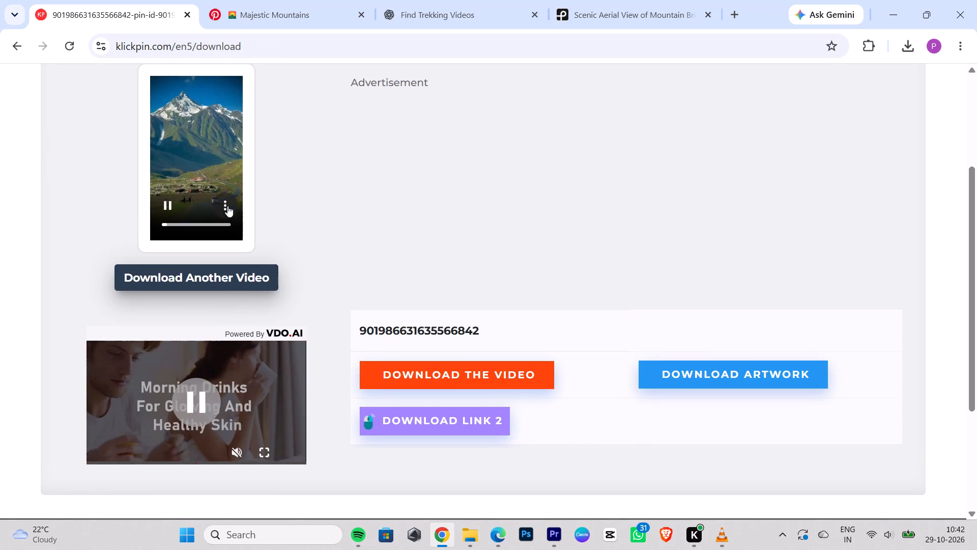
click(172, 98)
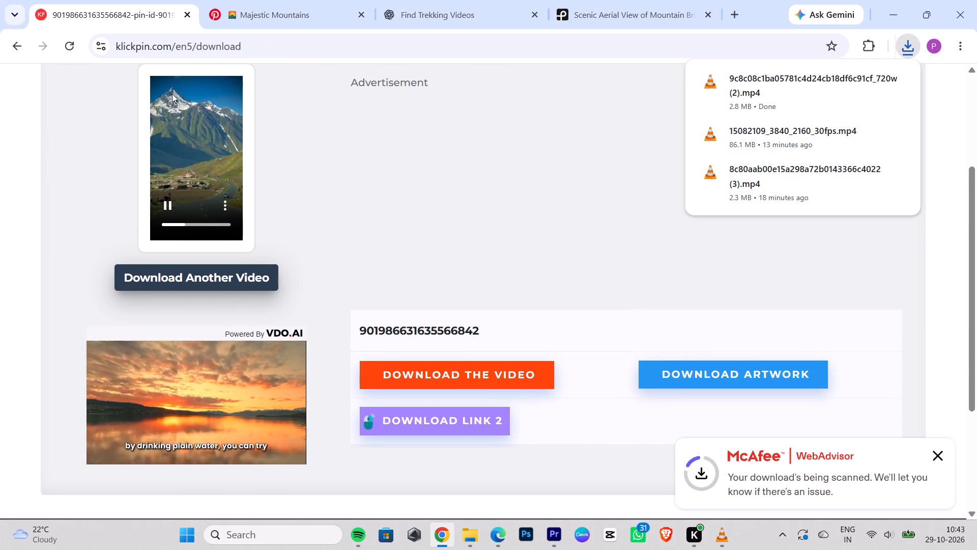
Return to the Majestic Mountains pin on Pinterest and examine its related videos for more usable mountain footage.
click(253, 11)
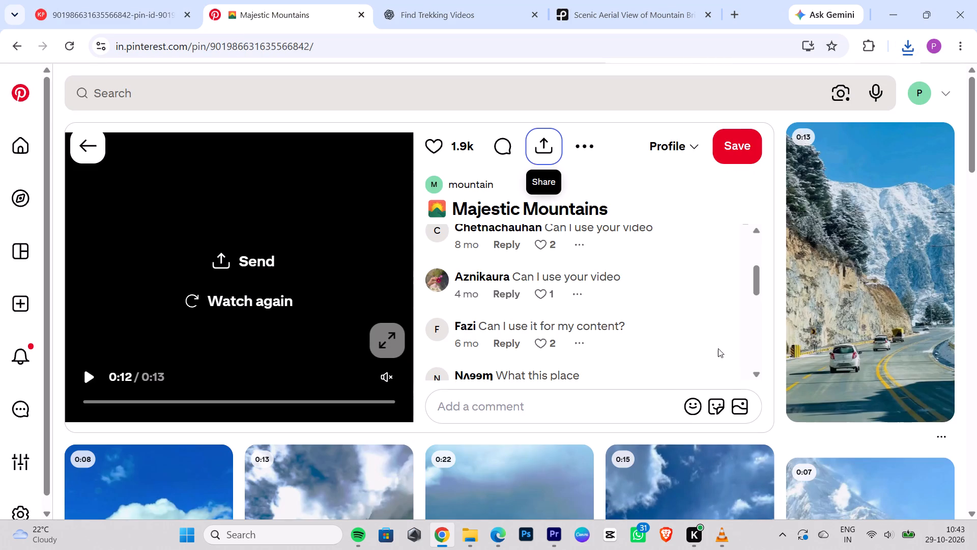
scroll(881, 317, down, 4)
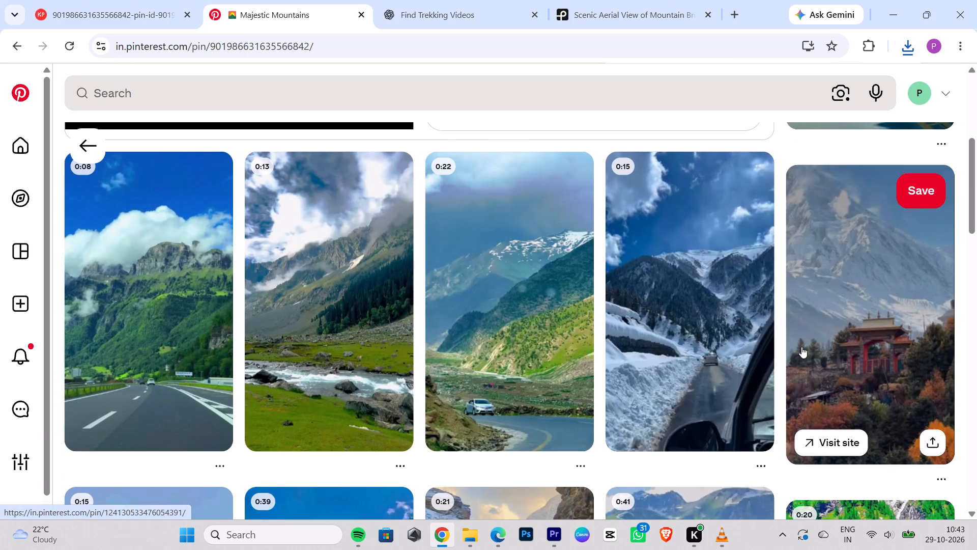
scroll(870, 376, down, 4)
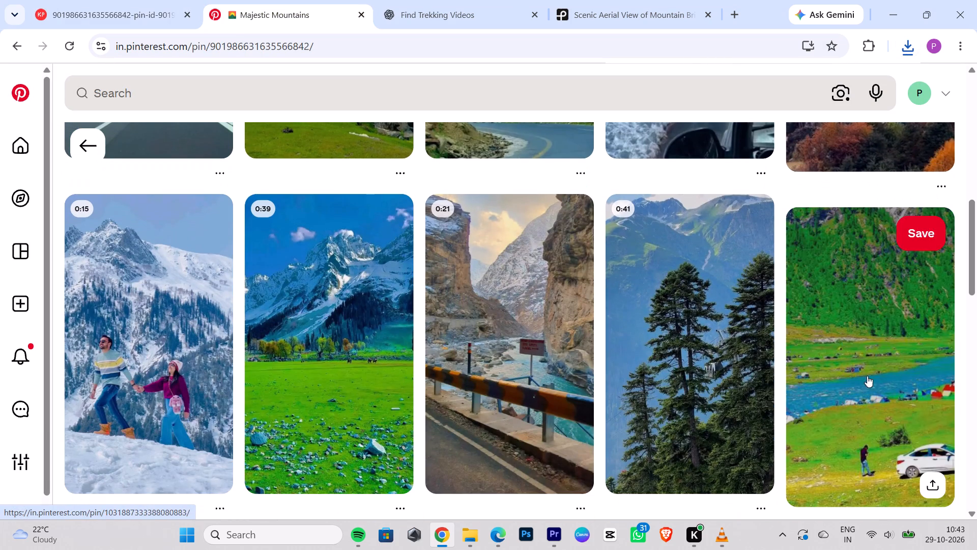
scroll(880, 315, down, 3)
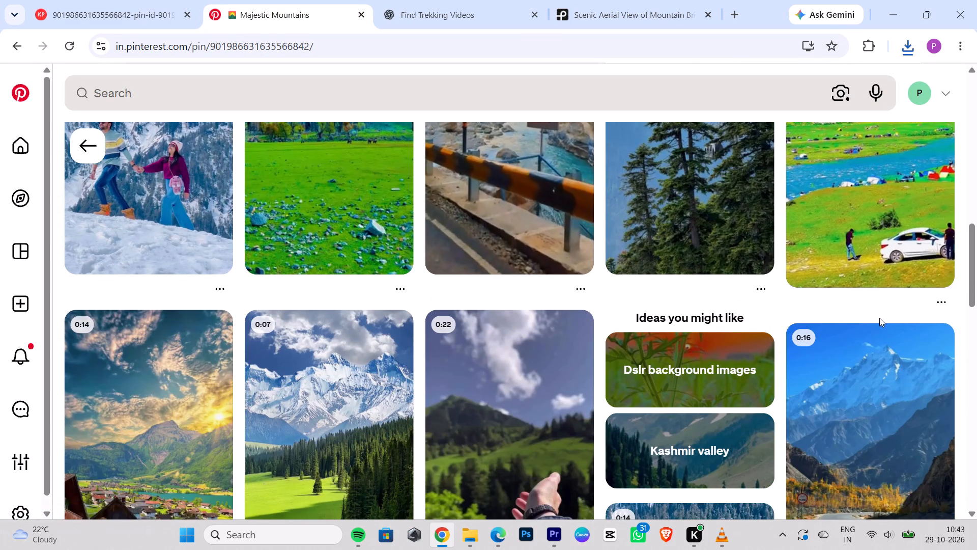
scroll(875, 320, down, 5)
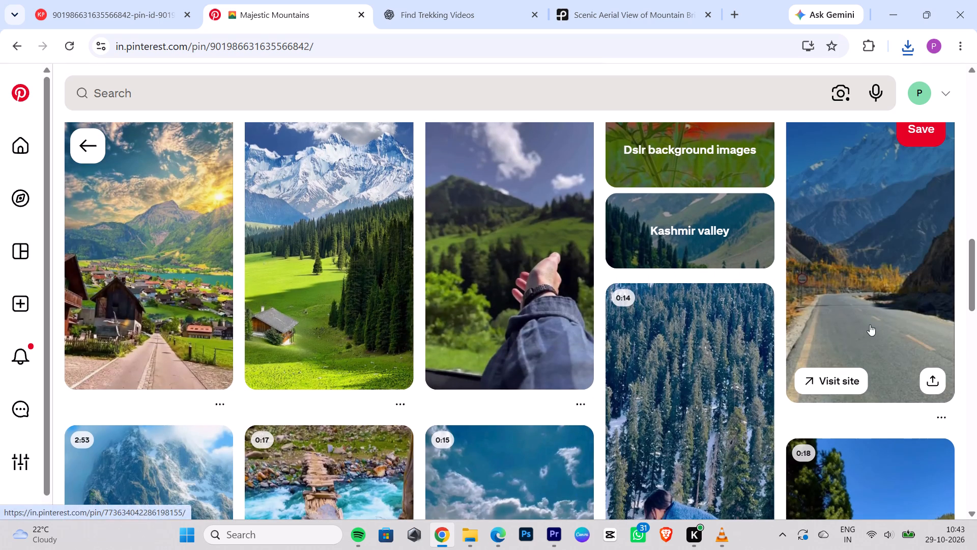
scroll(870, 324, down, 5)
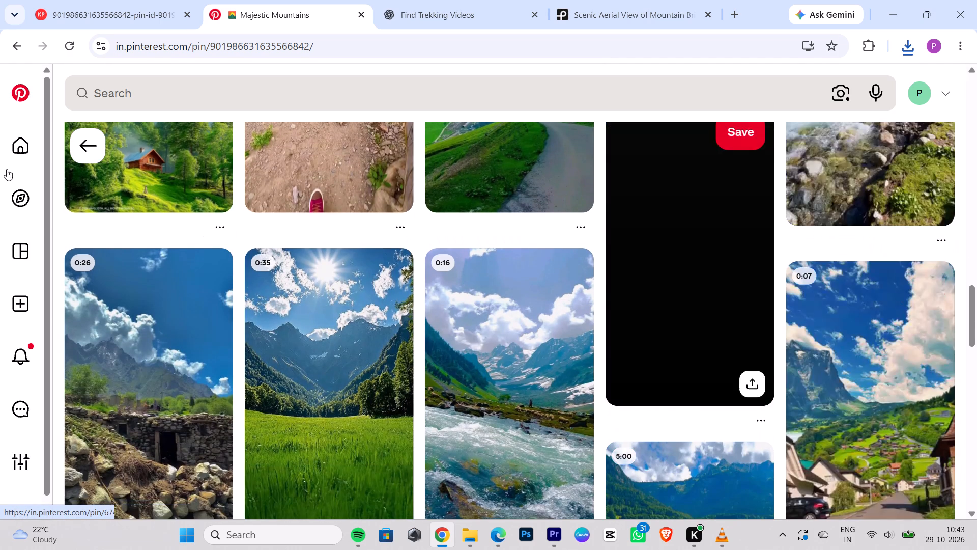
Return to the Pinterest search results and search for exactly "uttarkarakhnd mounatins view video", keeping that spelling.
click(89, 147)
scroll(907, 344, down, 4)
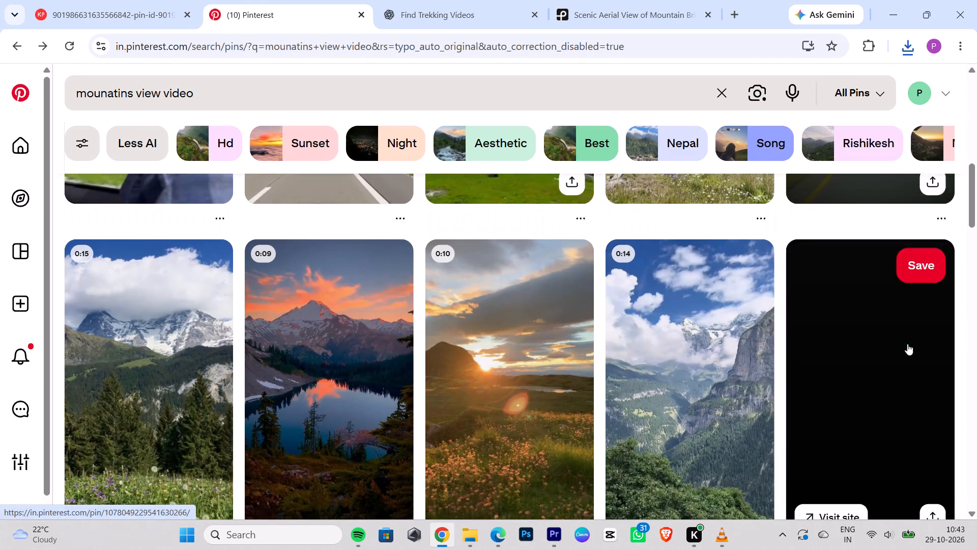
click(76, 99)
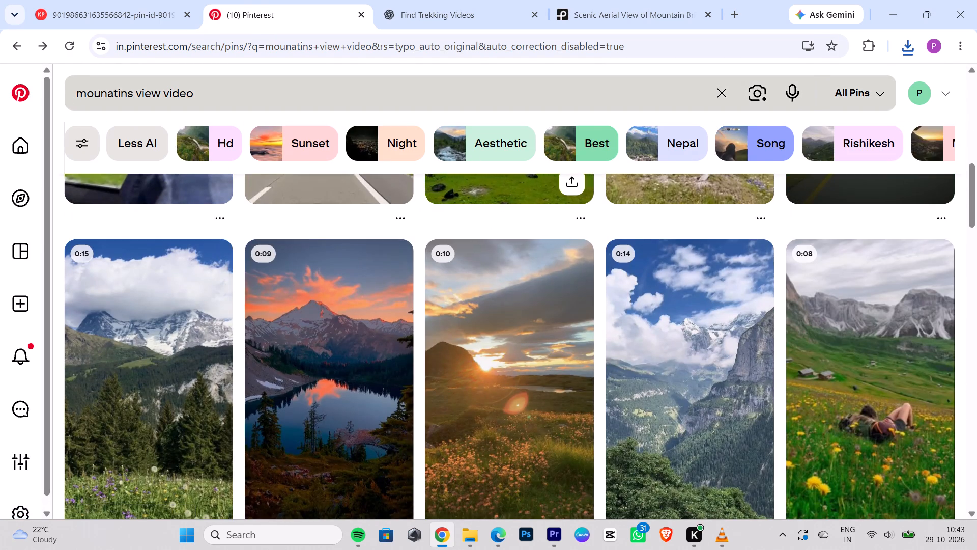
key(space)
key(space)
text(ui)
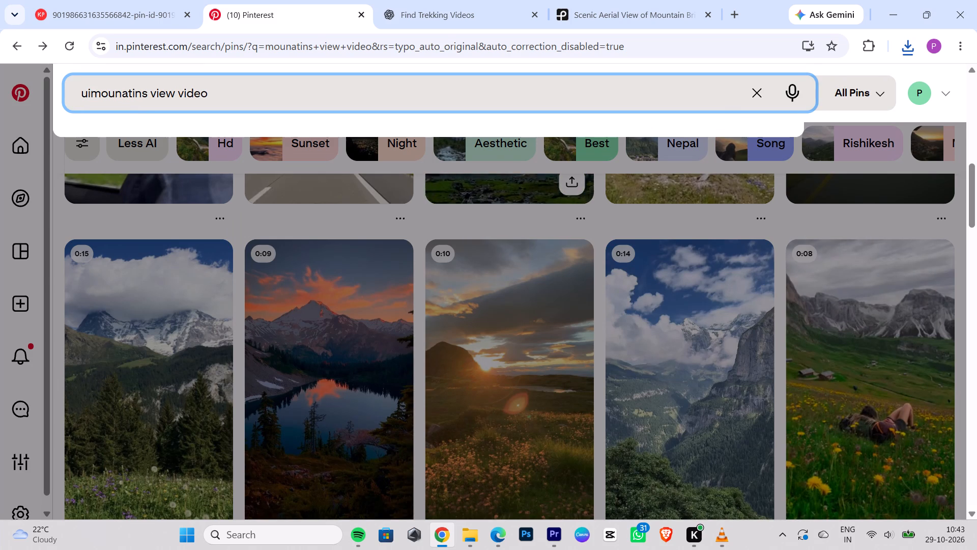
key(BackSpace)
text(ttarkjahd)
key(space)
key(BackSpace)
key(BackSpace)
key(BackSpace)
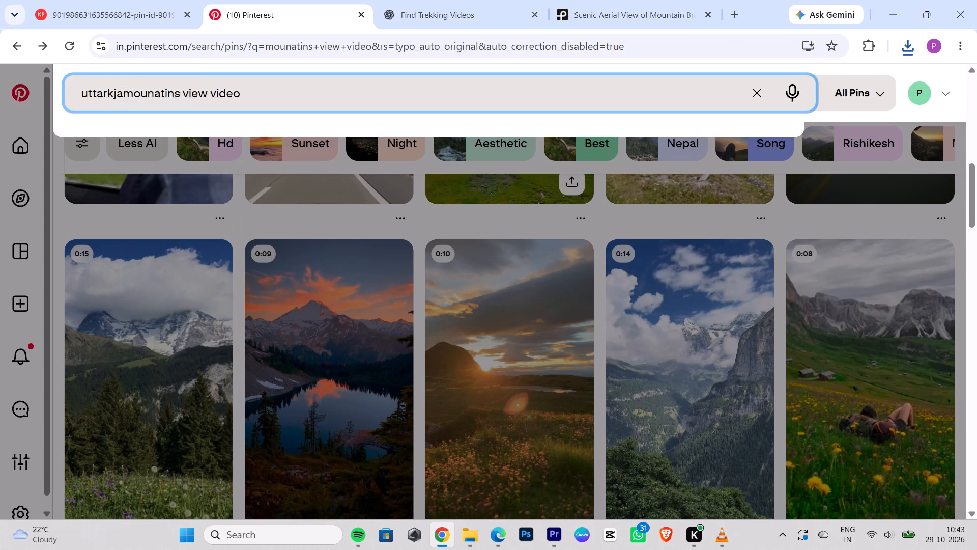
key(BackSpace)
key(BackSpace)
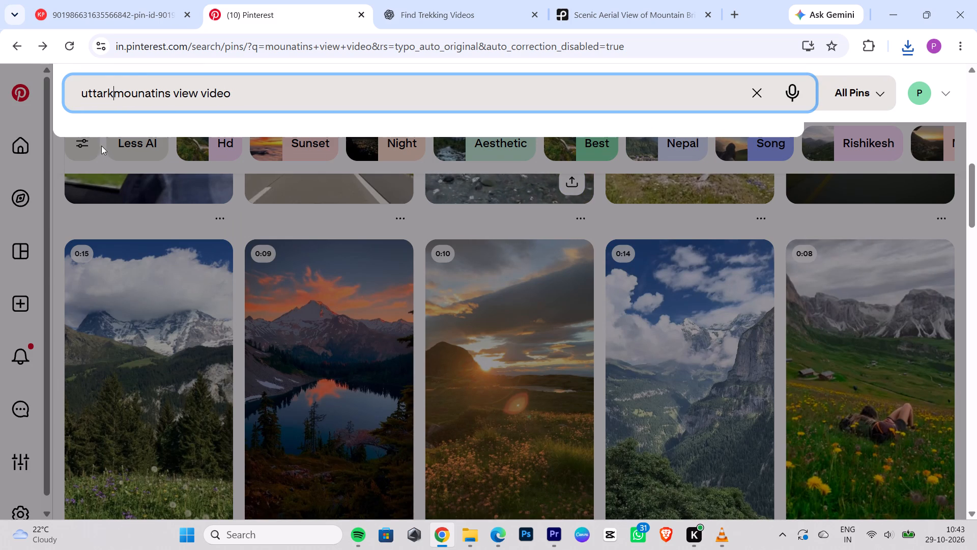
text(arakhnd)
key(space)
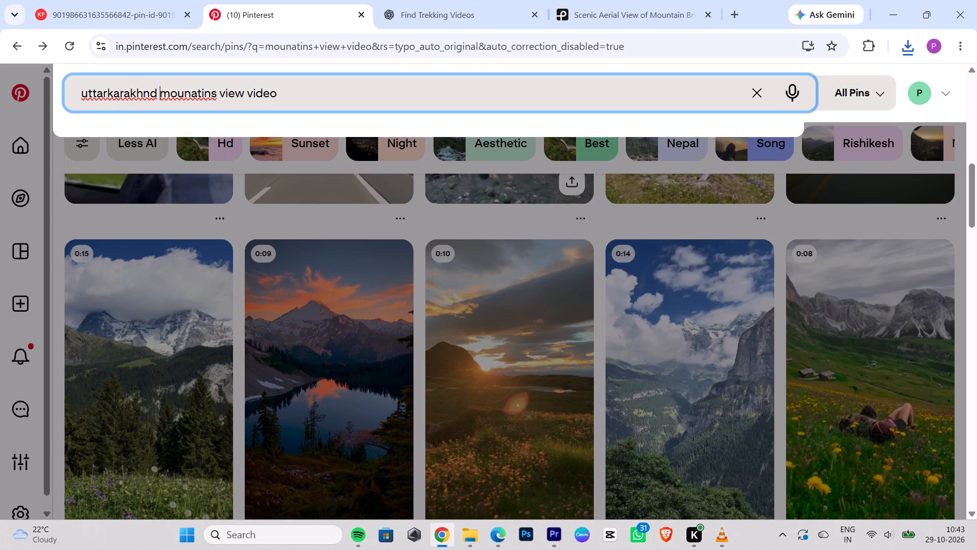
key(Return)
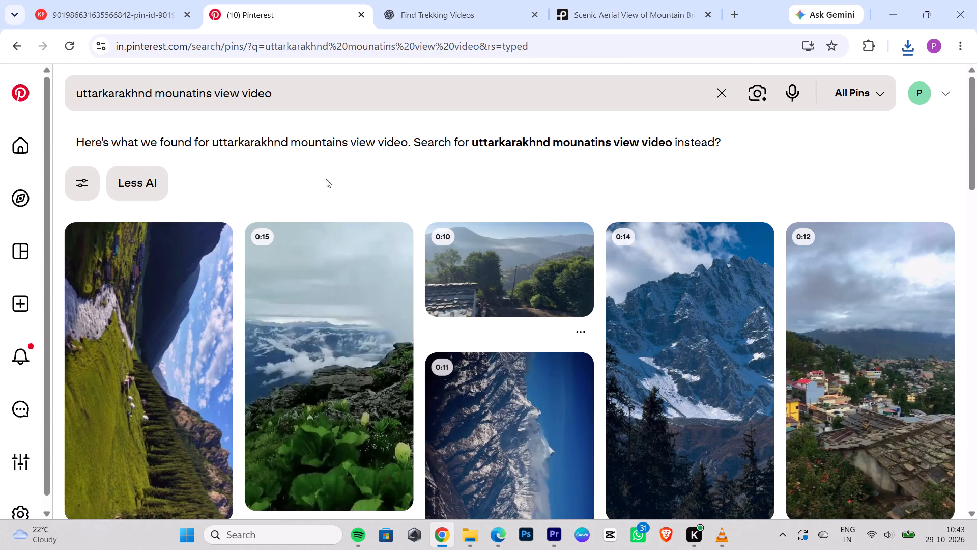
click(514, 138)
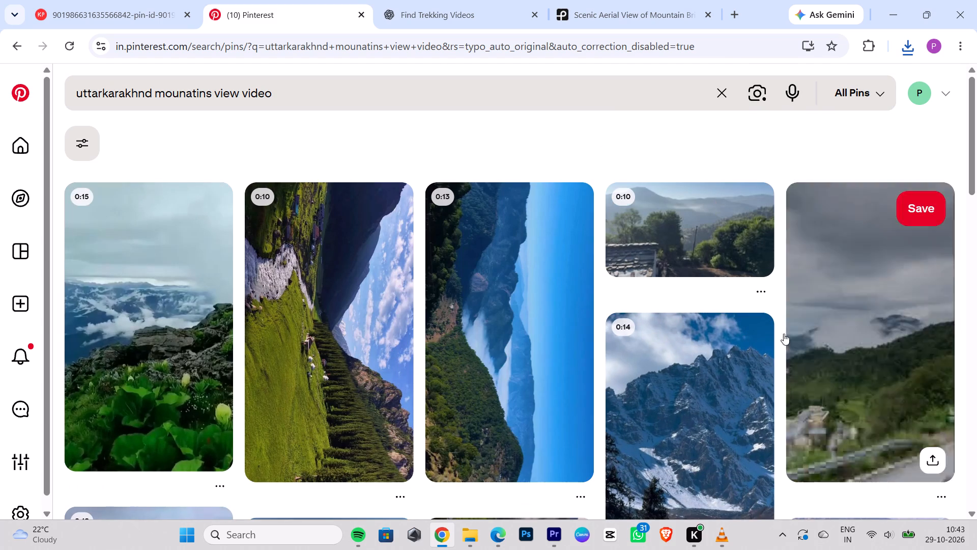
Look through the Uttarakhand mountain results, check the Kashmir pin of the village by the river, and return to the results.
scroll(314, 273, down, 3)
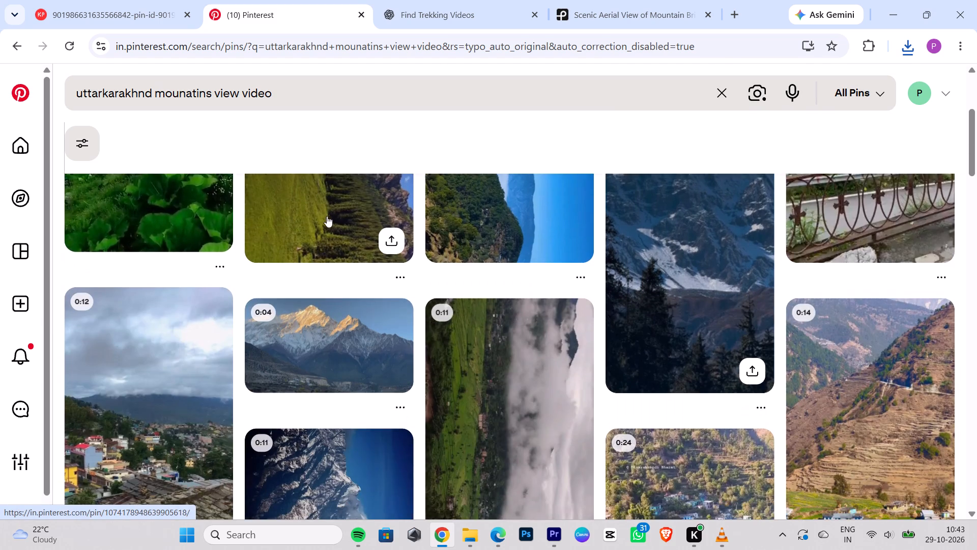
scroll(344, 200, down, 3)
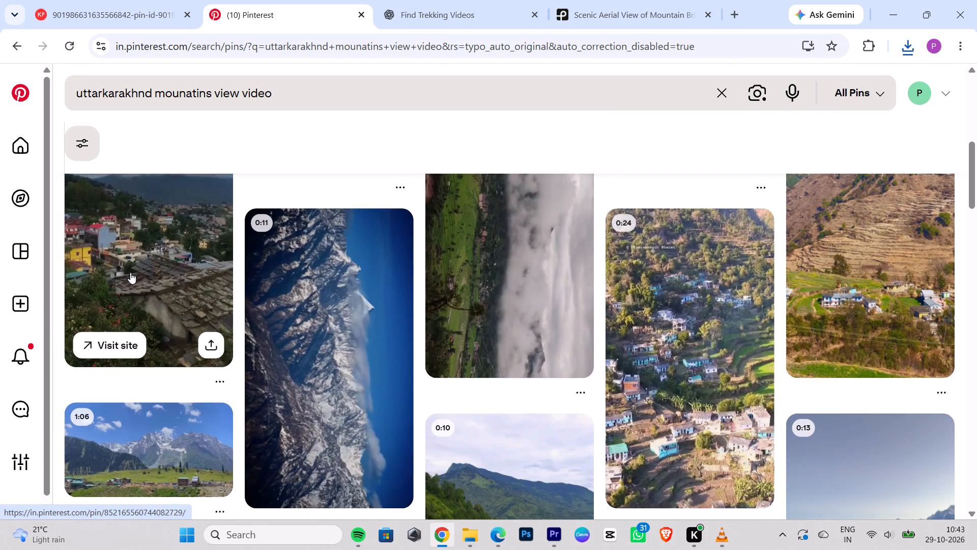
scroll(810, 324, down, 4)
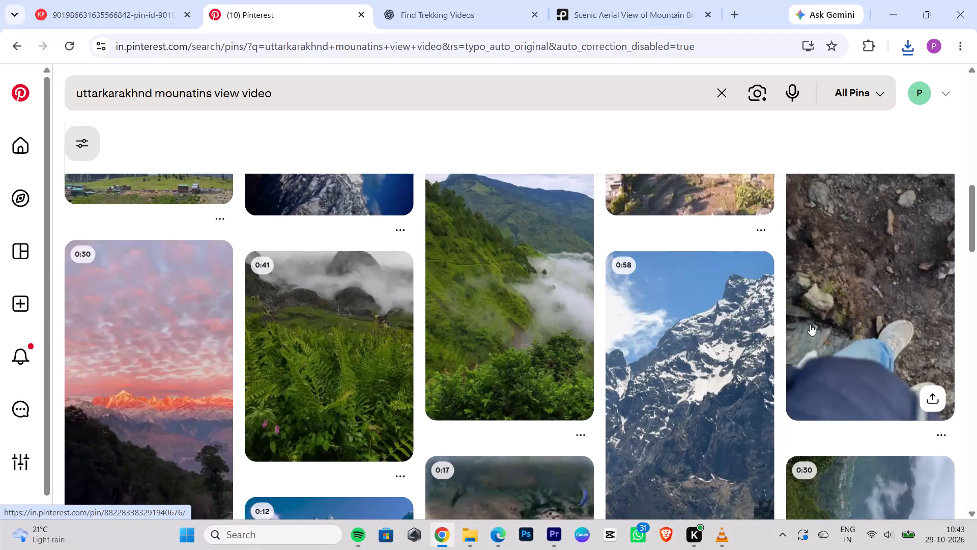
scroll(810, 324, down, 5)
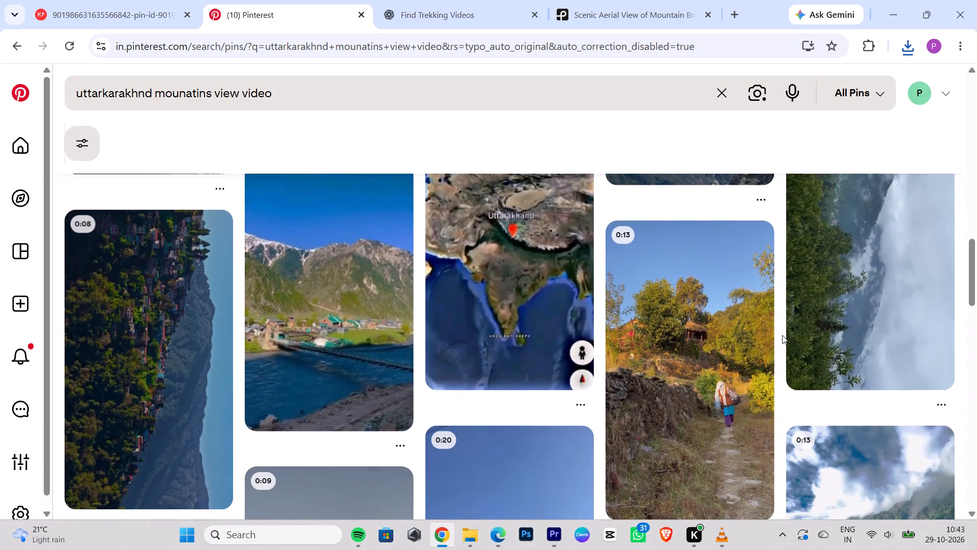
click(309, 269)
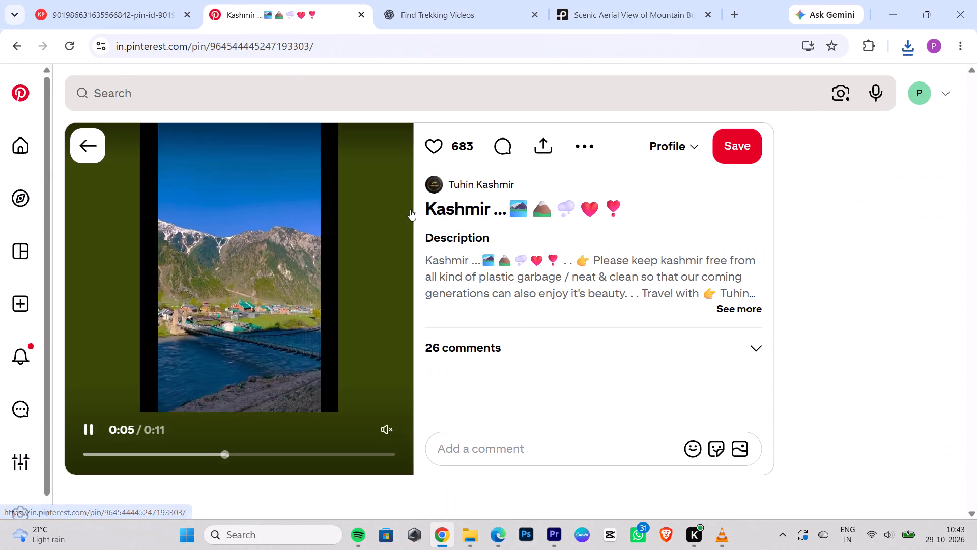
click(99, 147)
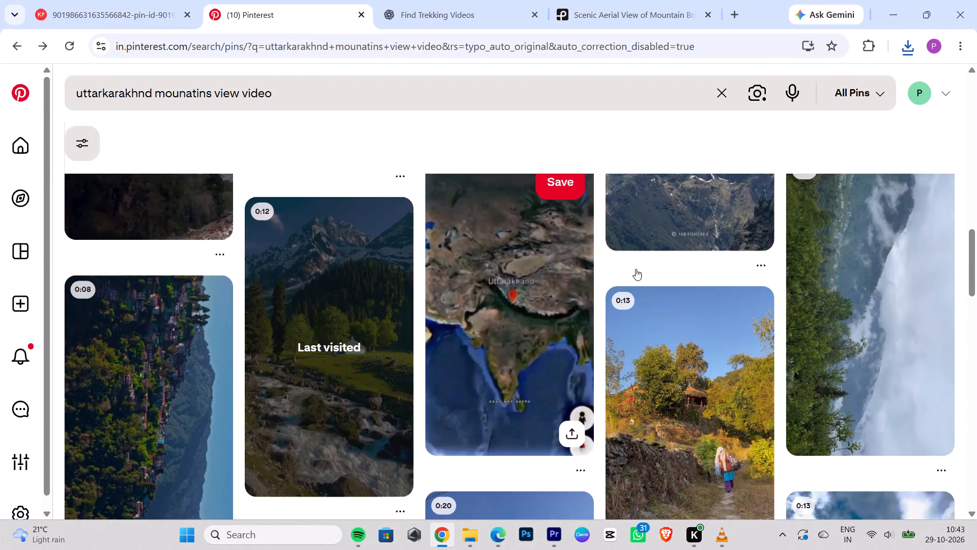
Examine further Uttarakhand mountain search results for footage that suits the trekking video.
scroll(695, 271, down, 4)
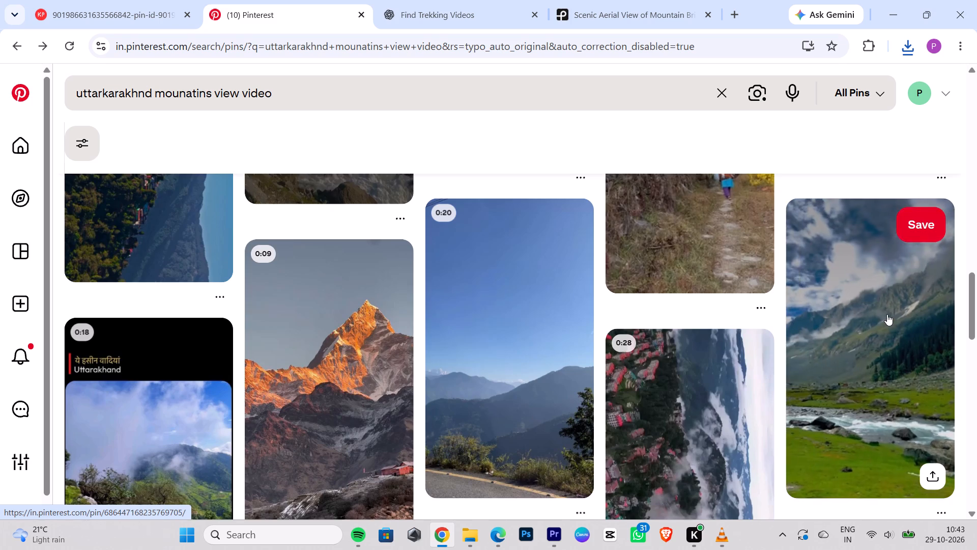
scroll(887, 314, down, 8)
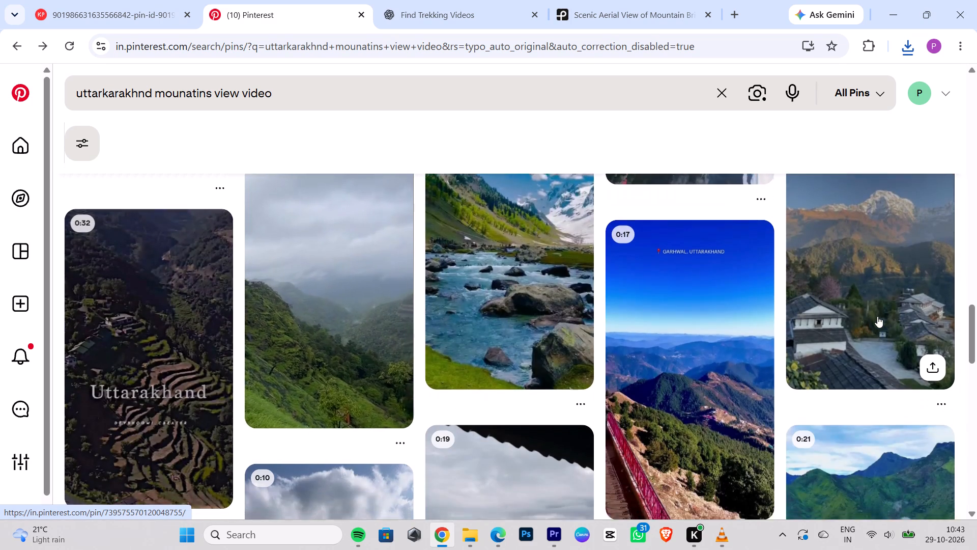
scroll(877, 316, down, 2)
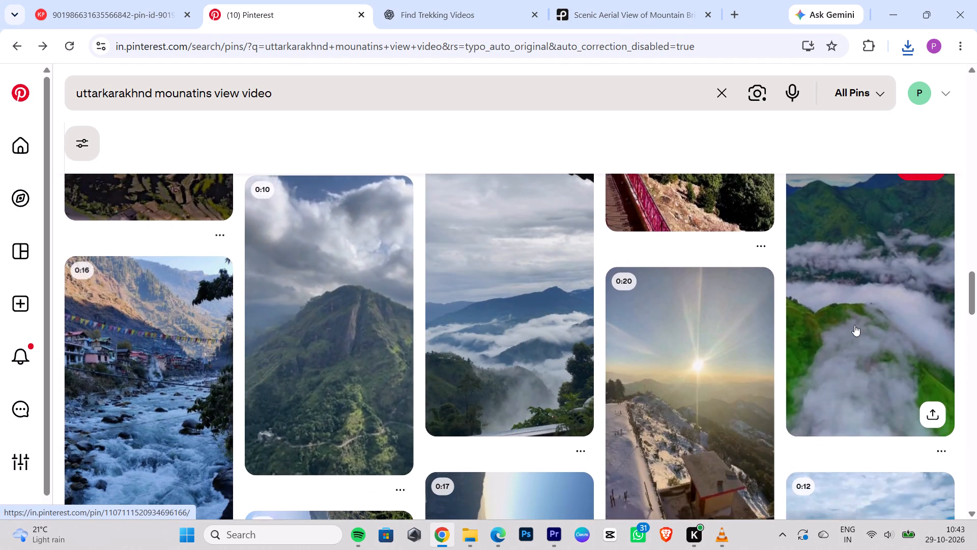
scroll(854, 325, down, 7)
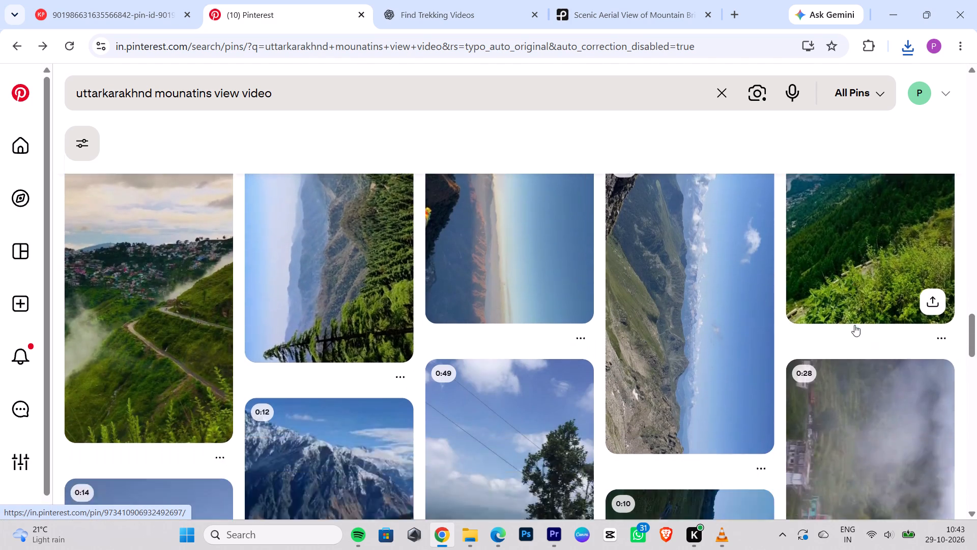
scroll(854, 325, down, 5)
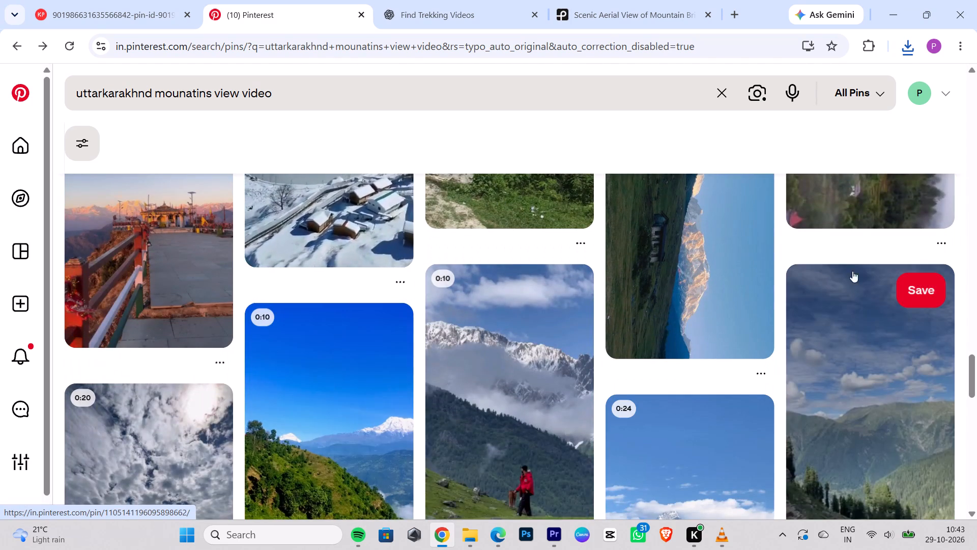
scroll(857, 231, down, 3)
scroll(832, 350, down, 2)
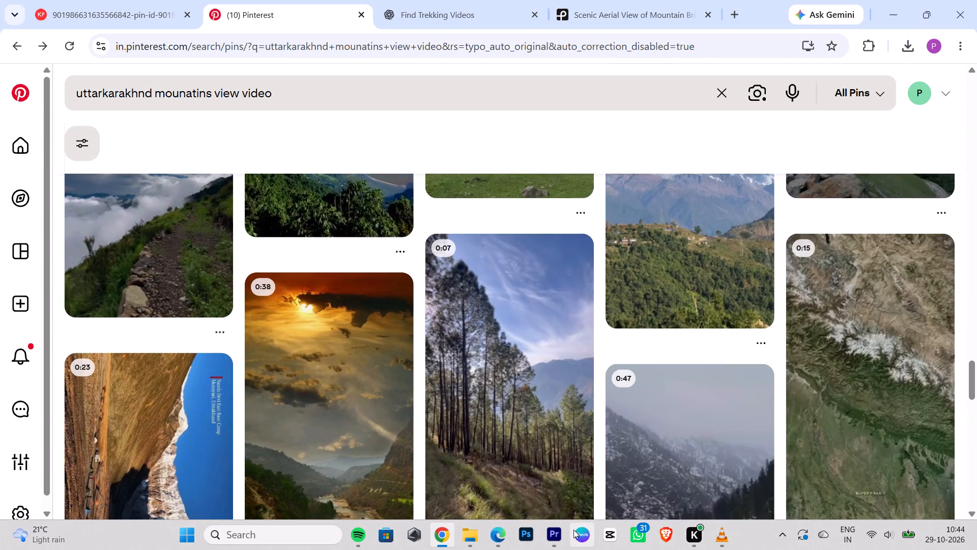
Switch to Premiere Pro, show the whole of Sequence 01 in the timeline and play it from the start.
click(557, 537)
drag(393, 288, 0, 289)
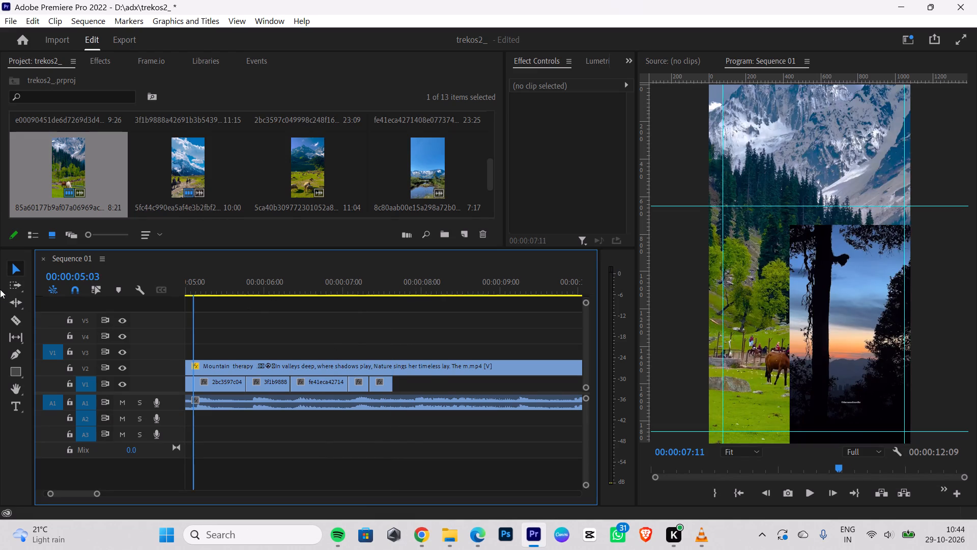
drag(0, 289, 0, 283)
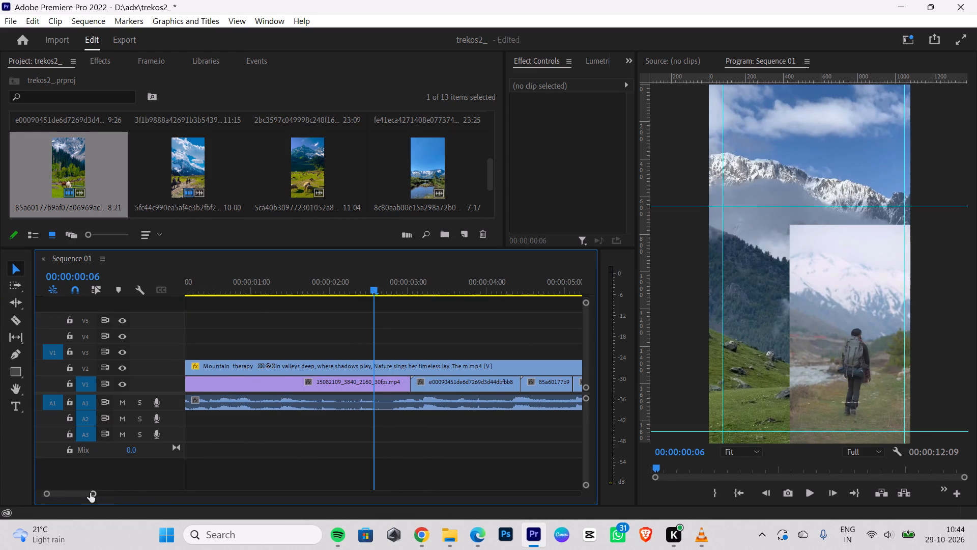
drag(91, 493, 158, 491)
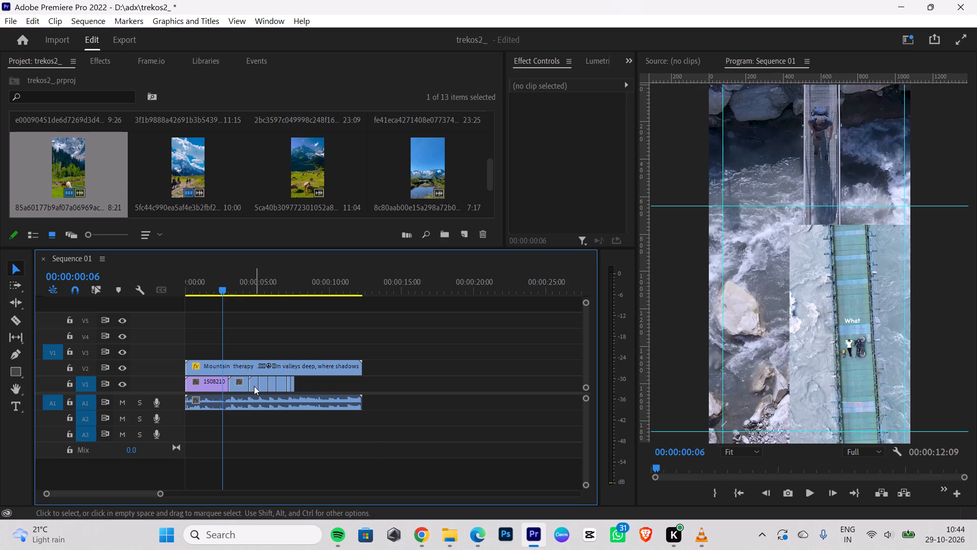
drag(220, 291, 32, 302)
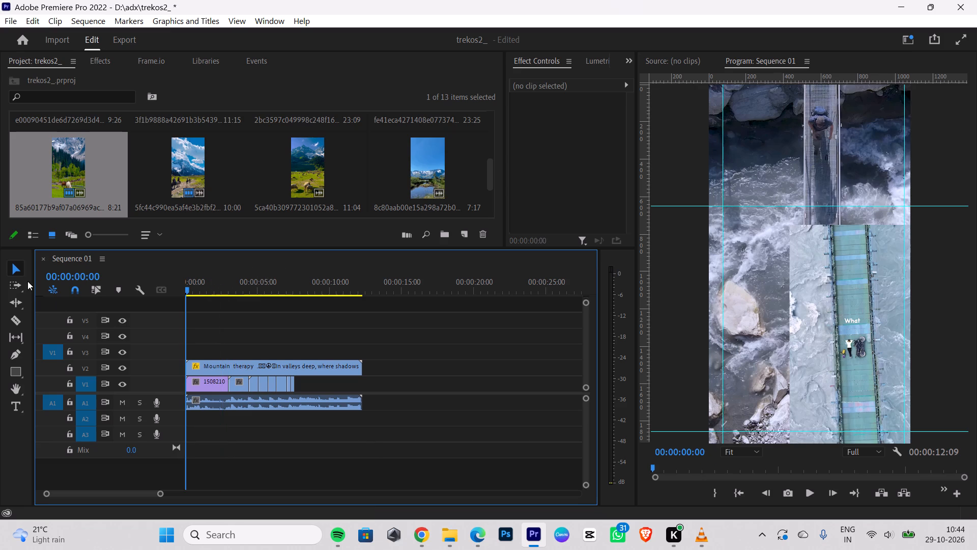
key(space)
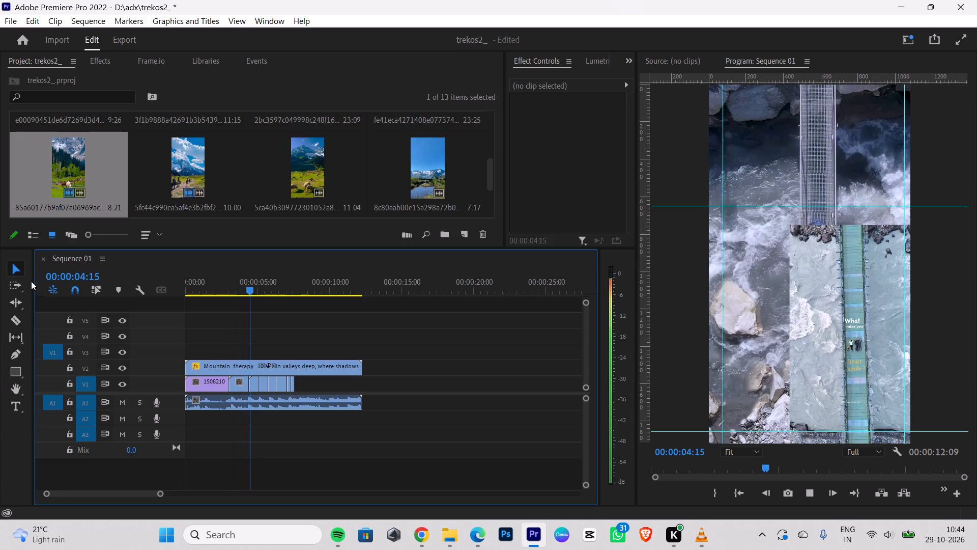
Save the trekos2_ project.
key(ctrl+s)
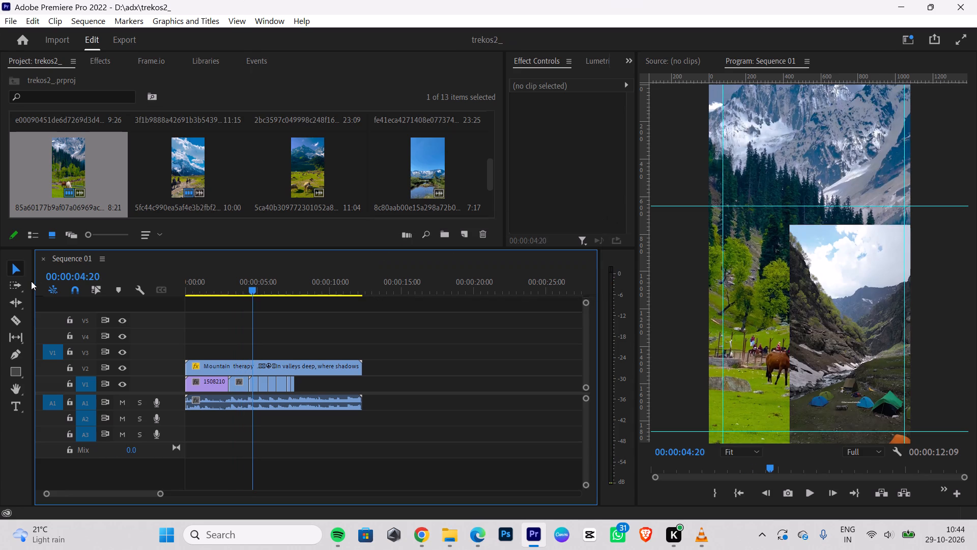
Replay the sequence from near its start past the last V1 clip, and return the playhead to the tent valley shot at 00:00:04:14.
drag(256, 289, 199, 295)
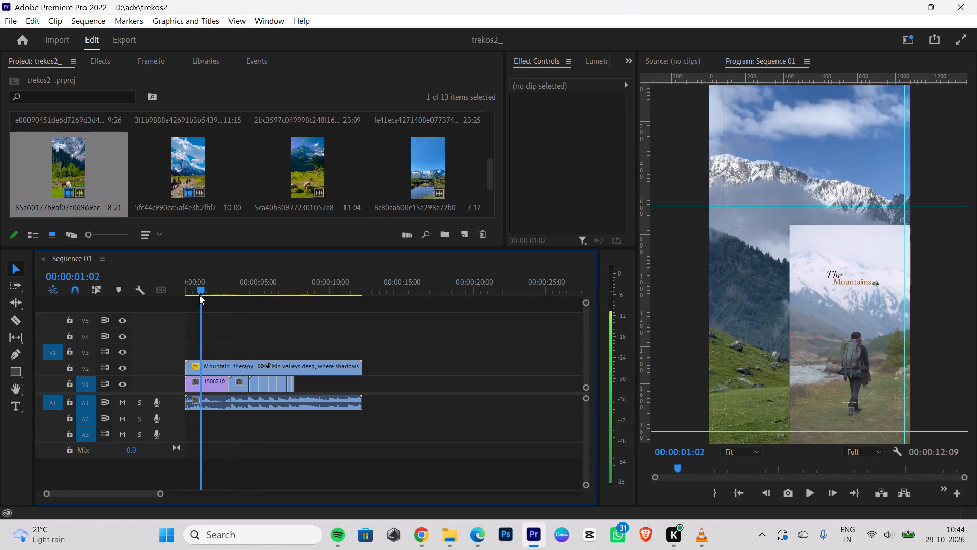
drag(199, 295, 193, 295)
key(space)
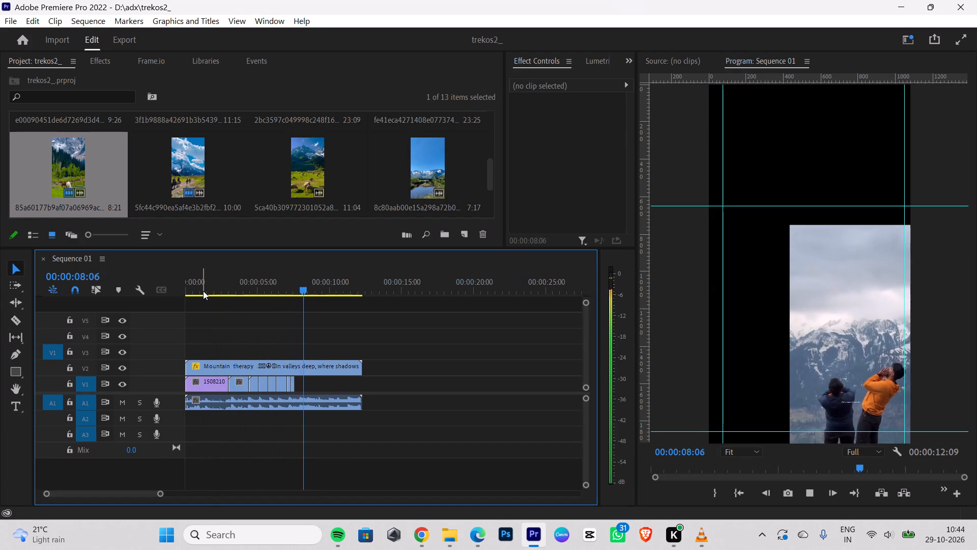
key(space)
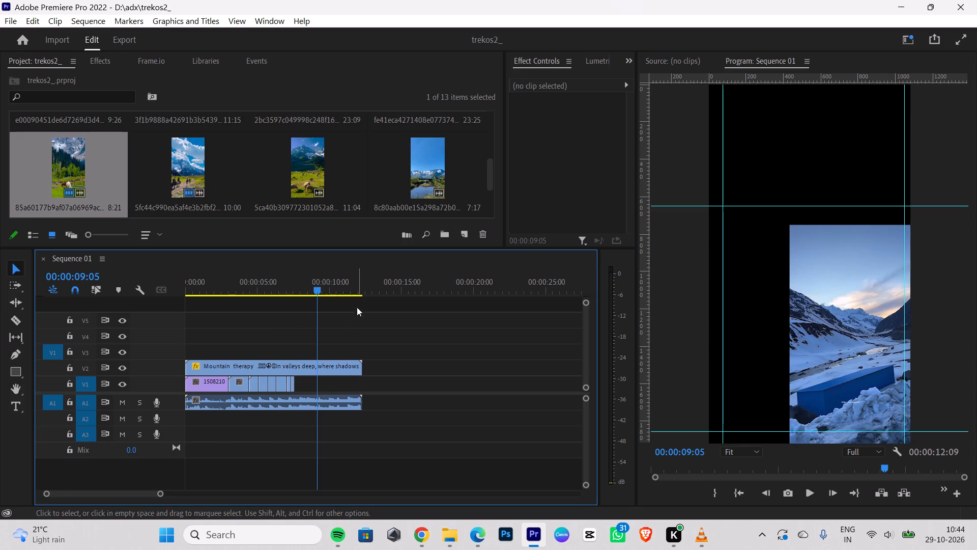
drag(317, 288, 249, 309)
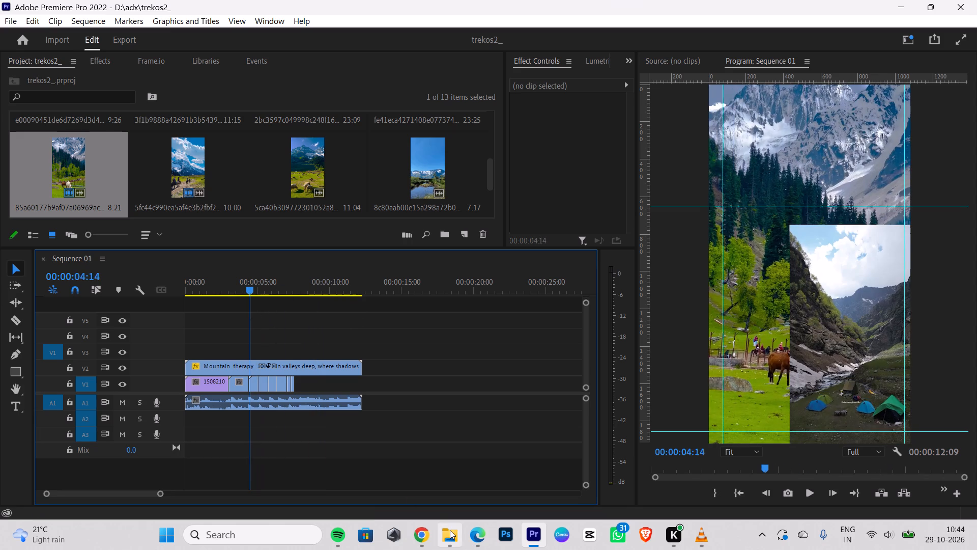
Switch back to Pinterest in Chrome and replace the search with the suggested query "snowy mountains video".
click(423, 539)
drag(344, 112, 36, 111)
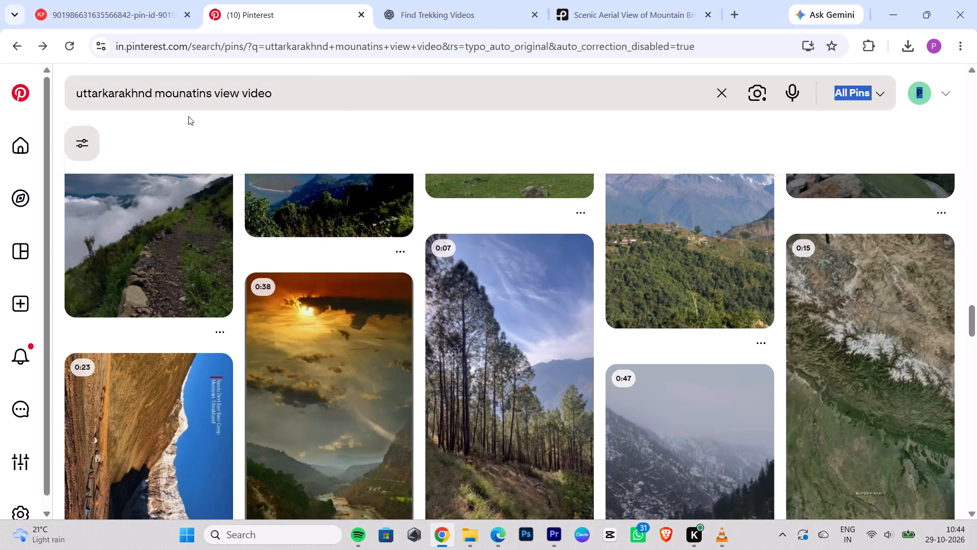
drag(315, 98, 0, 95)
key(BackSpace)
text(snowy)
key(space)
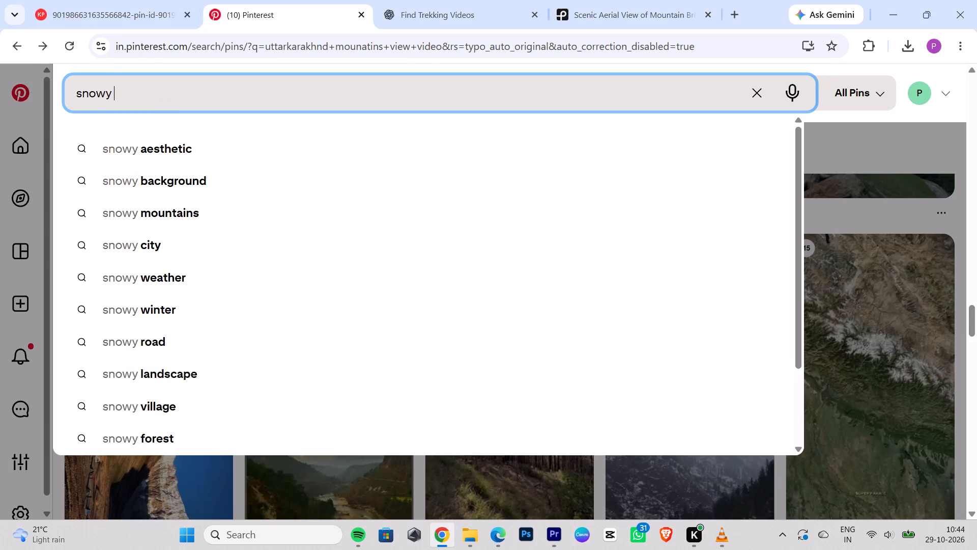
text(mpunyains \)
key(BackSpace)
key(BackSpace)
key(BackSpace)
key(BackSpace)
key(BackSpace)
key(BackSpace)
key(BackSpace)
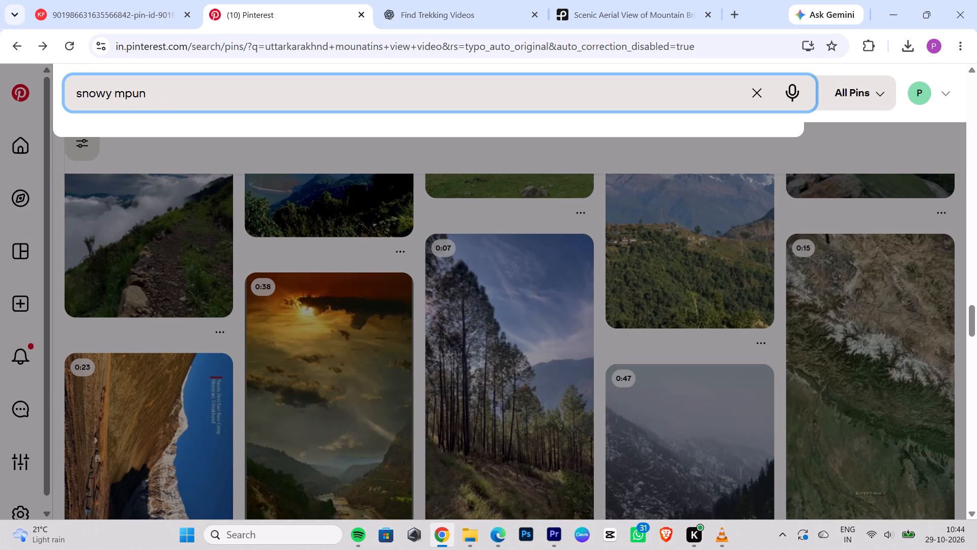
key(BackSpace)
key(BackSpace)
key(BackSpace)
text(ountains \)
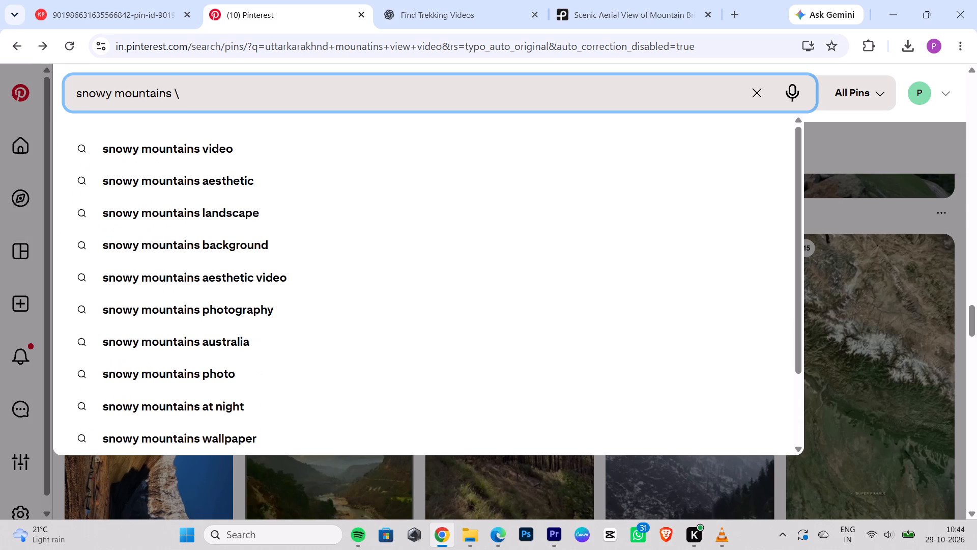
click(122, 143)
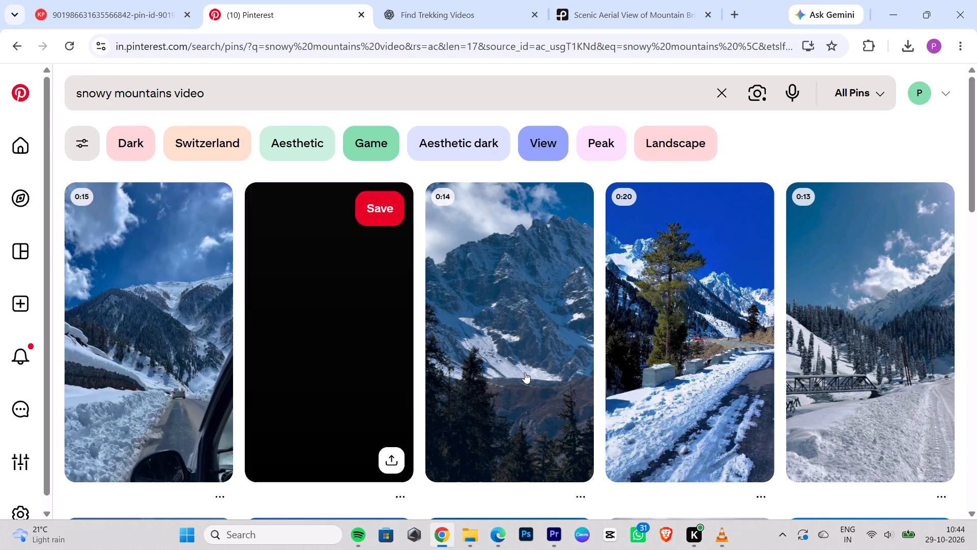
Open the 0:13 snowy mountain pin with the bridge in the search results and copy its link.
click(870, 364)
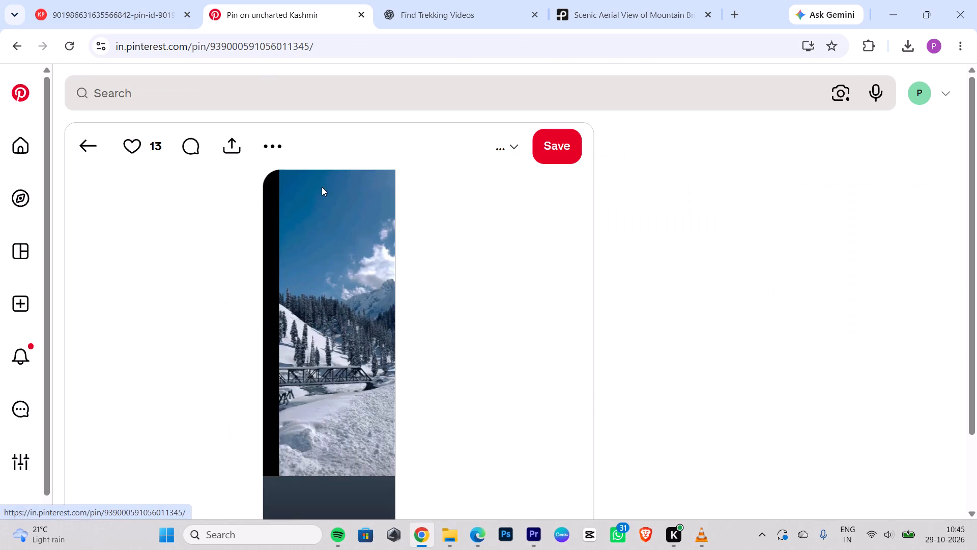
click(235, 161)
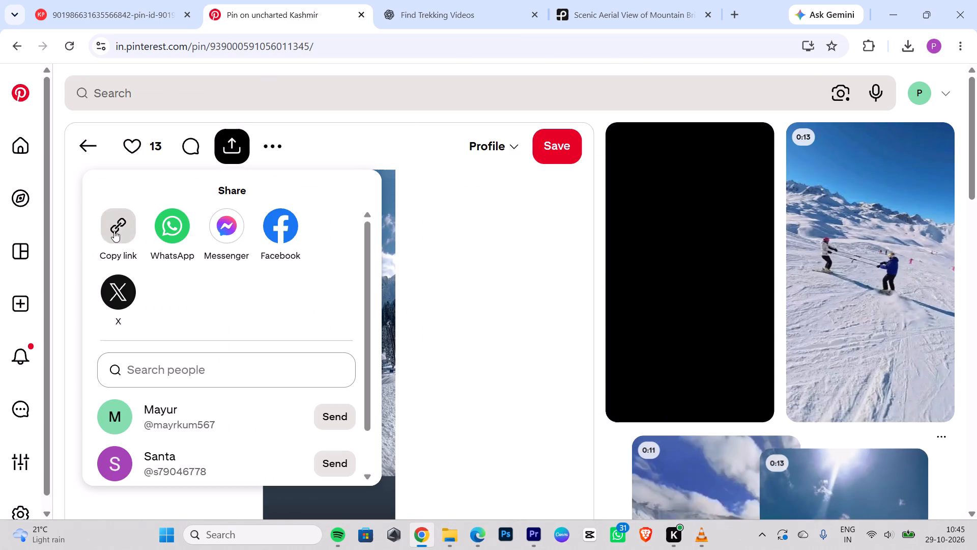
triple_click(114, 231)
triple_click(113, 231)
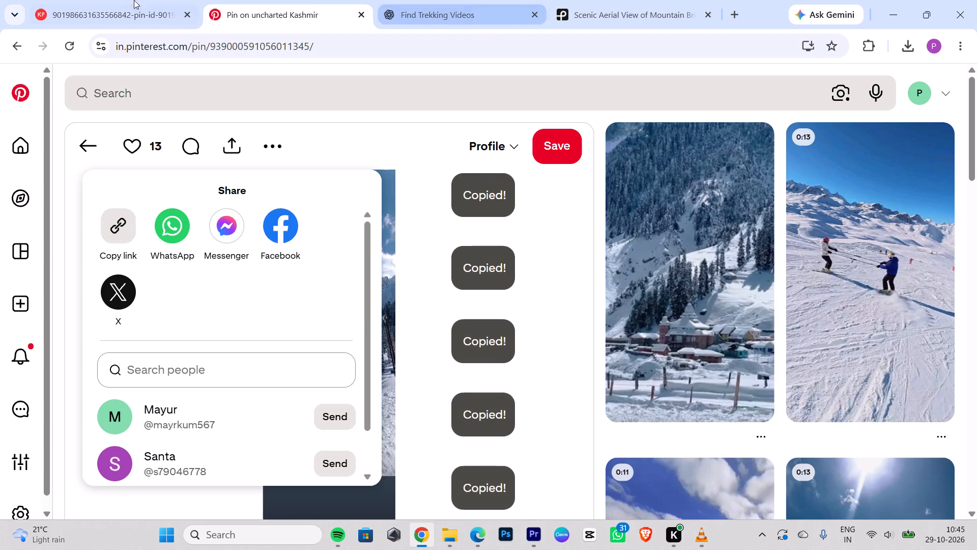
In KlickPin, replace the old address with the copied link of the snowy bridge pin and download its video.
click(124, 6)
click(5, 43)
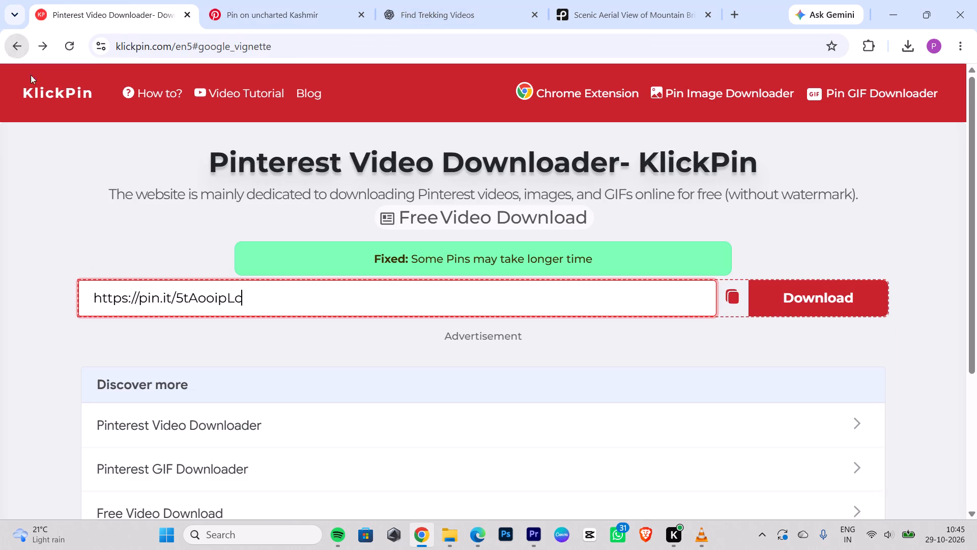
drag(294, 316, 0, 266)
key(BackSpace)
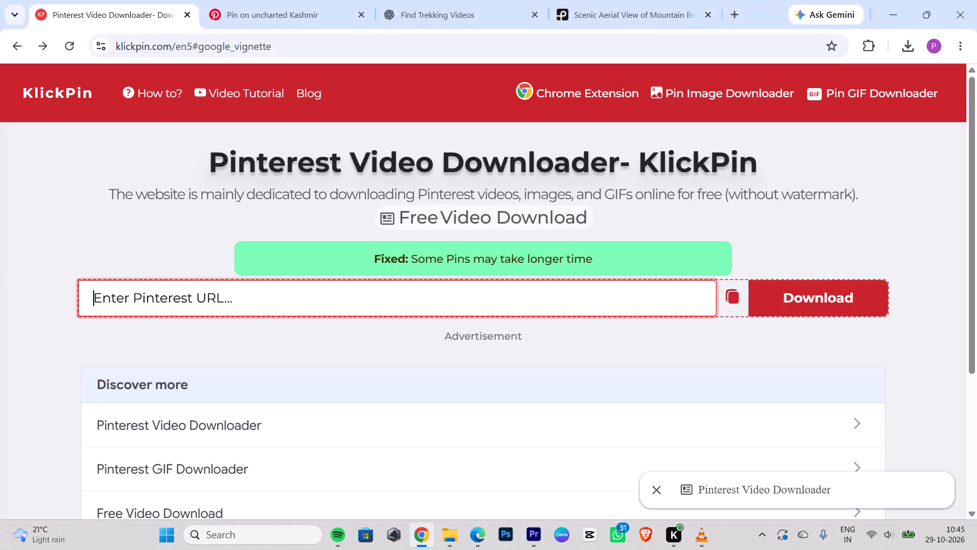
key(ctrl+v)
key(ctrl+Return)
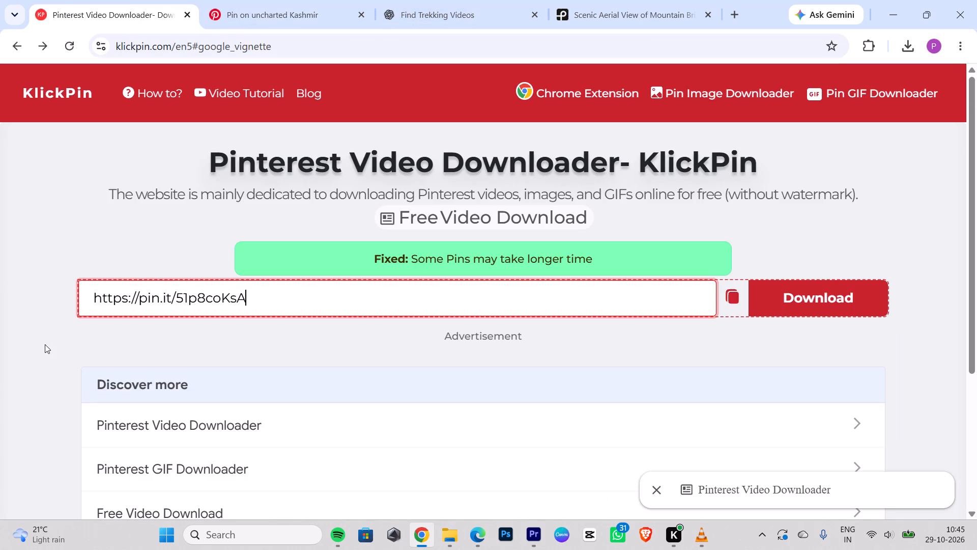
click(833, 302)
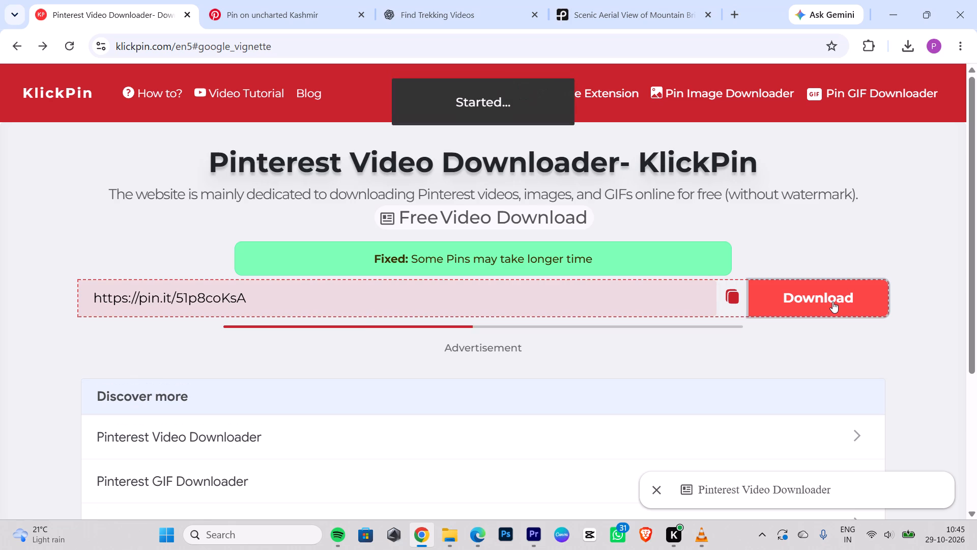
scroll(870, 288, down, 3)
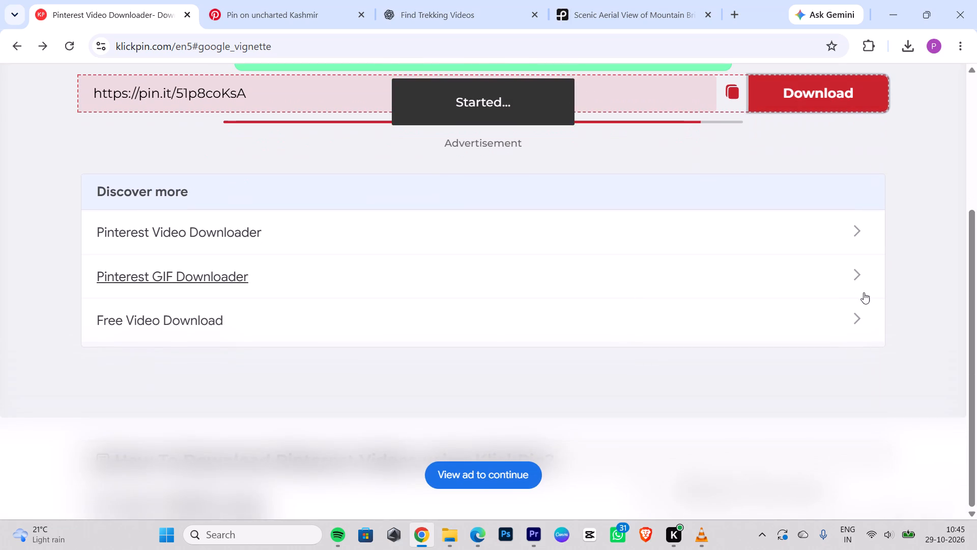
scroll(853, 307, up, 1)
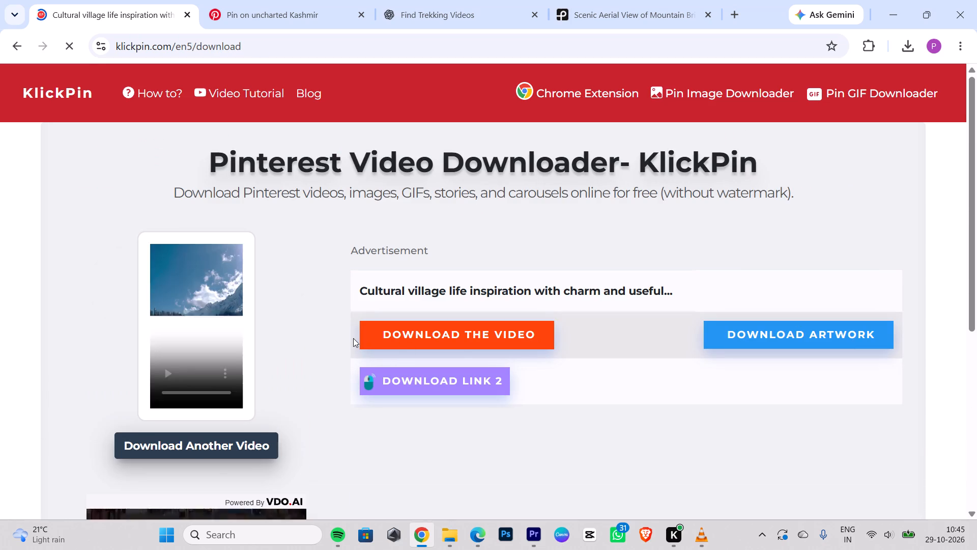
click(223, 200)
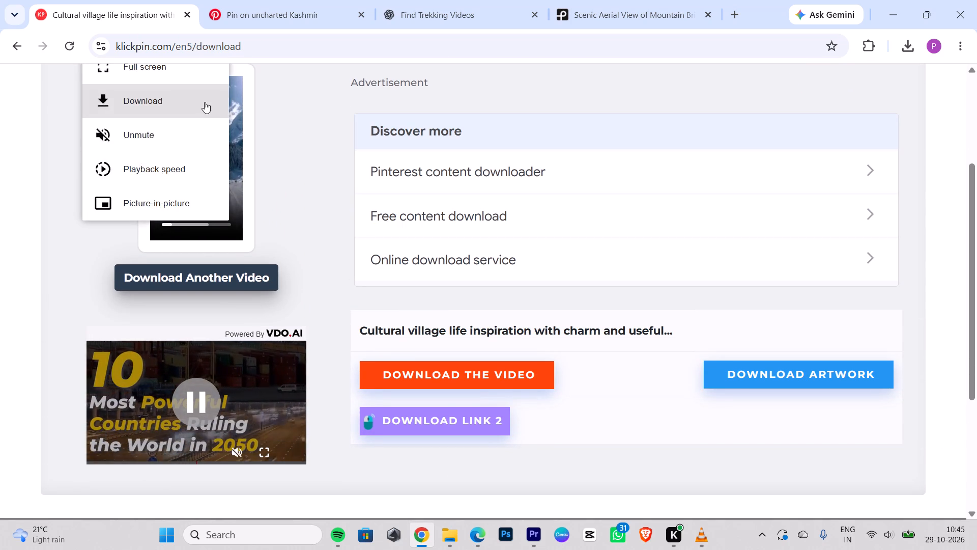
click(205, 102)
Return to Pinterest, open the 0:37 snowy village pin among the related pins, copy its link and mute its playback.
click(281, 0)
click(515, 203)
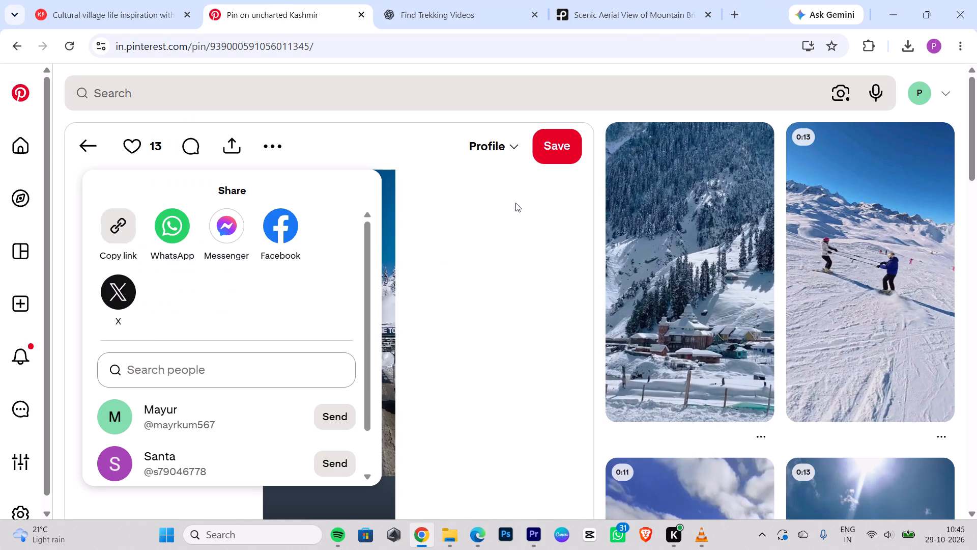
scroll(910, 306, down, 6)
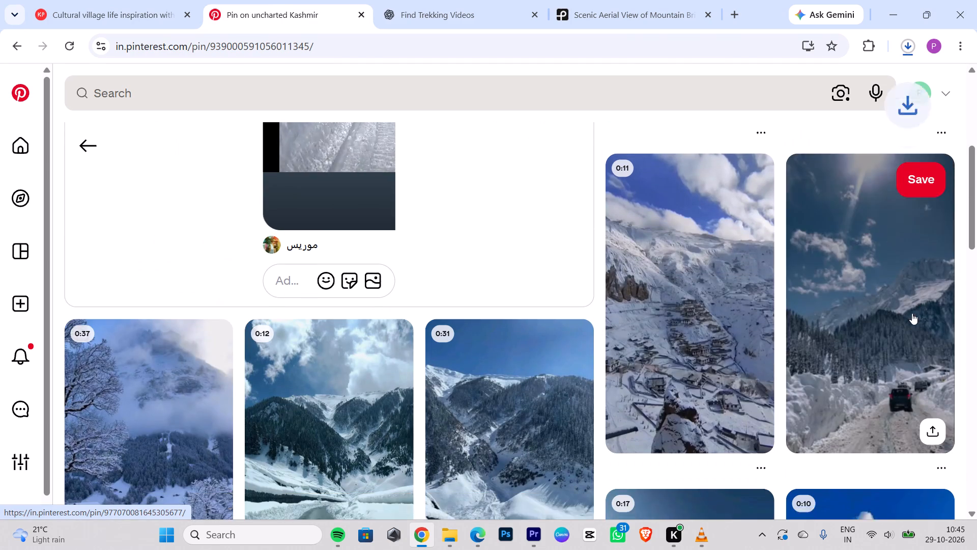
click(460, 148)
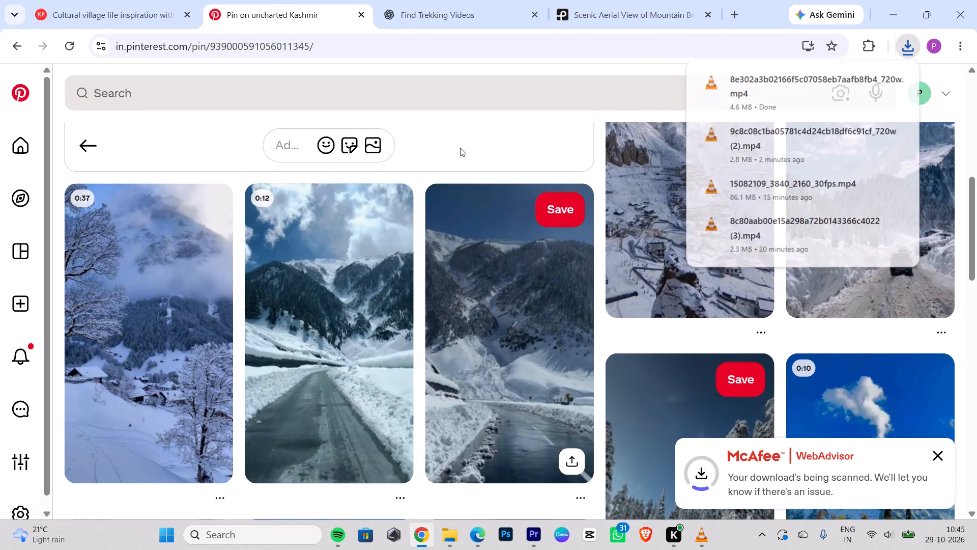
click(128, 318)
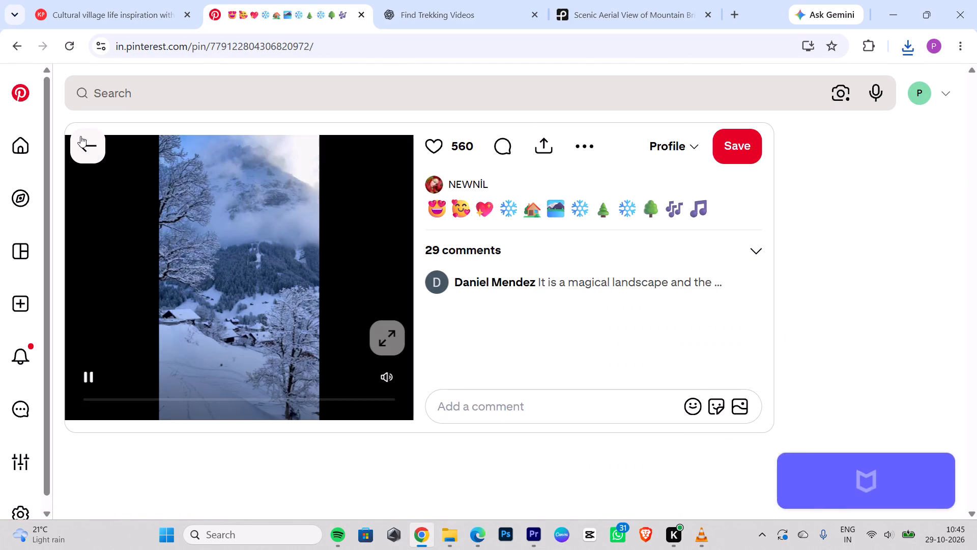
click(542, 148)
click(447, 219)
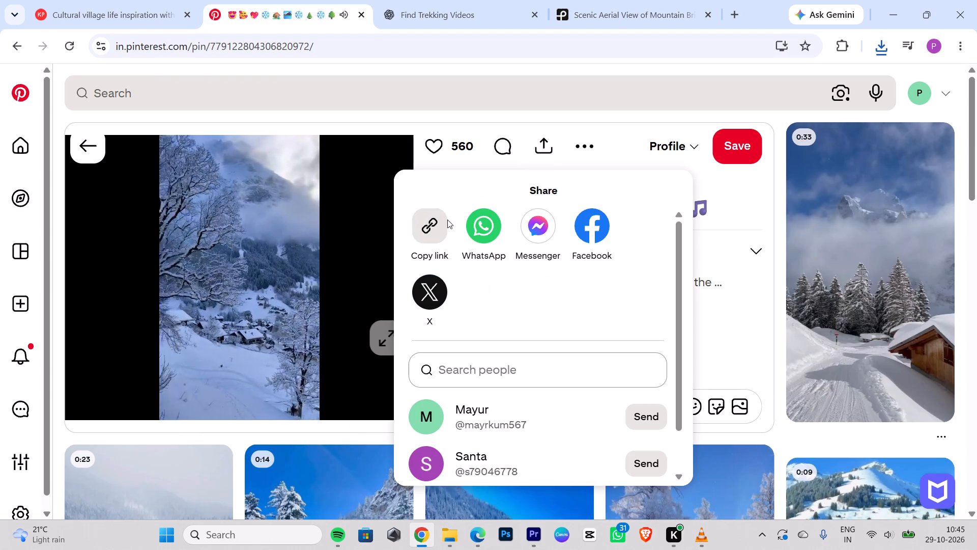
triple_click(440, 225)
click(385, 375)
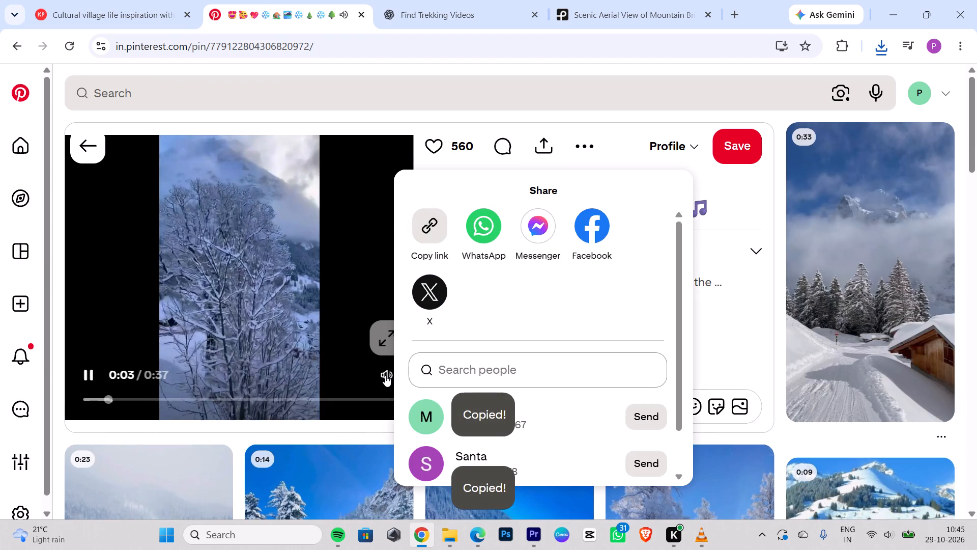
In KlickPin, replace the old address with the copied link of the snowy village pin and download its video.
click(63, 7)
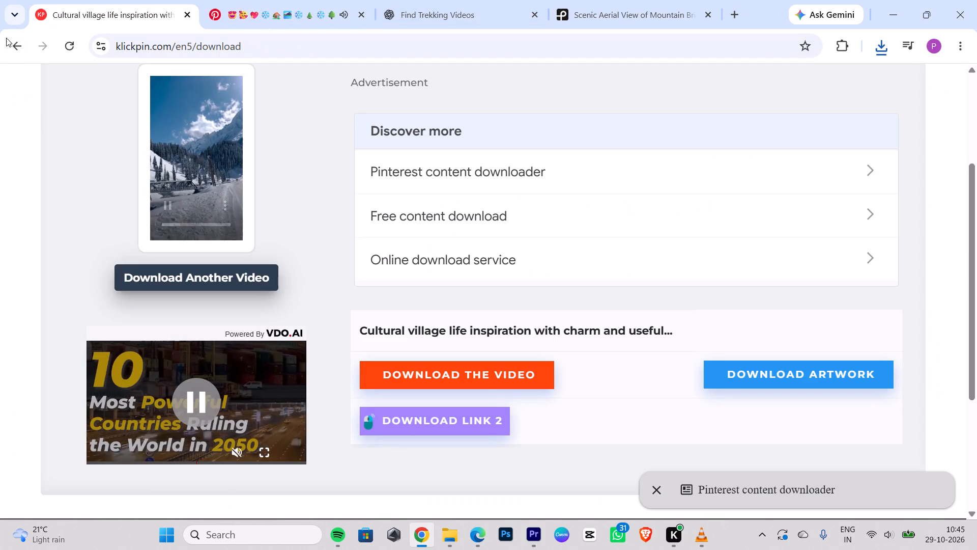
click(7, 37)
drag(318, 170, 0, 149)
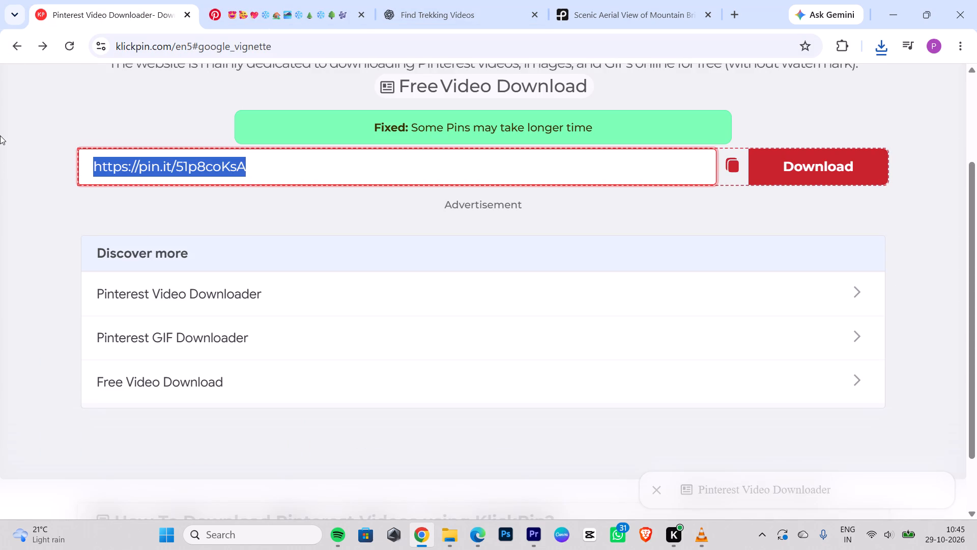
key(BackSpace)
ctrl+click(0, 135)
key(ctrl+v)
key(ctrl+Return)
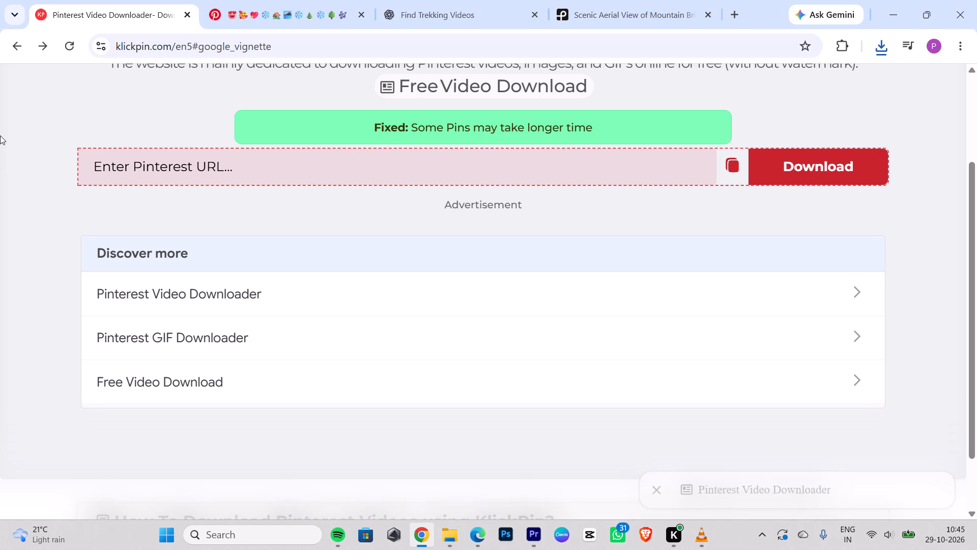
click(164, 159)
key(ctrl+v)
key(Return)
key(backslash)
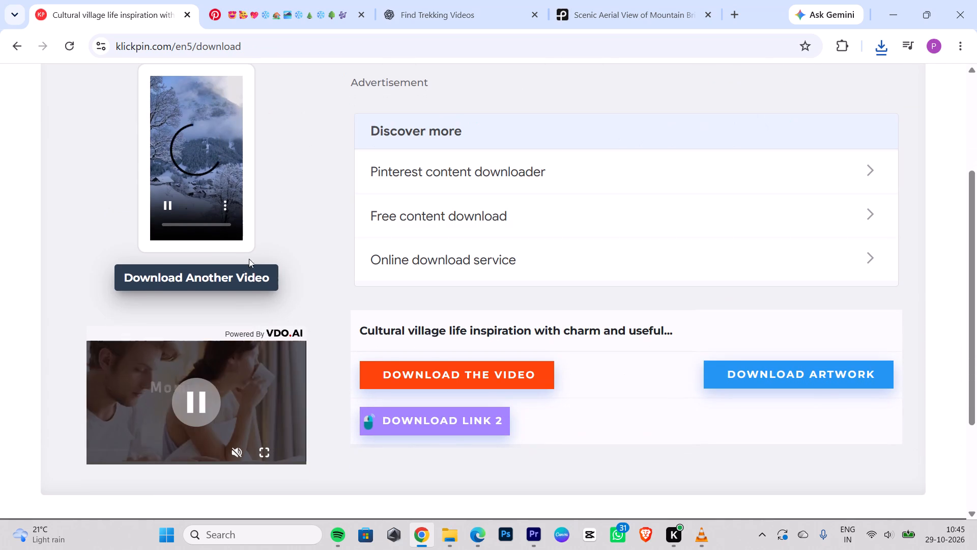
click(222, 205)
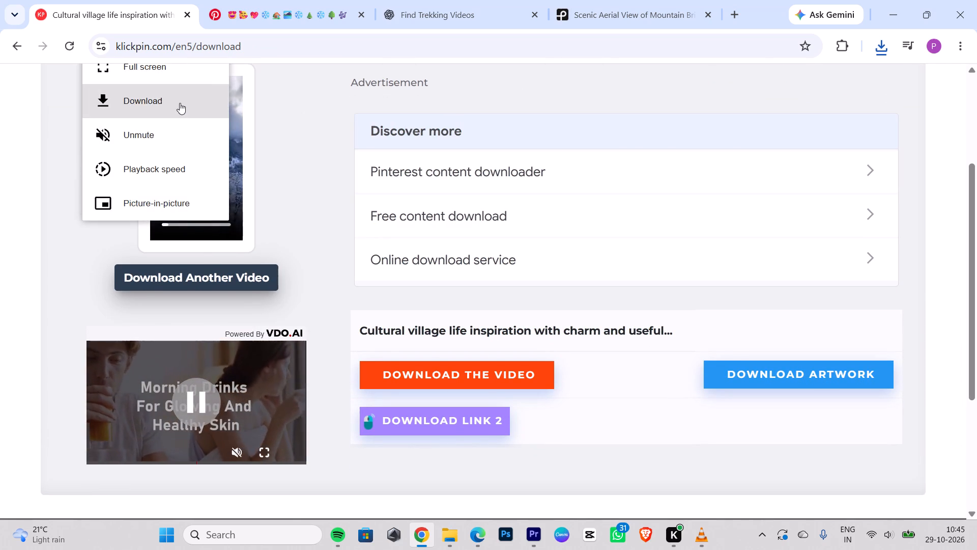
click(180, 103)
Return to Pinterest, leave the snowy village pin's related videos and search for "mounatin view".
click(313, 20)
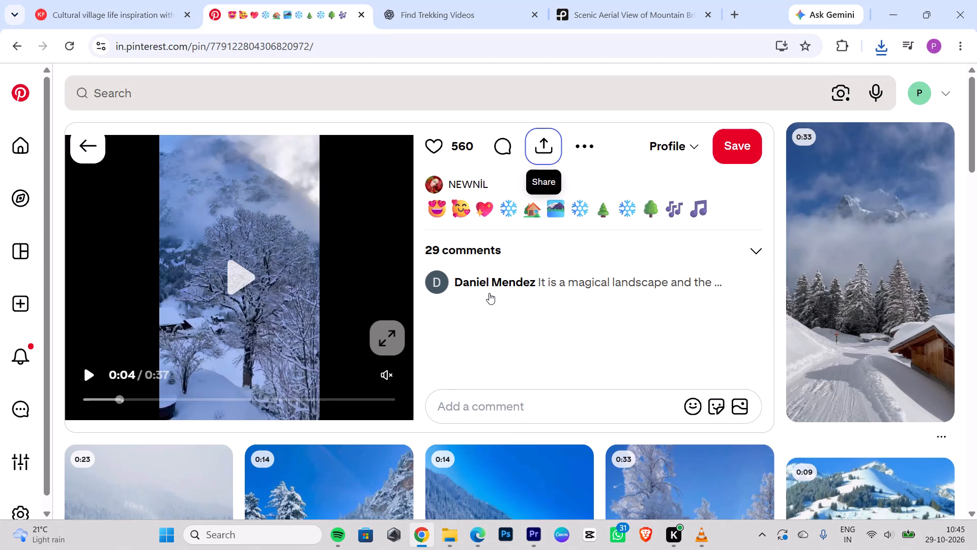
click(491, 318)
scroll(561, 308, down, 6)
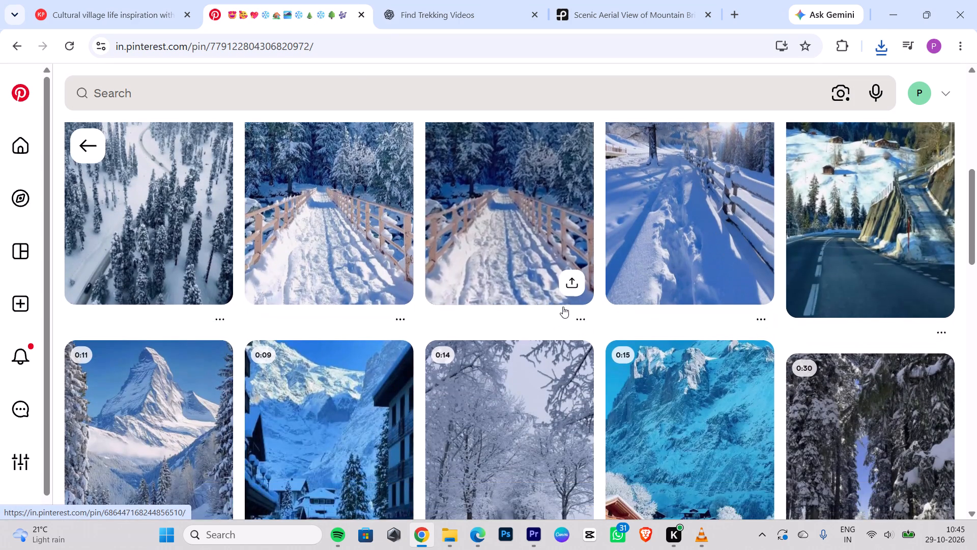
scroll(563, 307, down, 4)
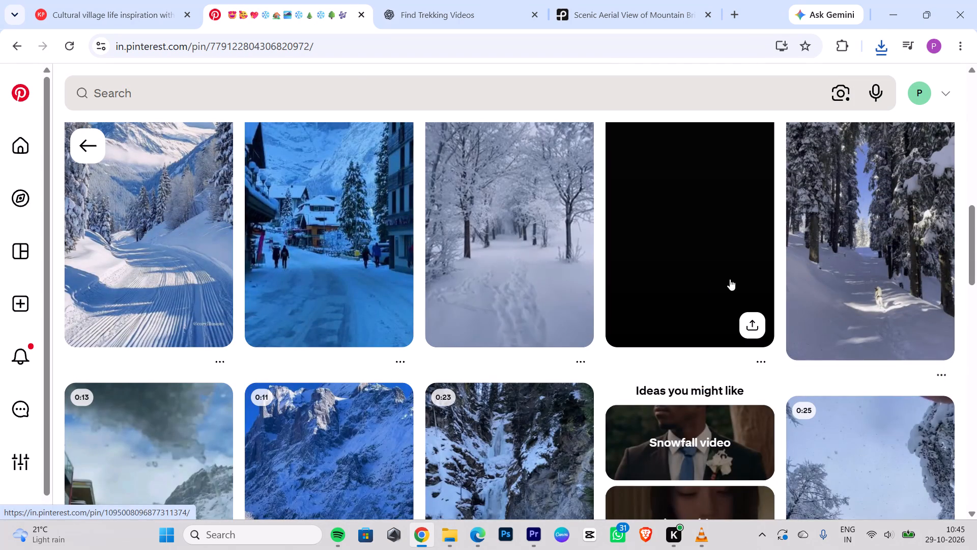
click(84, 144)
click(196, 101)
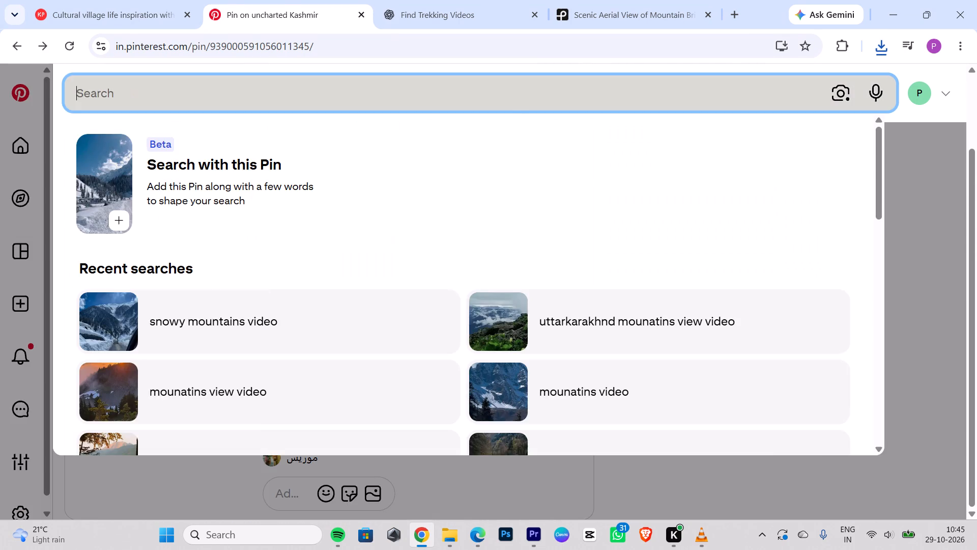
text(mounatins view)
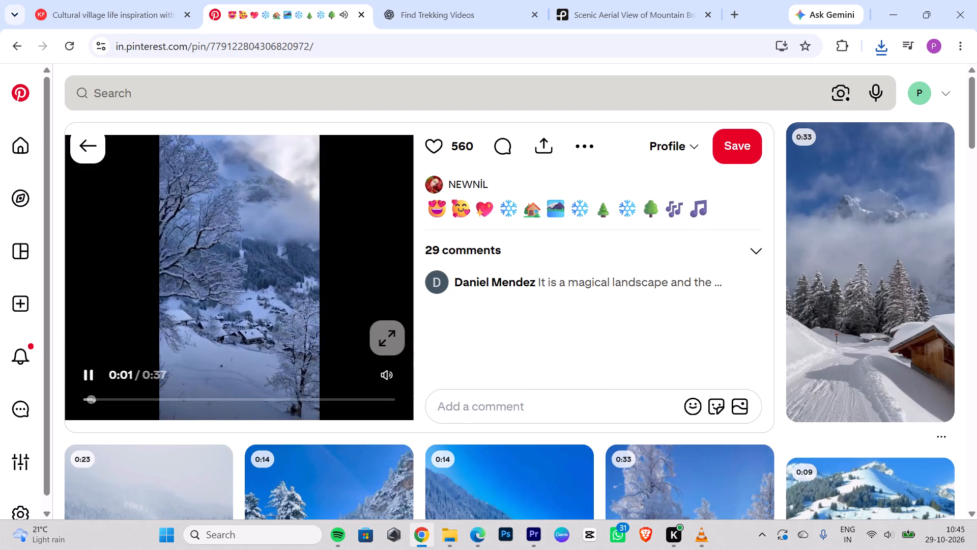
click(197, 101)
text(mounatin view)
key(space)
key(Return)
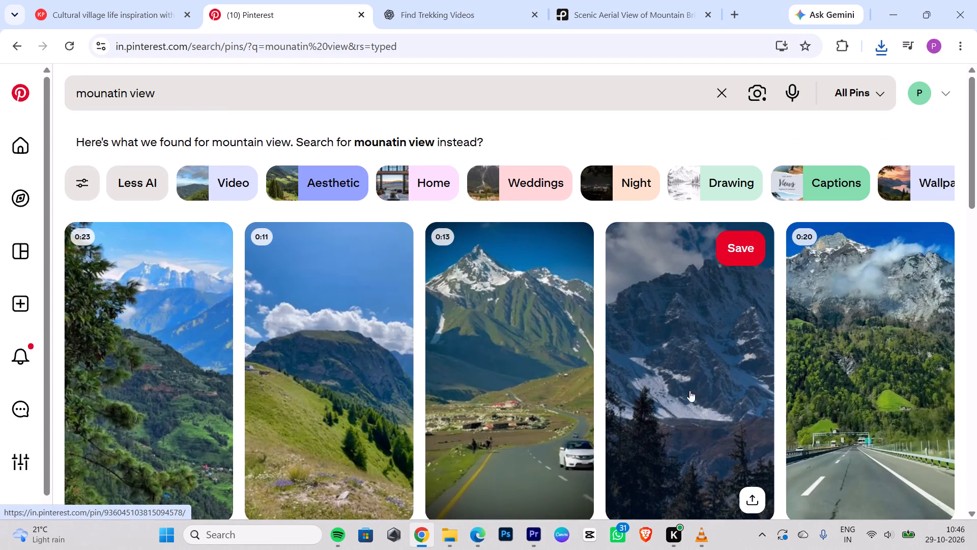
Look through the Pinterest mountain view results for a video that suits the trekking edit.
scroll(868, 384, down, 5)
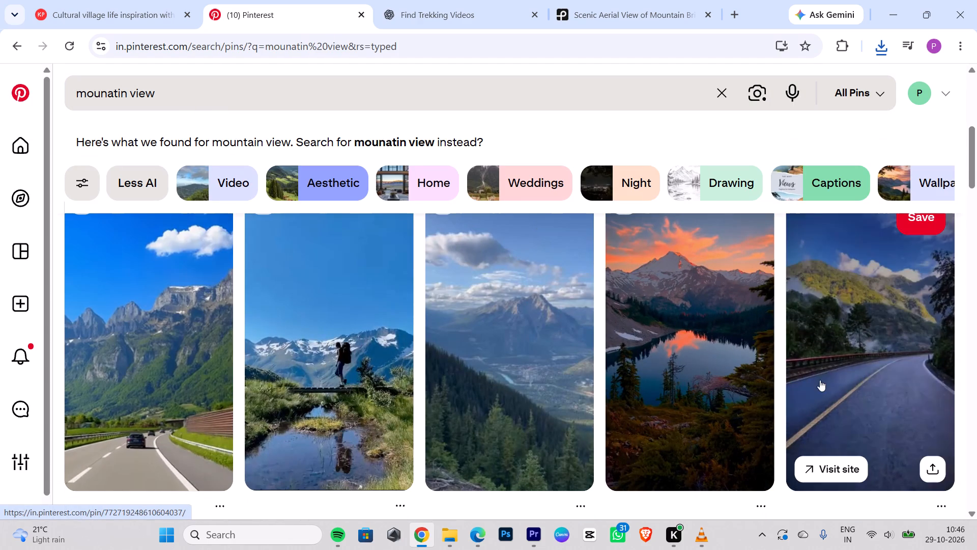
scroll(846, 372, down, 4)
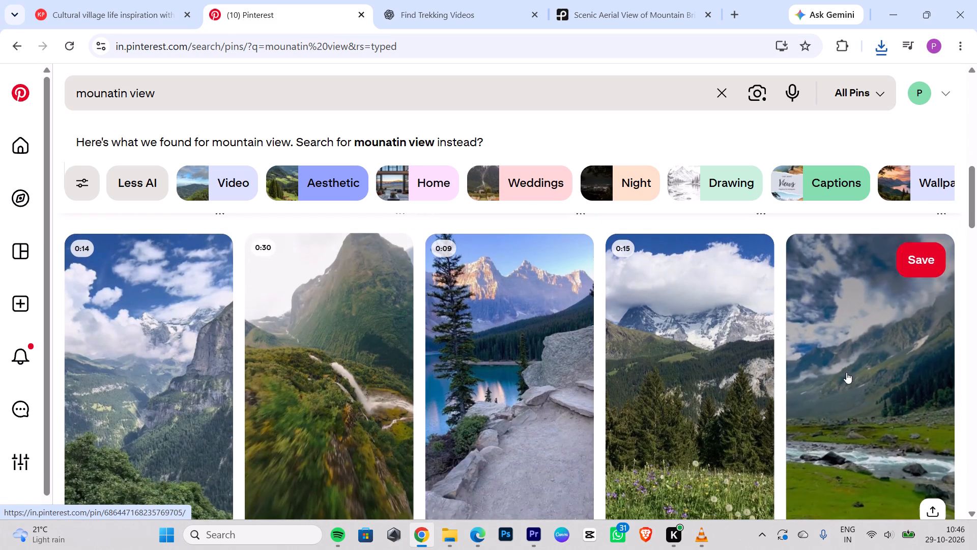
scroll(723, 438, down, 5)
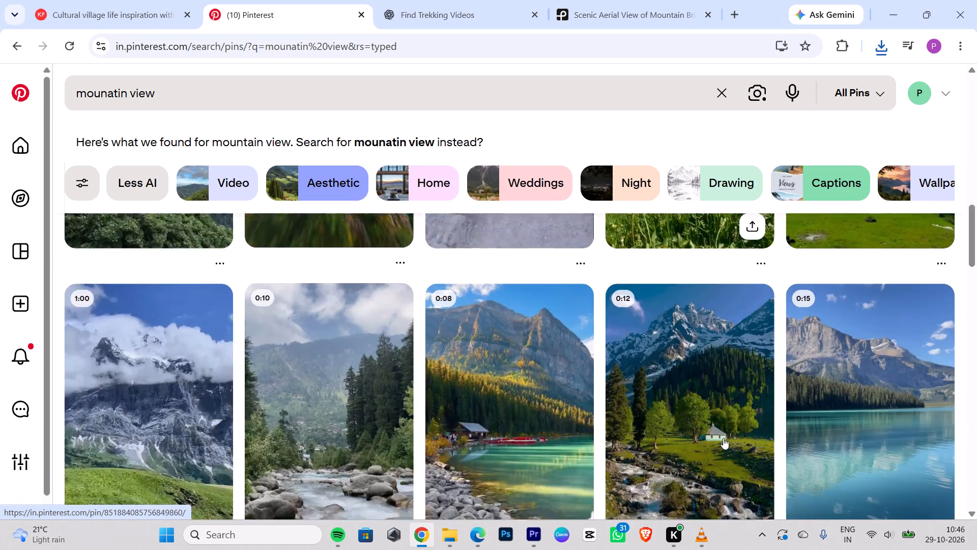
scroll(723, 438, down, 5)
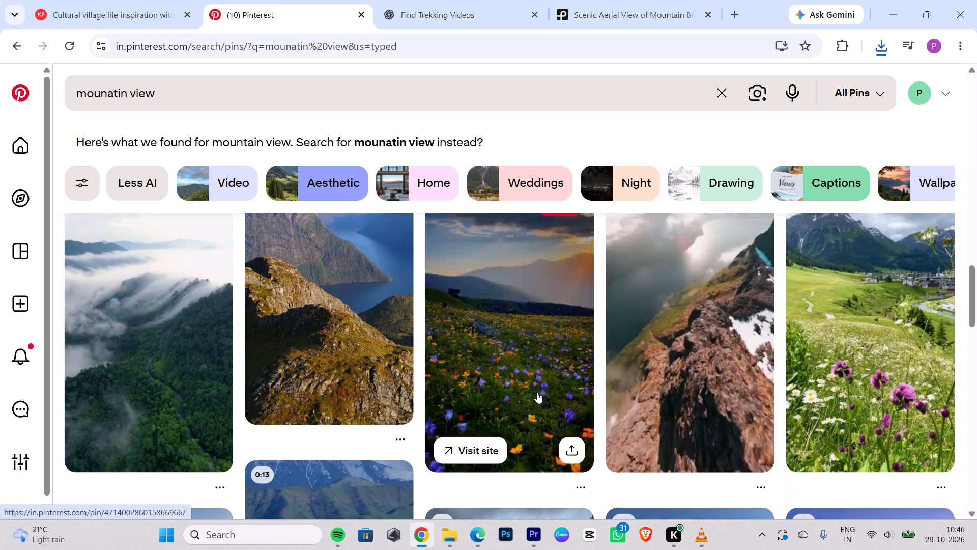
scroll(890, 353, down, 2)
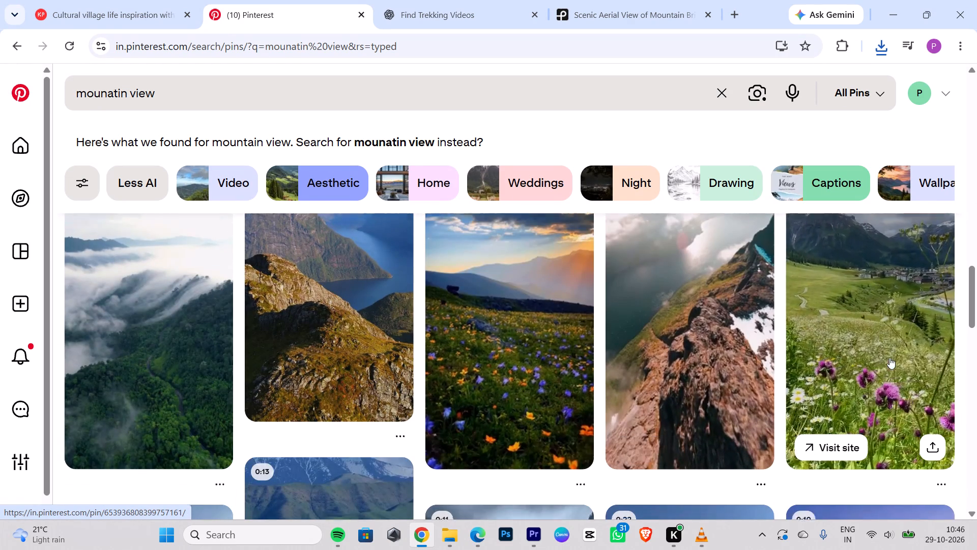
scroll(889, 358, down, 2)
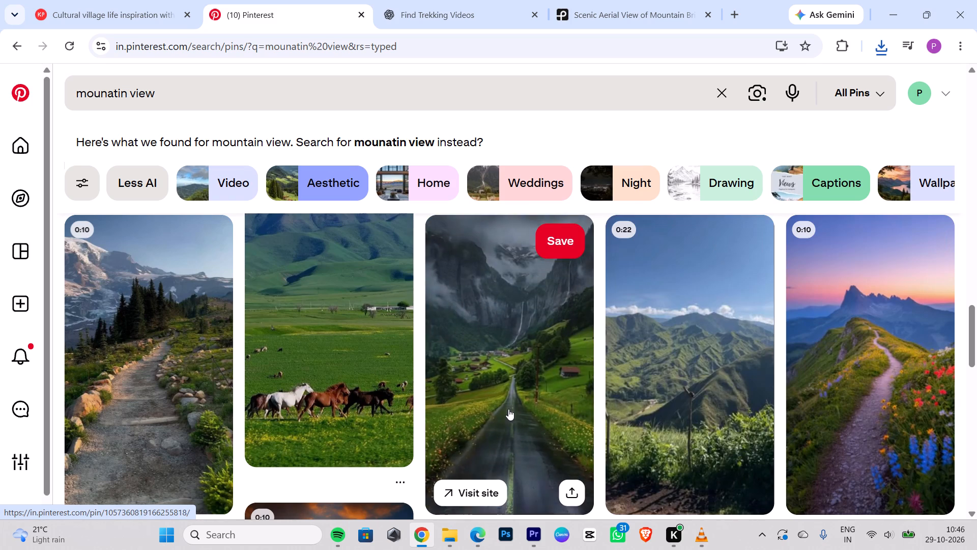
scroll(520, 404, down, 7)
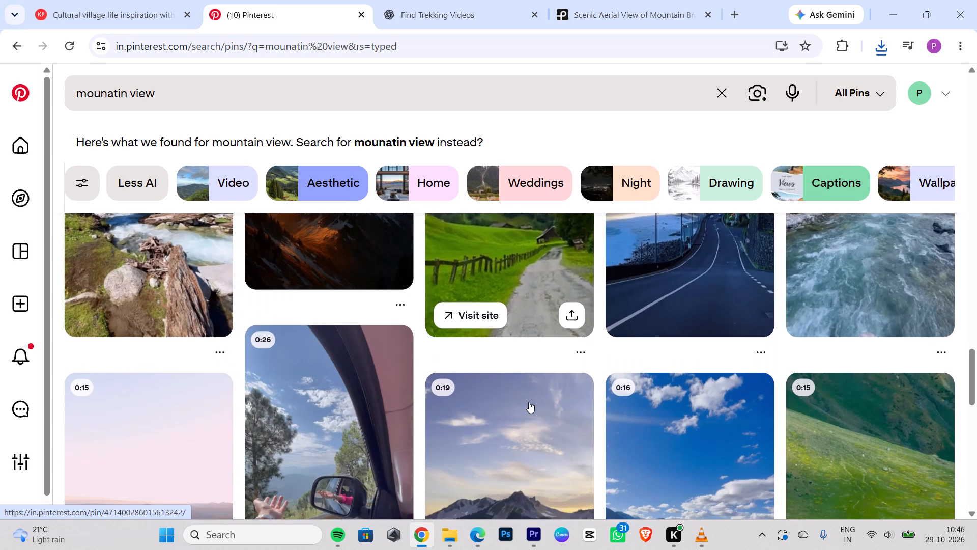
scroll(529, 402, down, 3)
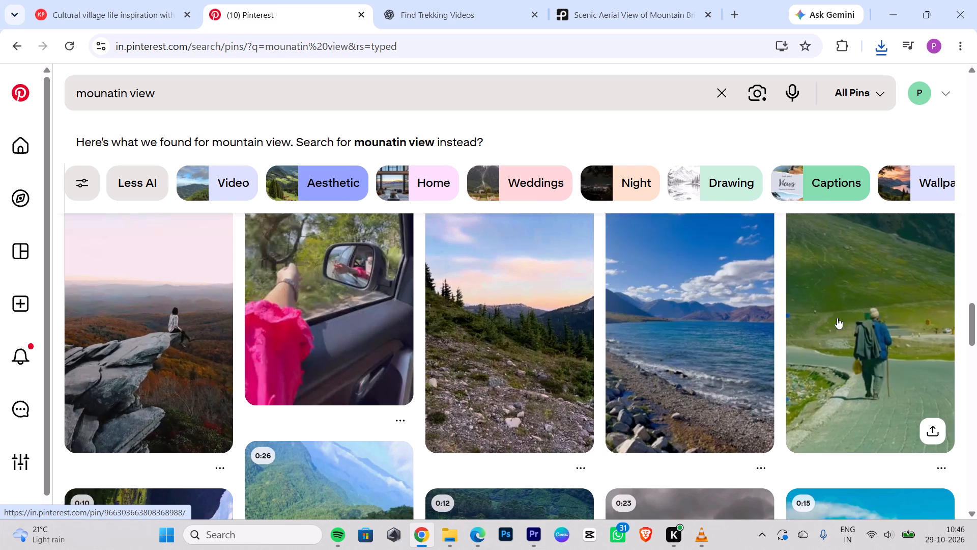
scroll(872, 335, down, 5)
scroll(857, 323, up, 1)
scroll(840, 327, down, 3)
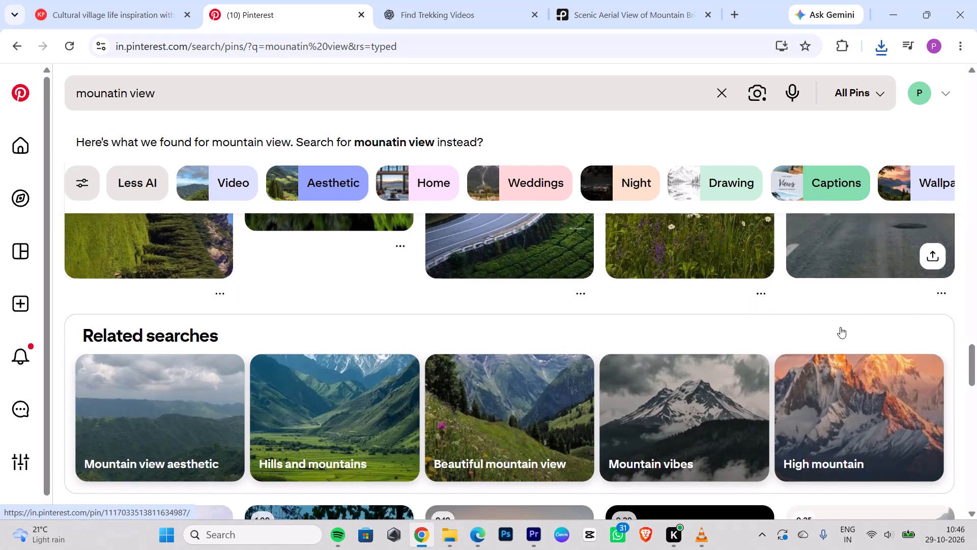
scroll(831, 327, down, 4)
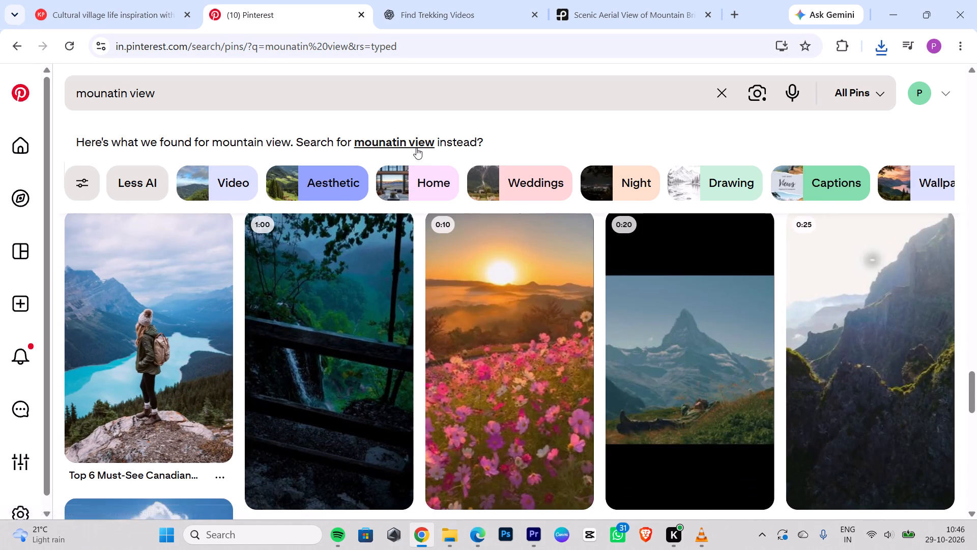
Search for the exact wording "mounatin view" instead, open the 1:00 green slope and cloudy peak pin, and copy its link.
click(416, 147)
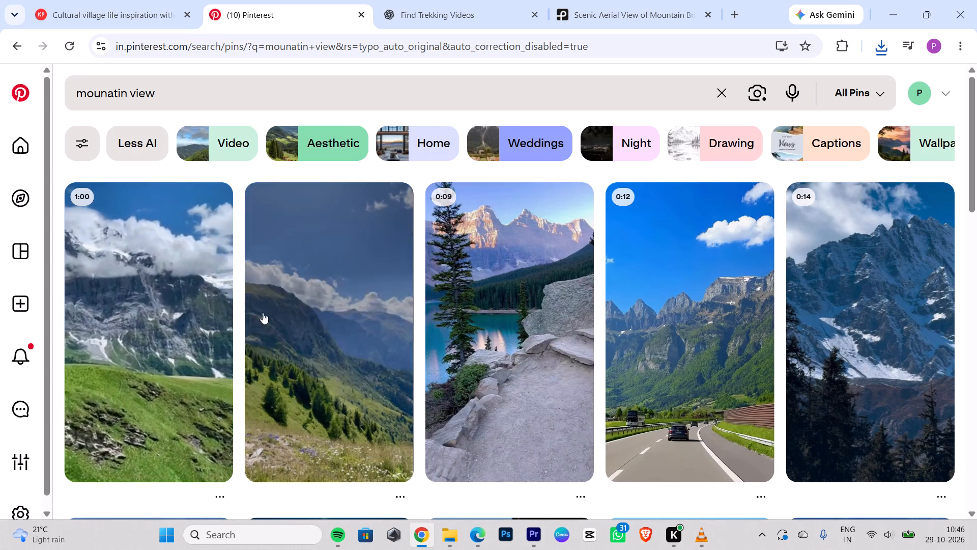
click(191, 357)
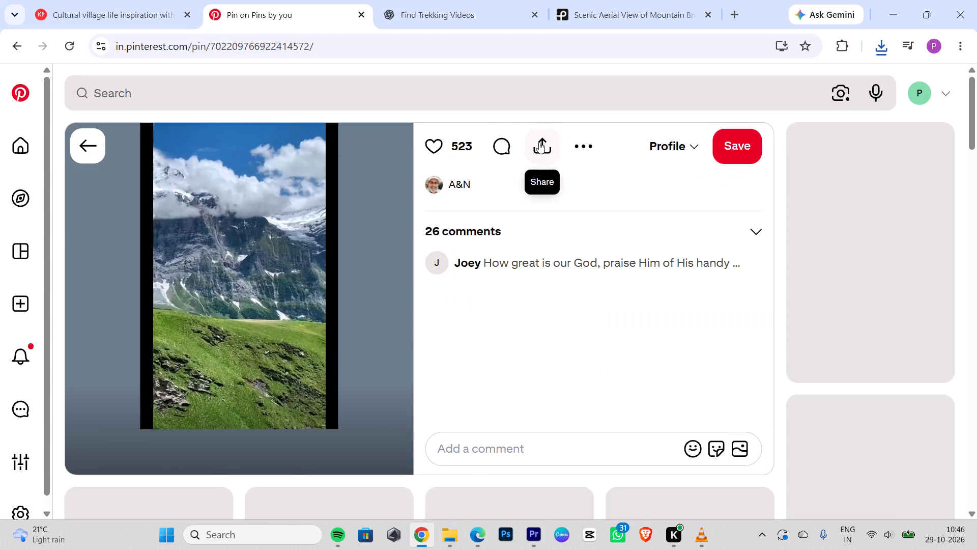
click(539, 142)
click(409, 238)
triple_click(428, 229)
triple_click(428, 229)
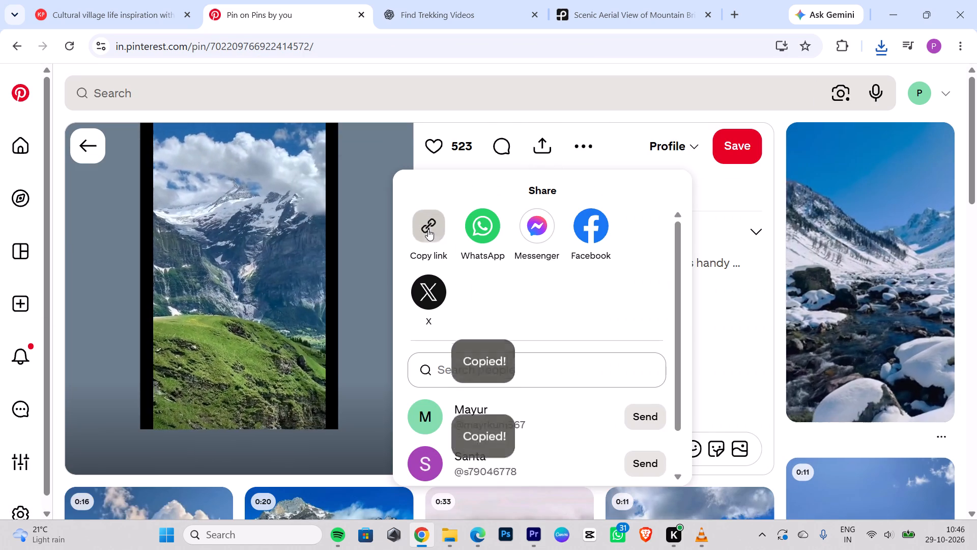
In KlickPin, replace the old address with the copied link of the green slope mountain pin and download its video.
click(85, 12)
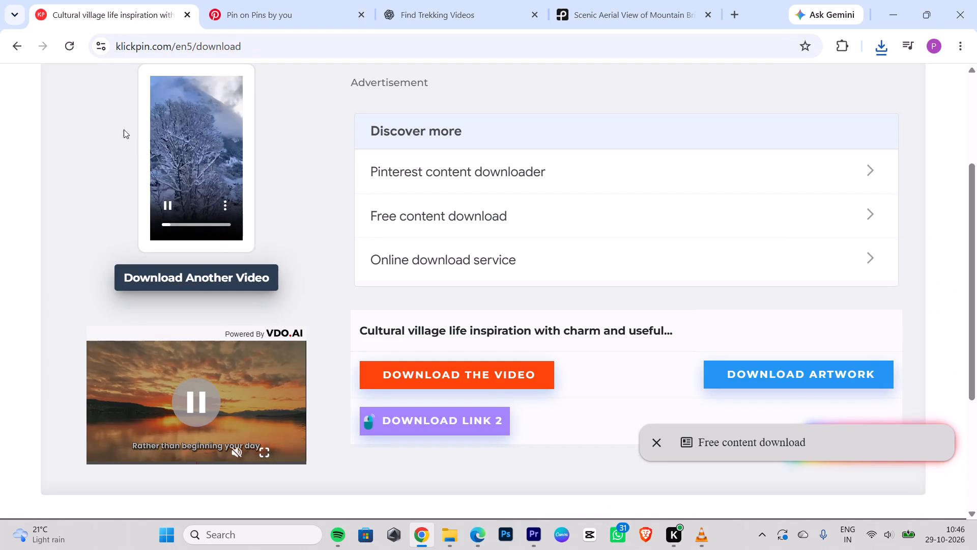
click(23, 48)
drag(315, 144, 145, 189)
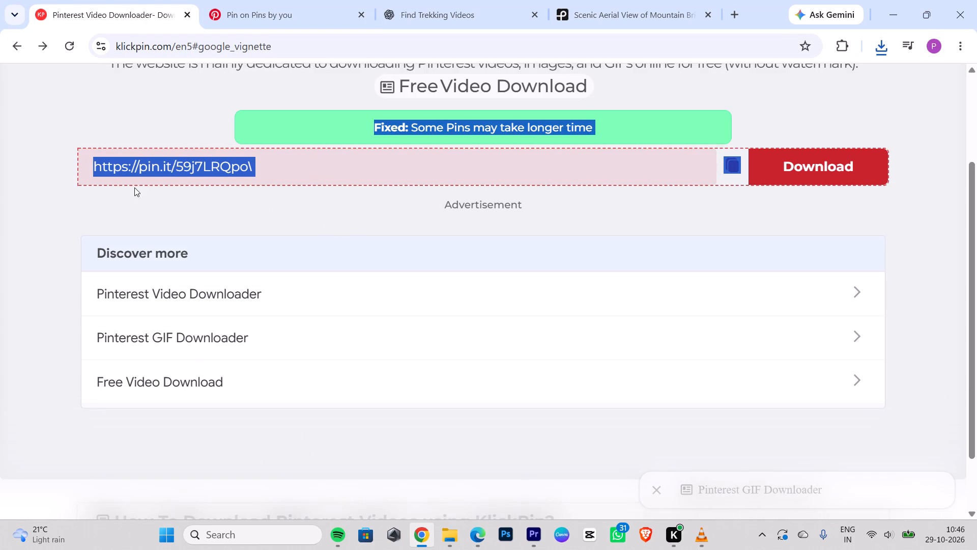
key(BackSpace)
key(BackSpace)
double_click(286, 183)
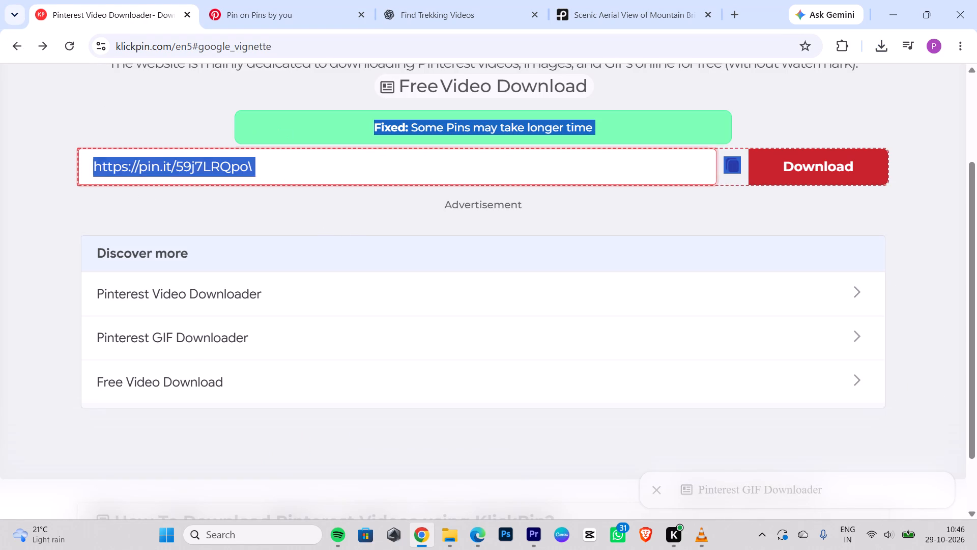
key(BackSpace)
key(BackSpace)
key(BackSpace)
key(BackSpace)
key(BackSpace)
key(BackSpace)
key(BackSpace)
key(BackSpace)
key(BackSpace)
key(BackSpace)
key(BackSpace)
key(BackSpace)
key(BackSpace)
key(BackSpace)
key(BackSpace)
key(BackSpace)
key(BackSpace)
key(BackSpace)
key(BackSpace)
key(BackSpace)
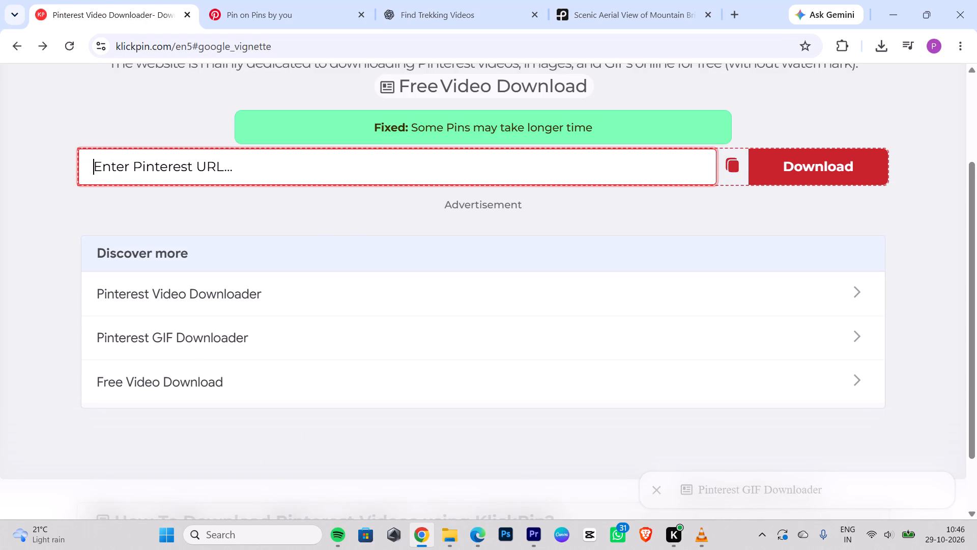
key(ctrl+v)
key(Return)
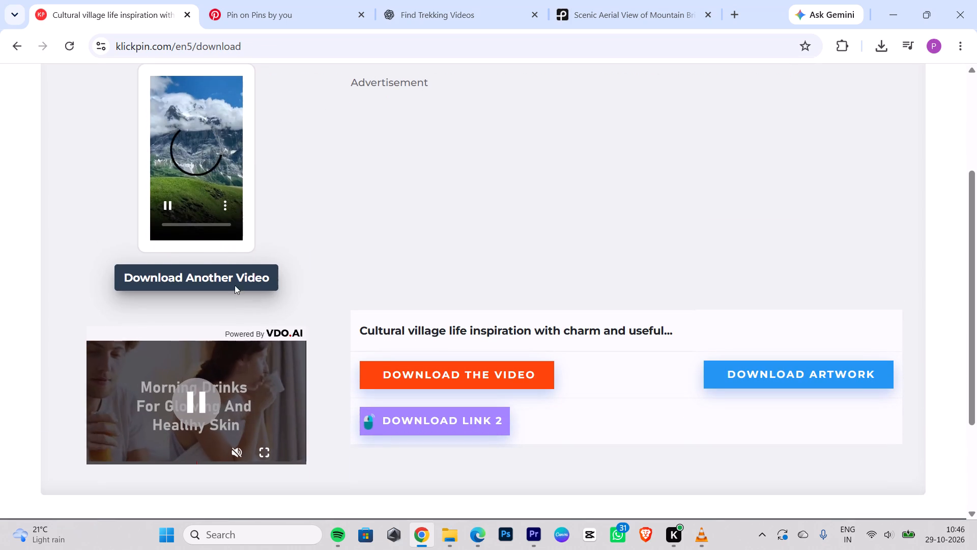
click(223, 207)
click(229, 204)
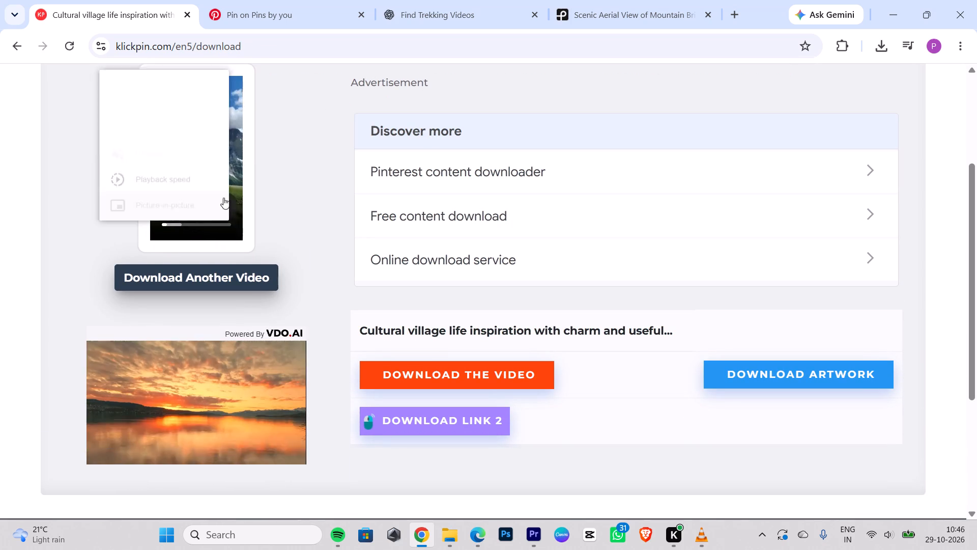
click(188, 93)
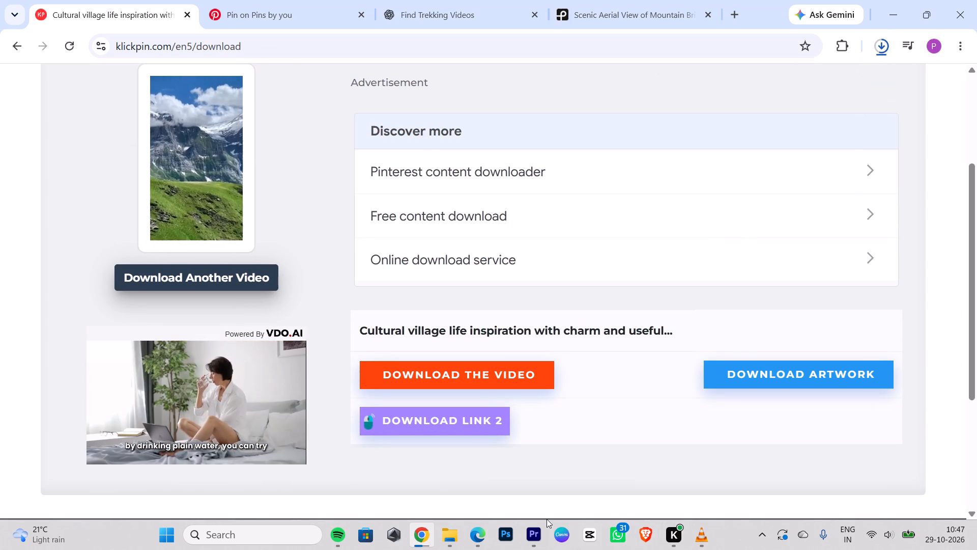
In Premiere Pro, create a new bin and import the green slope mountain, snowy village and snowy bridge videos from Downloads into it.
click(532, 527)
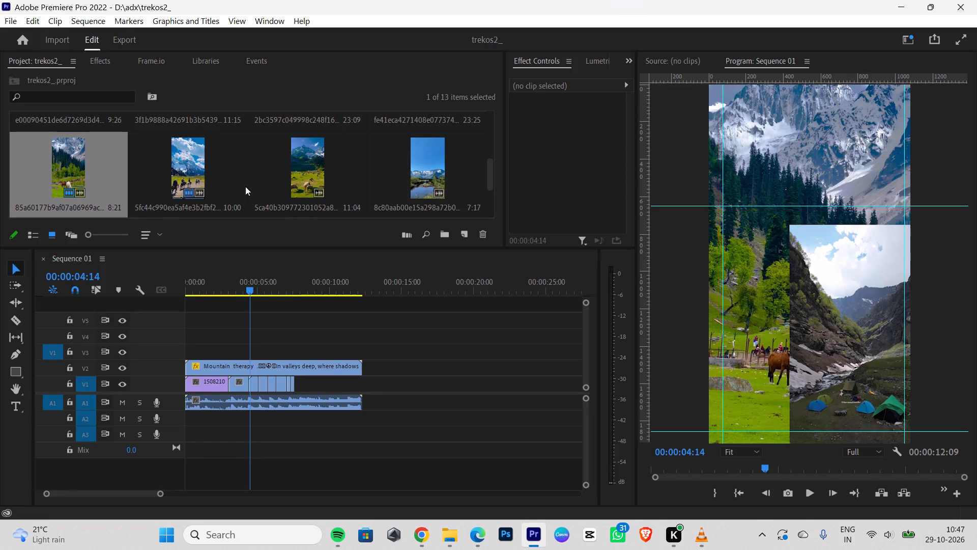
click(449, 236)
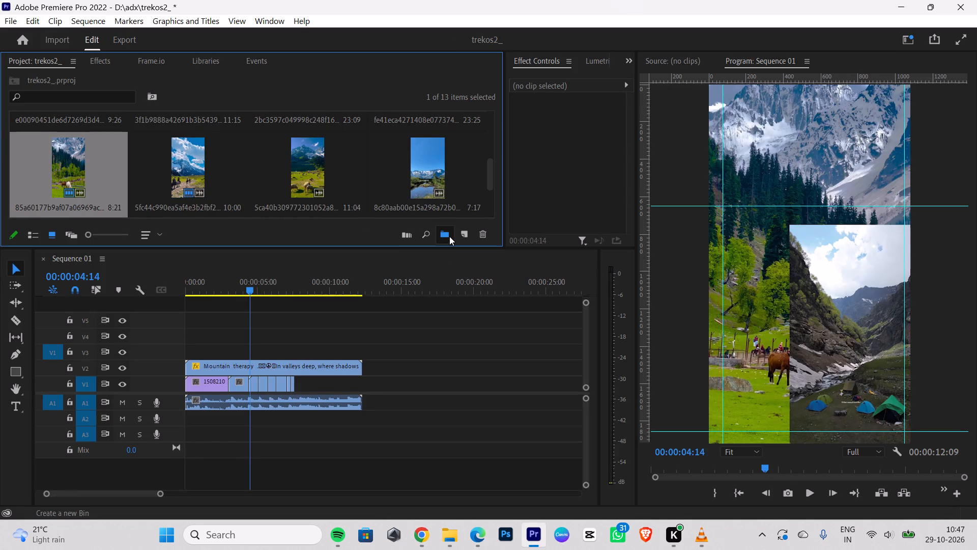
double_click(175, 171)
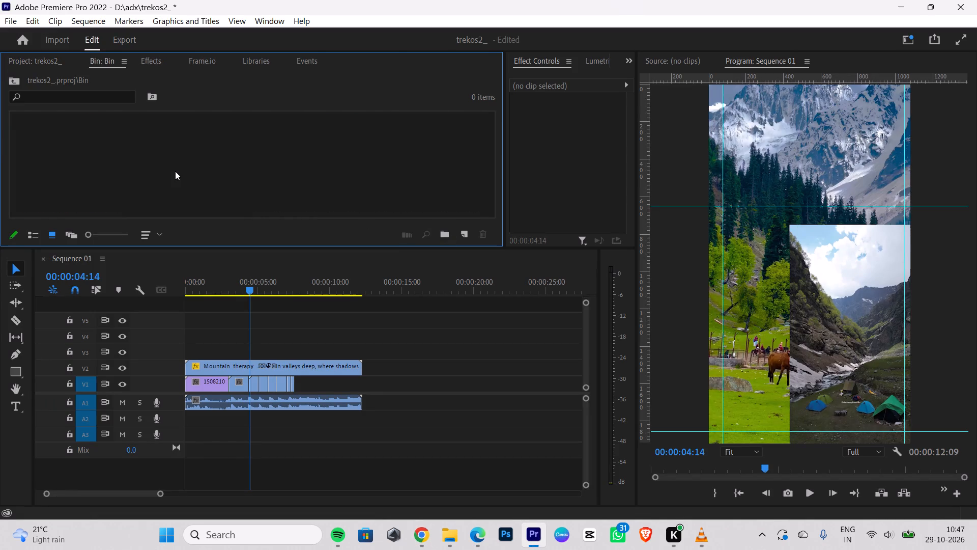
key(ctrl+i)
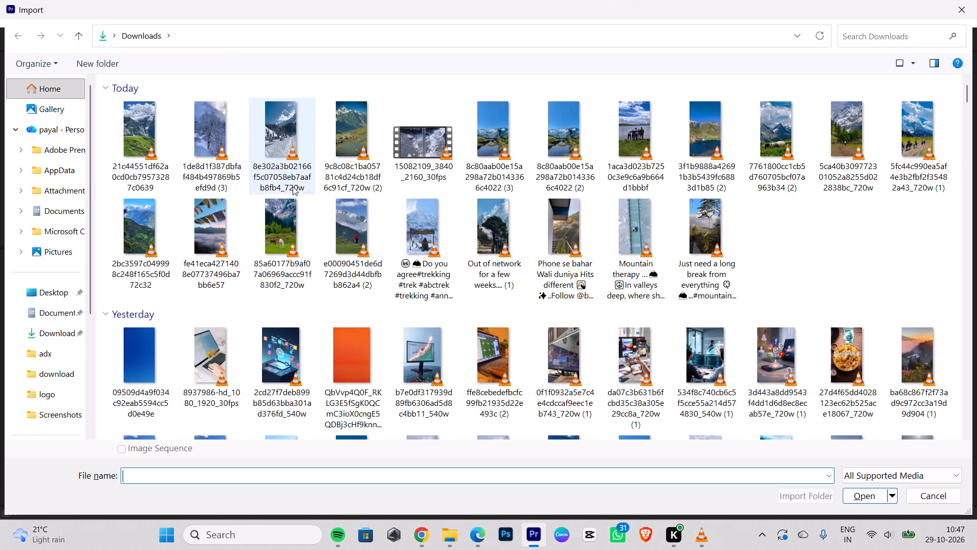
click(299, 169)
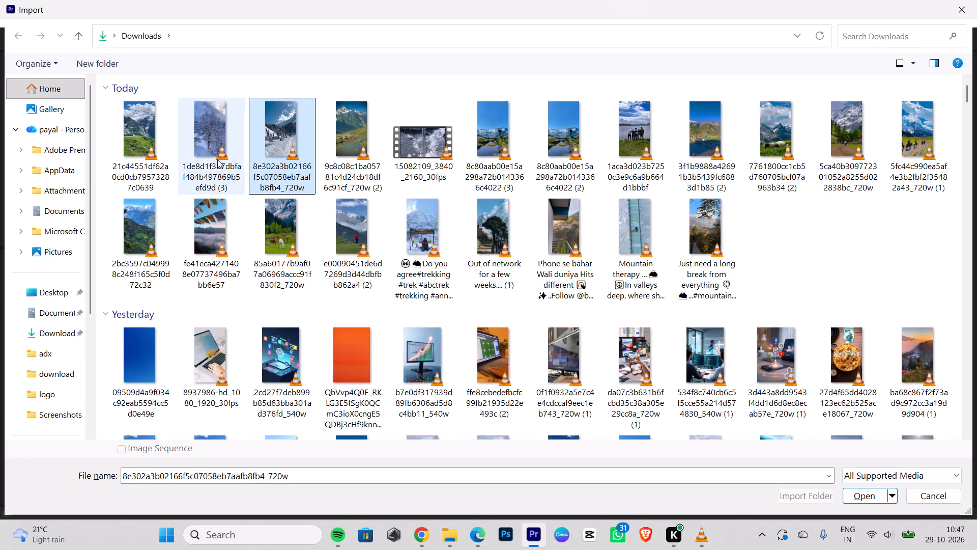
shift+click(217, 159)
shift+click(122, 144)
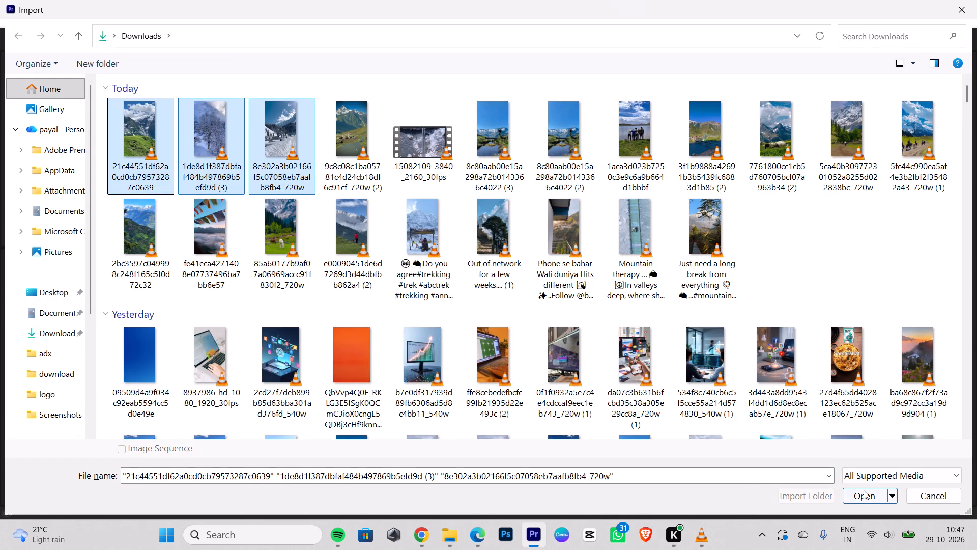
click(864, 490)
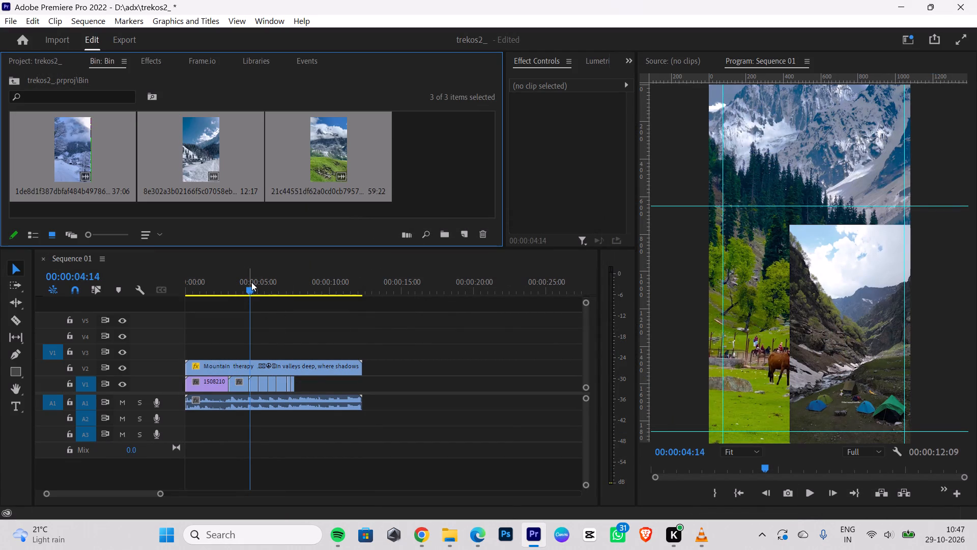
Set the playhead to 00:00:07:19, add the three imported clips to V4 beyond the reference video, and delete the snowy village clip's audio.
drag(254, 284, 293, 297)
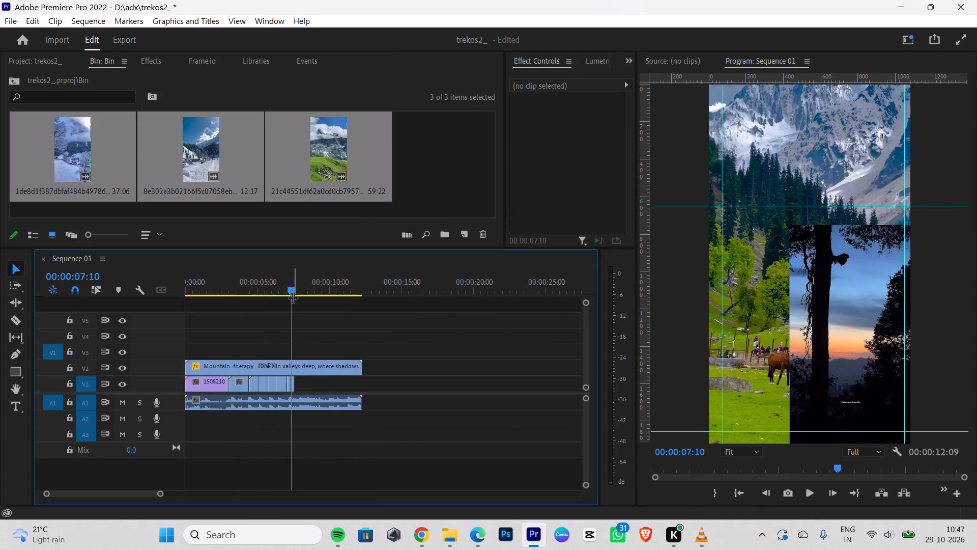
key(Right)
key(Right)
key(Right)
key(Right)
key(Right)
key(Right)
key(Right)
key(Right)
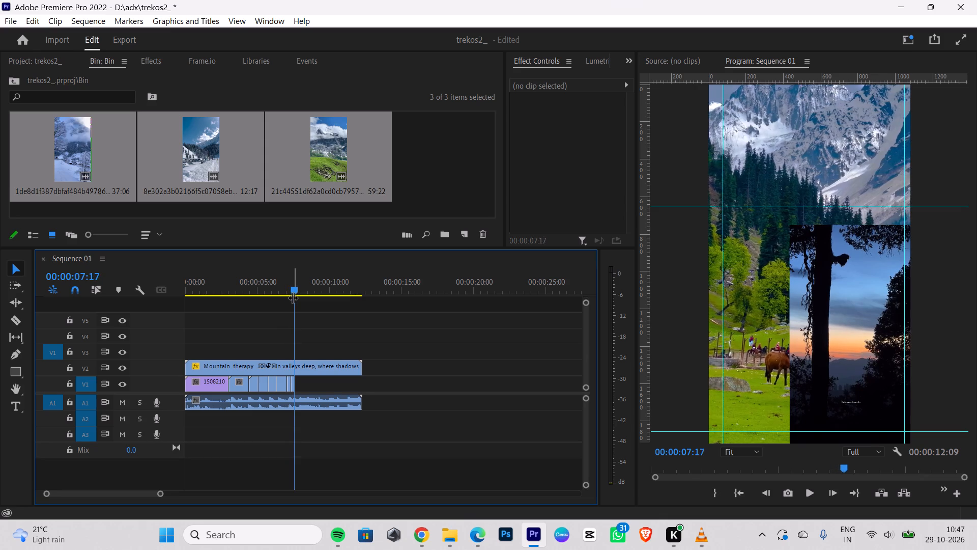
key(Right)
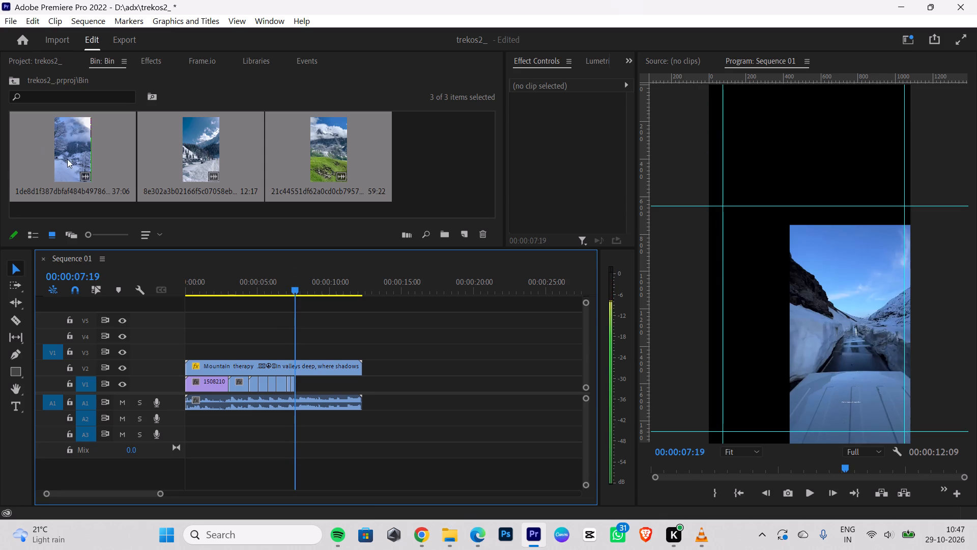
drag(192, 146, 375, 336)
click(414, 442)
key(BackSpace)
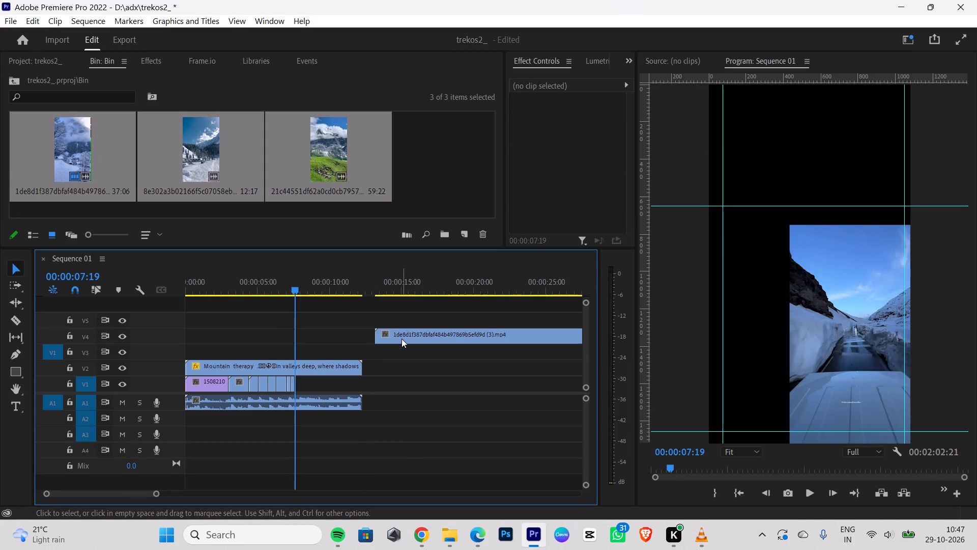
Move the snowy village clip from V4 down to V1, starting at 00:00:07:19 directly after the last placed shot.
drag(401, 339, 336, 389)
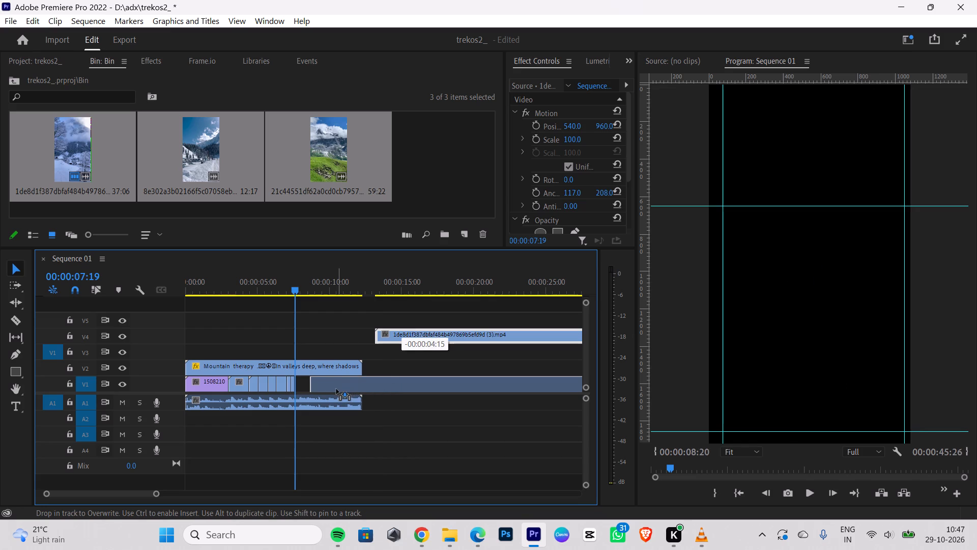
drag(336, 389, 327, 389)
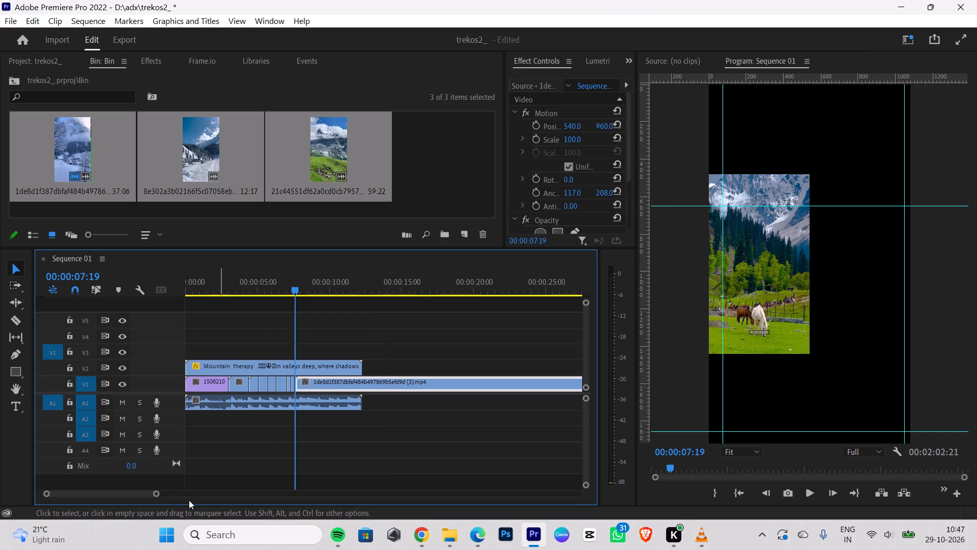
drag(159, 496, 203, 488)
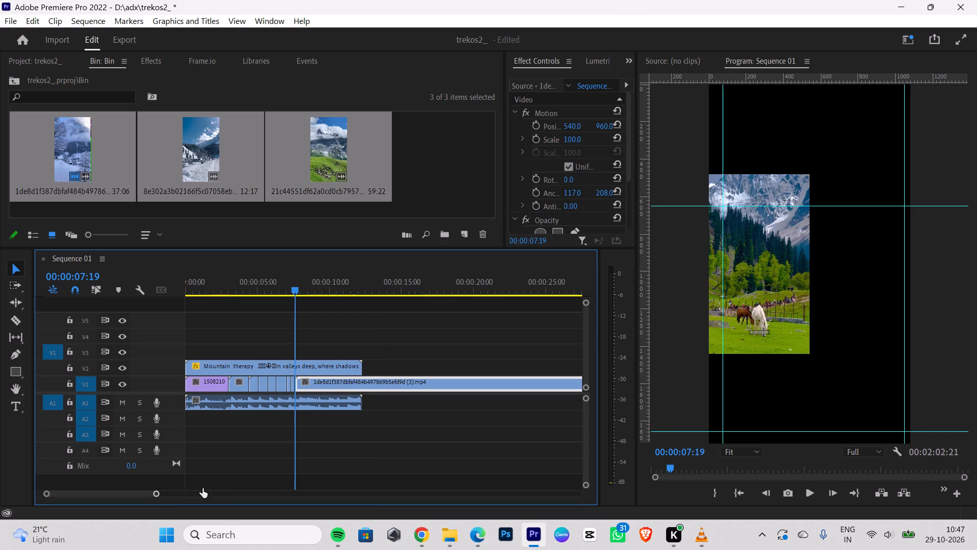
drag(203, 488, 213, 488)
Save the project.
key(ctrl+s)
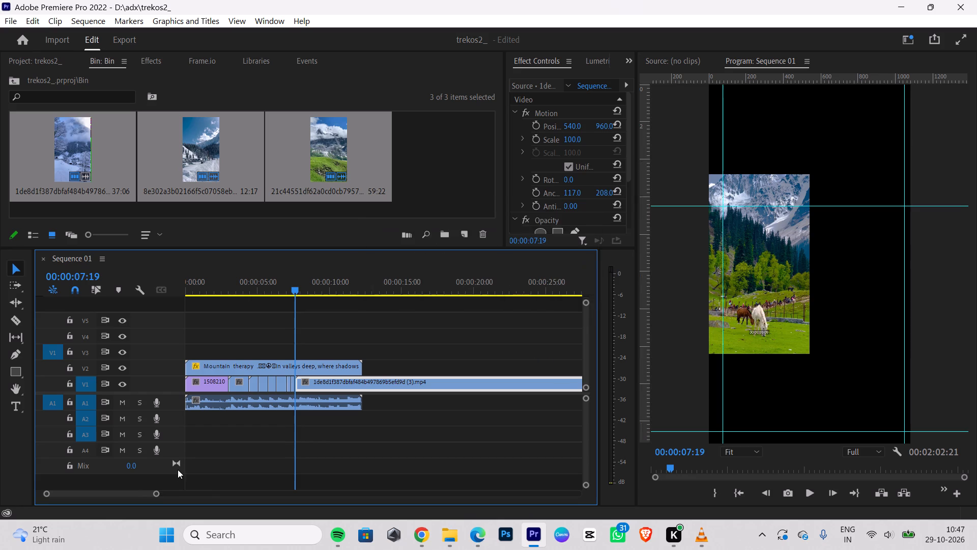
key(ctrl+s)
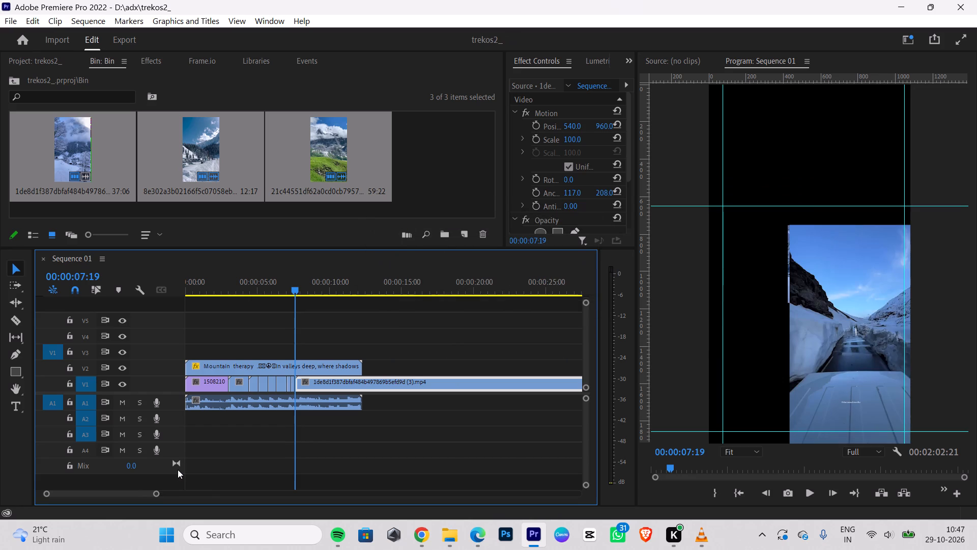
Scale the snowy village clip on V1 to the sequence's frame size.
drag(157, 496, 193, 496)
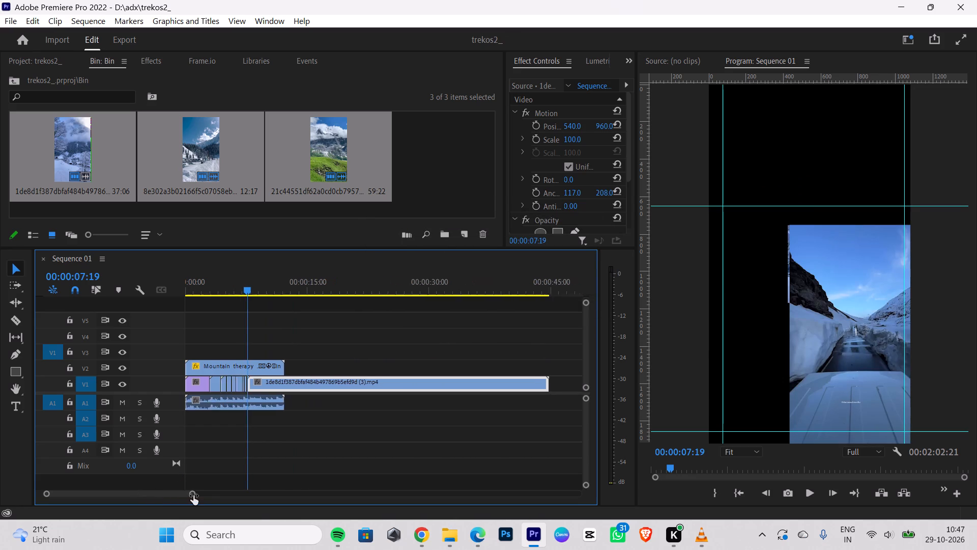
drag(193, 496, 132, 496)
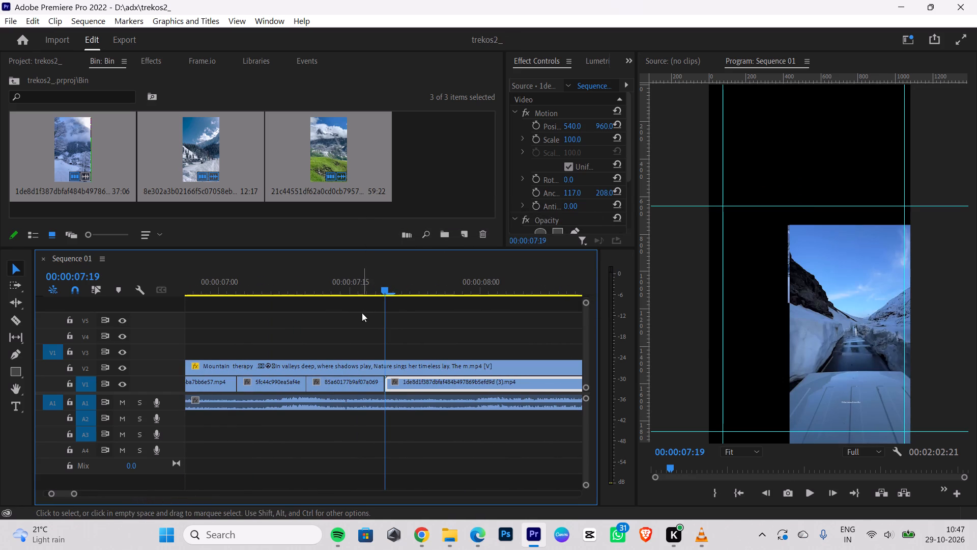
drag(379, 279, 367, 283)
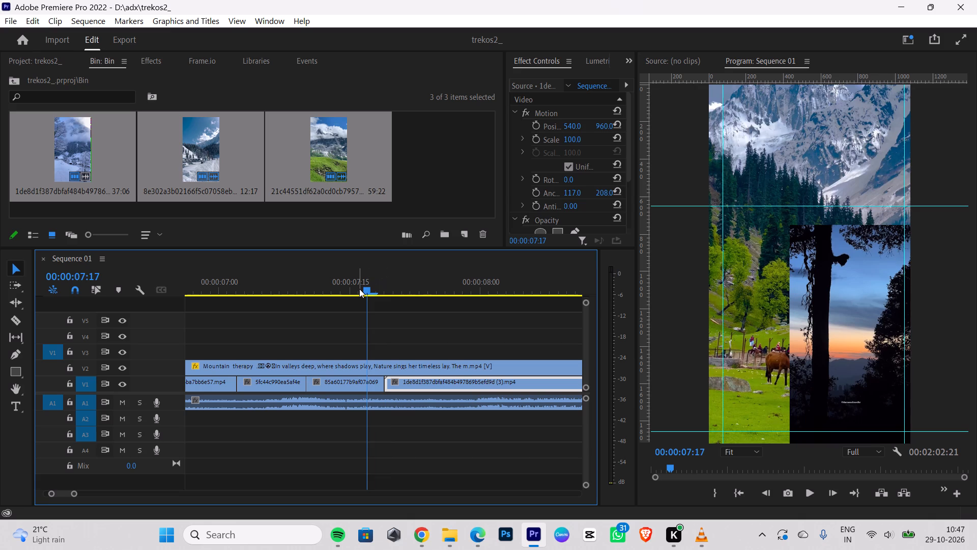
key(Right)
key(Right)
key(Right)
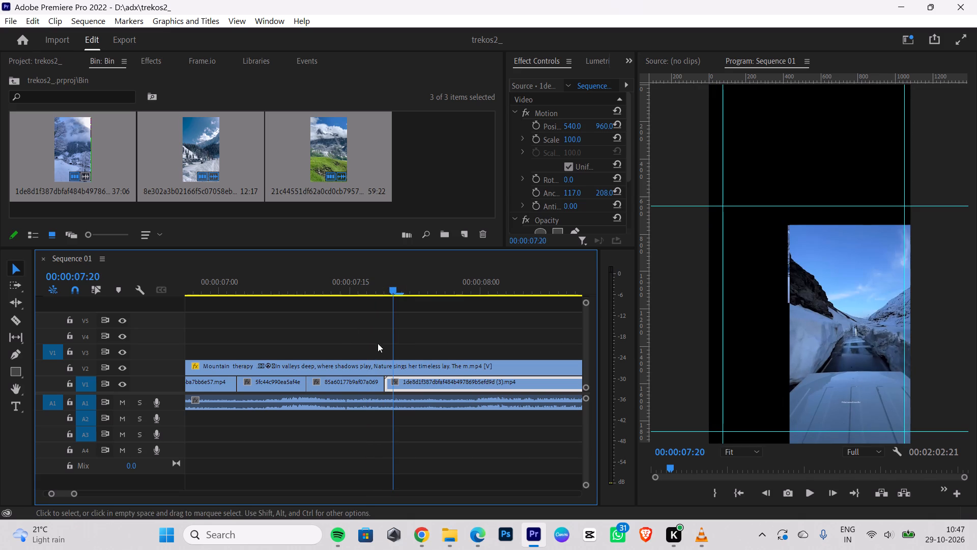
right_click(409, 384)
click(449, 492)
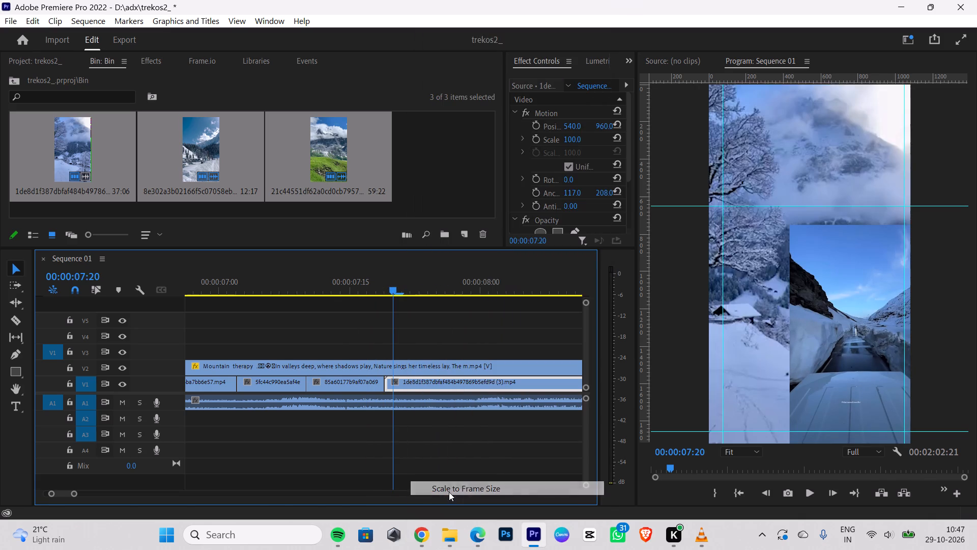
Review the cut into the snowy village clip around 00:00:07:19 and save the project.
drag(390, 288, 359, 303)
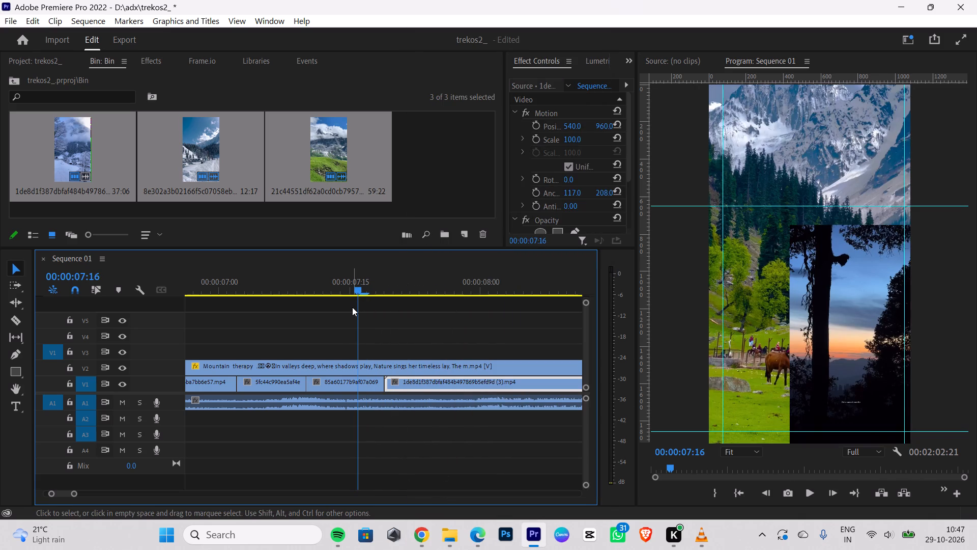
key(Right)
key(Right)
key(Right)
key(ctrl+s)
key(ctrl+s)
key(ctrl+s)
Examine the snowy village clip against the reference video frame by frame to find where the reference shot begins and ends.
key(Left)
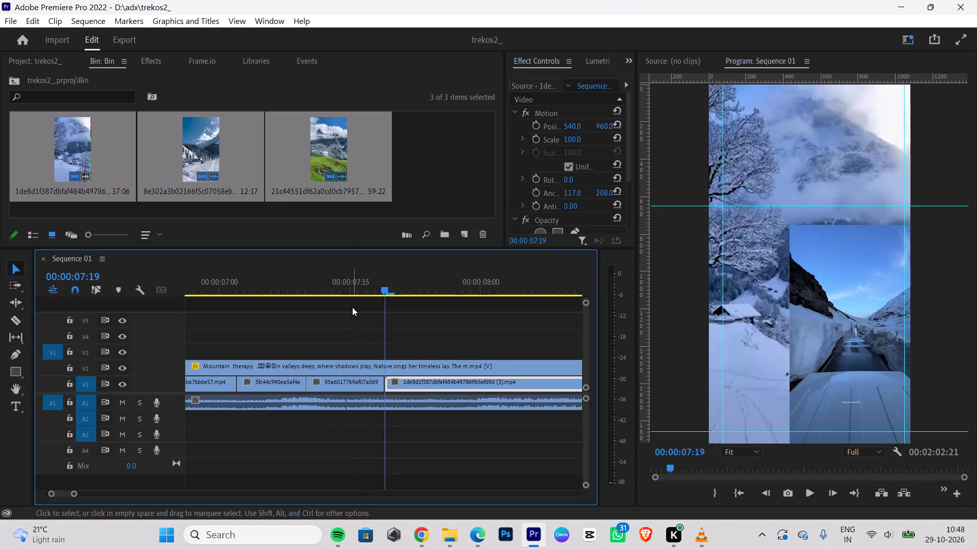
key(Right)
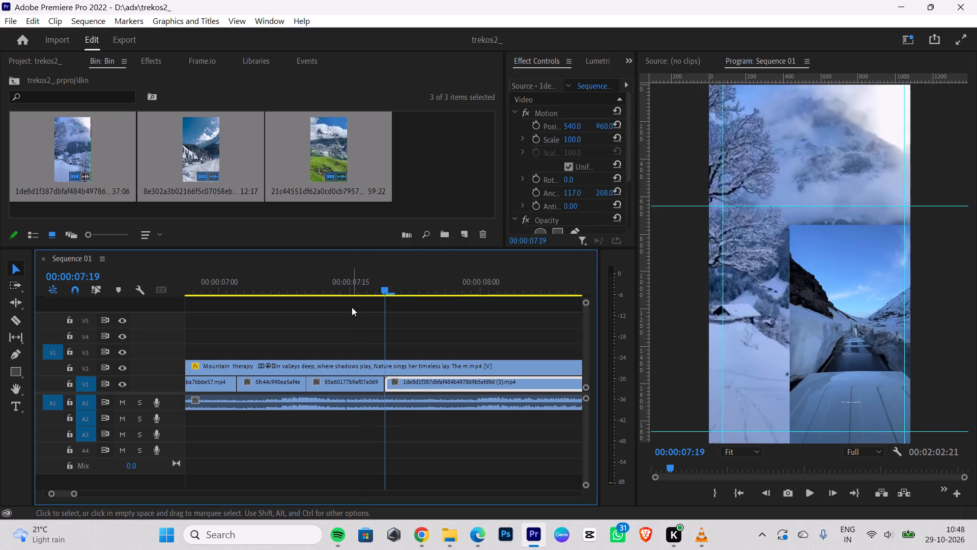
key(Left)
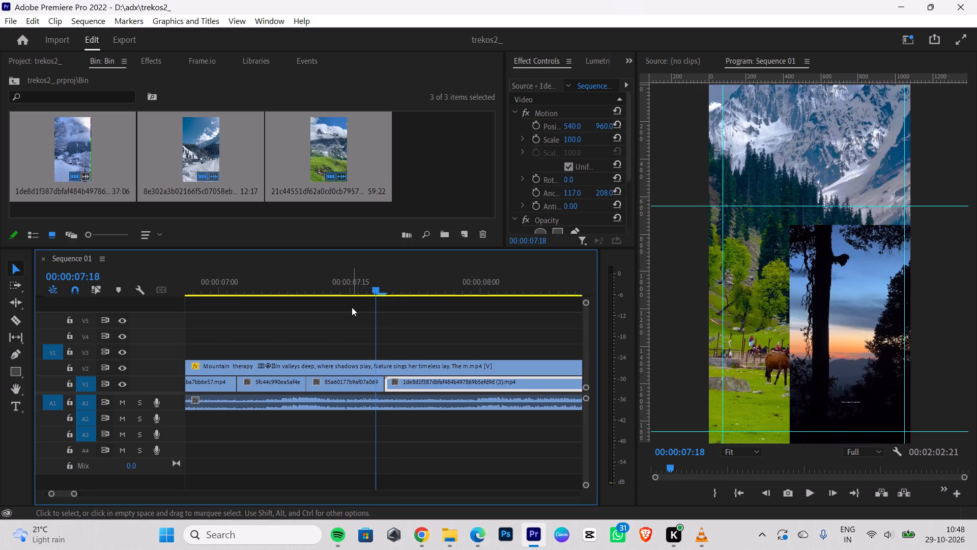
key(Right)
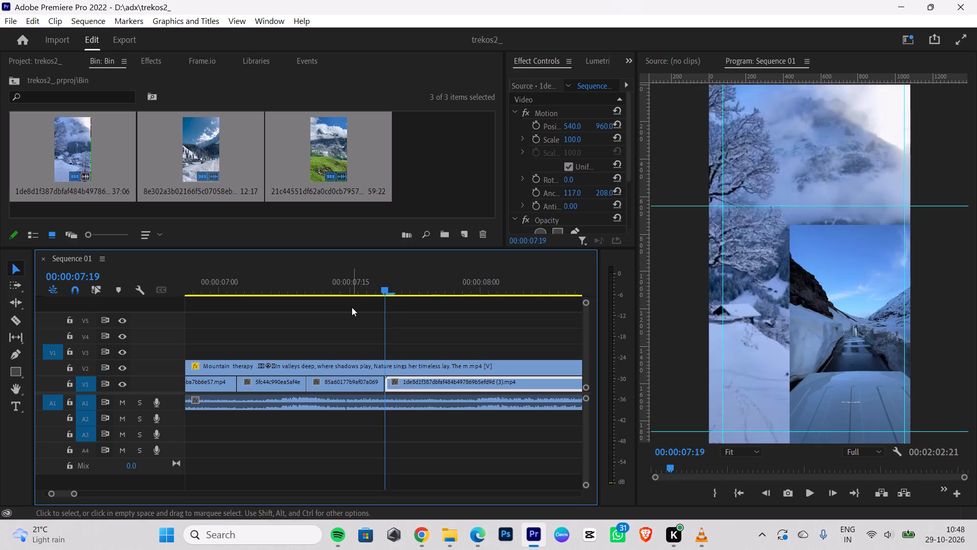
key(Right)
key(Right)
key(Right)
key(Right)
key(Right)
key(Right)
key(Right)
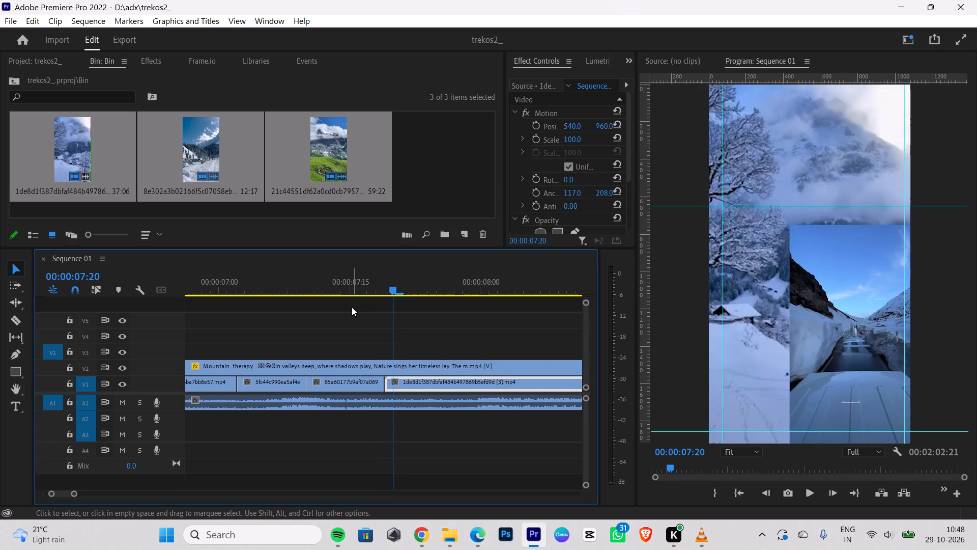
key(Right)
key(Right)
key(Right)
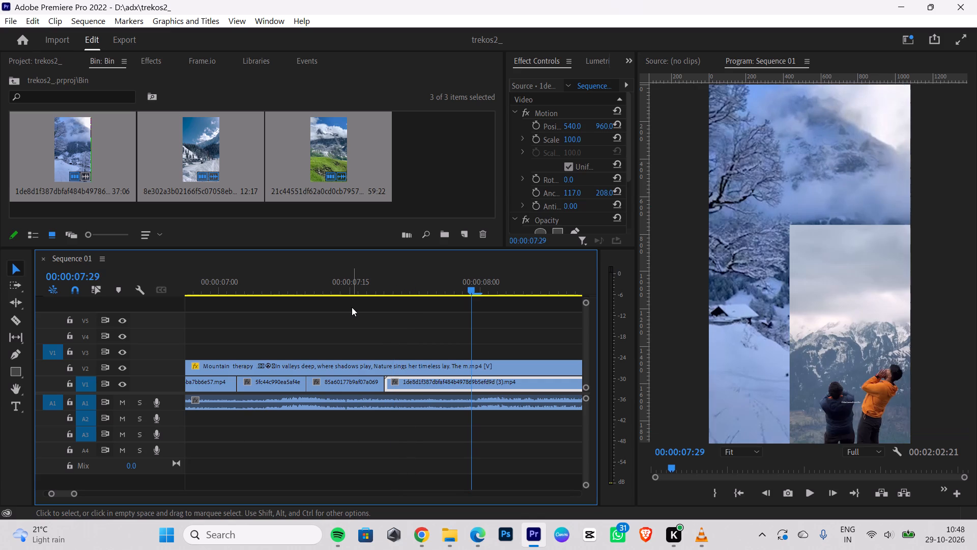
key(Left)
key(Left)
key(Left)
key(Left)
key(Left)
key(Left)
key(Left)
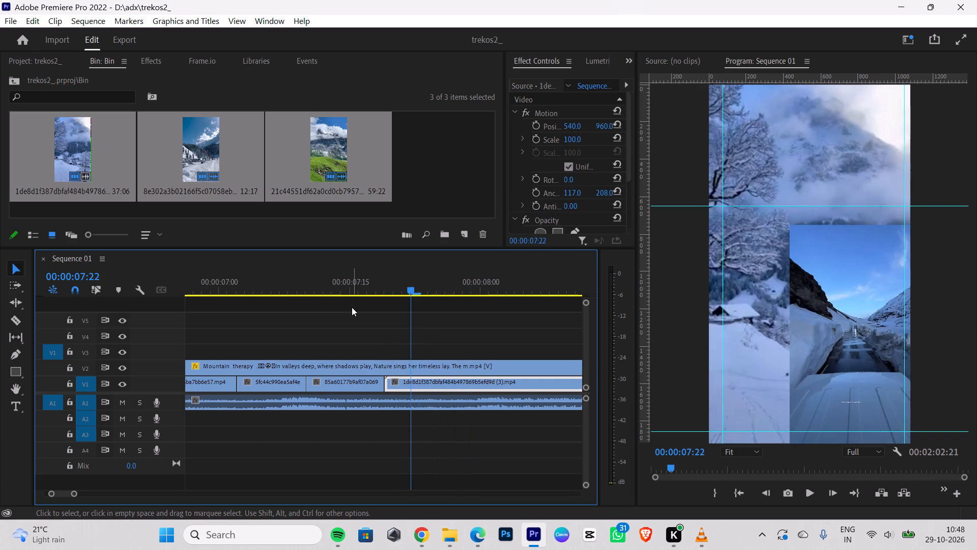
key(Left)
key(Left)
key(Left)
key(Left)
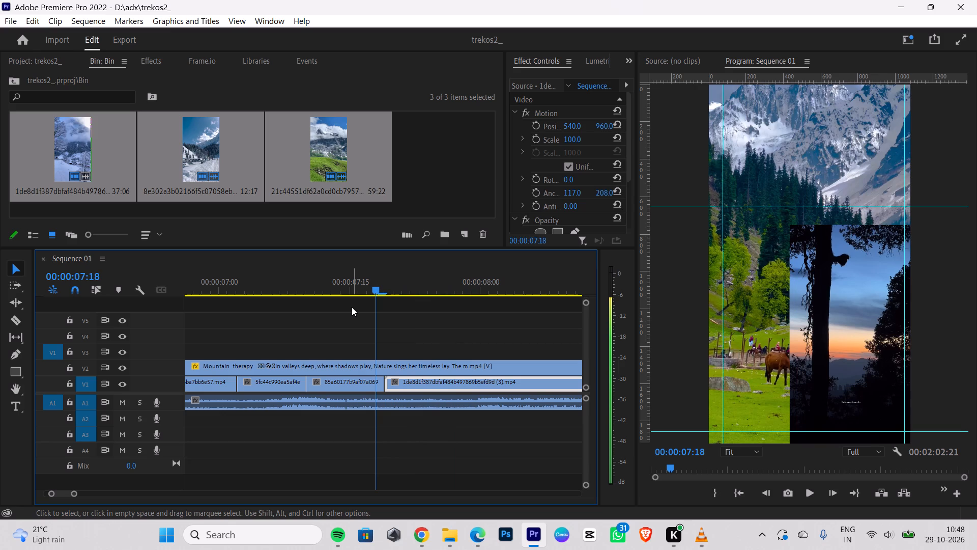
key(Right)
key(Right)
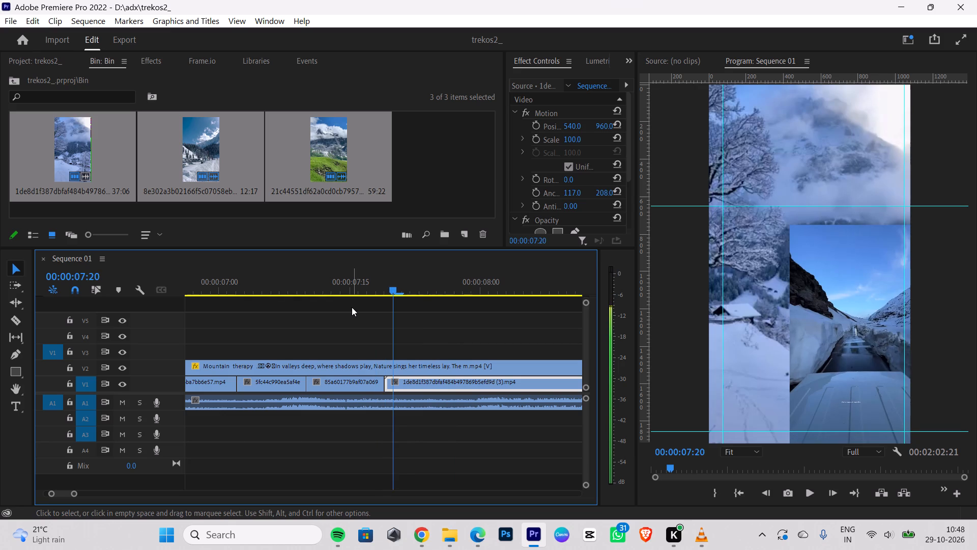
key(Right)
key(Right)
key(Right)
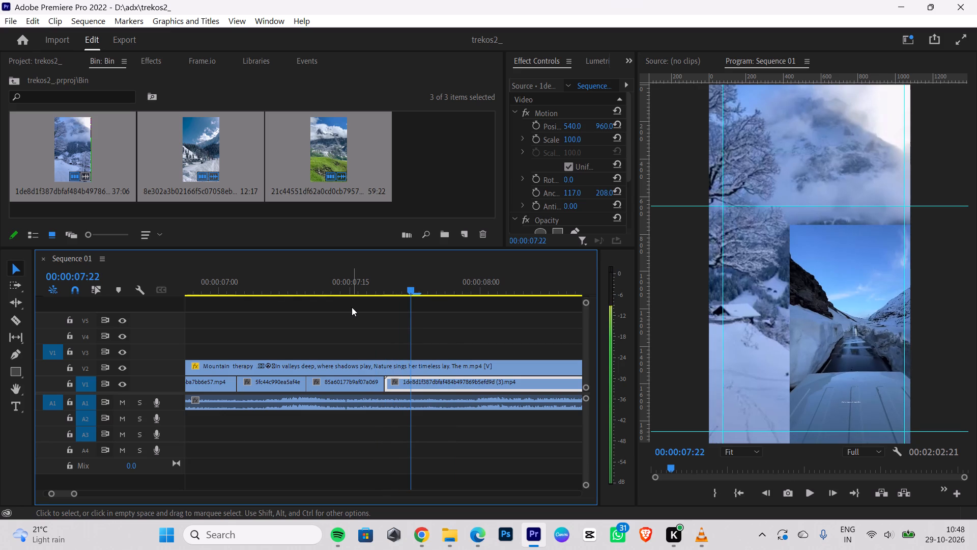
key(Right)
key(ctrl+s)
key(ctrl+s)
Cut the snowy village clip on V1 at 00:00:07:27 and delete the part after the cut.
key(Right)
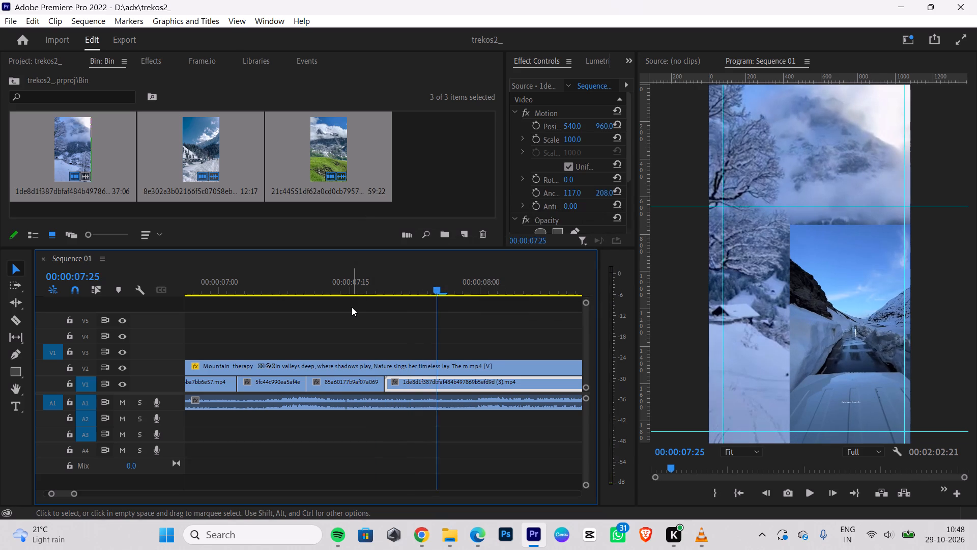
key(Right)
key(Right)
key(Right)
key(Left)
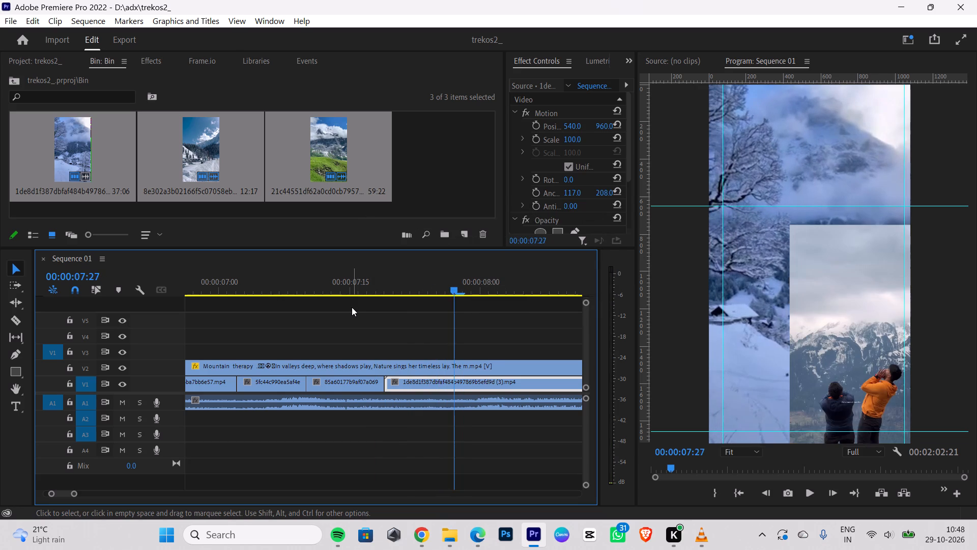
scroll(352, 307, up, 2)
scroll(432, 334, down, 3)
scroll(12, 335, down, 1)
click(17, 319)
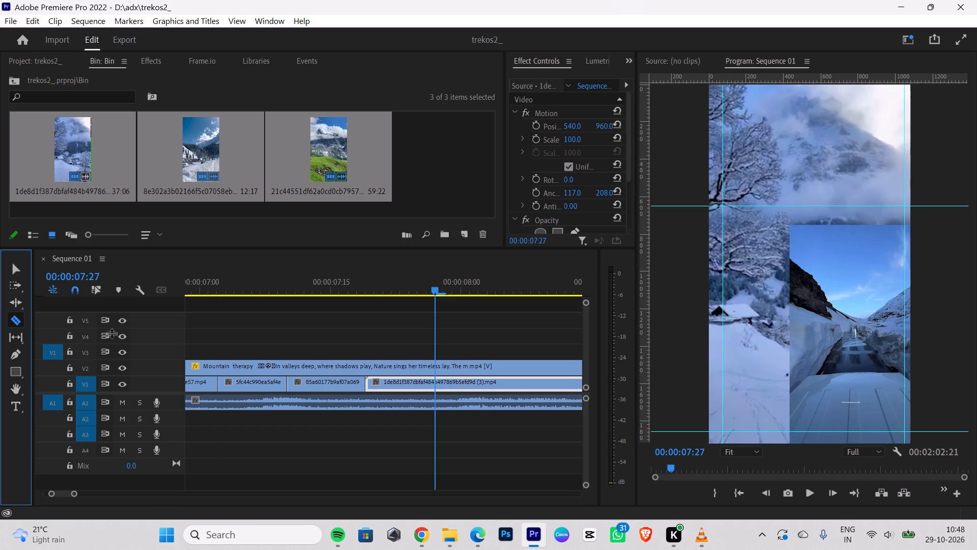
click(435, 382)
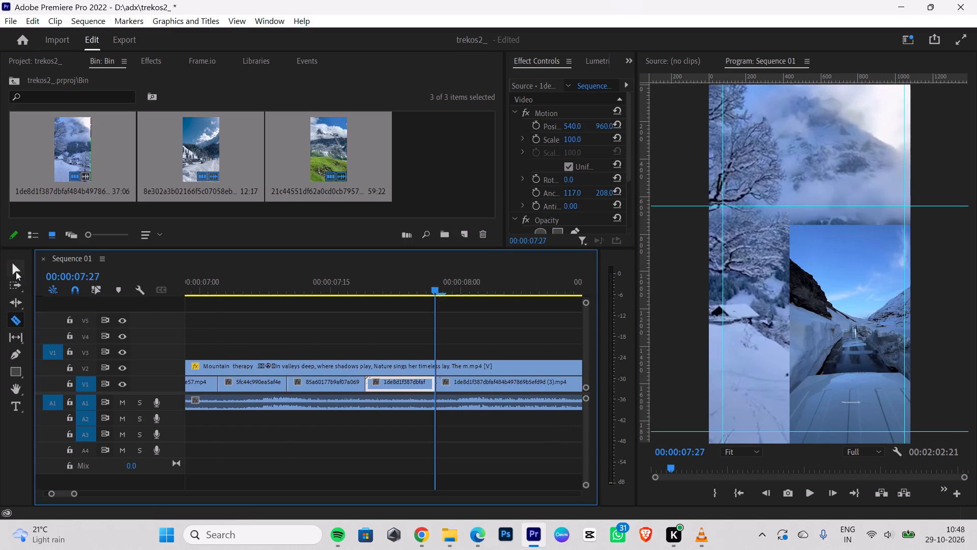
click(16, 271)
click(523, 380)
key(BackSpace)
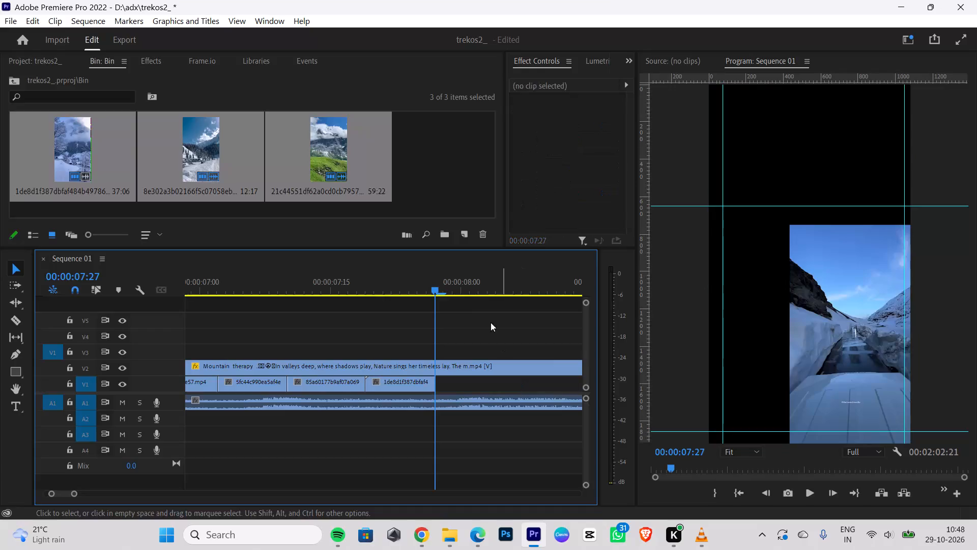
Add the lakeside group video from the project's main bin to V4 at about 00:00:07:28 and delete its audio.
click(437, 172)
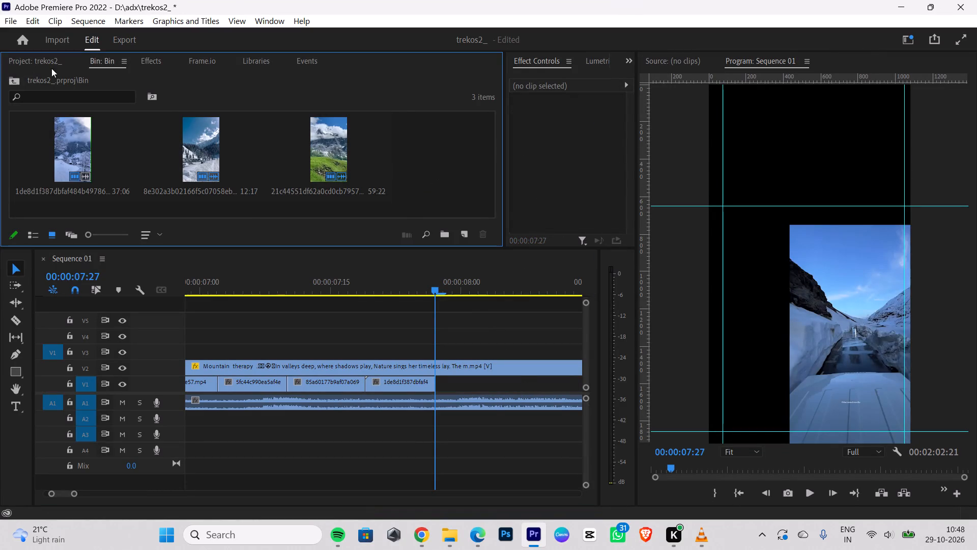
click(38, 64)
scroll(150, 146, up, 1)
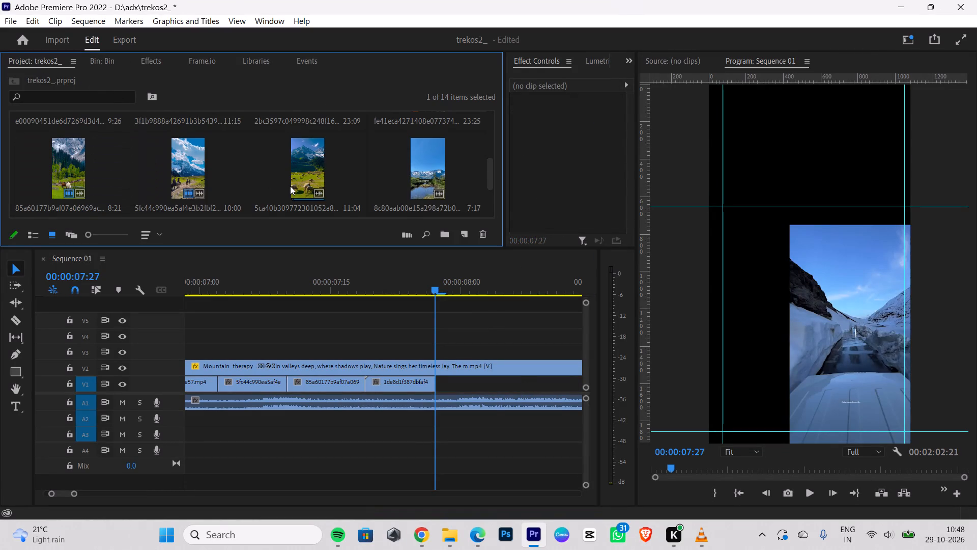
scroll(290, 186, up, 2)
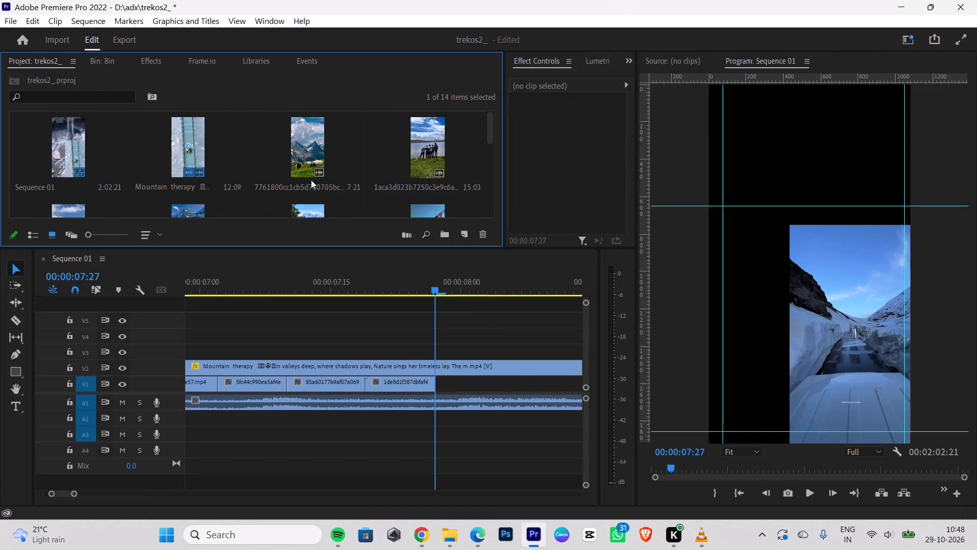
drag(428, 147, 446, 328)
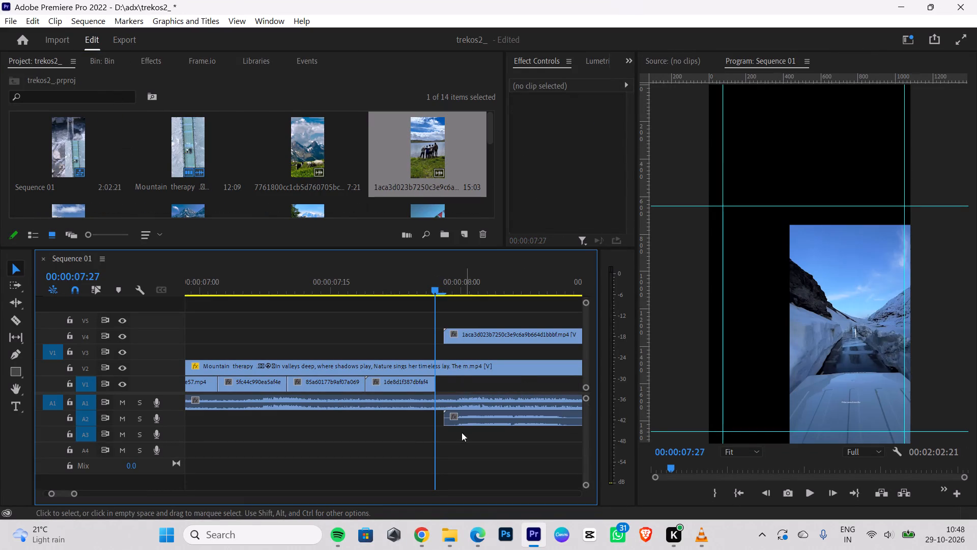
click(466, 418)
key(BackSpace)
Move the lakeside group clip from V4 down to V1, starting at 00:00:07:27 after the snowy village clip, and scale it to frame size.
drag(476, 332, 470, 383)
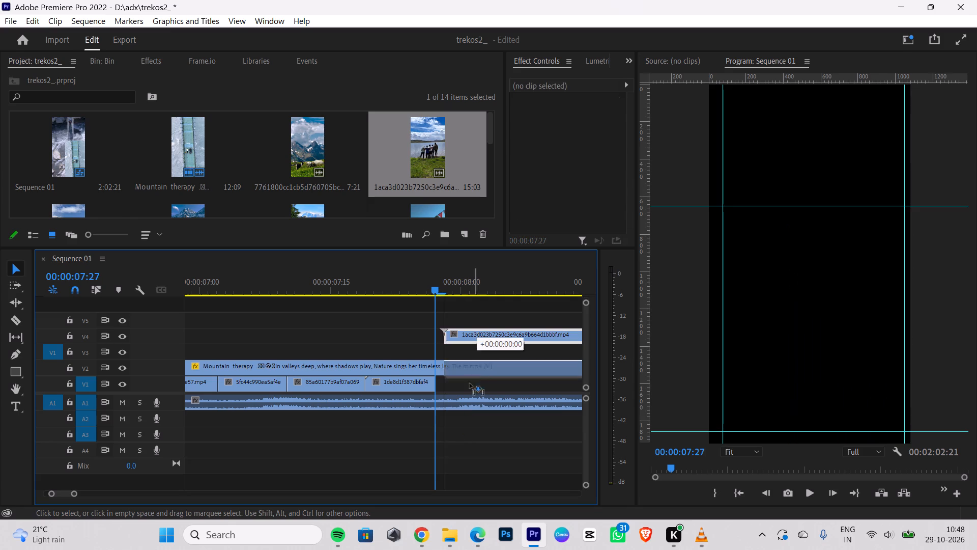
drag(470, 383, 466, 390)
right_click(468, 383)
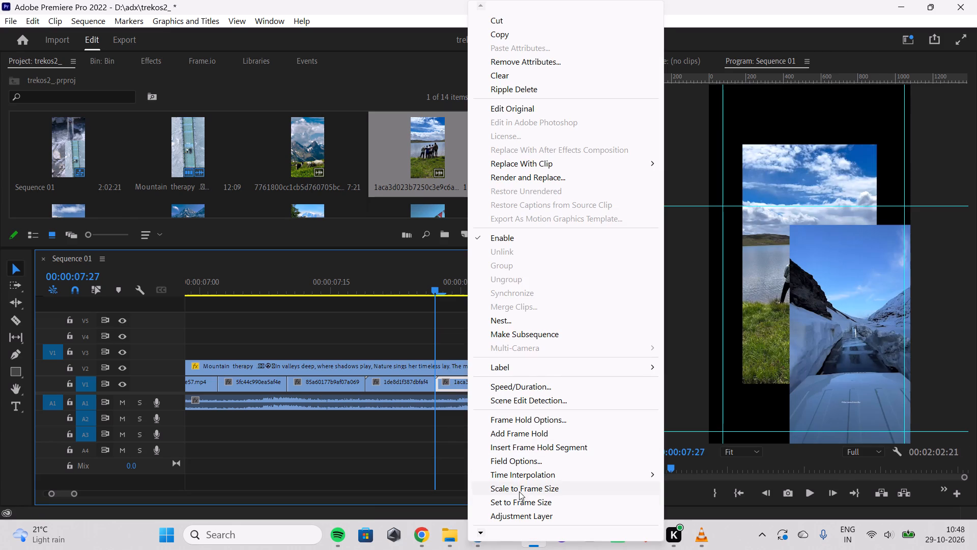
click(519, 488)
Examine the lakeside group clip against the reference video frame by frame from 00:00:07:28 to find where the reference shot ends.
key(Right)
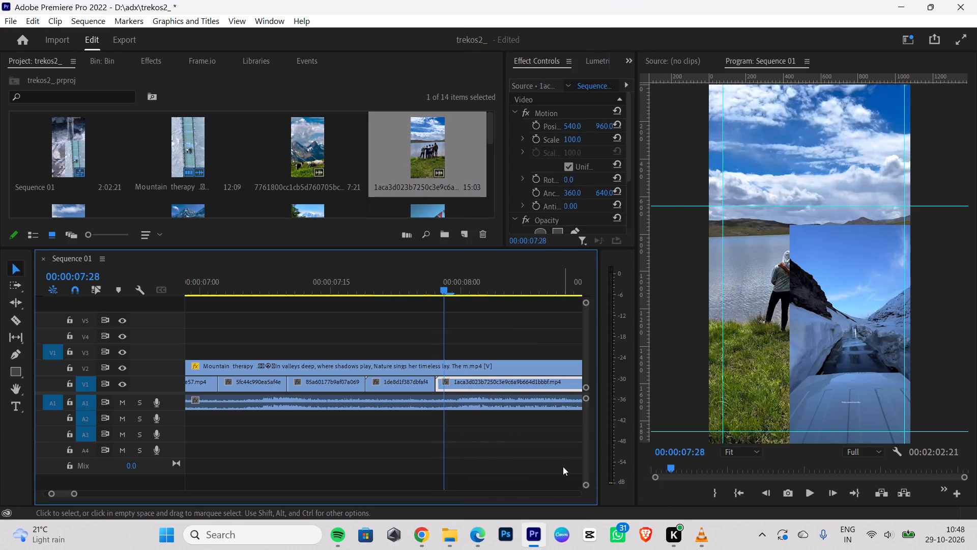
key(Right)
key(Right)
key(Right)
key(Right)
key(Right)
key(Right)
key(Right)
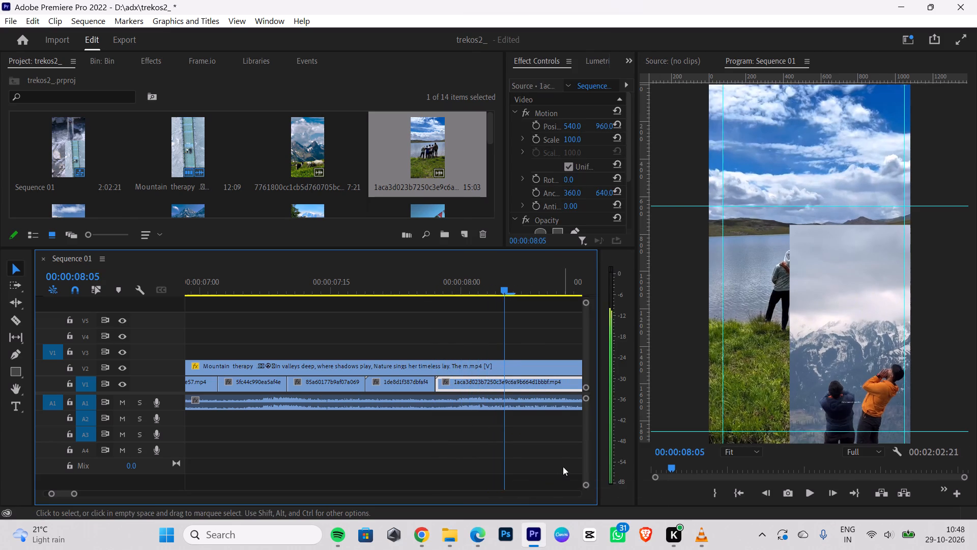
key(Right)
key(Right)
key(Right)
key(Right)
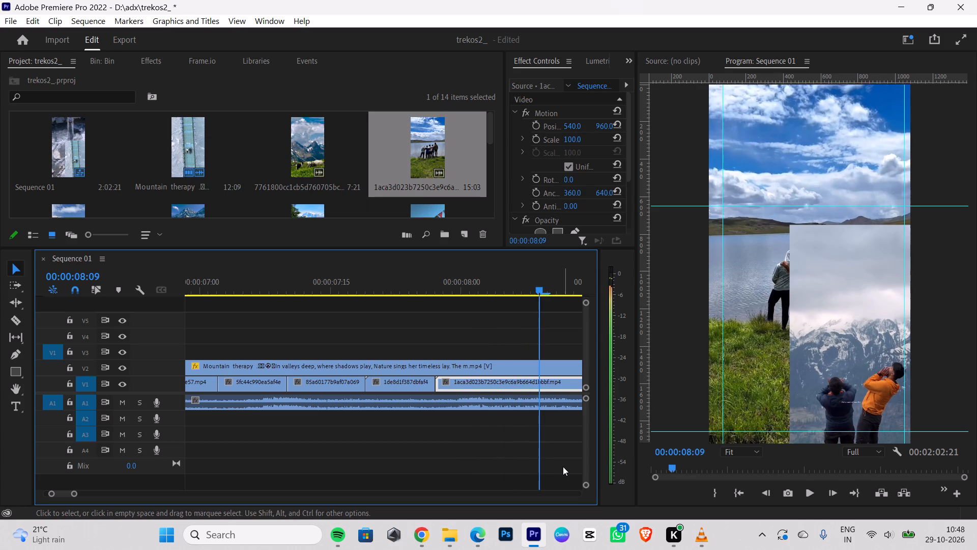
drag(75, 494, 98, 494)
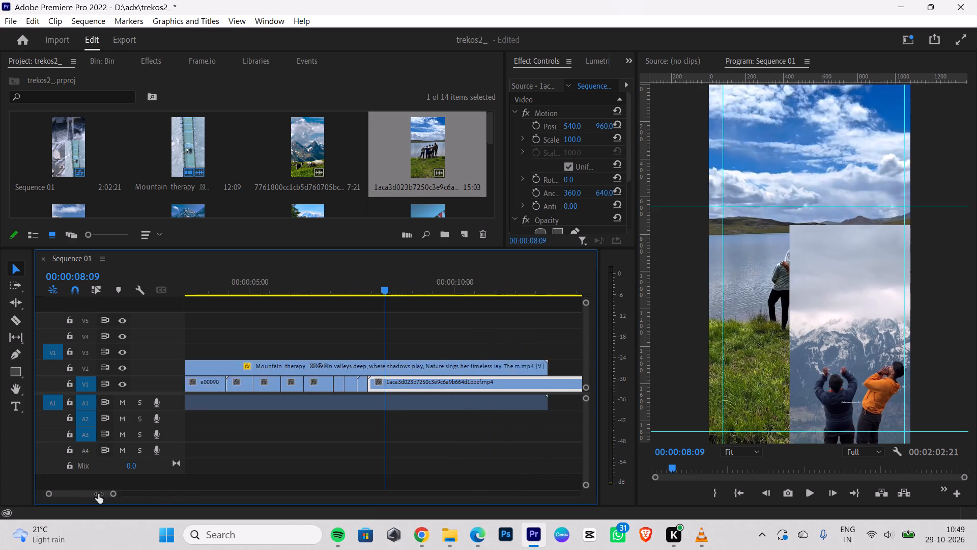
drag(98, 494, 105, 494)
key(Right)
key(Right)
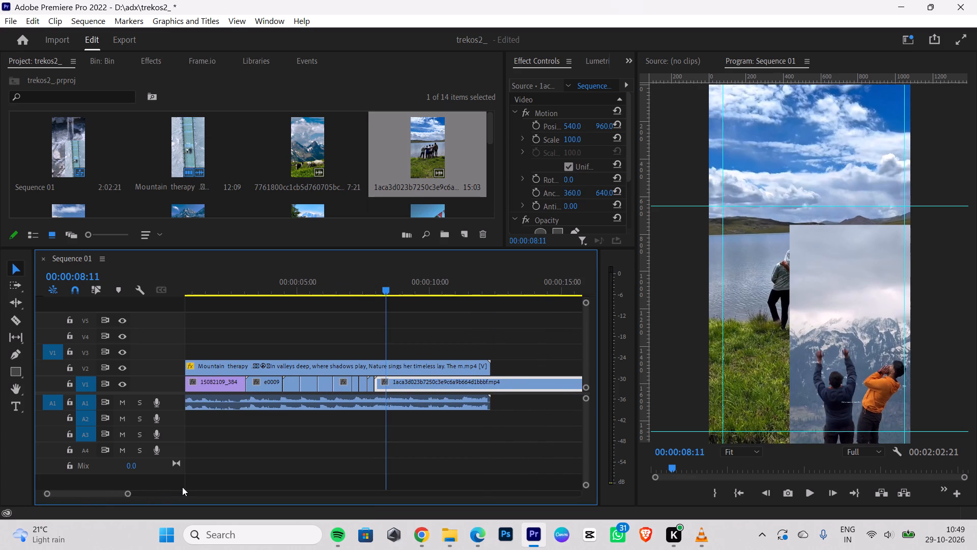
key(Right)
key(Right)
key(Right)
key(Right)
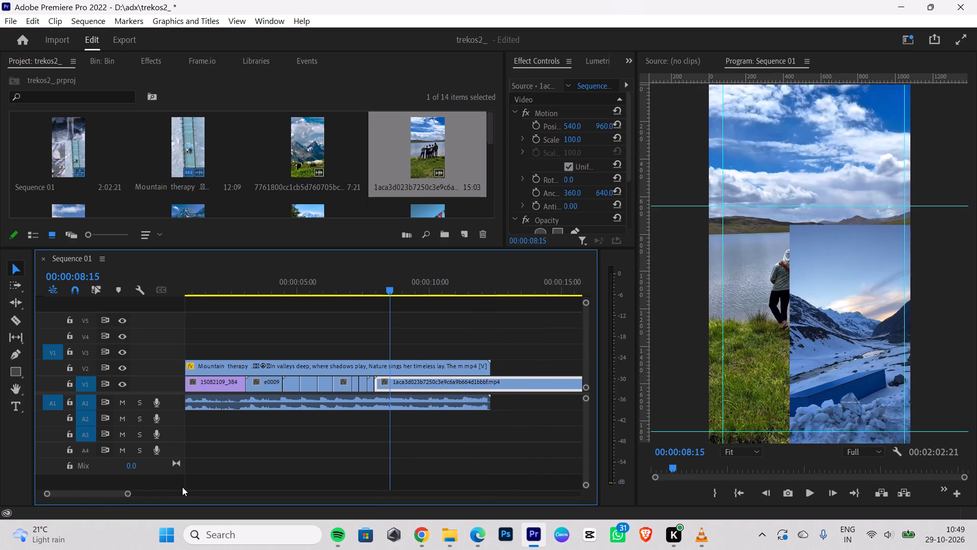
key(Left)
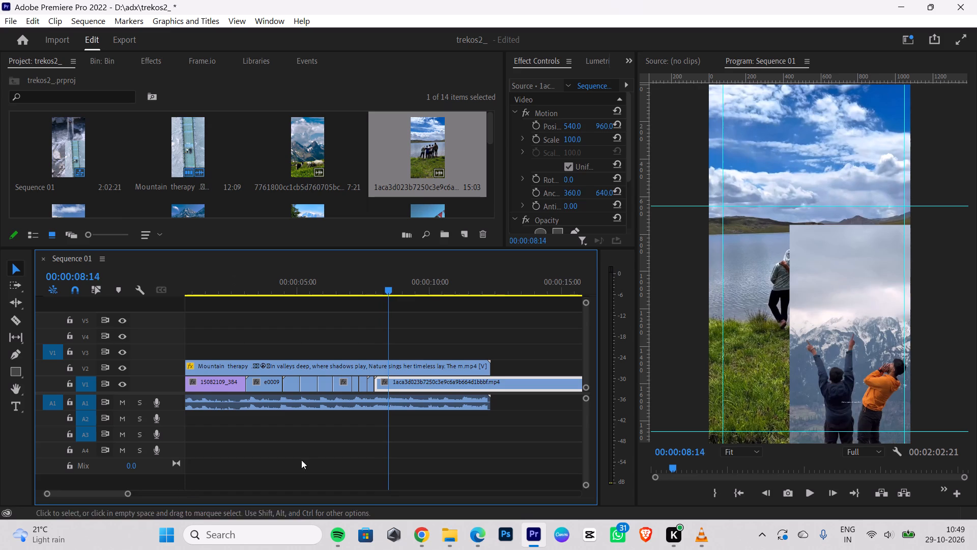
Trim about 00:00:04:06 off the start of the lakeside group clip and move it back to 00:00:07:27, directly after the snowy village clip.
drag(377, 380, 384, 382)
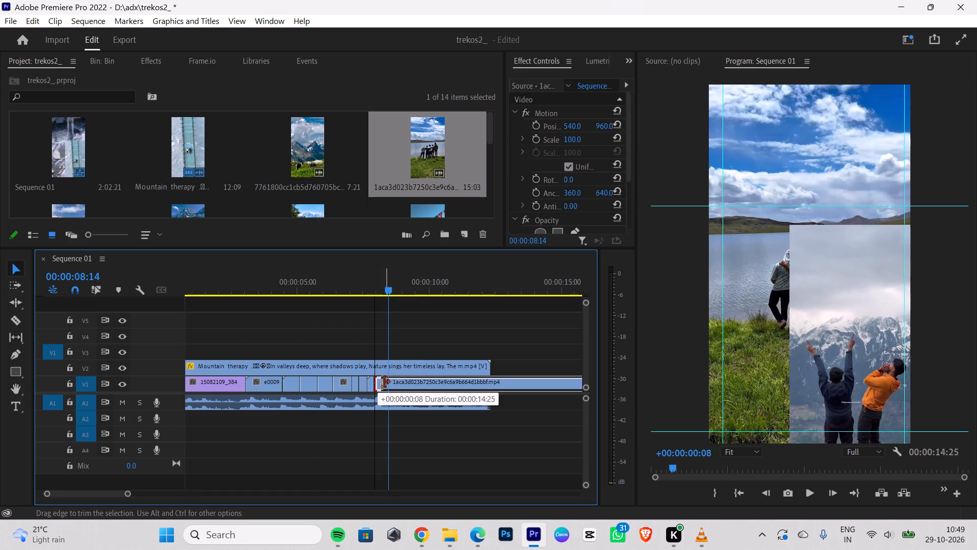
drag(384, 382, 400, 380)
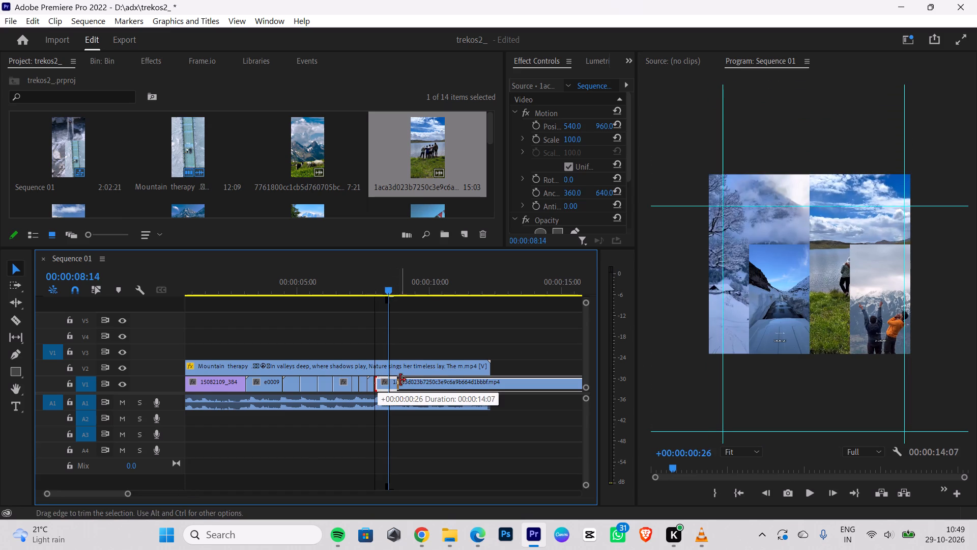
drag(400, 380, 441, 377)
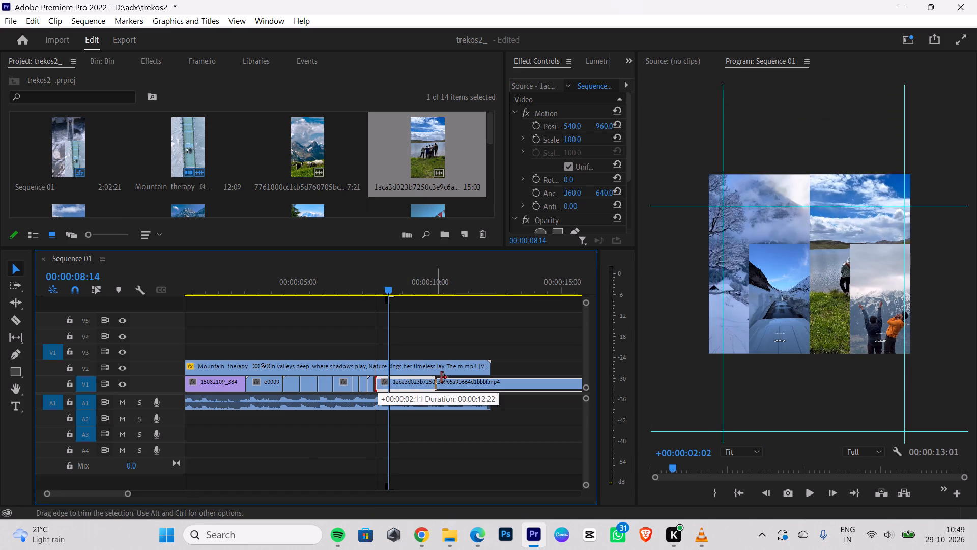
drag(441, 377, 488, 378)
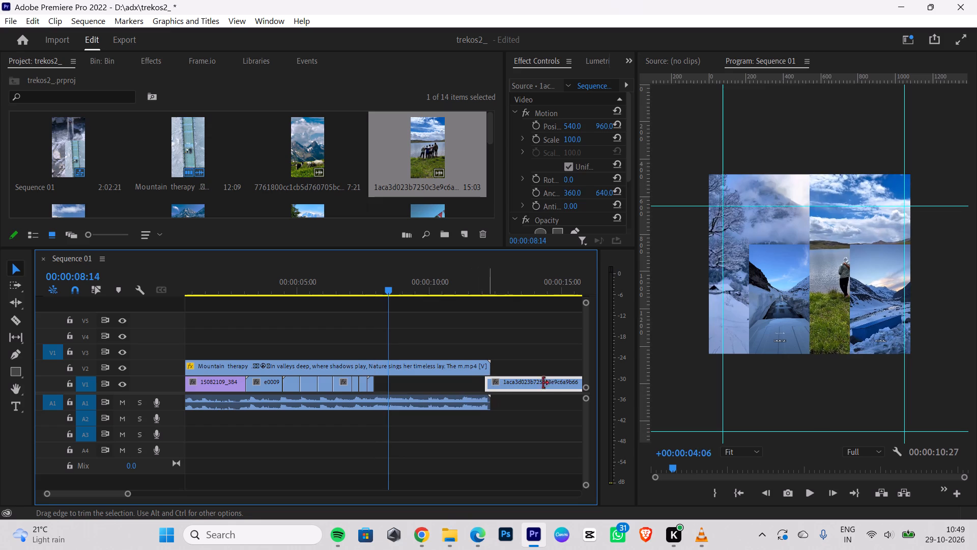
drag(538, 385, 436, 396)
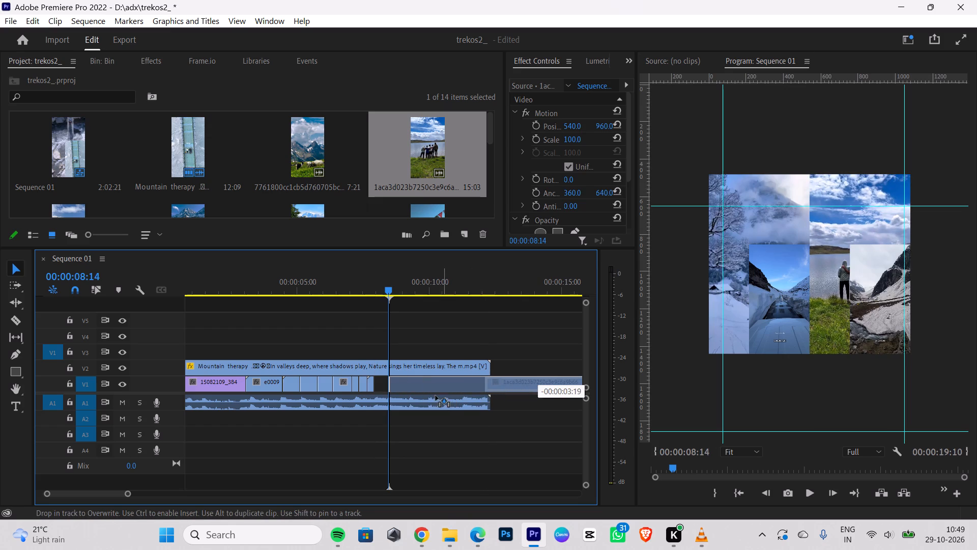
drag(436, 396, 428, 397)
drag(391, 291, 368, 294)
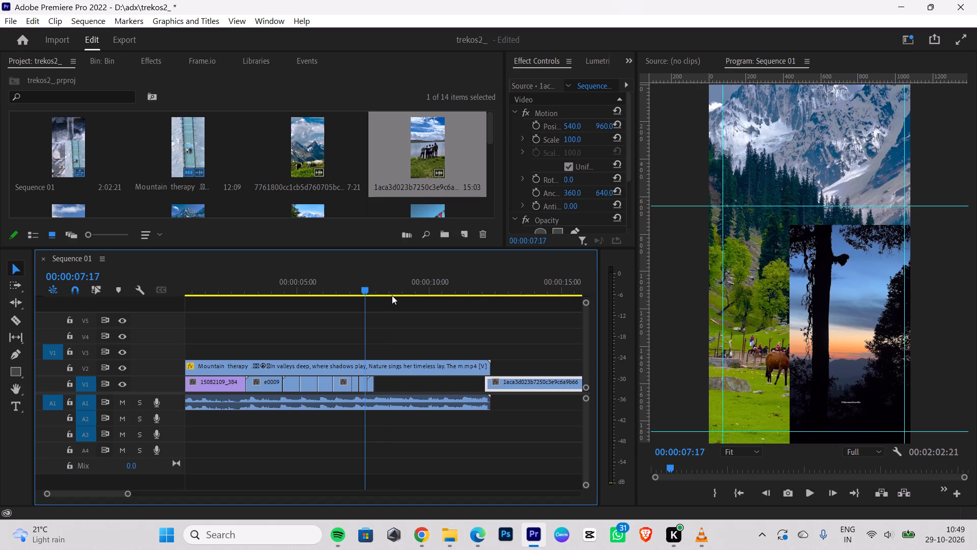
drag(527, 384, 525, 384)
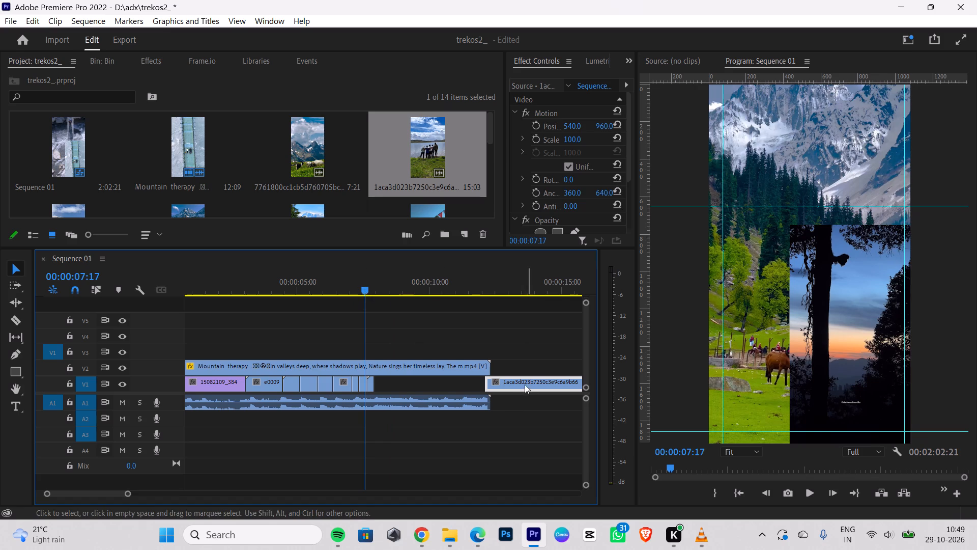
drag(525, 384, 419, 390)
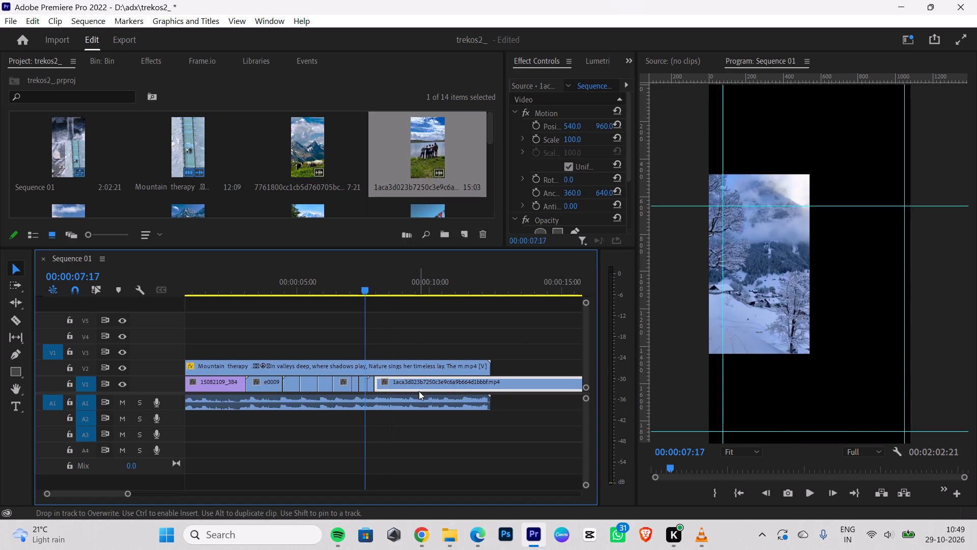
Examine the re-trimmed lakeside group clip against the reference shot, from about 00:00:07:17 to 00:00:08:10.
key(Right)
key(Right)
key(Right)
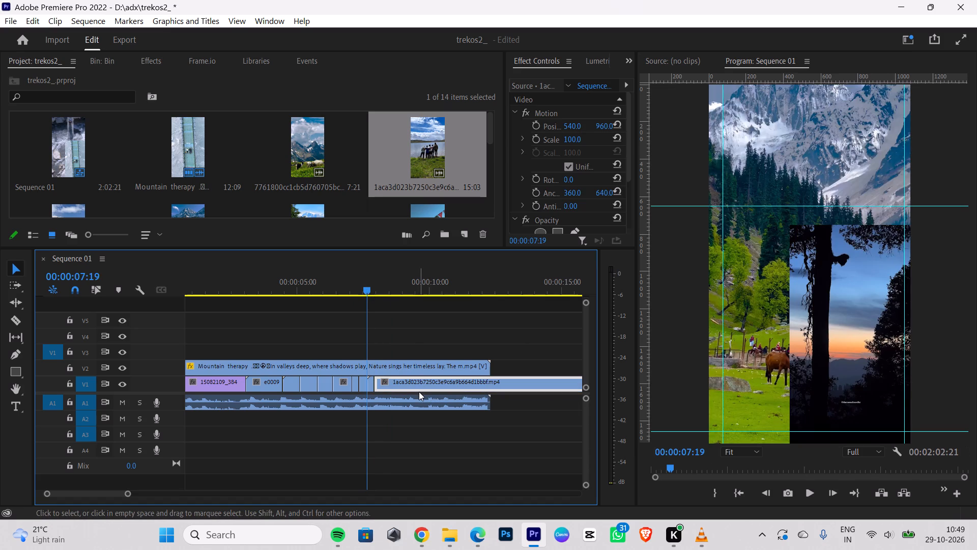
key(Right)
key(Right)
key(Right)
key(Right)
key(Right)
key(Right)
key(Right)
key(Right)
key(Right)
key(Right)
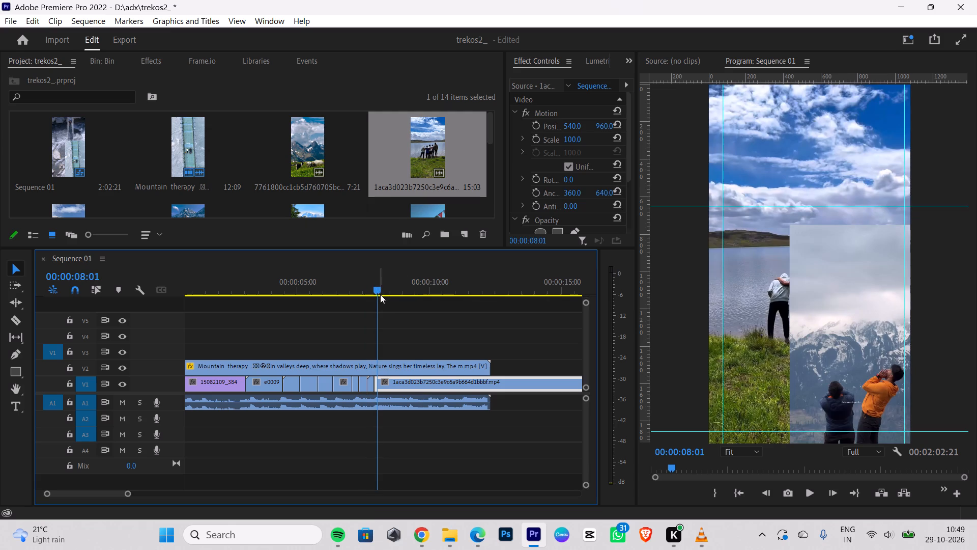
click(378, 290)
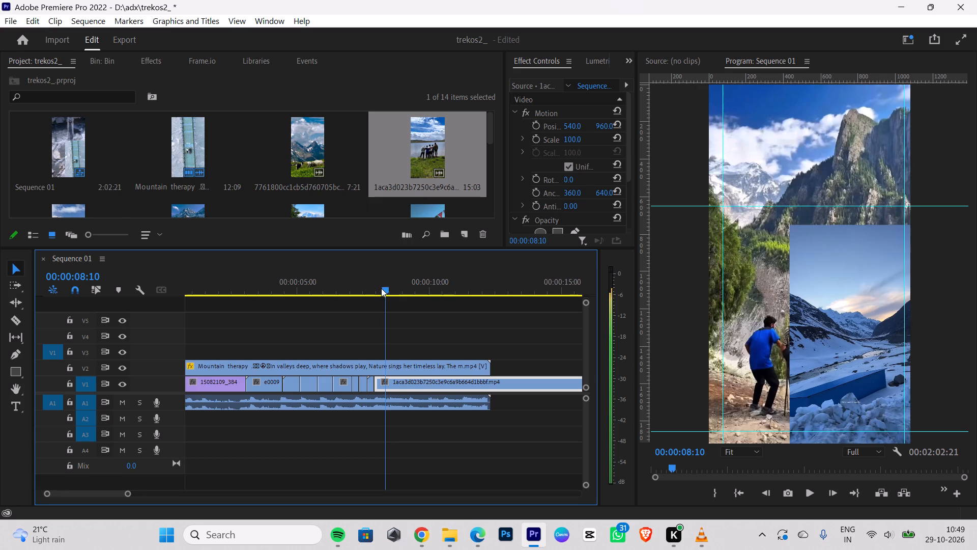
key(Left)
Save the project.
key(ctrl+s)
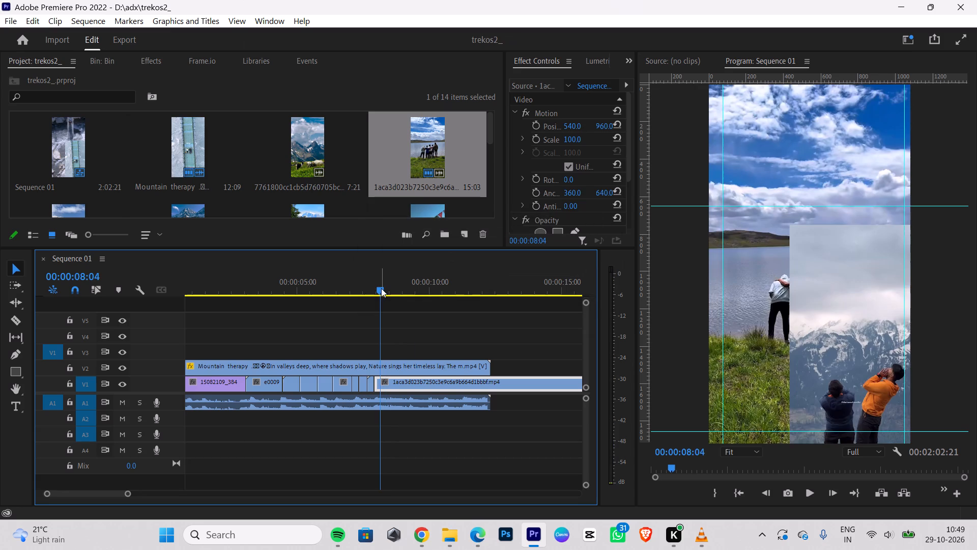
Trim about 13 more frames off the lakeside group clip's start and close the gap so it begins at 00:00:07:27 on V1.
key(Right)
key(Right)
key(Right)
key(Right)
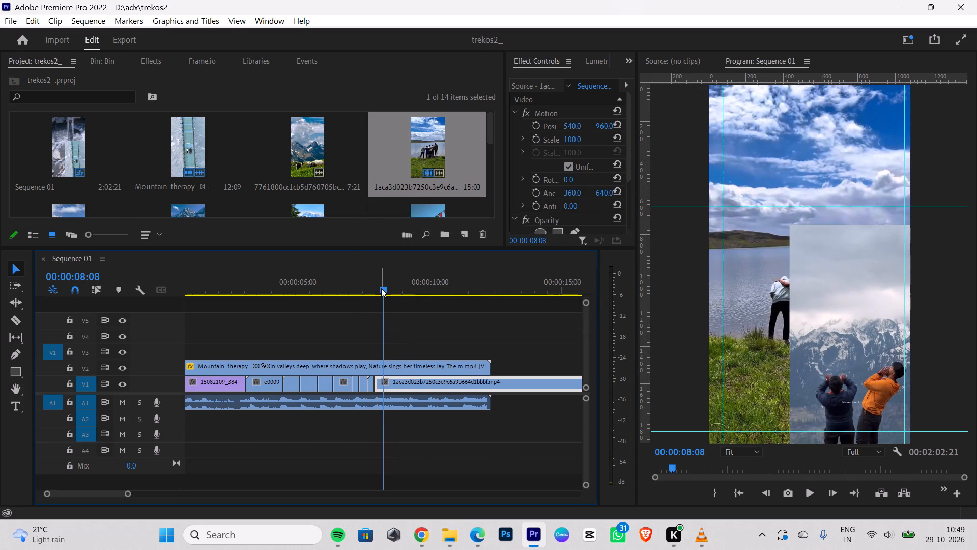
key(Right)
key(Right)
key(Right)
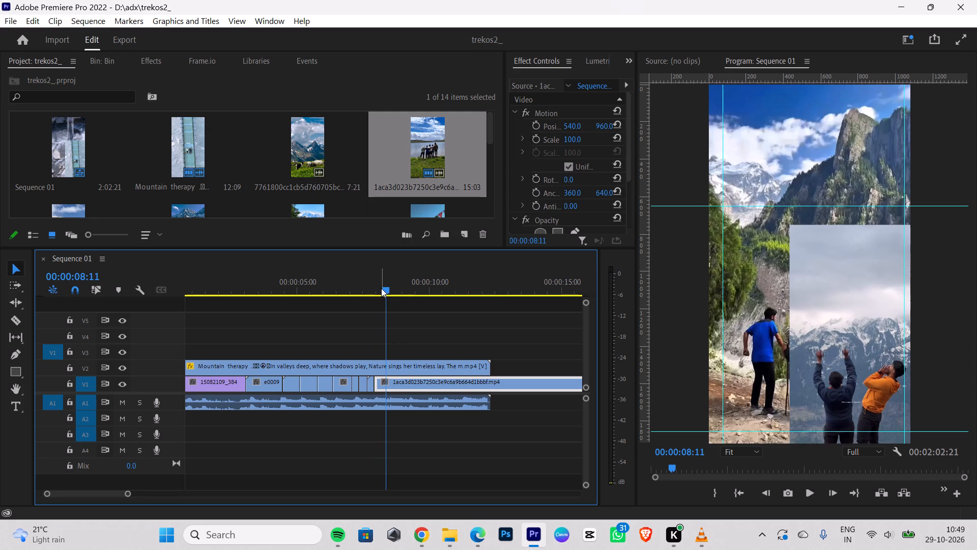
key(Left)
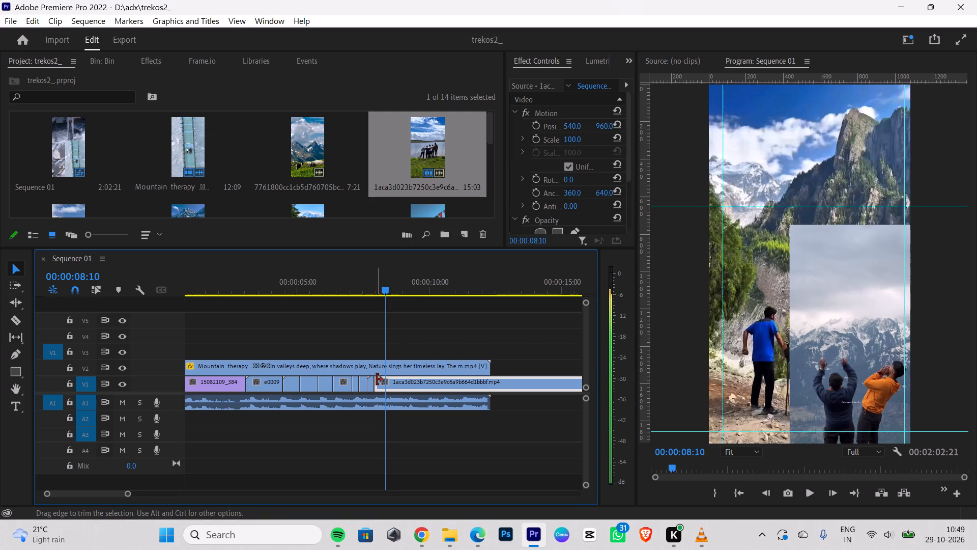
drag(377, 379, 384, 379)
drag(410, 379, 397, 379)
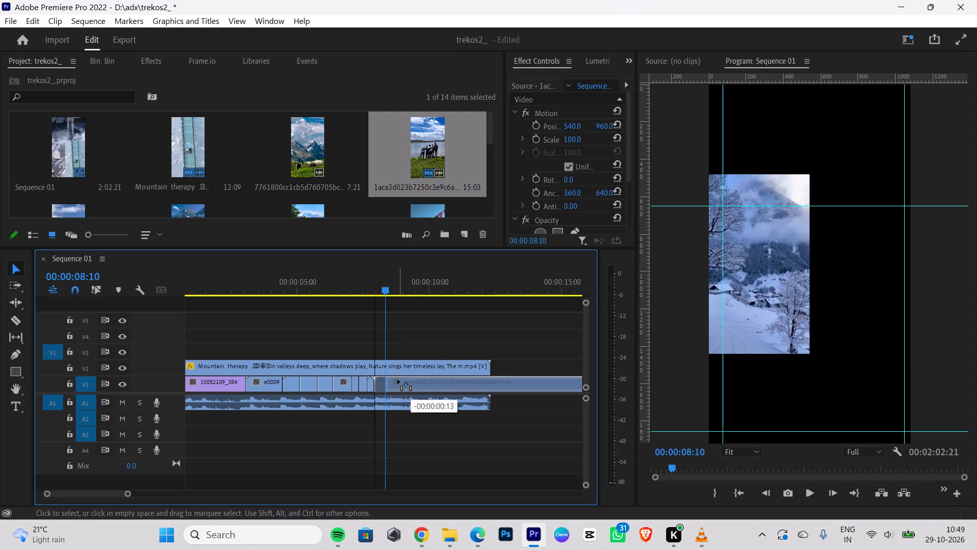
drag(397, 379, 403, 380)
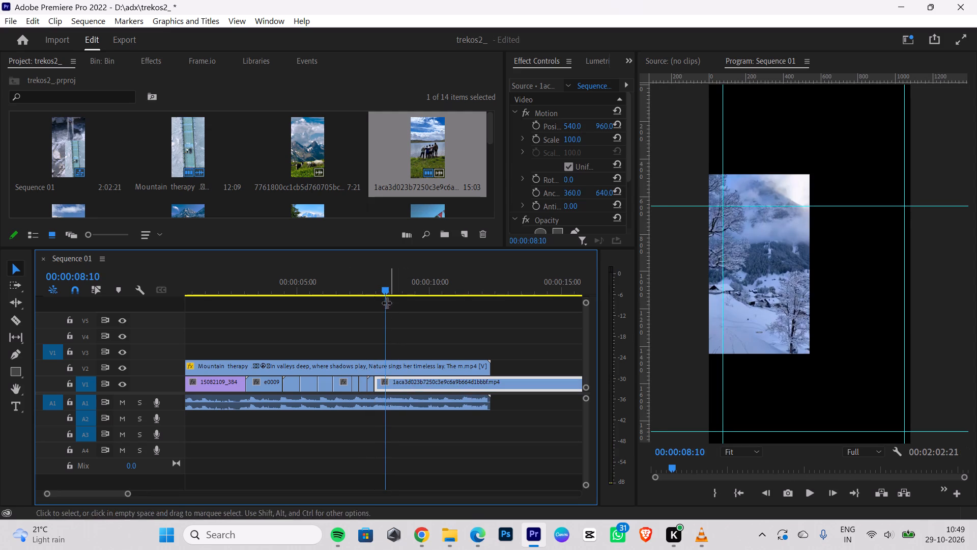
Bring the playhead back to just before the lakeside group clip, near 00:00:07:25, and save the project.
drag(385, 287, 352, 299)
key(Right)
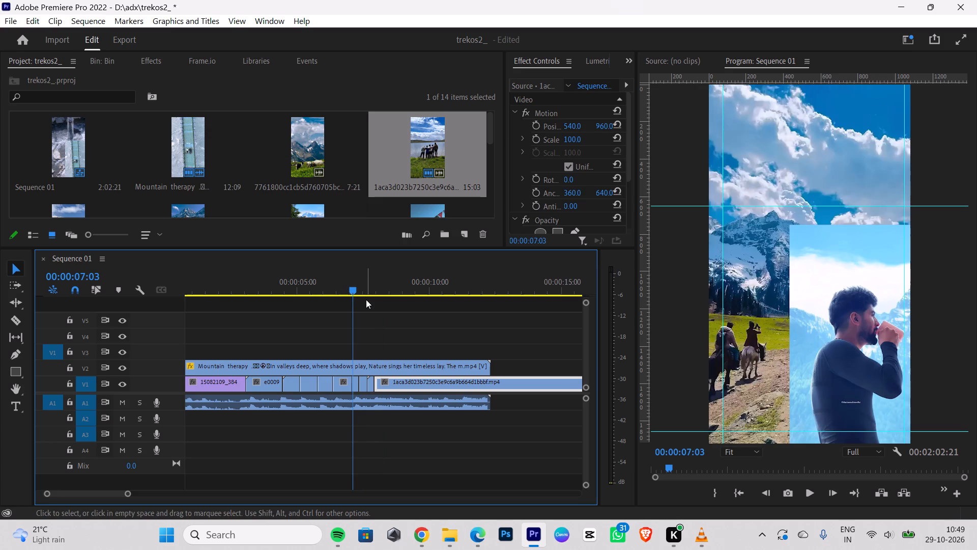
drag(347, 291, 377, 296)
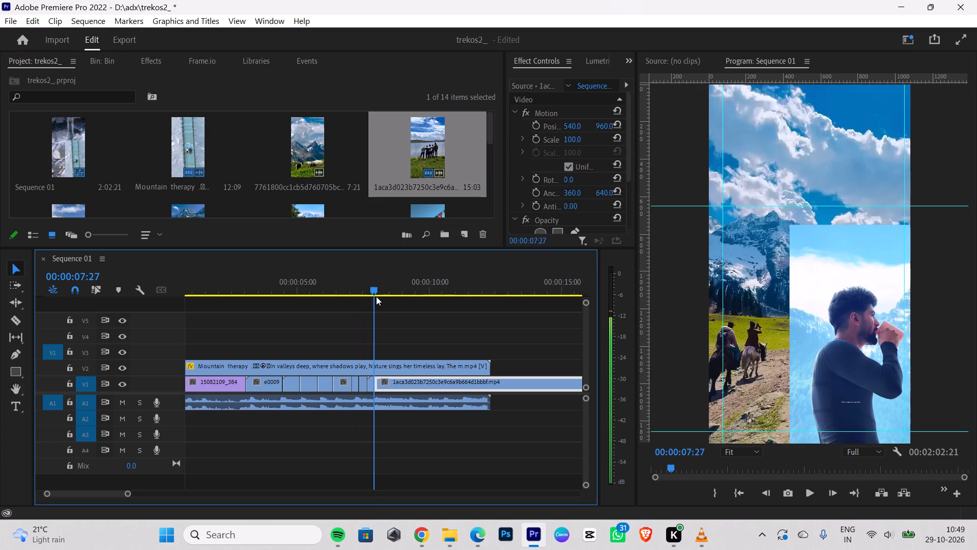
drag(377, 296, 370, 293)
drag(370, 293, 370, 292)
key(Right)
key(Right)
key(ctrl+s)
Examine the newly trimmed clip against the reference frame by frame up to 00:00:08:16, stopping on the reference shot's last frame.
key(Right)
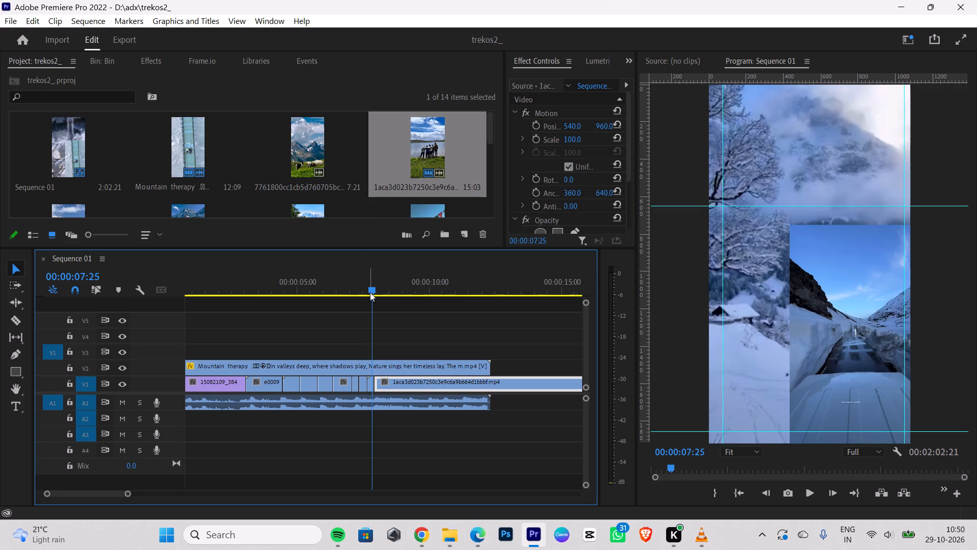
key(Right)
key(Right)
key(Right)
key(Right)
key(Right)
key(Right)
key(Right)
key(Right)
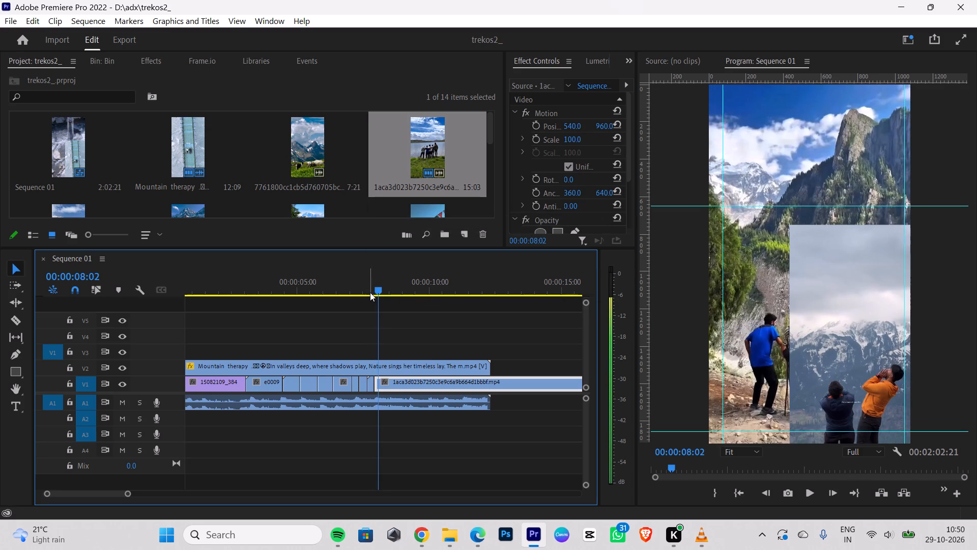
key(Right)
key(Right)
key(Right)
key(Right)
key(Right)
key(Right)
key(Right)
key(Right)
key(Right)
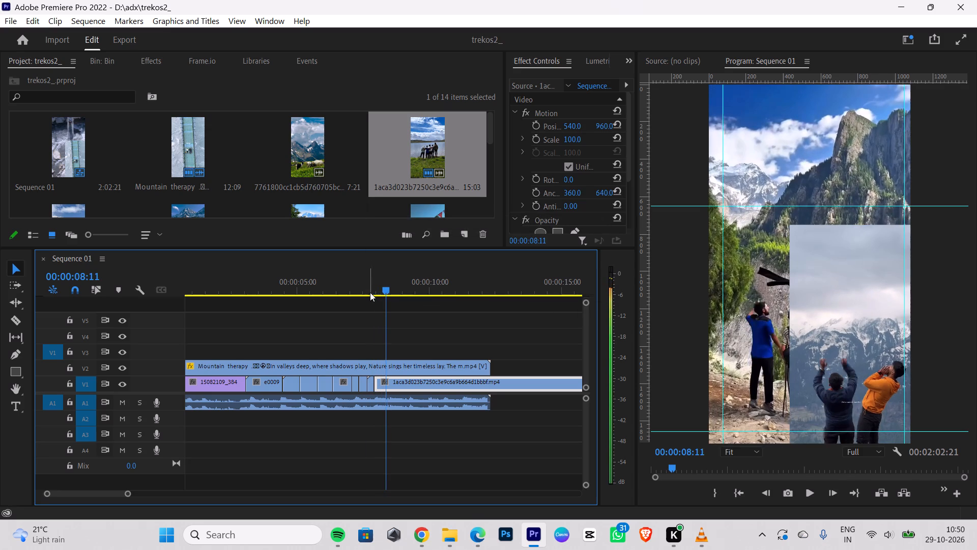
key(Right)
key(Right)
key(Right)
key(Right)
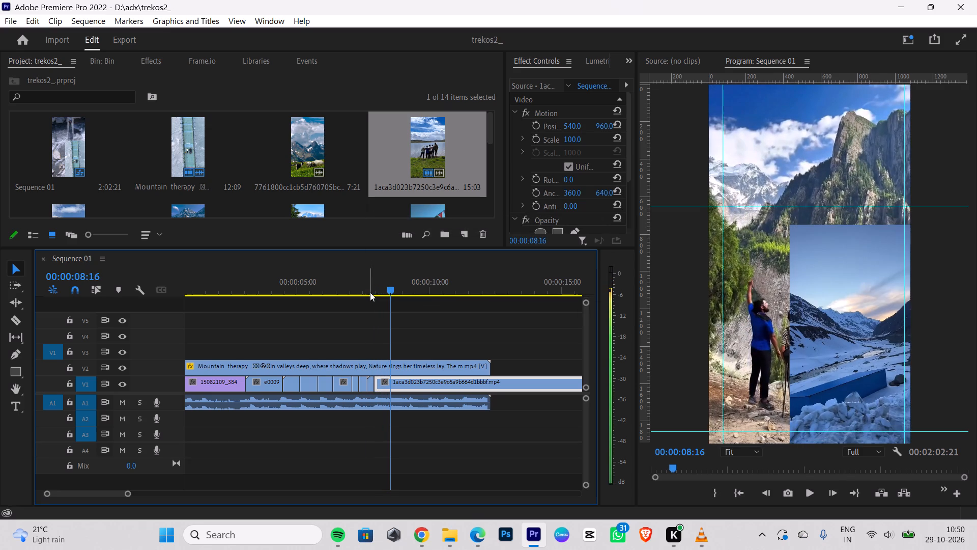
key(Left)
key(Left)
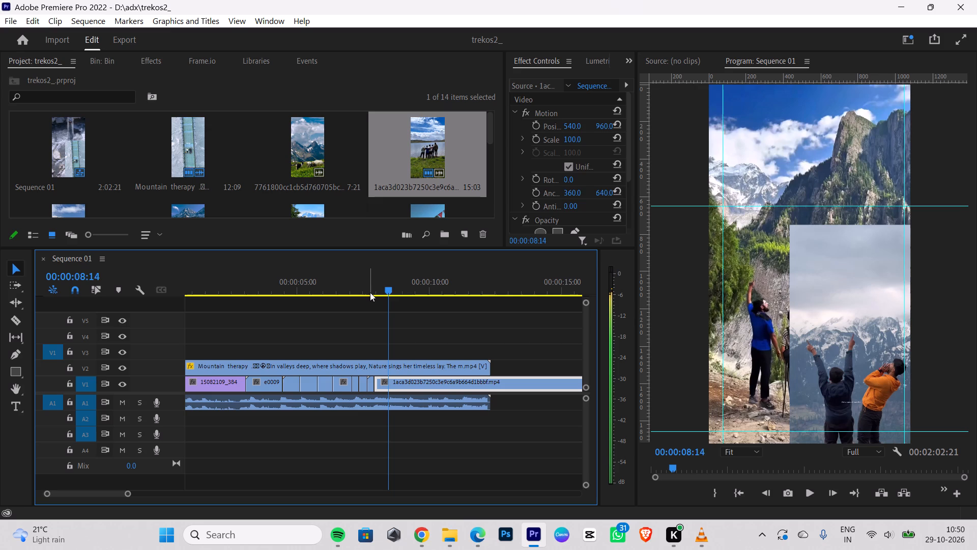
Split the lakeside group clip on V1 at 00:00:08:14 and delete the part after the cut.
click(19, 320)
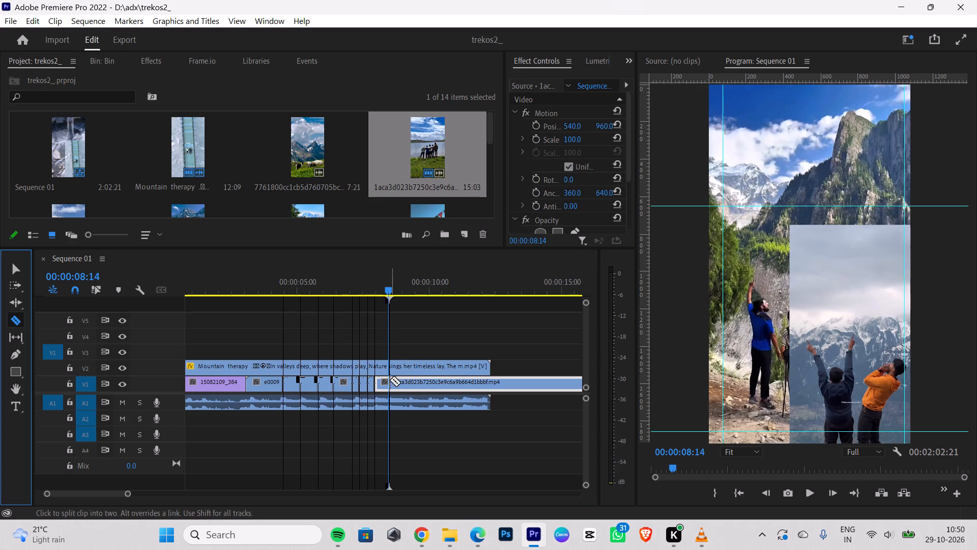
click(390, 380)
click(20, 268)
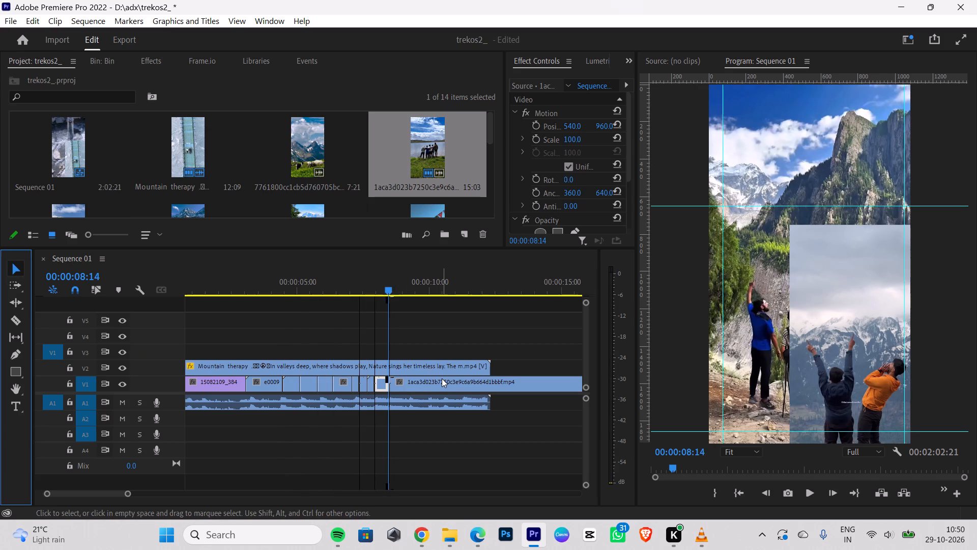
click(442, 378)
key(BackSpace)
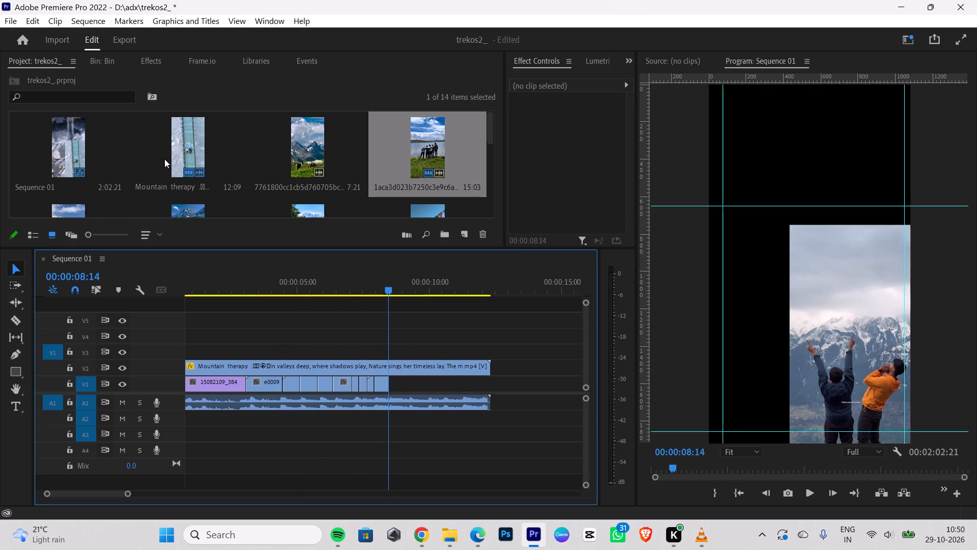
Place the snowy bridge clip (8e302a3b…) from the bin on V1 at 00:00:08:14, with its audio removed.
scroll(298, 183, down, 3)
click(100, 66)
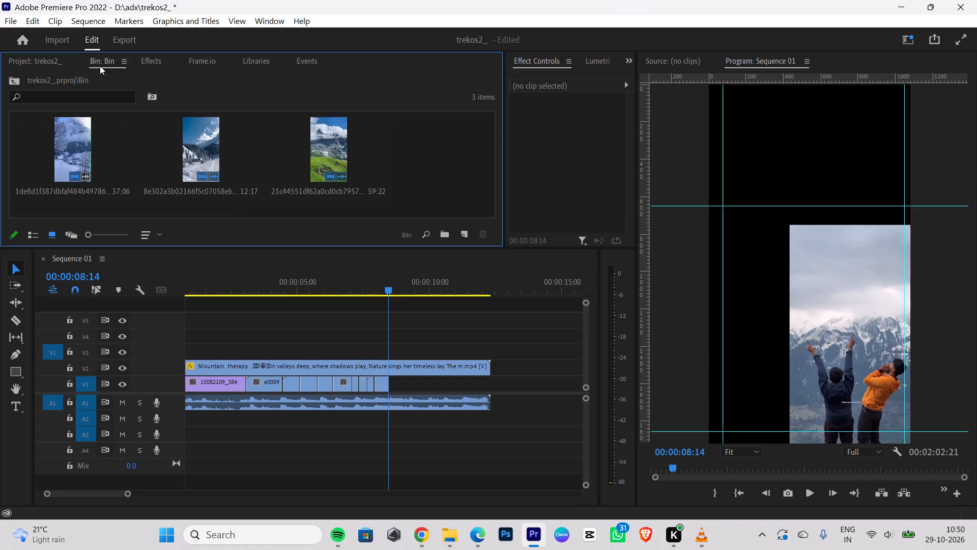
drag(199, 144, 490, 339)
click(534, 422)
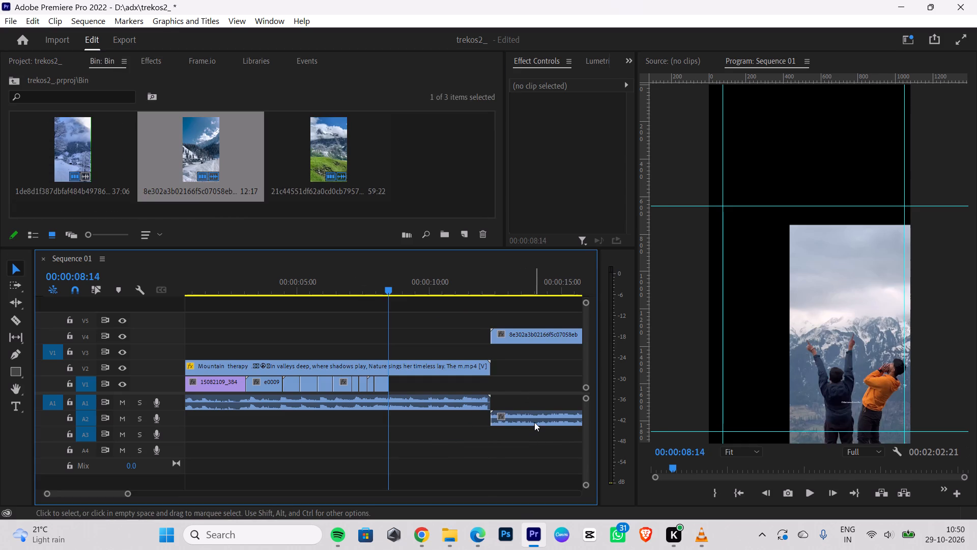
key(BackSpace)
drag(525, 333, 491, 379)
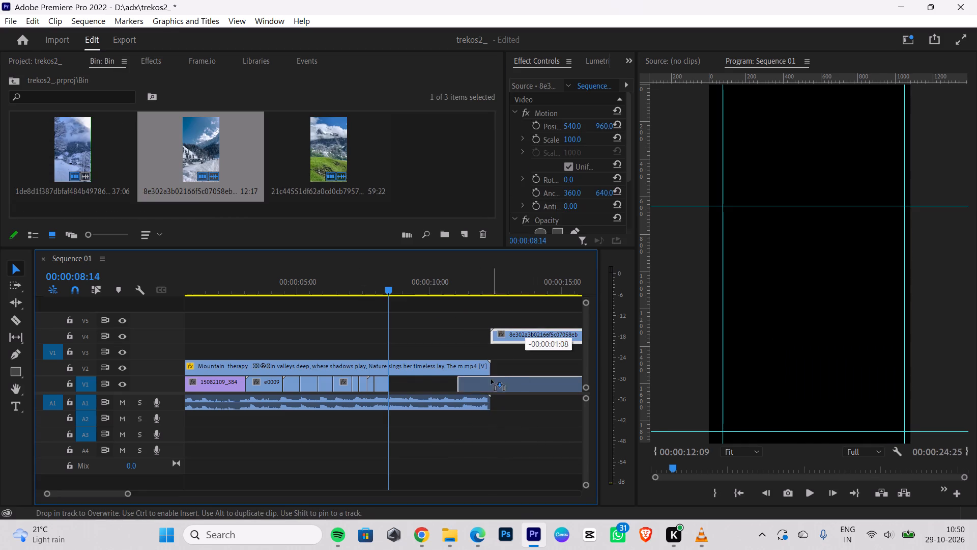
drag(491, 379, 423, 383)
Scale the snowy bridge clip to the frame size.
right_click(424, 383)
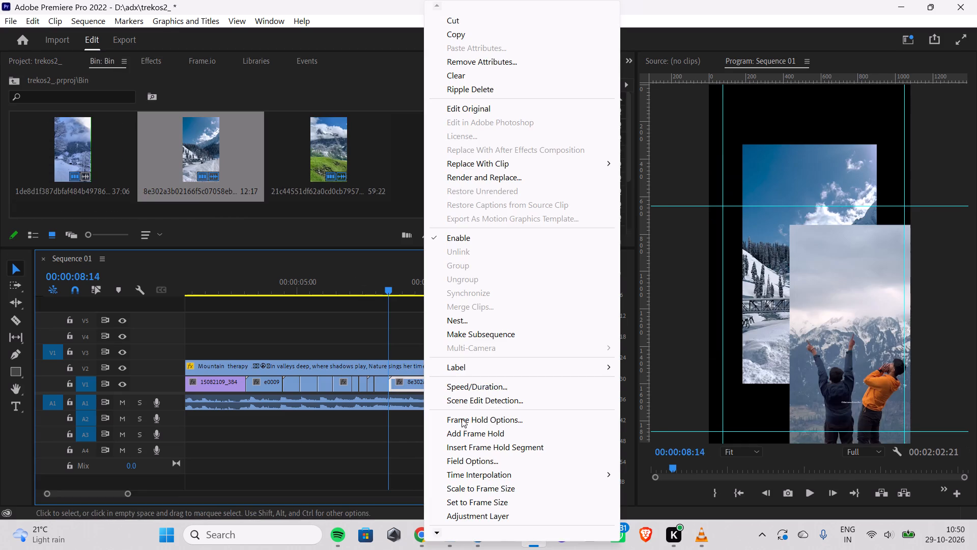
click(492, 485)
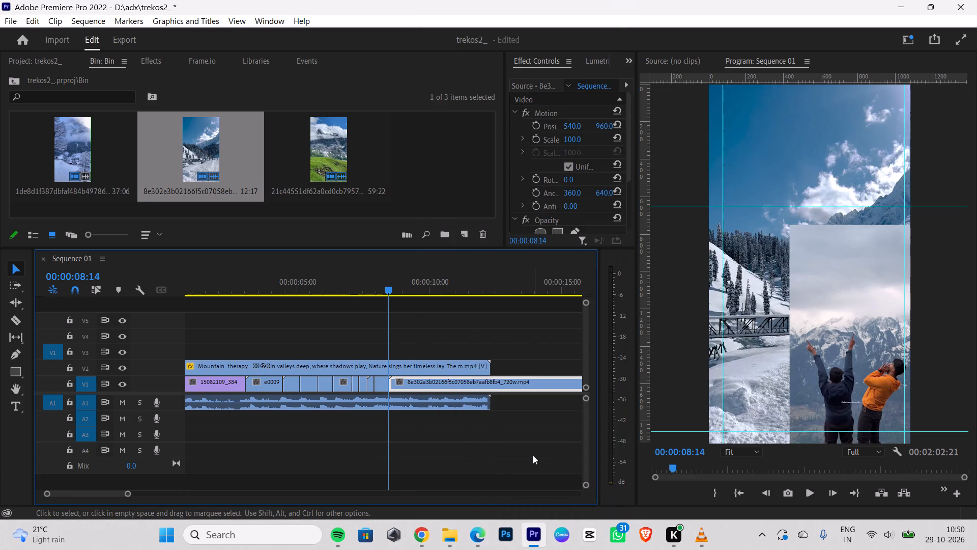
Compare the cut with the reference and trim one frame off the snowy bridge clip's start so it begins at 00:00:08:15.
key(Right)
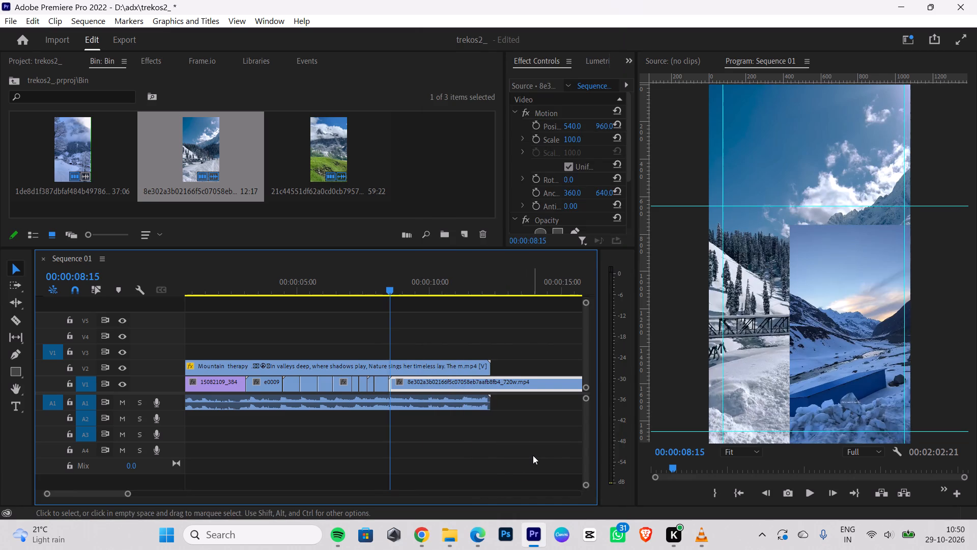
key(Left)
key(Left)
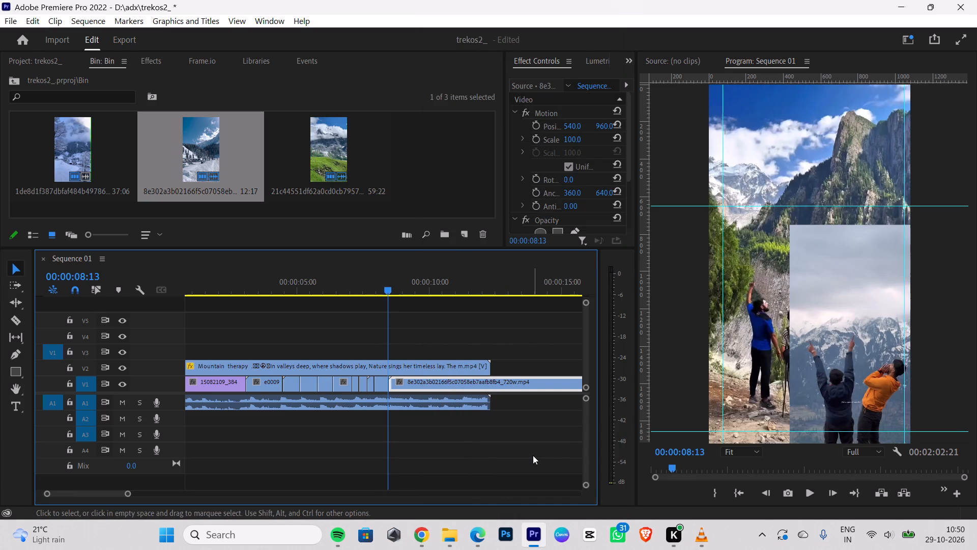
key(Right)
key(Right)
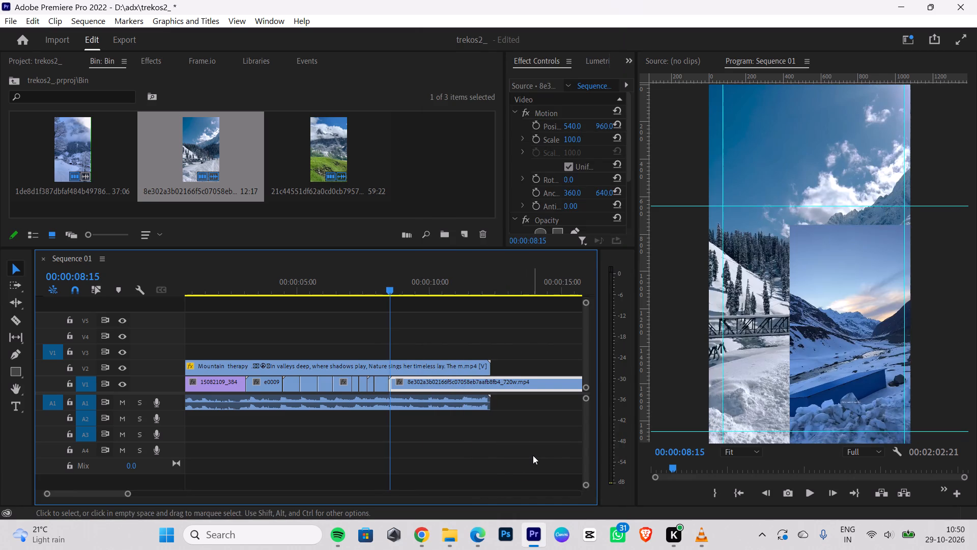
key(Left)
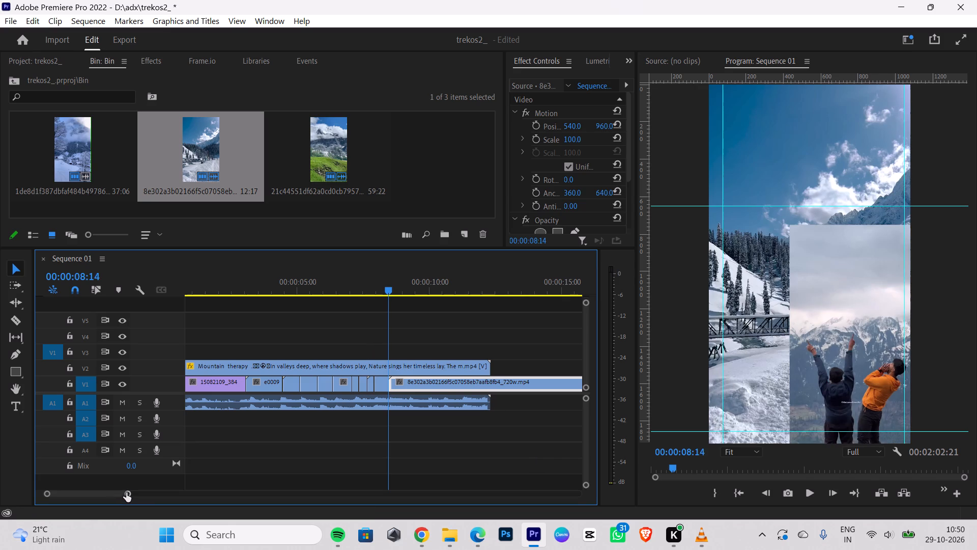
drag(127, 492, 81, 495)
drag(387, 382, 394, 382)
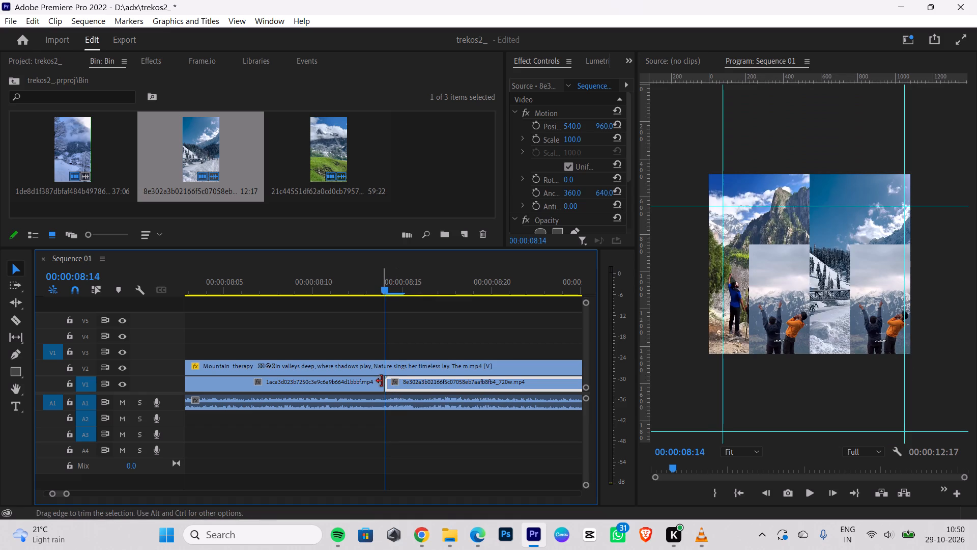
drag(387, 383, 391, 384)
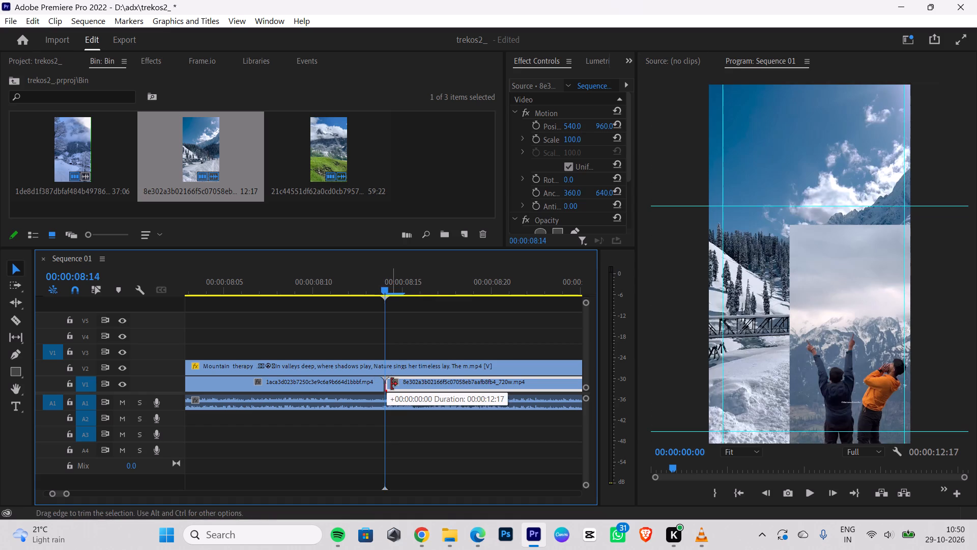
drag(391, 384, 394, 384)
drag(399, 386, 413, 386)
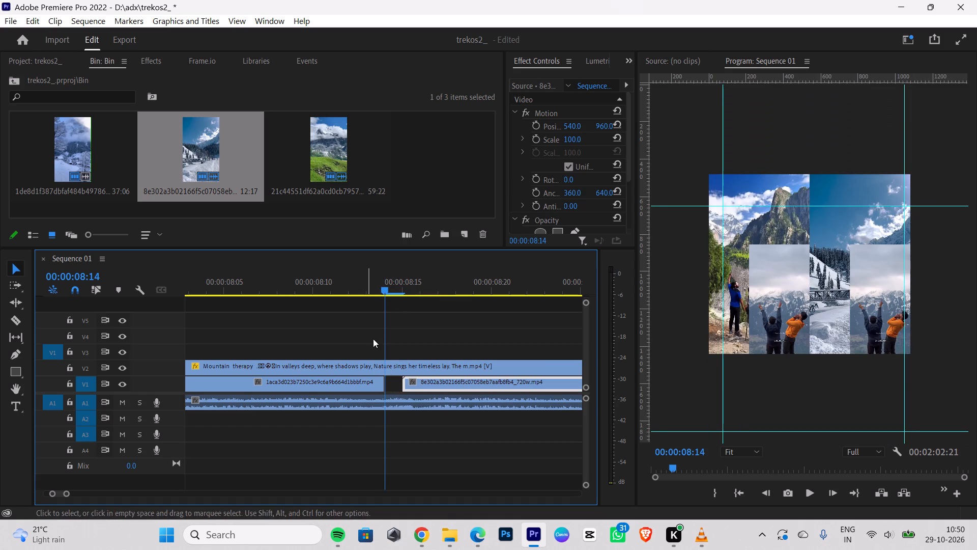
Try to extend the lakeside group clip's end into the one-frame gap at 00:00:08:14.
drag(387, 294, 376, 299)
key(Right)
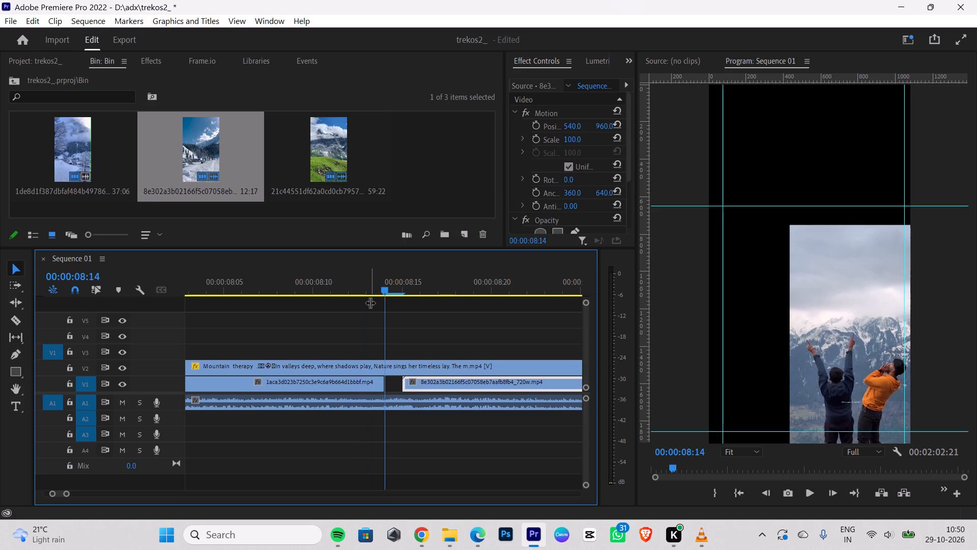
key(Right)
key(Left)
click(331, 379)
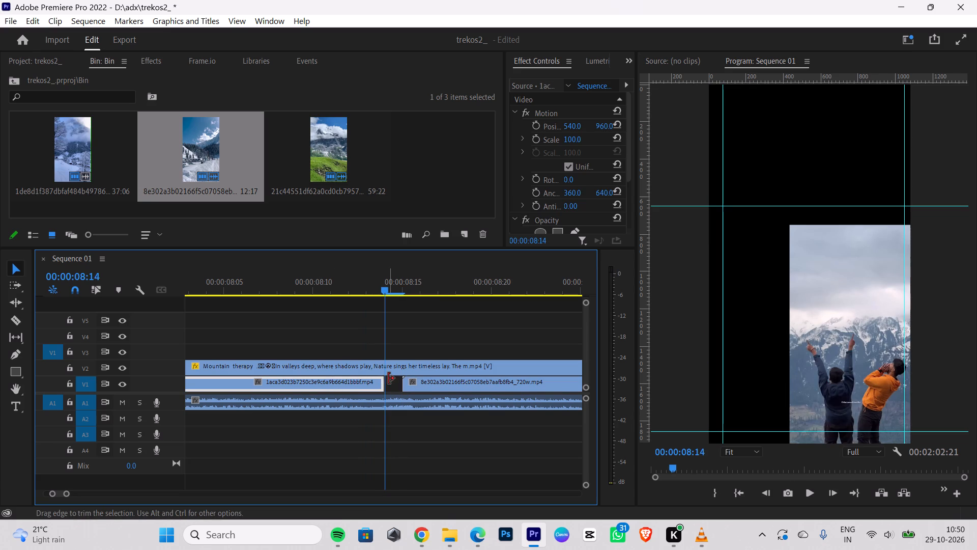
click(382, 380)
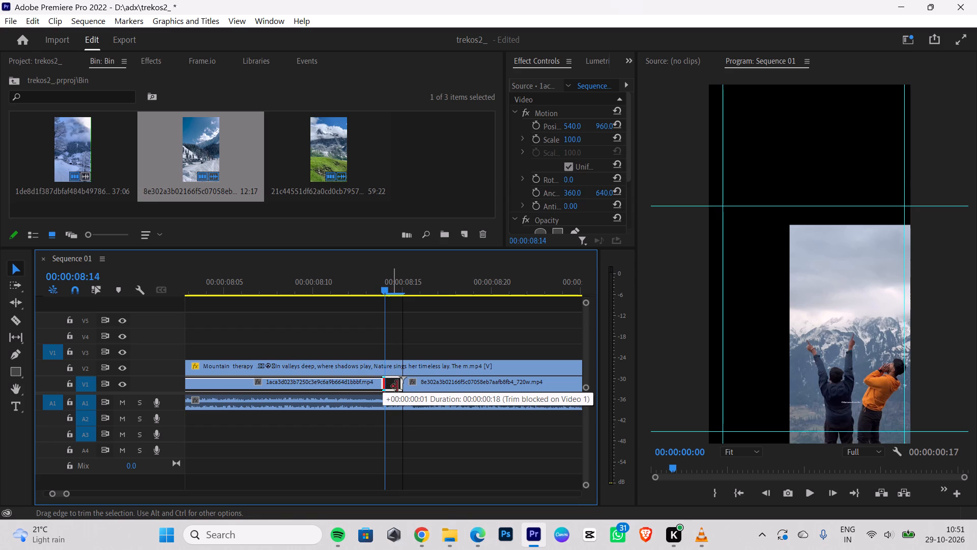
Save the project.
key(ctrl+s)
key(ctrl+s)
key(ctrl+s)
key(ctrl+s)
key(ctrl+s)
key(ctrl+s)
key(ctrl+s)
key(ctrl+s)
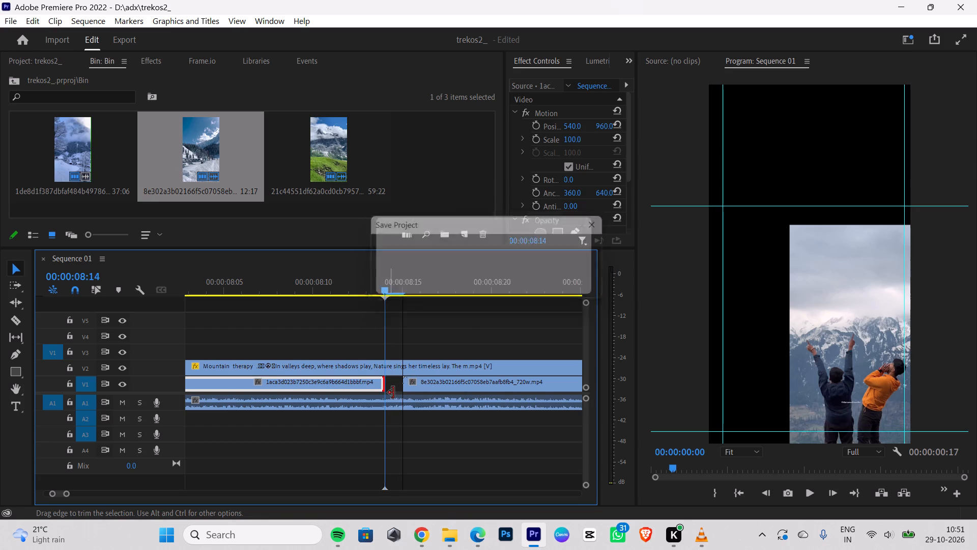
Extend the lakeside group clip's end by one frame to 00:00:08:15 to close the gap before the snowy bridge clip.
drag(386, 291, 376, 294)
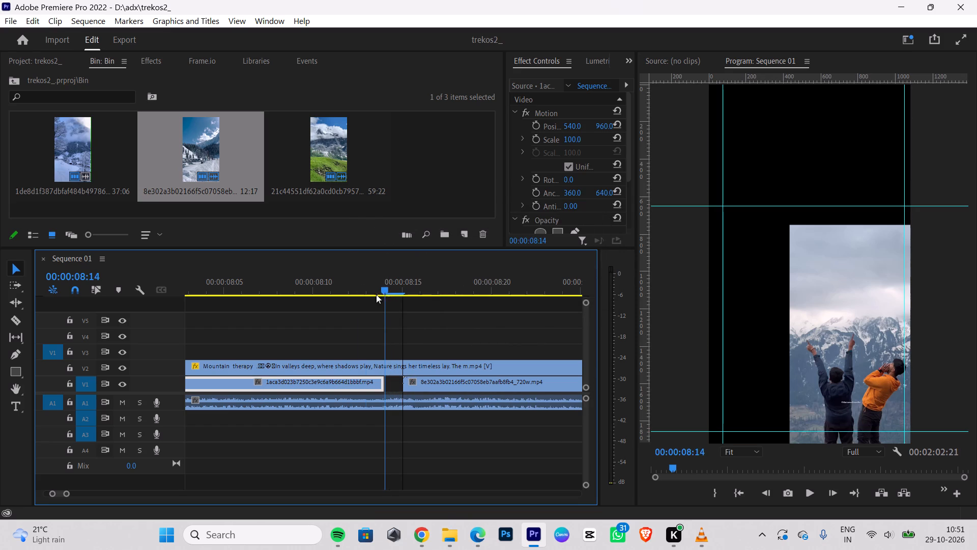
drag(376, 294, 348, 301)
key(Right)
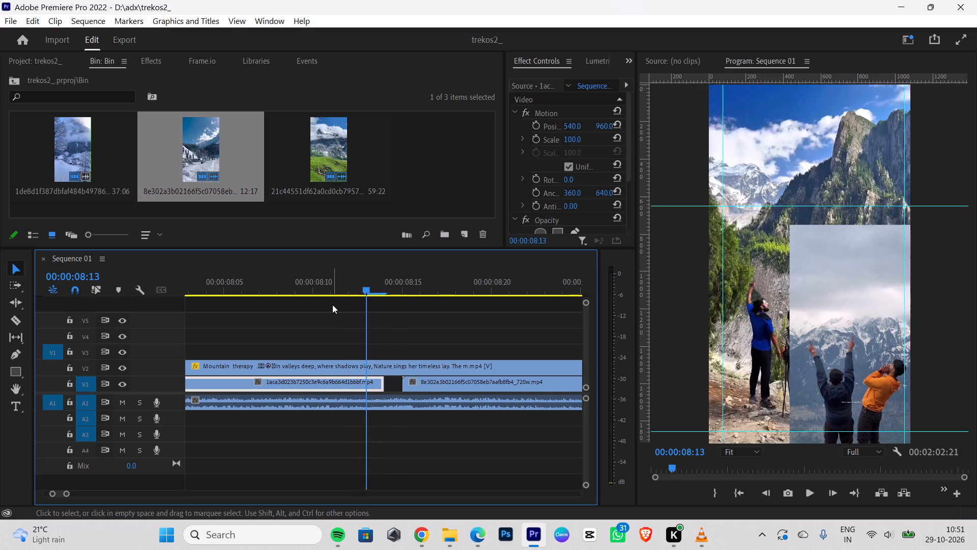
key(Right)
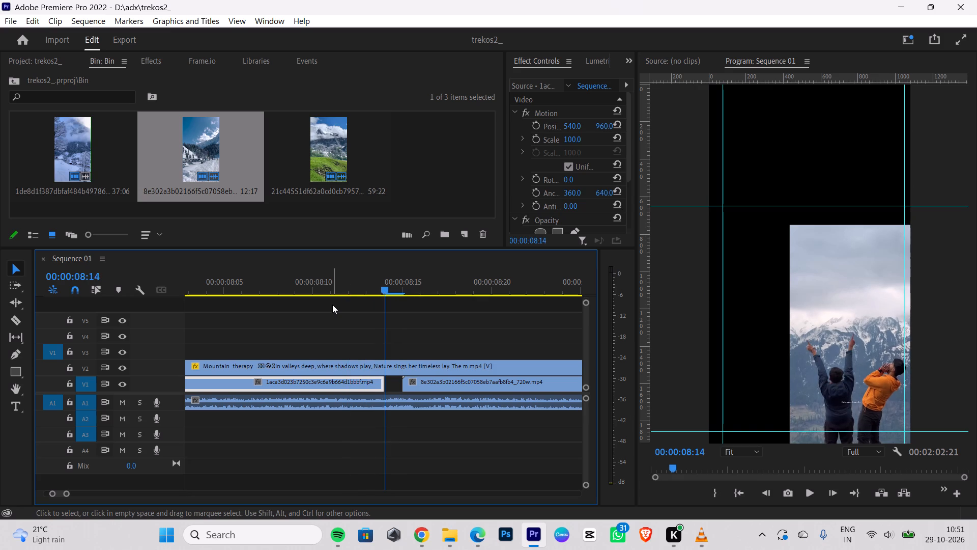
key(Right)
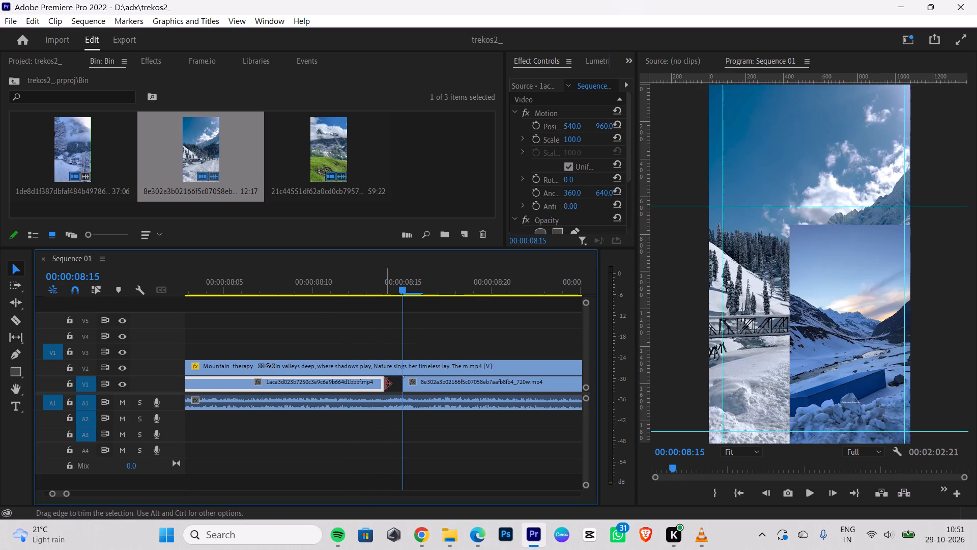
drag(385, 384, 400, 382)
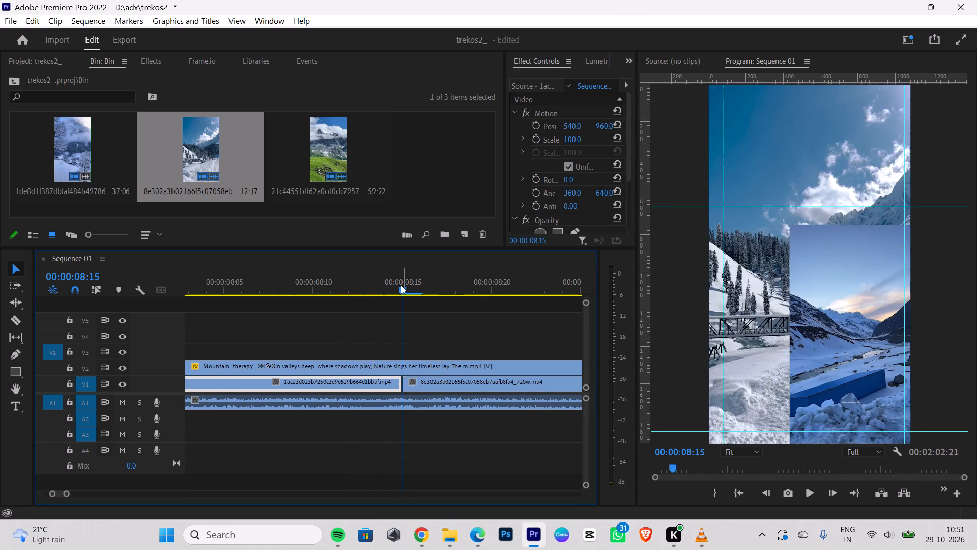
Check the closed cut frame by frame from 00:00:08:12 to 00:00:08:16 and save the project.
drag(400, 290, 347, 302)
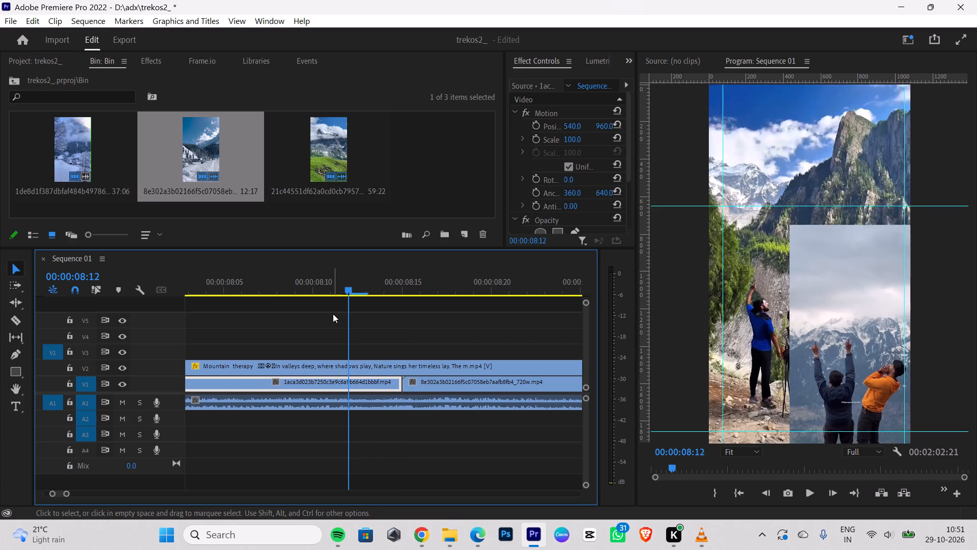
key(Right)
key(Right)
key(Right)
key(Right)
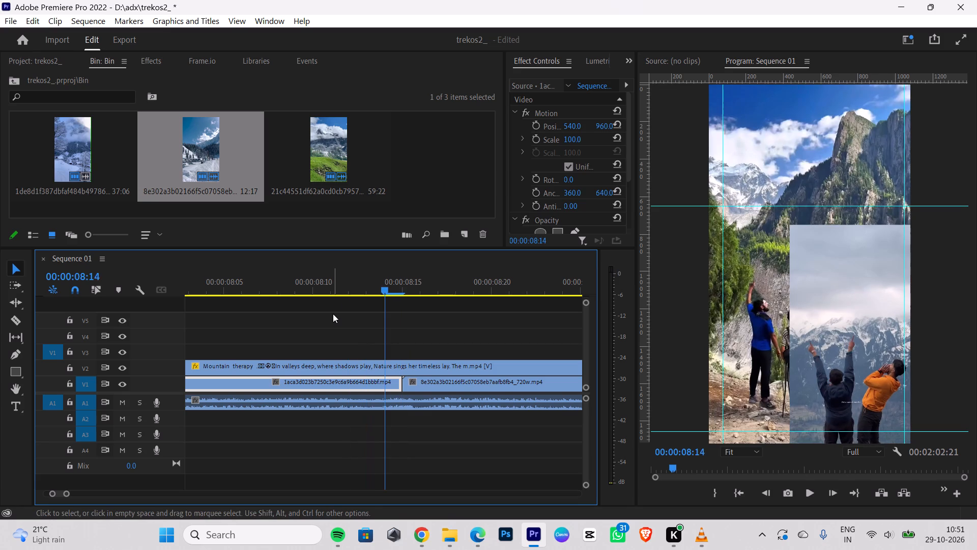
key(ctrl+s)
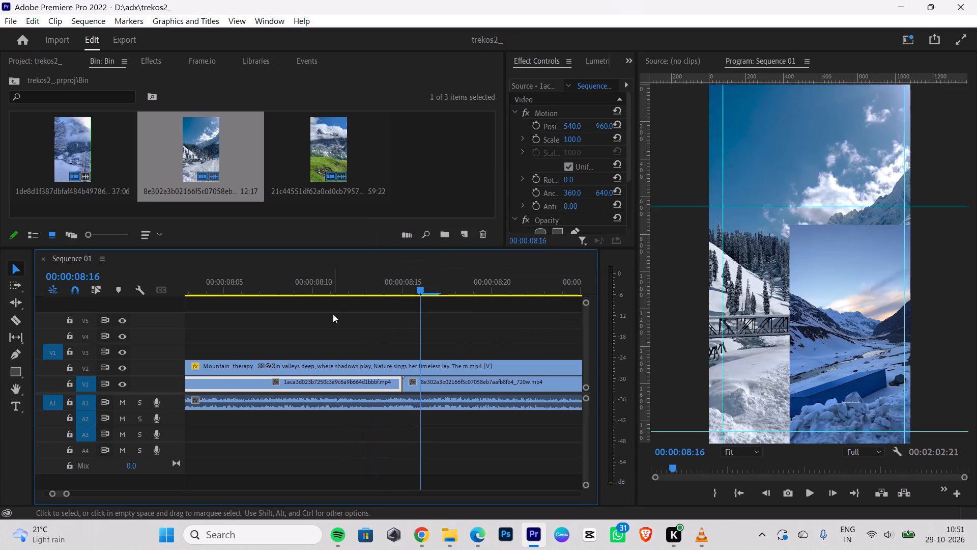
Step frame by frame from 00:00:08:14 through the snowy bridge shot to find the reference video's next shot change.
key(Left)
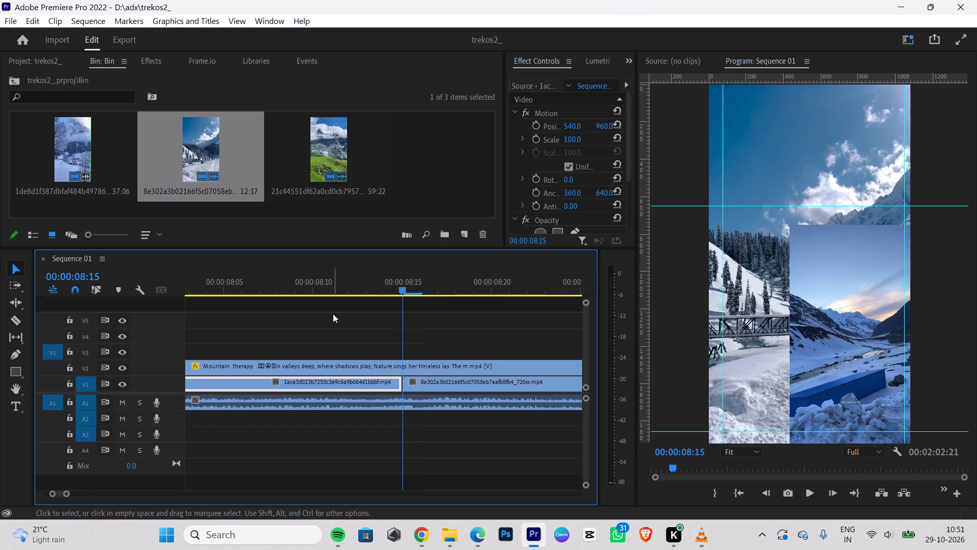
key(Left)
key(Right)
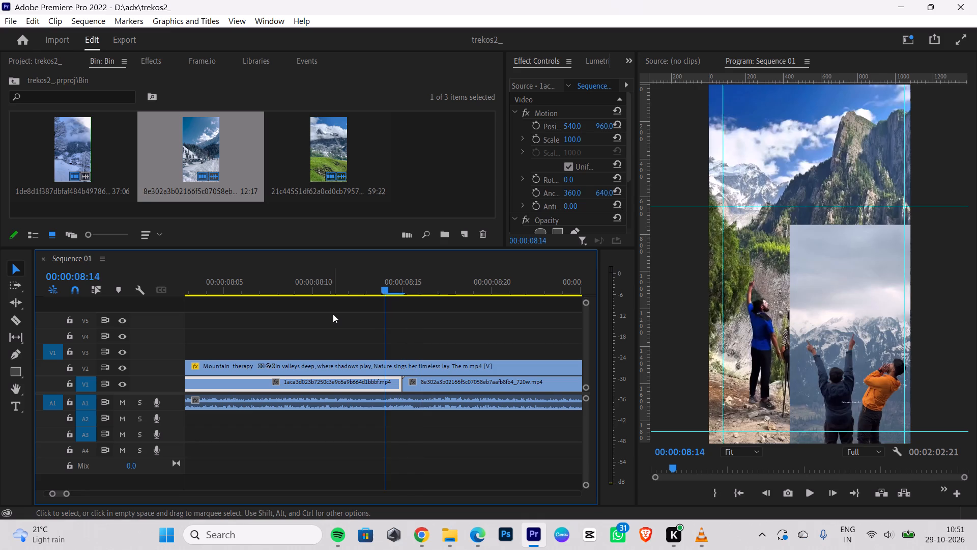
key(Right)
key(Right)
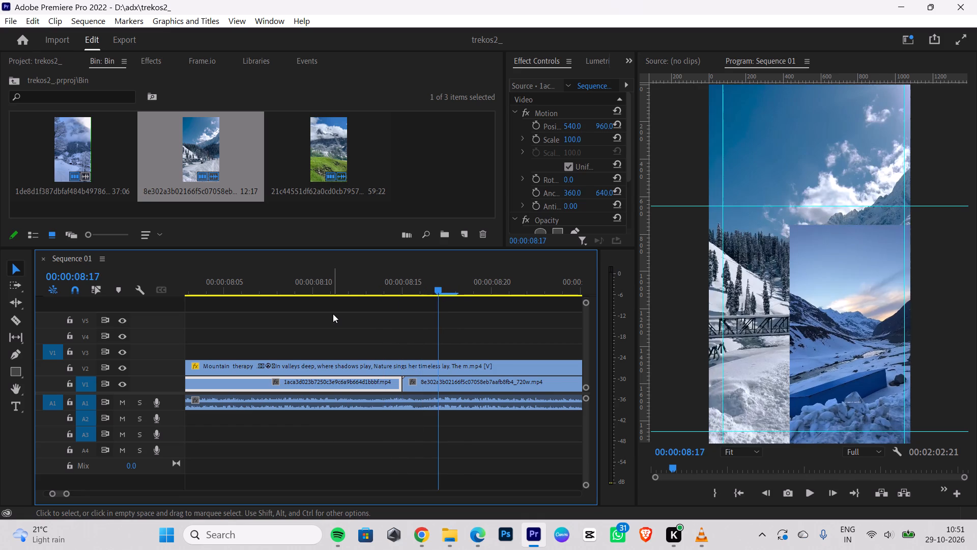
key(Right)
key(Right)
key(Right)
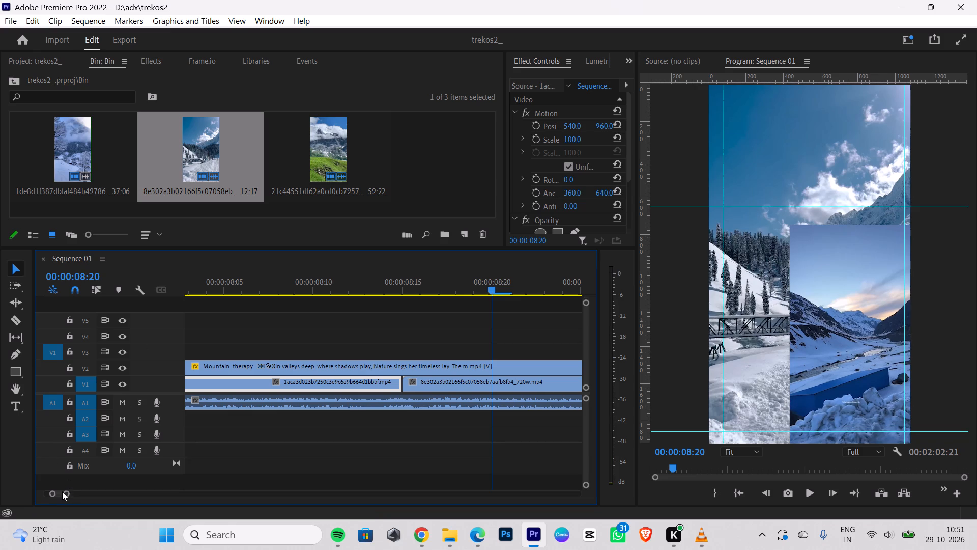
drag(66, 492, 131, 488)
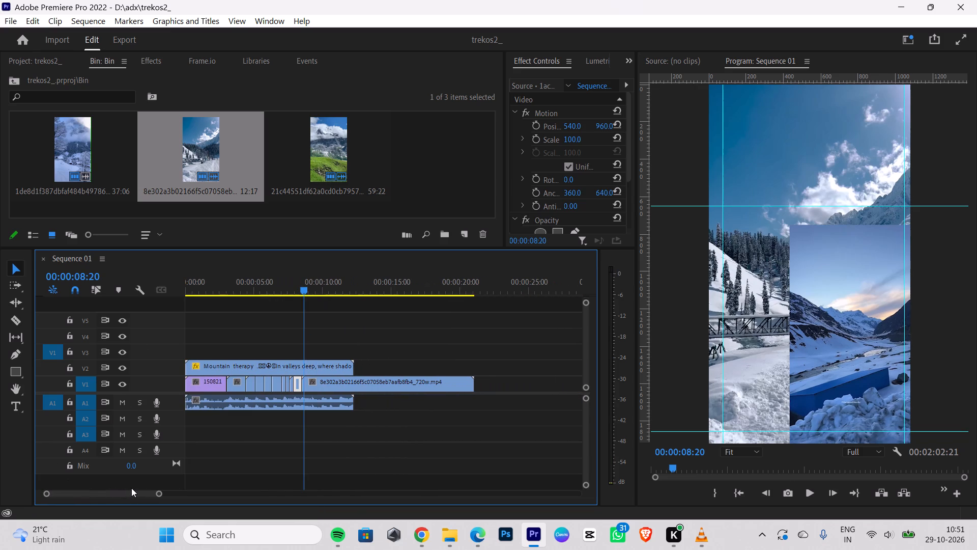
key(Right)
key(Right)
key(Right)
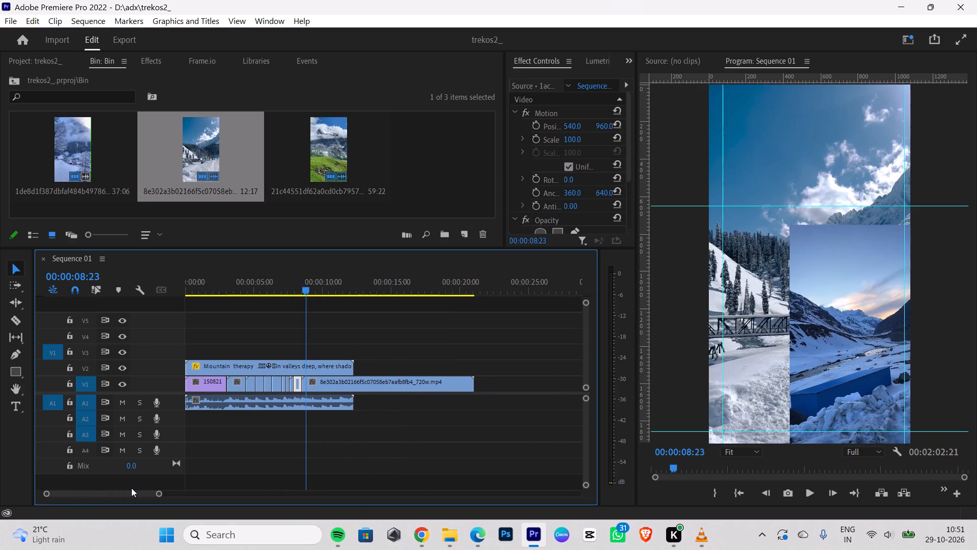
key(Right)
key(Right)
key(Right)
key(Right)
key(Right)
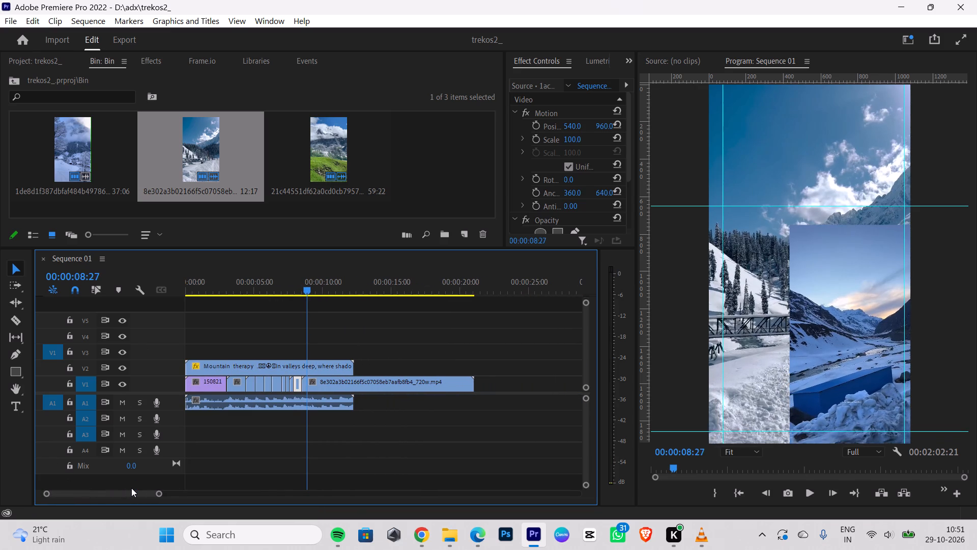
key(Right)
key(Right)
key(Right)
key(Right)
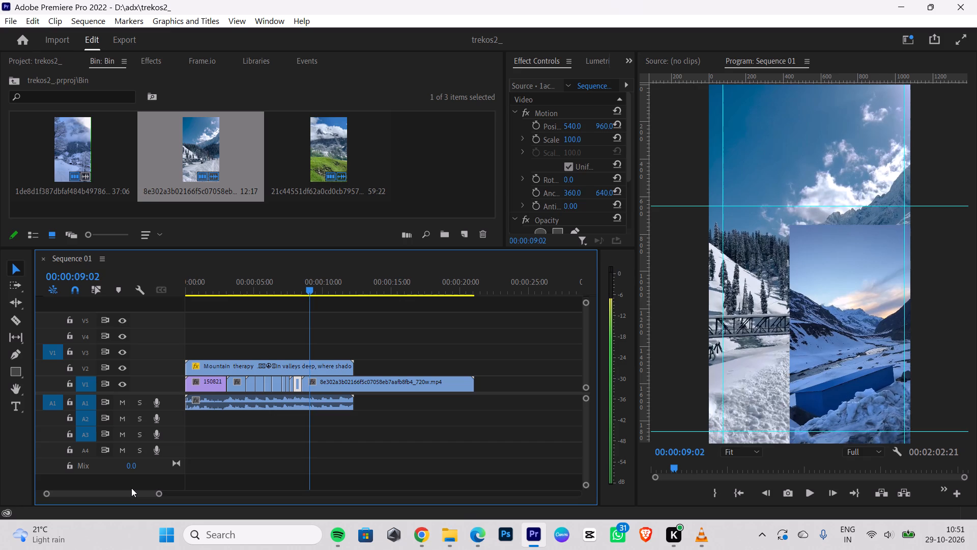
key(Right)
key(Right)
key(Right)
key(Right)
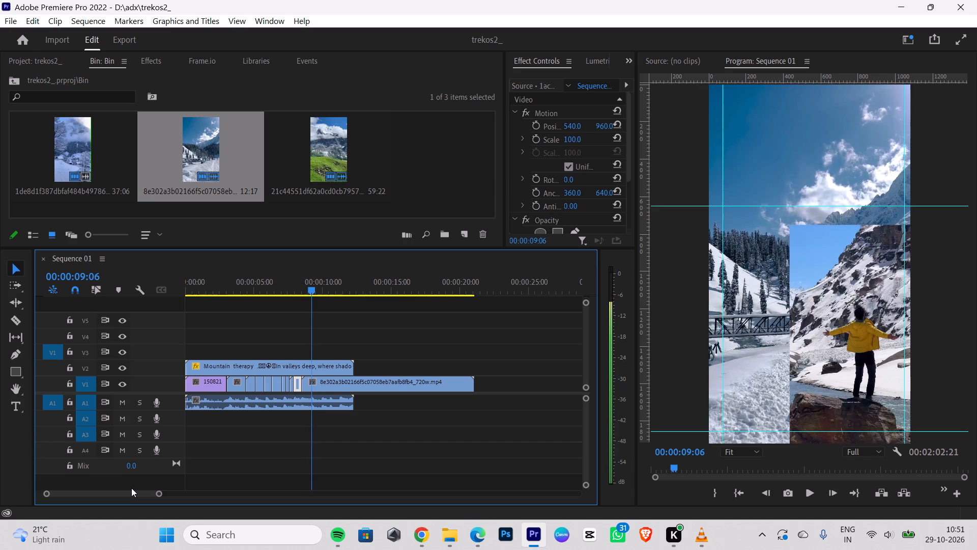
Split the snowy bridge clip on V1 at 00:00:09:05 and delete the part after the cut.
key(Left)
scroll(131, 488, up, 1)
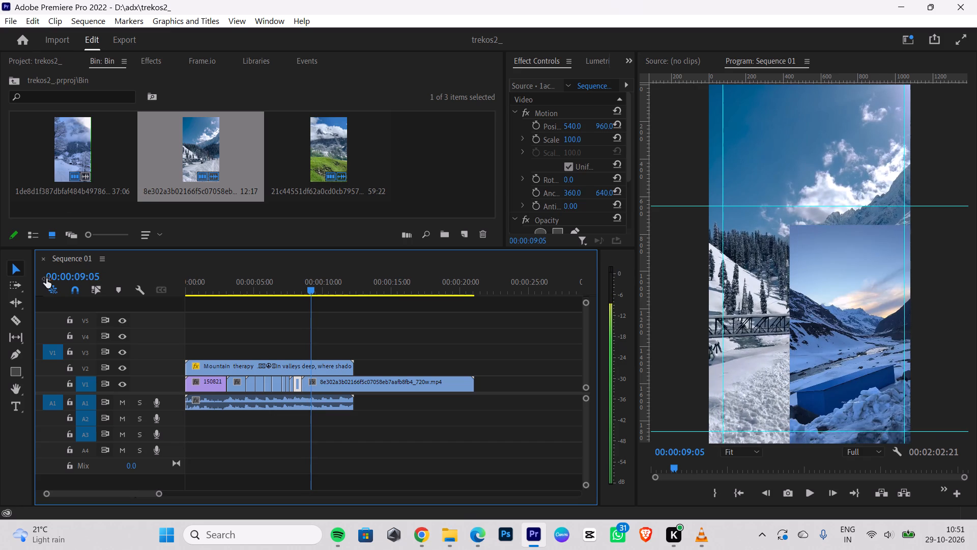
click(18, 323)
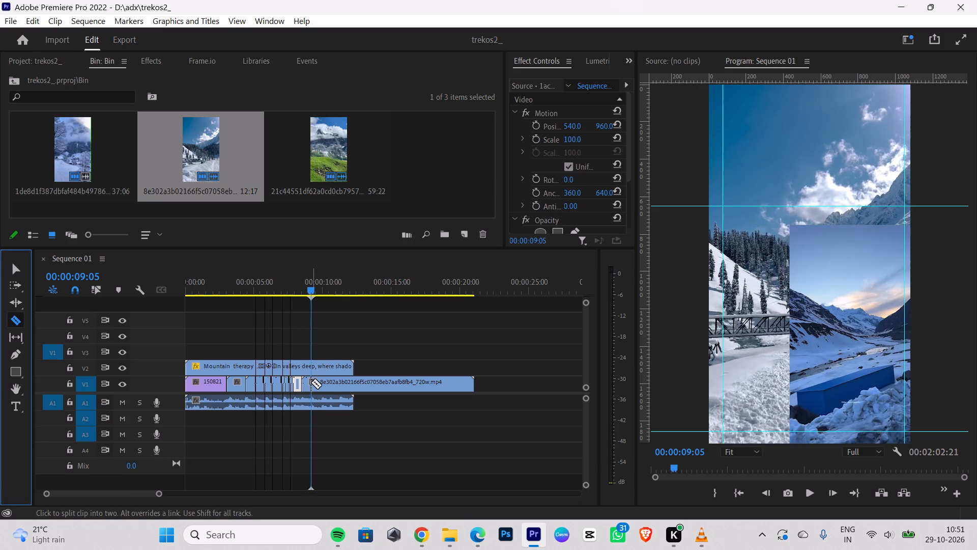
click(311, 382)
click(12, 270)
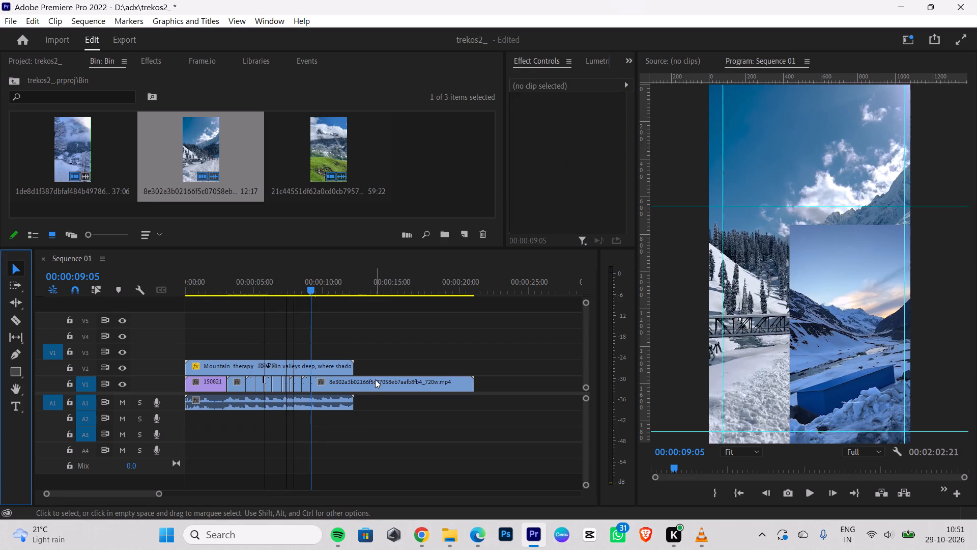
click(375, 379)
key(BackSpace)
Place the green mountain meadow clip on V1 at 00:00:09:05, directly after the snowy bridge clip, without its audio.
drag(162, 493, 163, 493)
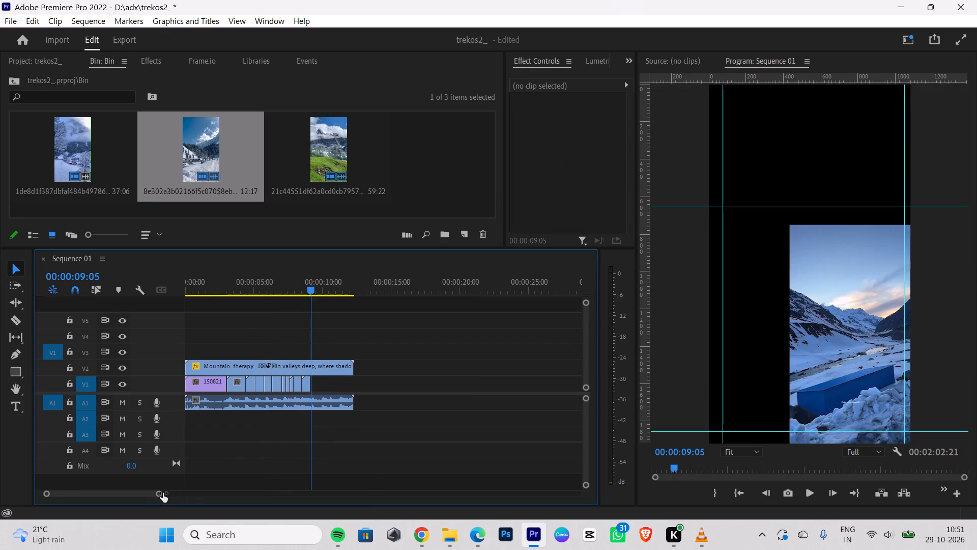
drag(163, 493, 126, 481)
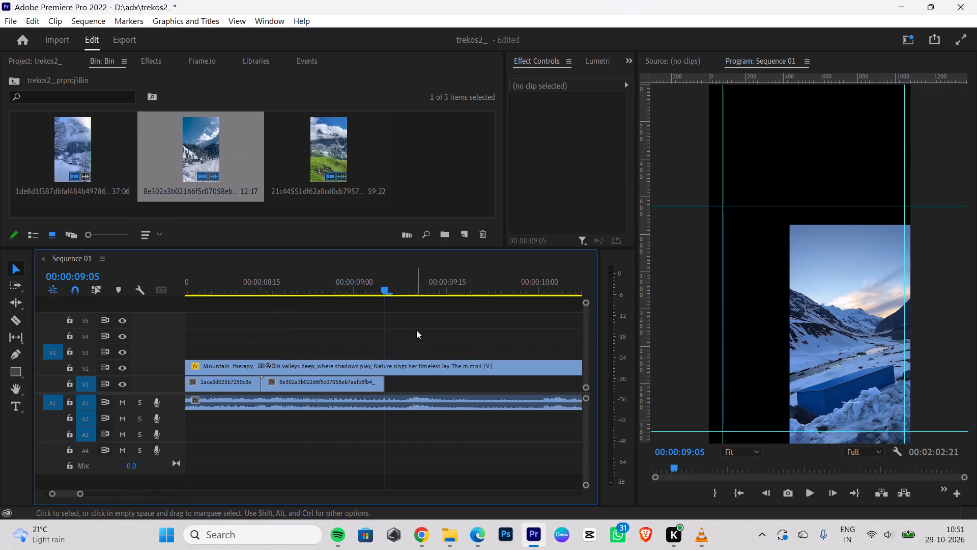
drag(329, 168, 397, 324)
click(431, 438)
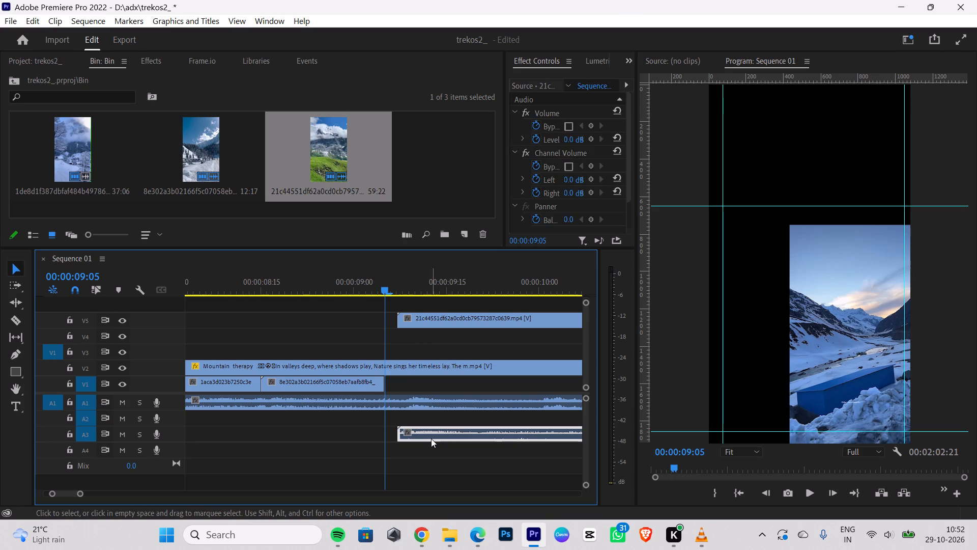
key(BackSpace)
drag(410, 315, 395, 380)
Apply Scale to Frame Size to the green mountain meadow clip on V1.
right_click(403, 381)
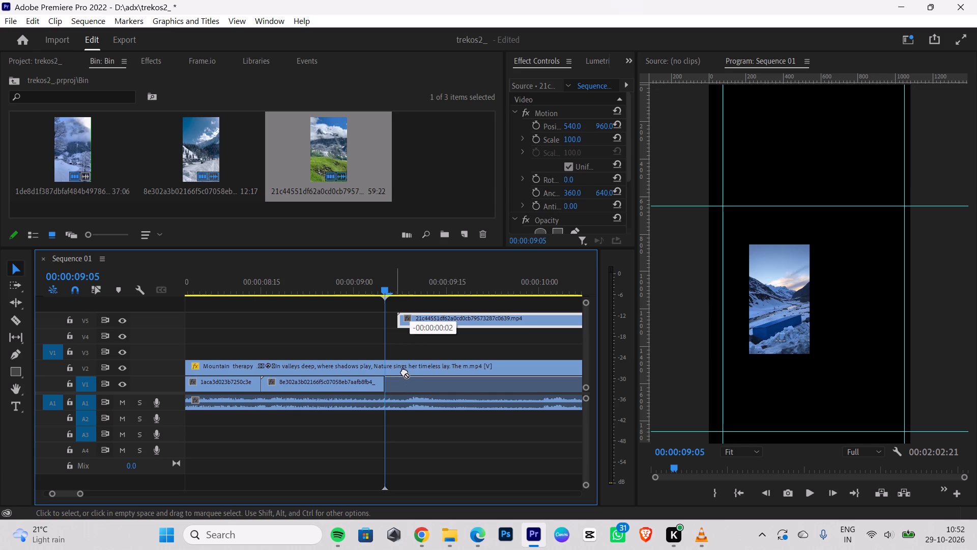
key(ctrl+s)
key(ctrl+s)
key(ctrl+s)
key(ctrl+s)
key(ctrl+s)
key(ctrl+s)
key(ctrl+s)
key(ctrl+s)
key(ctrl+s)
key(ctrl+s)
key(ctrl+s)
key(ctrl+s)
key(ctrl+s)
key(ctrl+s)
key(ctrl+s)
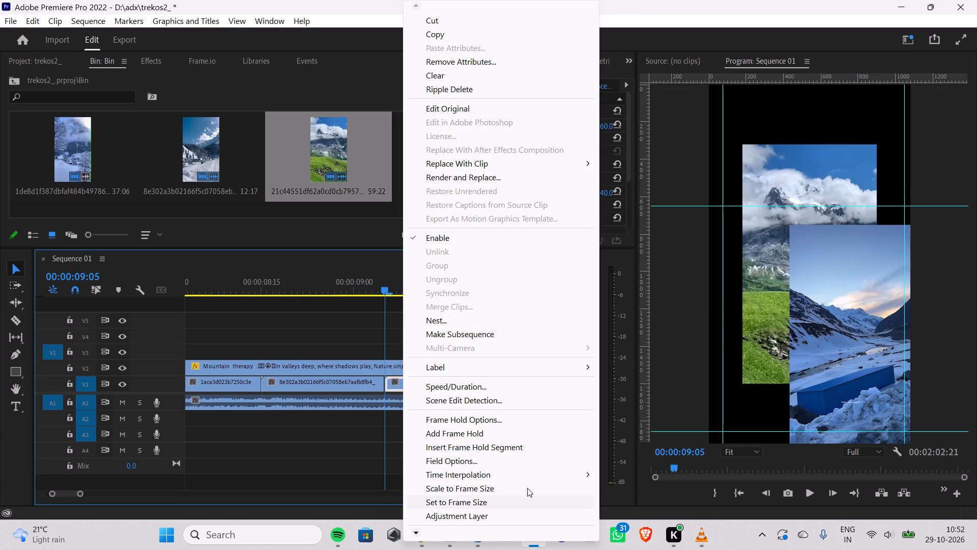
click(495, 492)
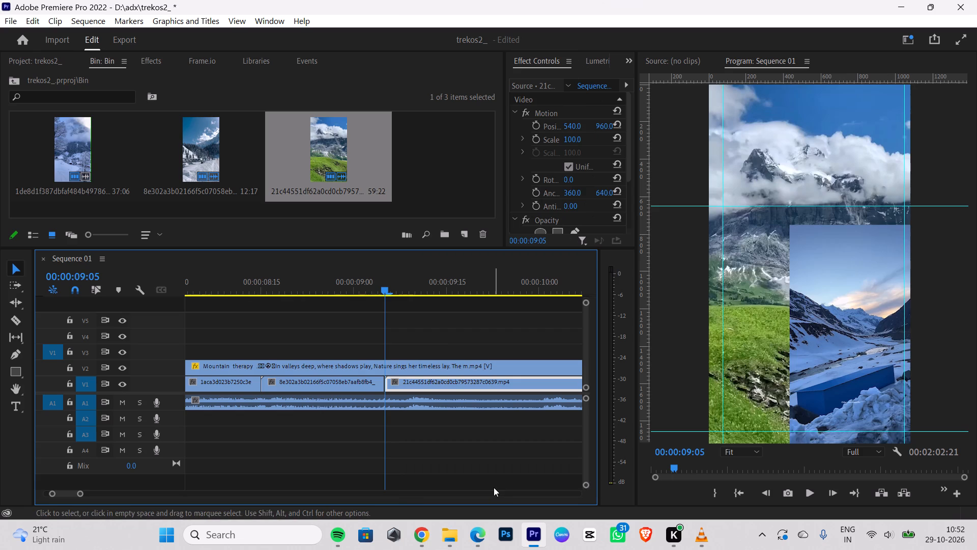
Cut the meadow clip's first frame off at 00:00:09:06 and extend the snowy bridge clip's end to meet it.
key(Right)
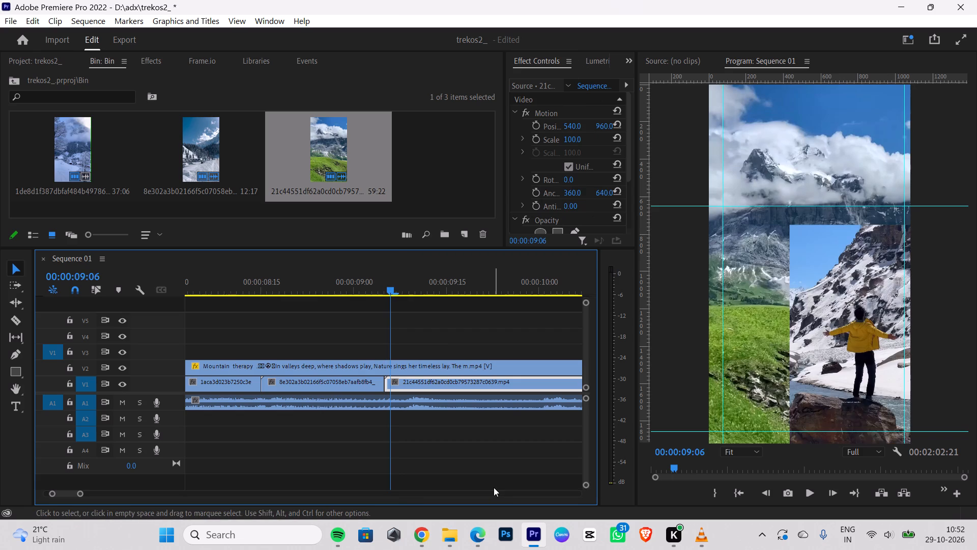
click(21, 327)
click(390, 384)
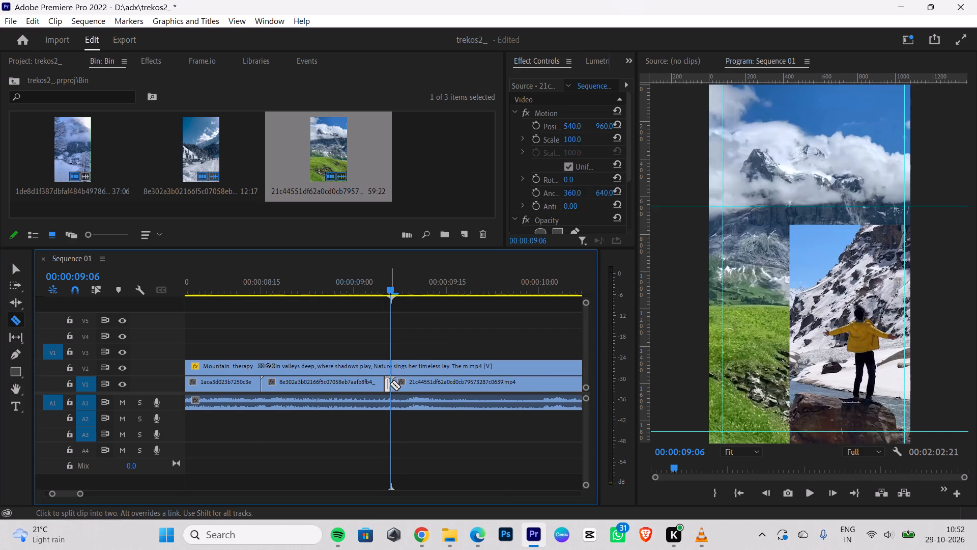
click(16, 271)
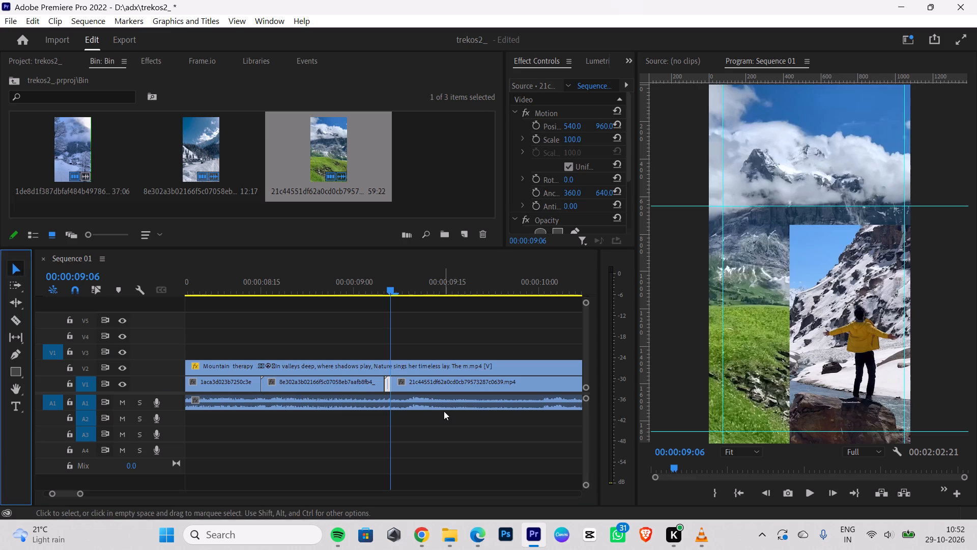
key(BackSpace)
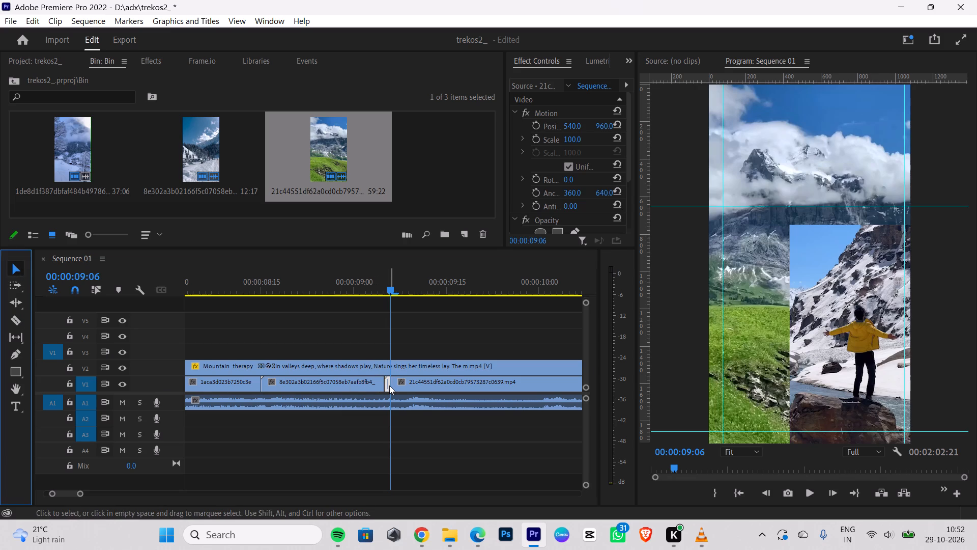
click(389, 386)
key(BackSpace)
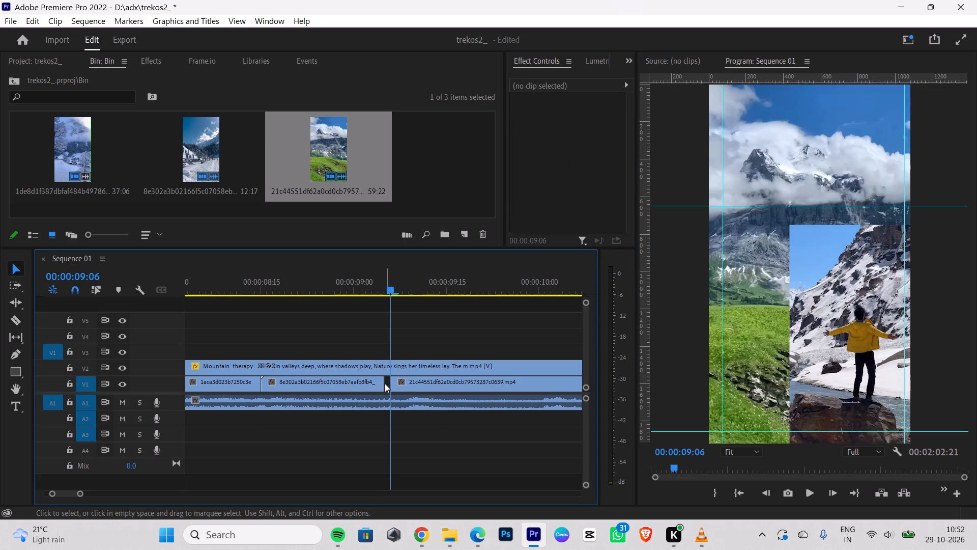
drag(382, 380, 389, 380)
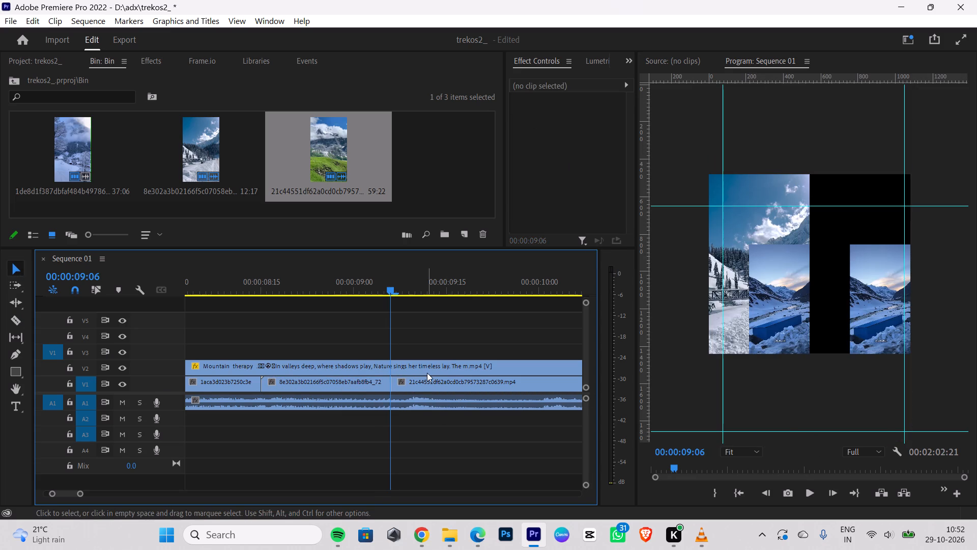
Check the cut between the snowy bridge and meadow clips frame by frame from 00:00:09:04 to 00:00:09:08.
key(Right)
key(Right)
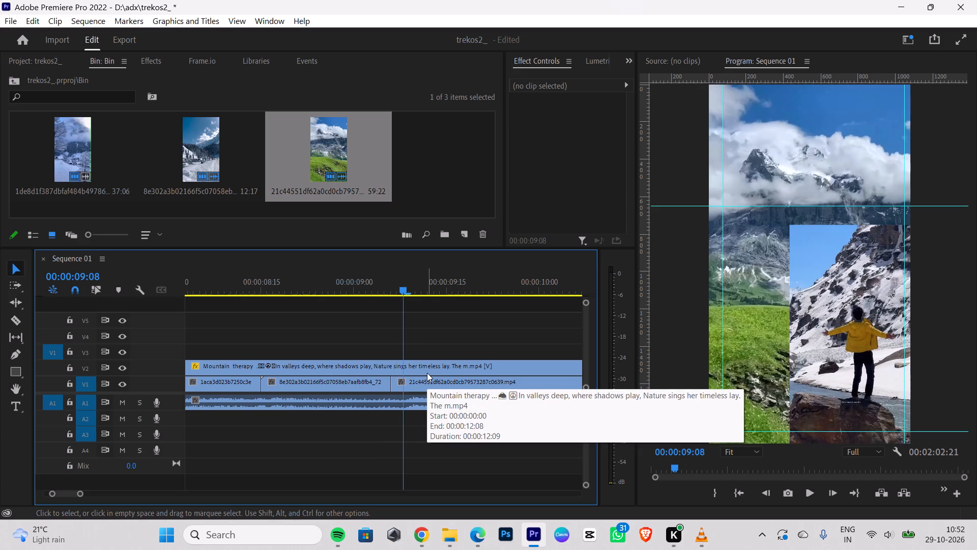
key(Left)
key(Left)
key(Left)
key(Left)
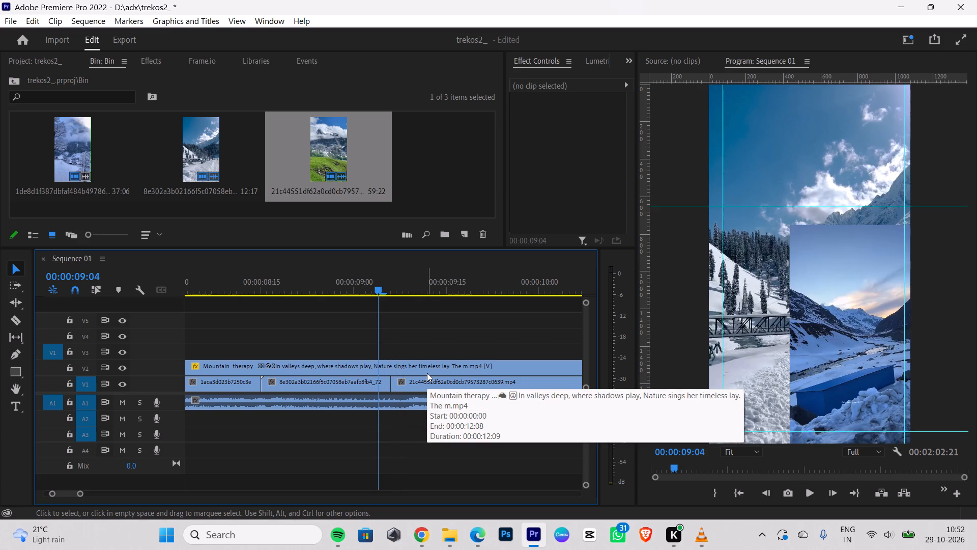
key(Right)
key(Right)
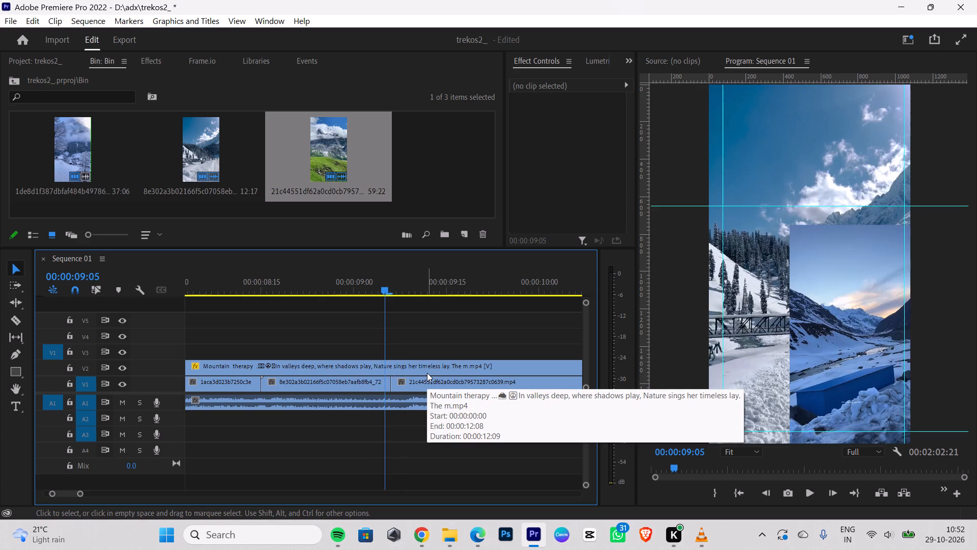
key(Right)
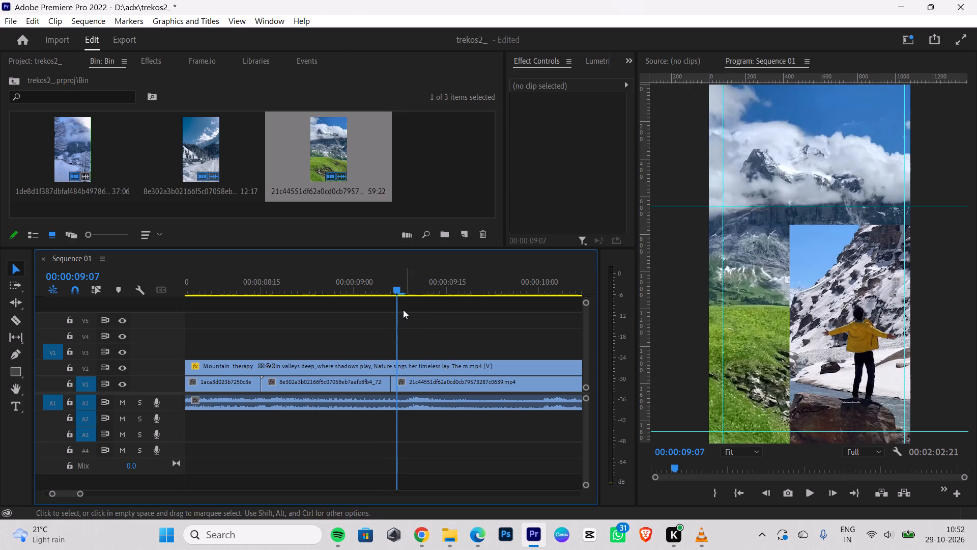
drag(397, 295, 392, 296)
click(399, 286)
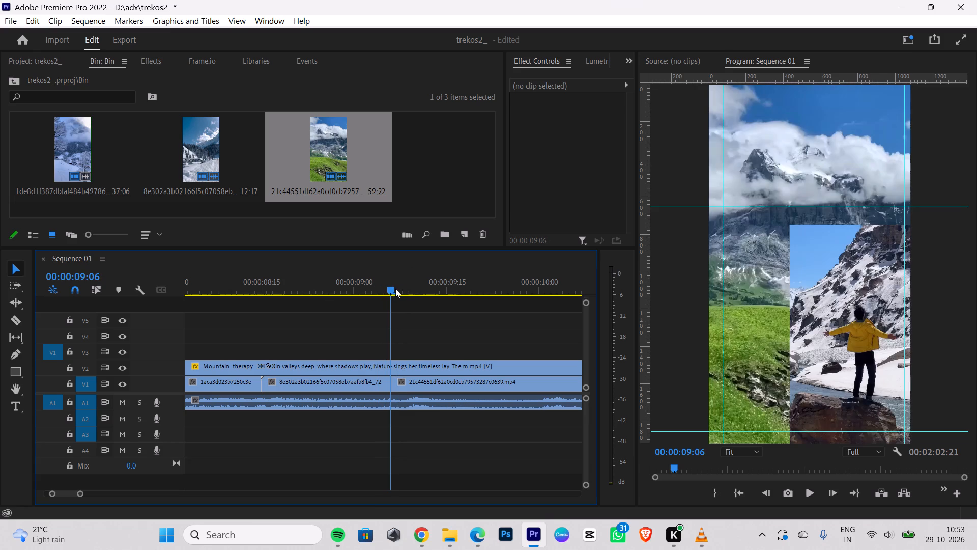
Split the 21c44551df62a0cd0cb79573287c0639.mp4 clip on V1 at 00:00:09:28, the last frame before the overlay video changes shot.
key(Right)
key(Right)
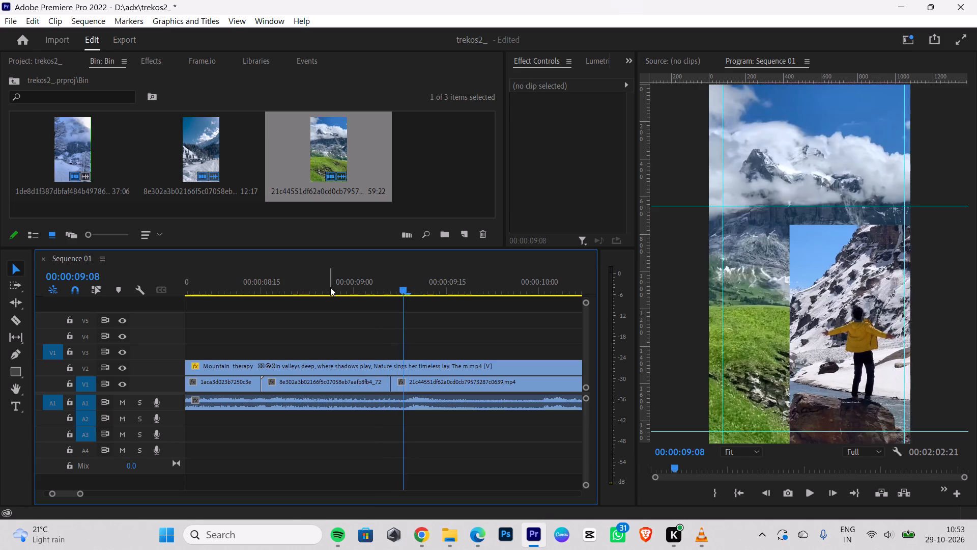
key(Right)
key(Right)
key(Right)
key(Right)
key(Right)
key(Right)
key(Right)
key(Right)
key(Right)
key(Right)
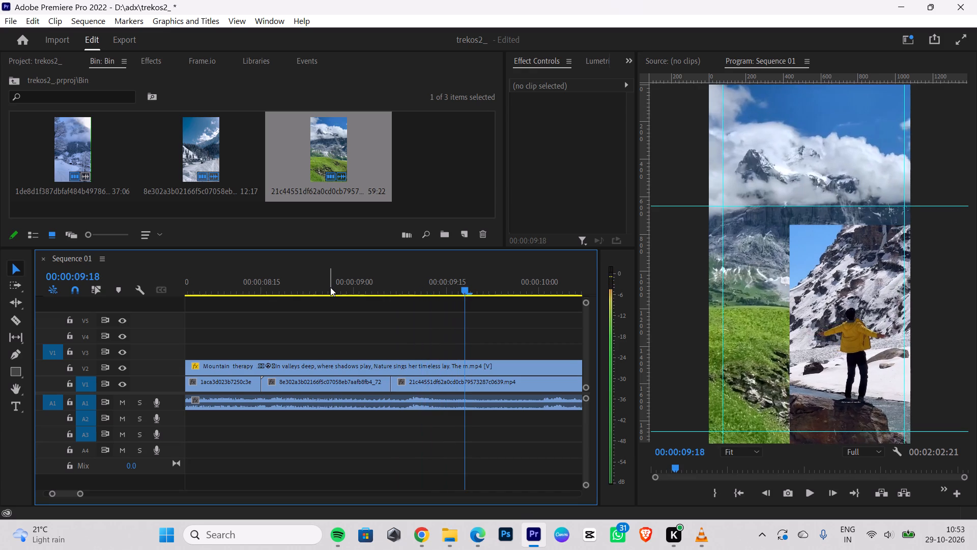
drag(77, 496, 94, 495)
key(Right)
key(Right)
key(Right)
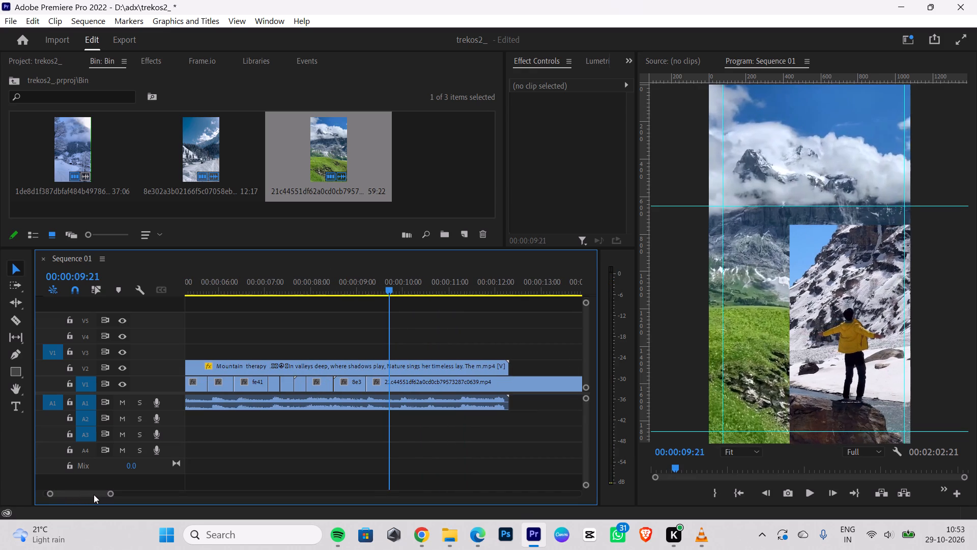
key(Right)
key(Right)
key(Right)
key(Right)
key(Right)
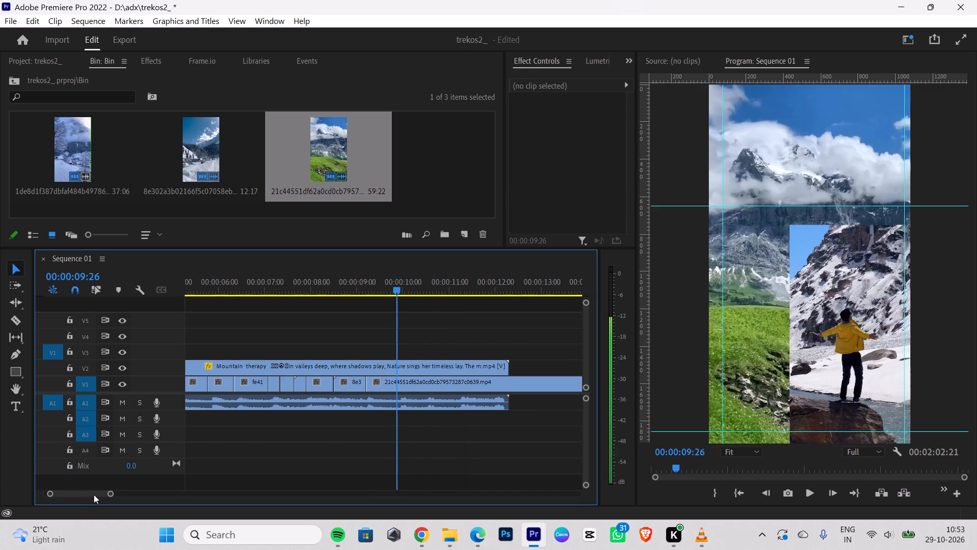
key(Right)
key(Right)
key(Right)
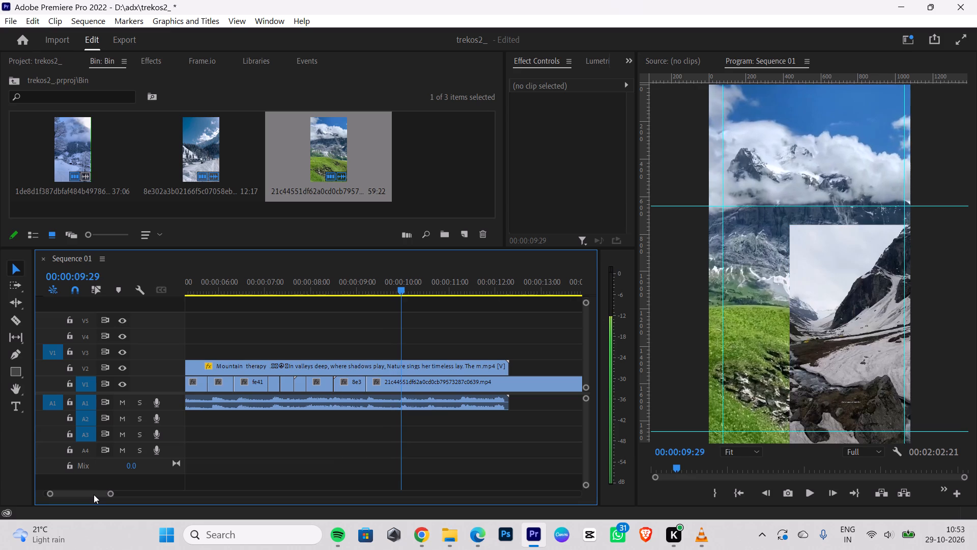
key(Left)
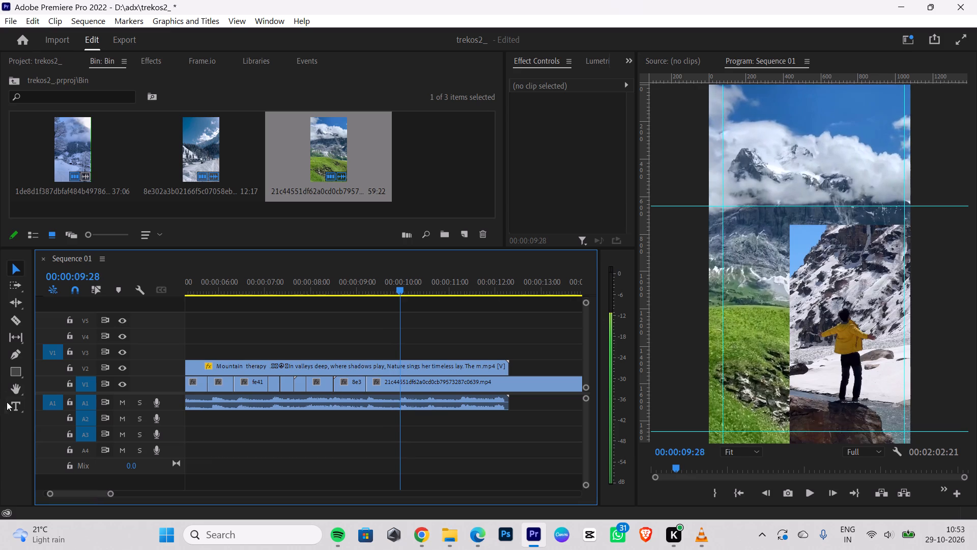
click(9, 319)
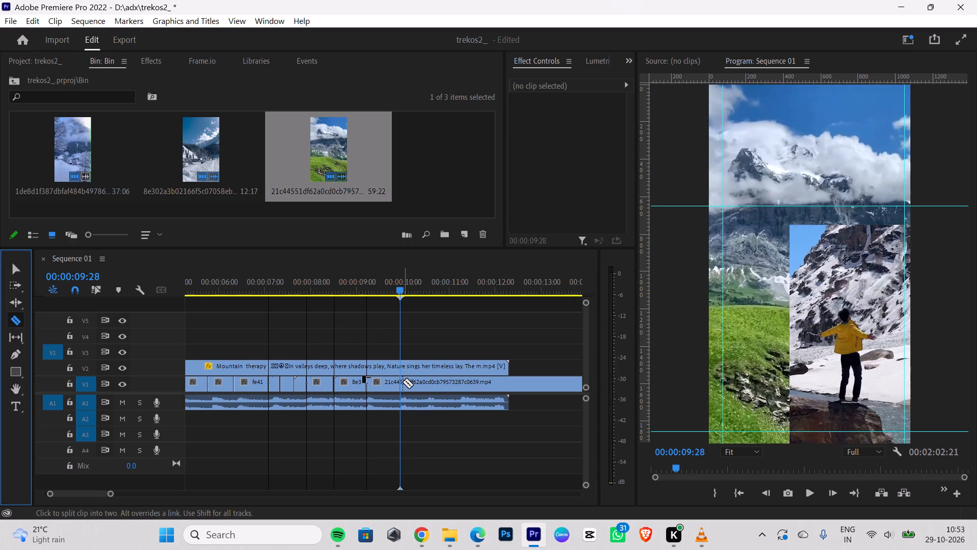
click(401, 383)
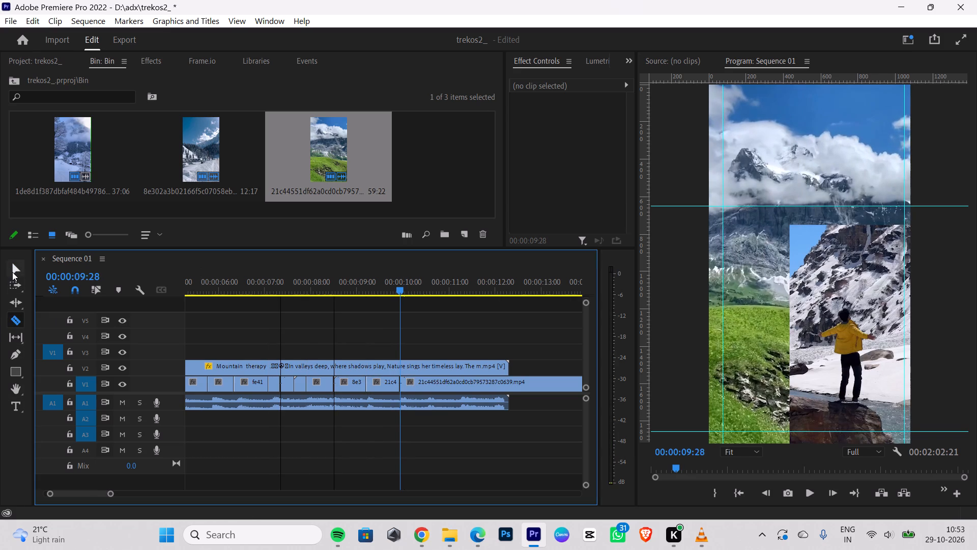
Delete the portion of the V1 mountain clip after the cut at 00:00:09:28.
click(12, 272)
click(422, 385)
key(BackSpace)
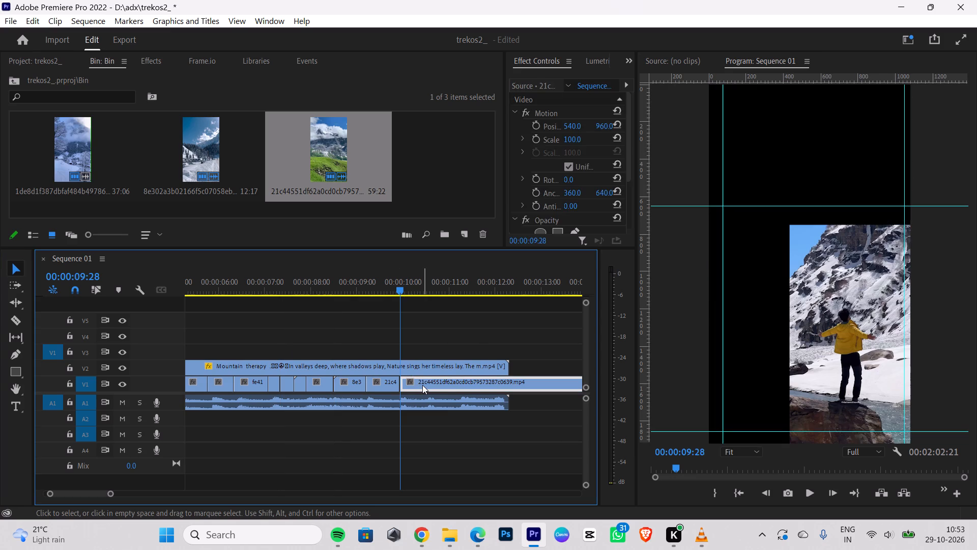
Switch to Chrome and look through the Pinterest results for "mounatin view" for another mountain clip.
click(417, 537)
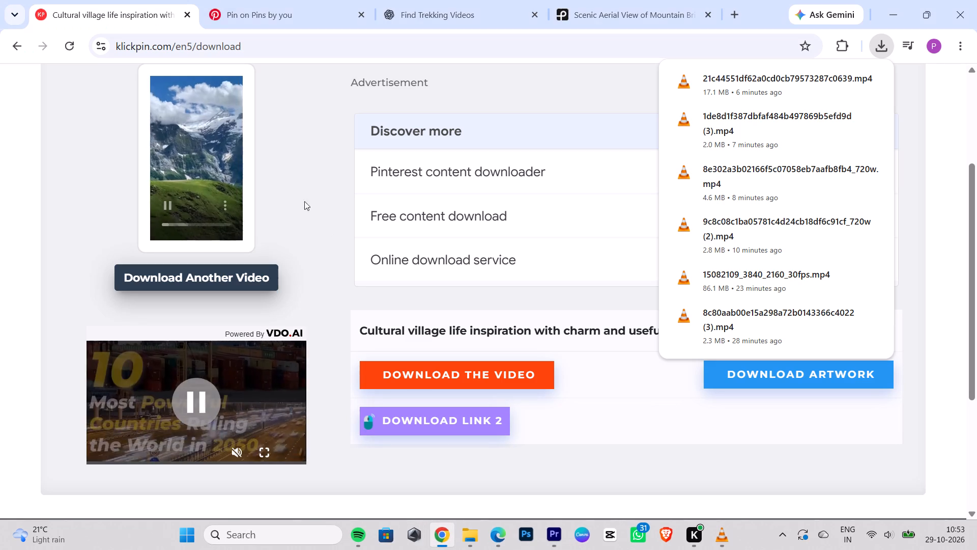
click(253, 10)
click(741, 324)
scroll(673, 335, down, 2)
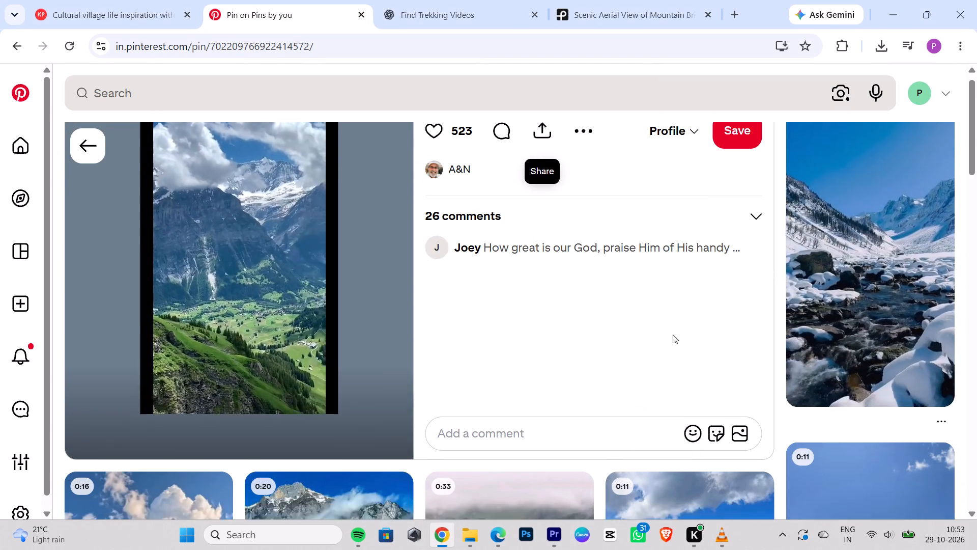
scroll(673, 335, down, 5)
click(97, 148)
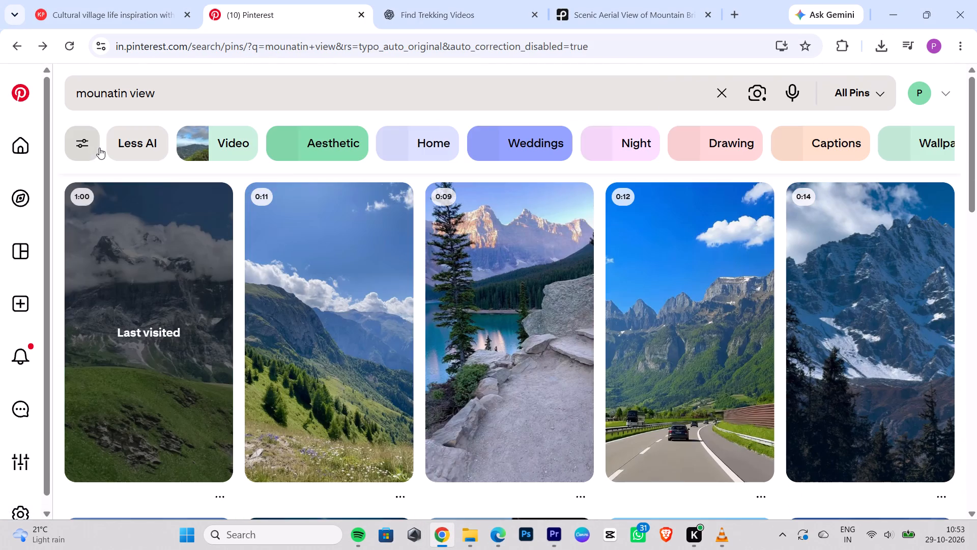
scroll(845, 322, down, 8)
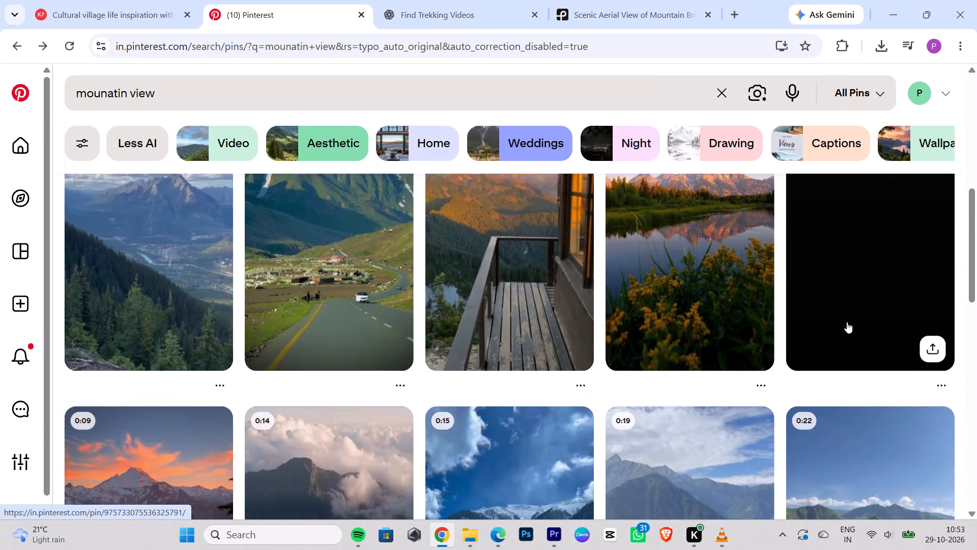
scroll(847, 322, down, 11)
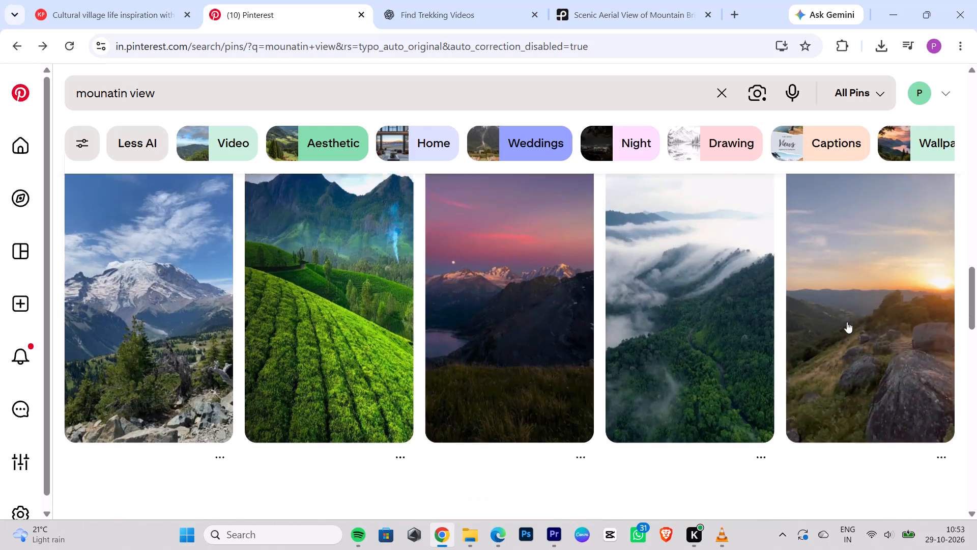
scroll(847, 322, down, 17)
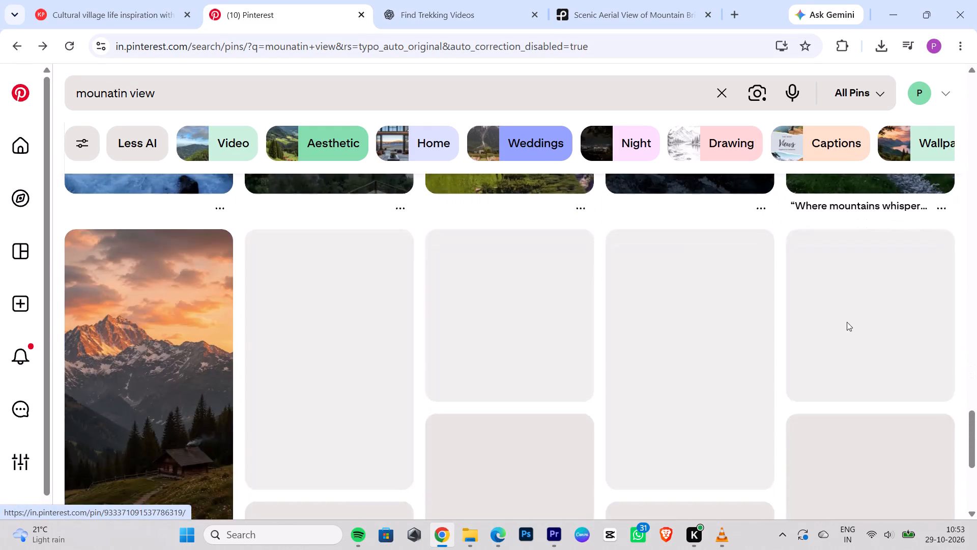
scroll(853, 320, down, 7)
Search Pinterest for "mounatin video" and look through the results for a usable mountain clip.
click(177, 104)
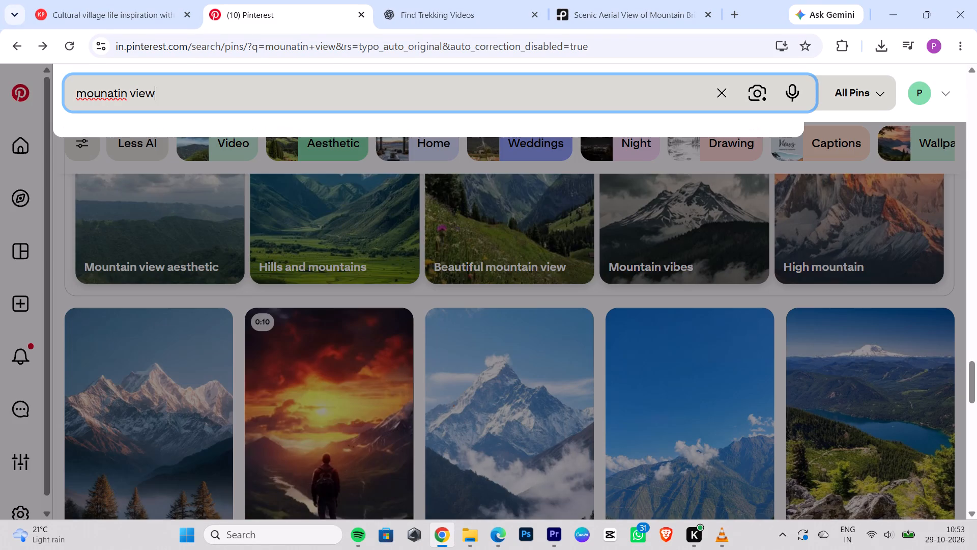
key(BackSpace)
key(BackSpace)
key(BackSpace)
key(BackSpace)
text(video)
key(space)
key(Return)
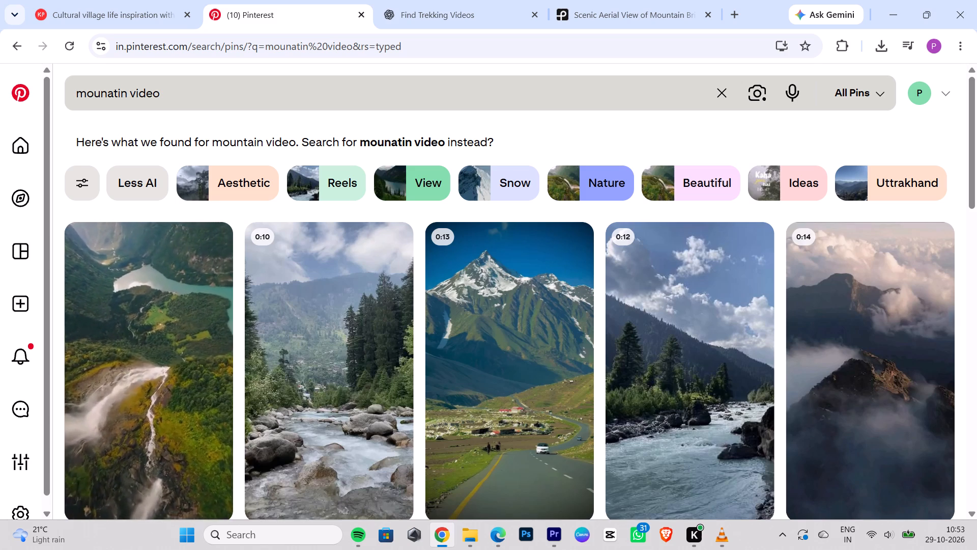
scroll(539, 311, down, 4)
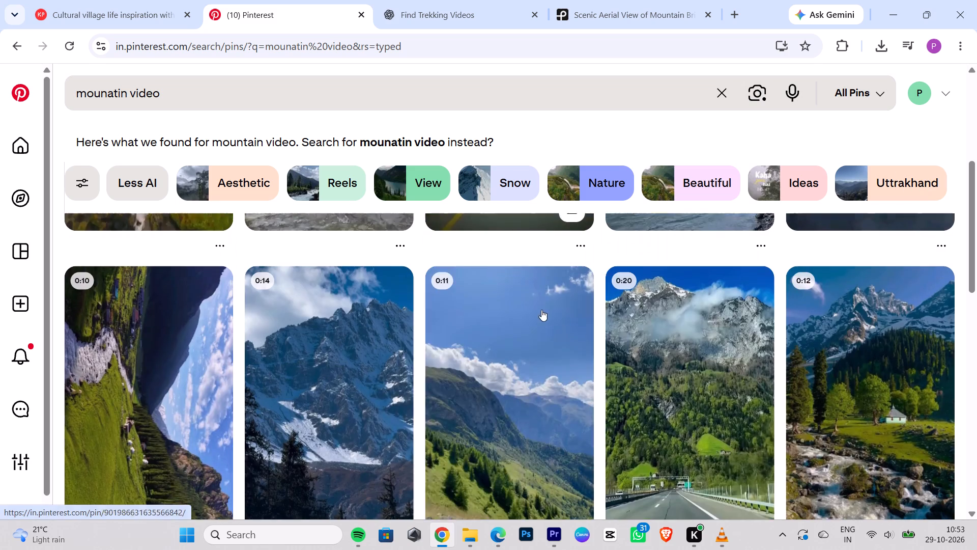
scroll(667, 308, down, 5)
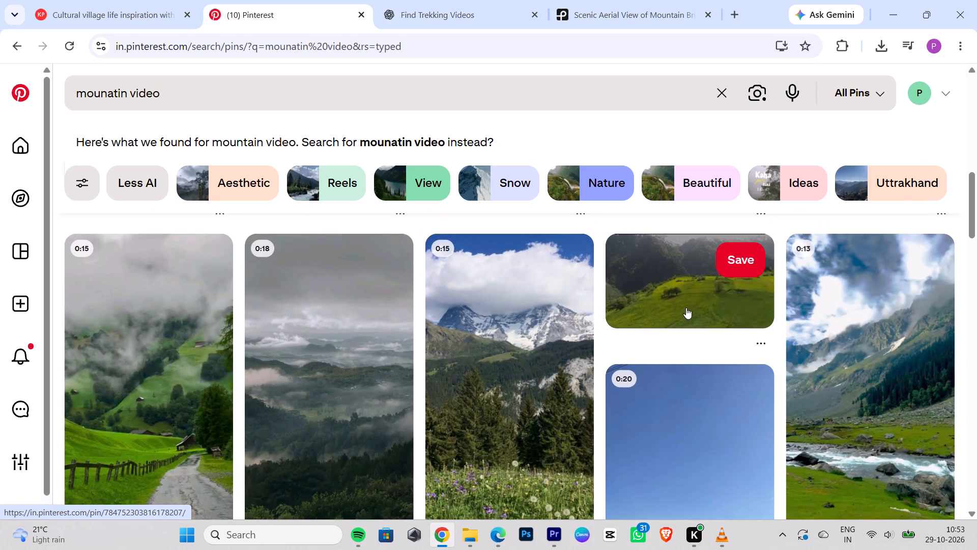
scroll(686, 308, down, 4)
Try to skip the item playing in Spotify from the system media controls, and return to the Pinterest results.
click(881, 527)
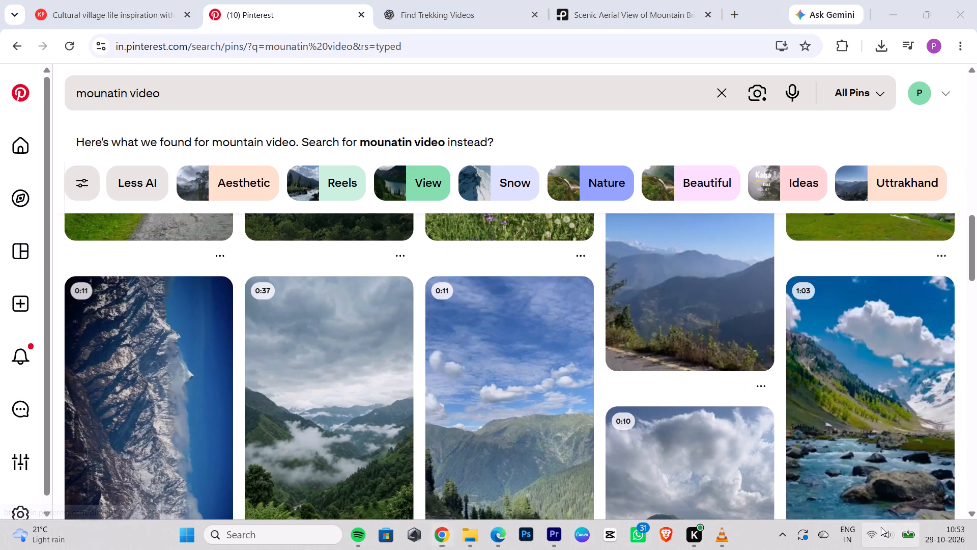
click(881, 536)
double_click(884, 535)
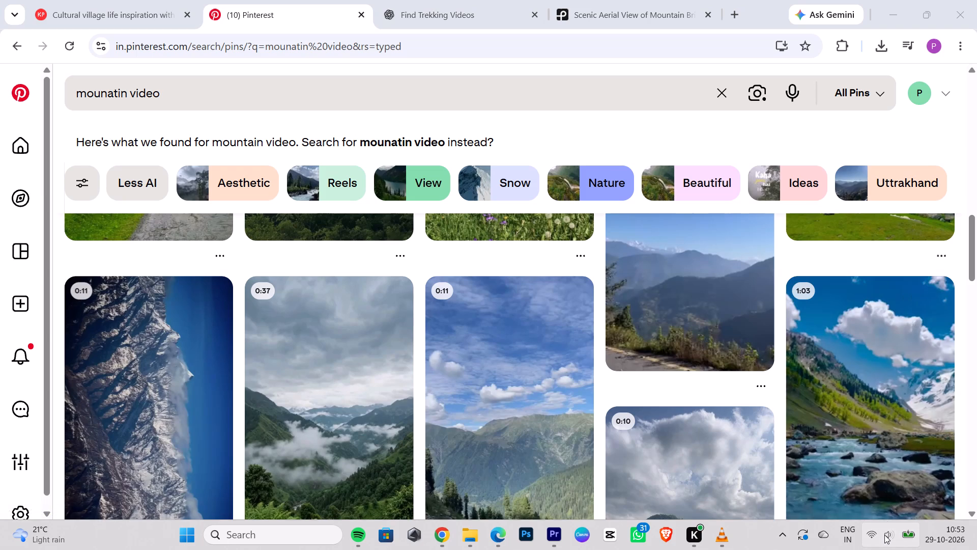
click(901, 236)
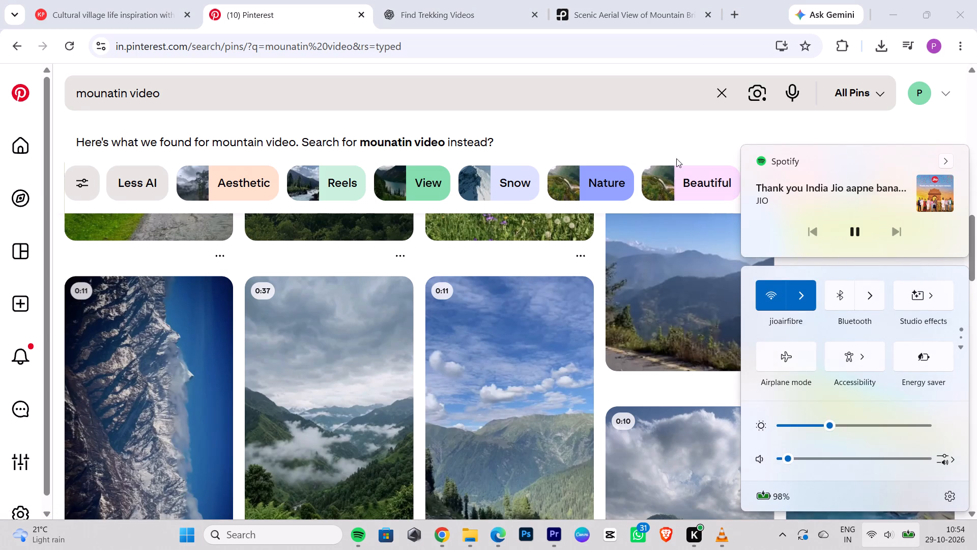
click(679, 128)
Switch the Pinterest search to the literal spelling "mounatin video" and look through the video results for another mountain clip.
click(386, 140)
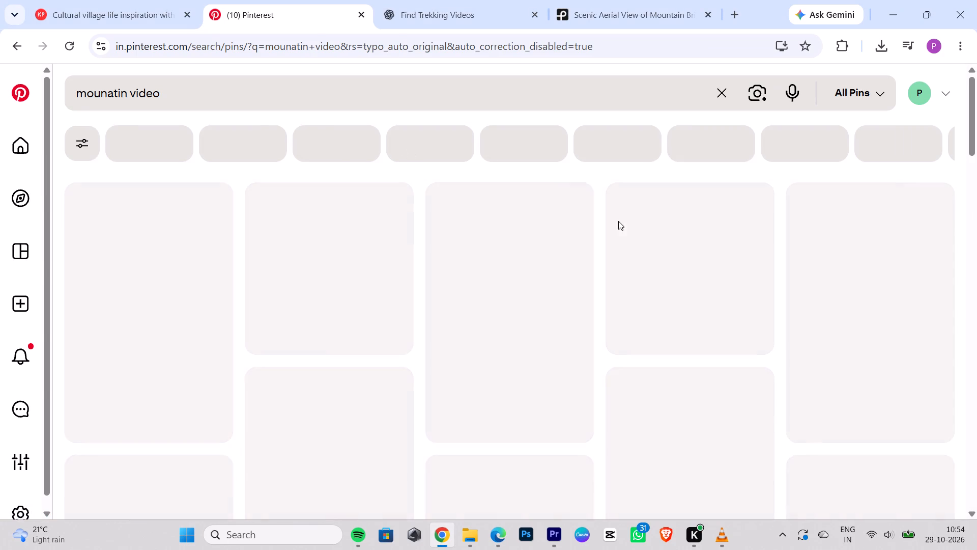
scroll(619, 235, down, 3)
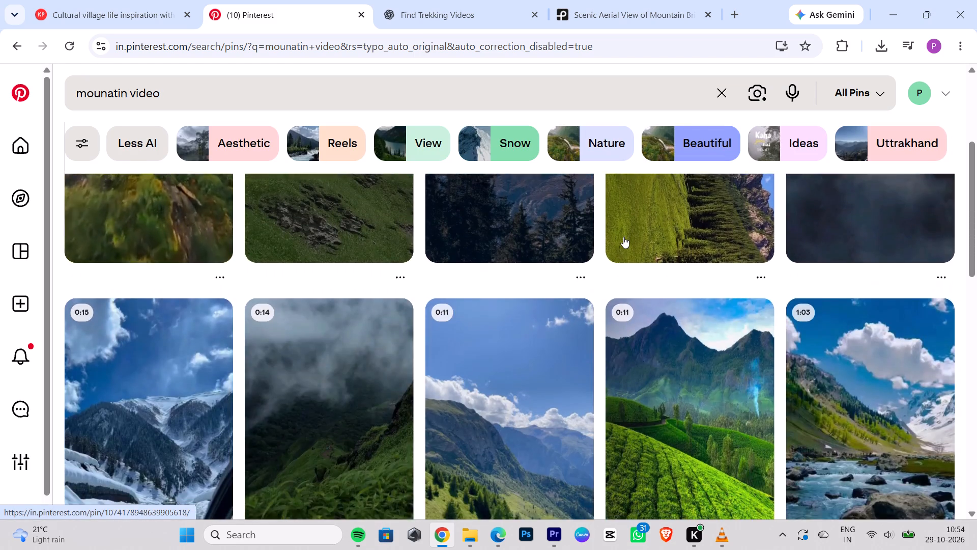
scroll(623, 237, down, 6)
scroll(664, 227, down, 3)
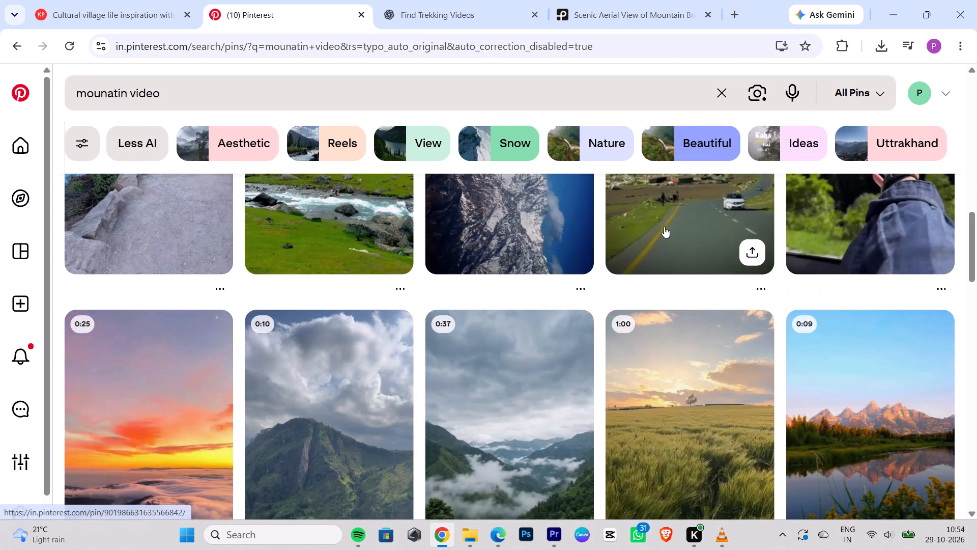
scroll(664, 227, down, 13)
scroll(699, 269, down, 4)
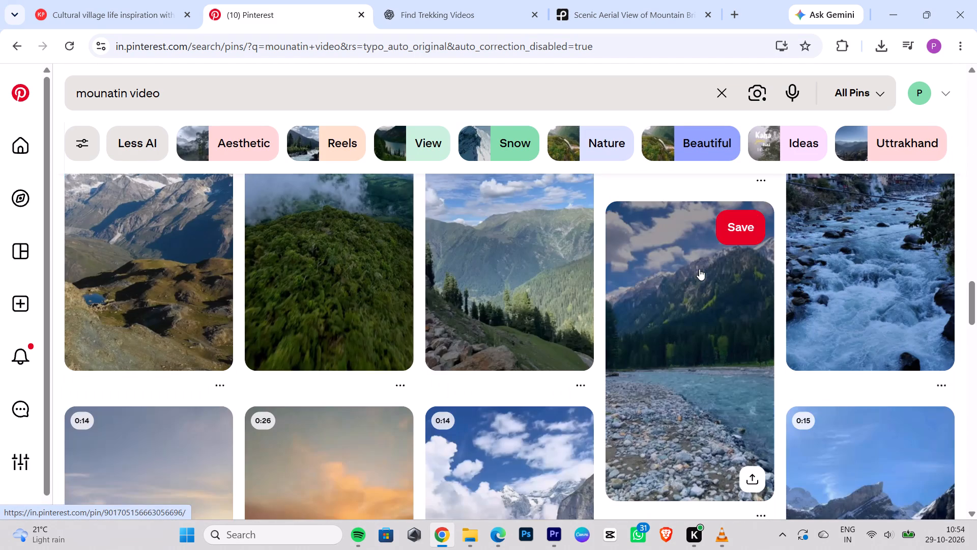
scroll(699, 269, down, 8)
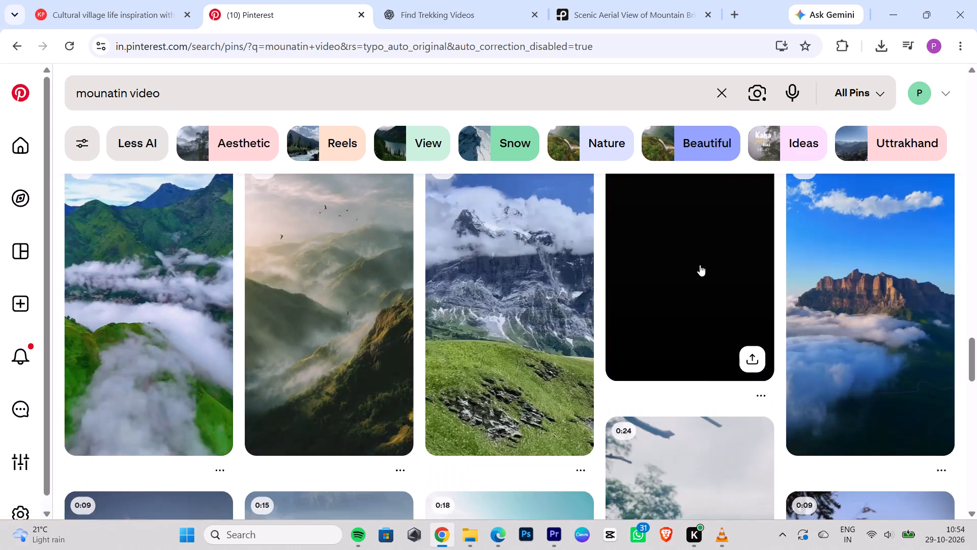
scroll(700, 265, down, 6)
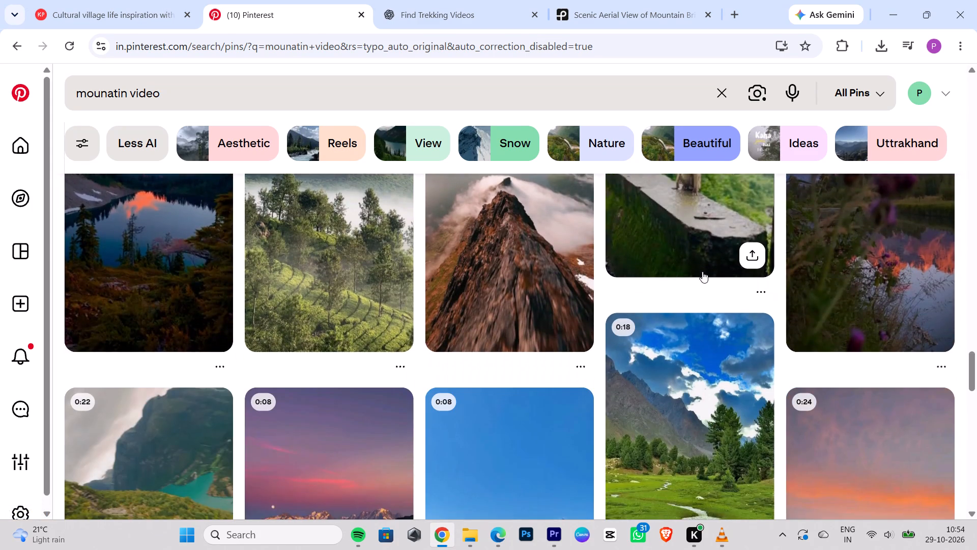
scroll(703, 271, down, 8)
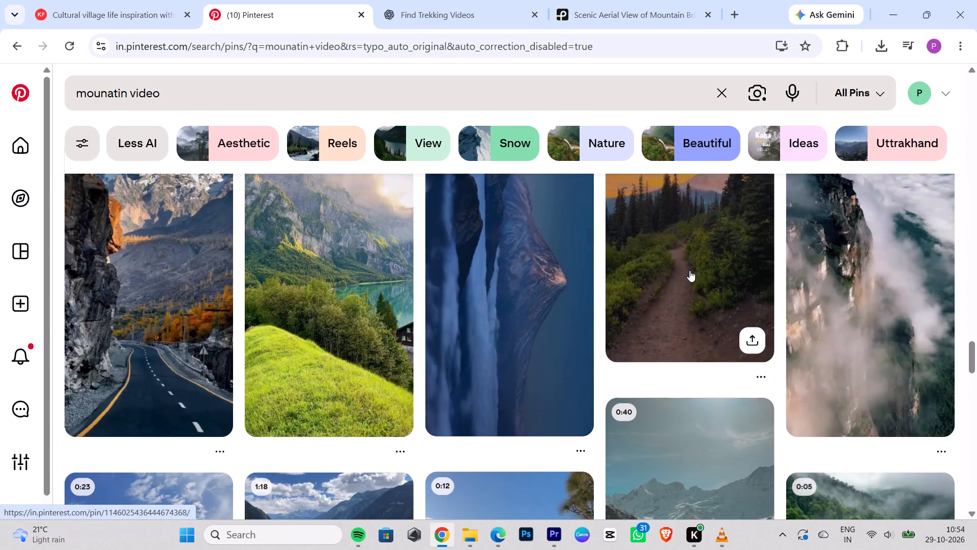
Search Pinterest for "mounatin video view" and look through the results for a suitable clip.
click(195, 89)
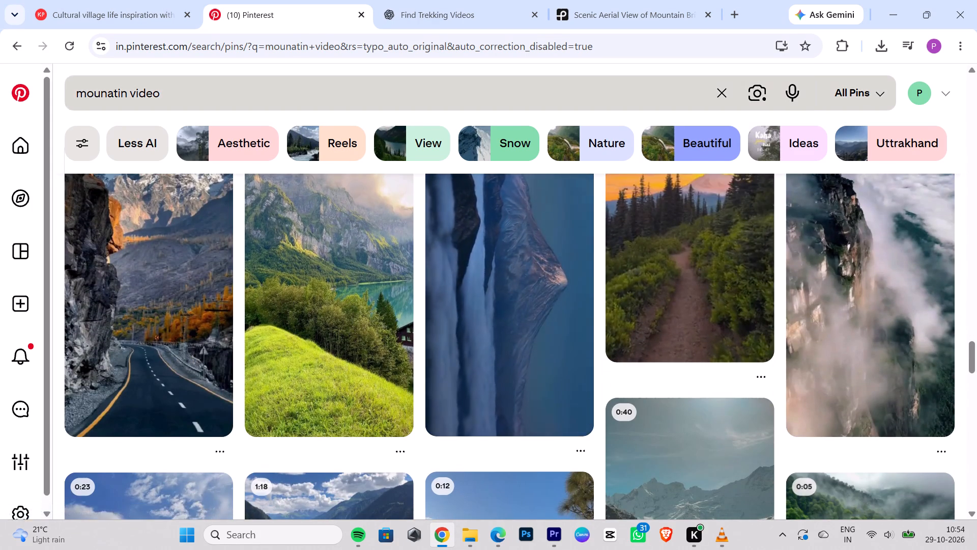
key(space)
text(view)
key(space)
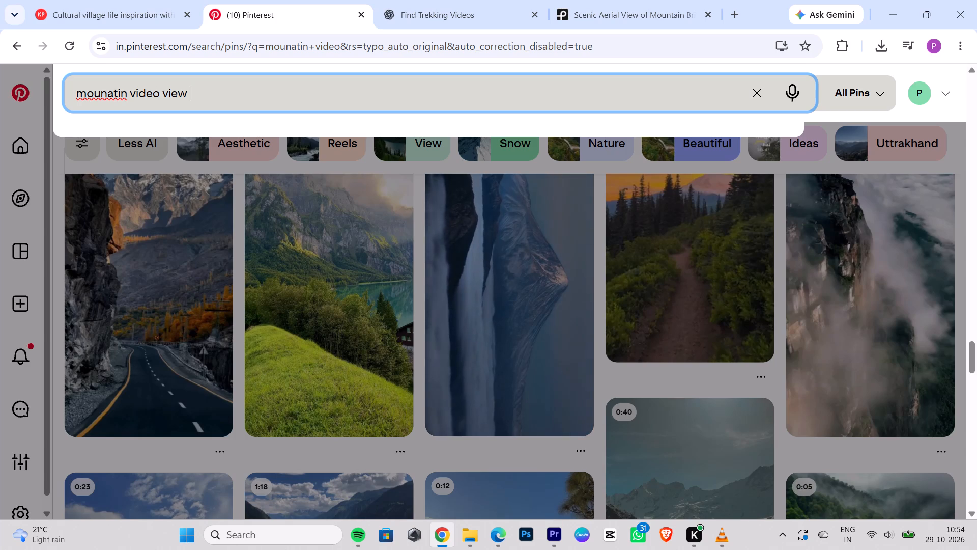
key(Return)
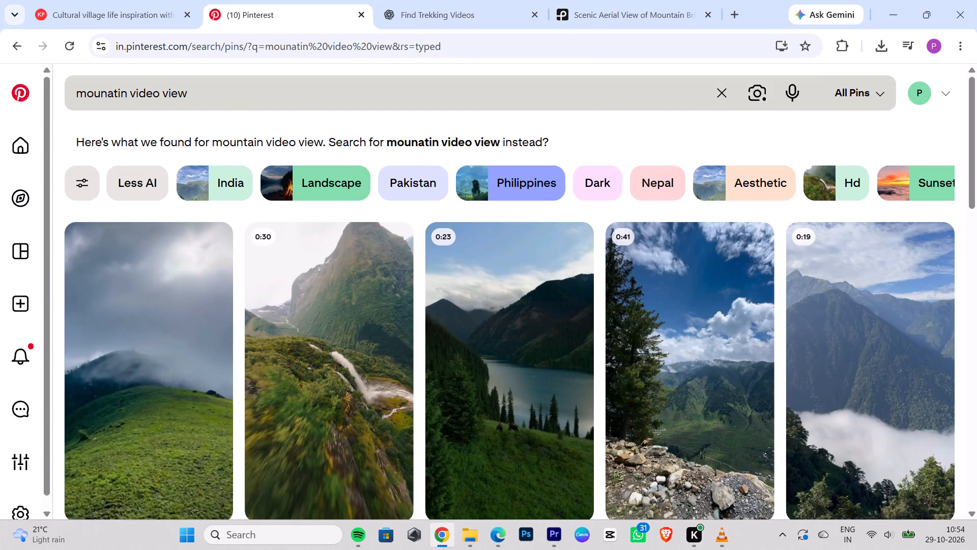
scroll(523, 278, down, 3)
scroll(641, 269, down, 4)
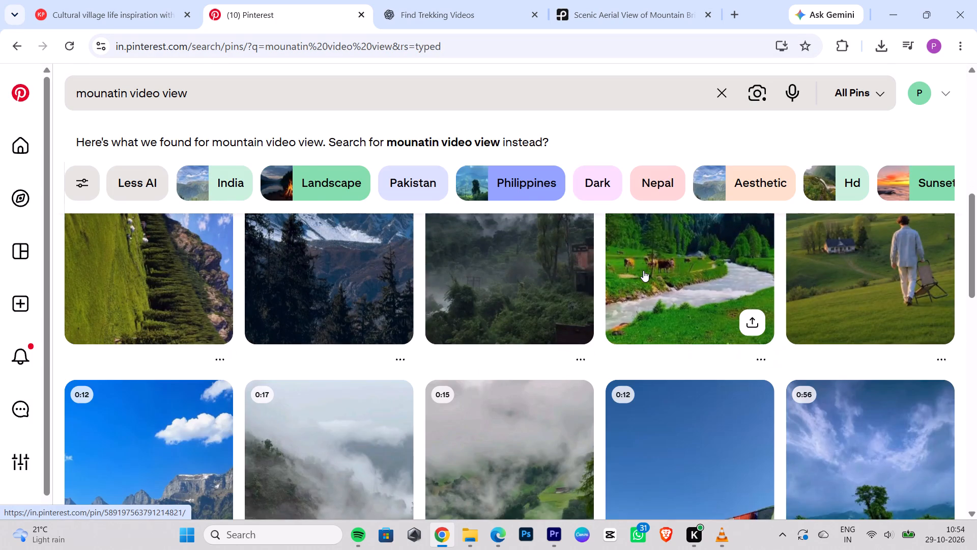
scroll(625, 274, down, 8)
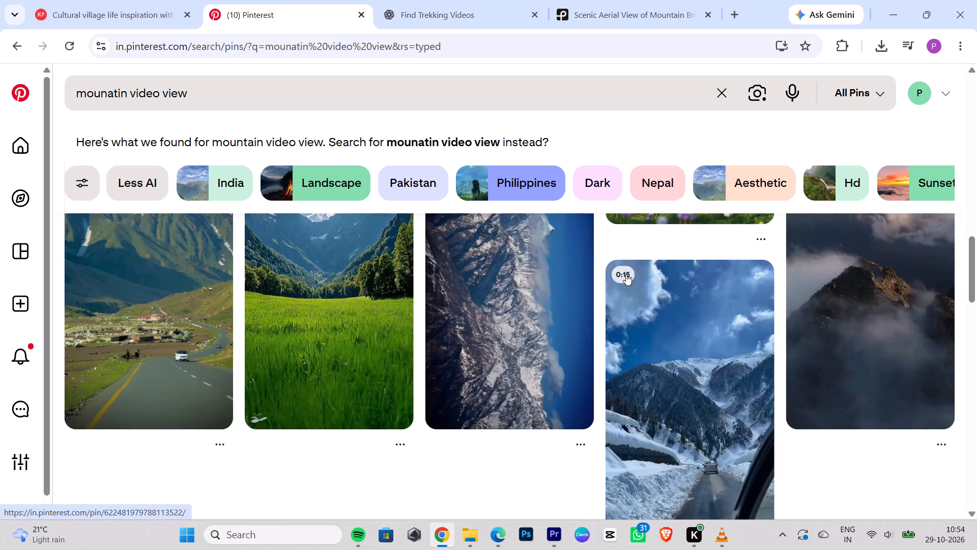
scroll(626, 274, down, 8)
Search Pinterest for "trekker walking mounatin video view" and look through the results for a trekker clip.
click(76, 100)
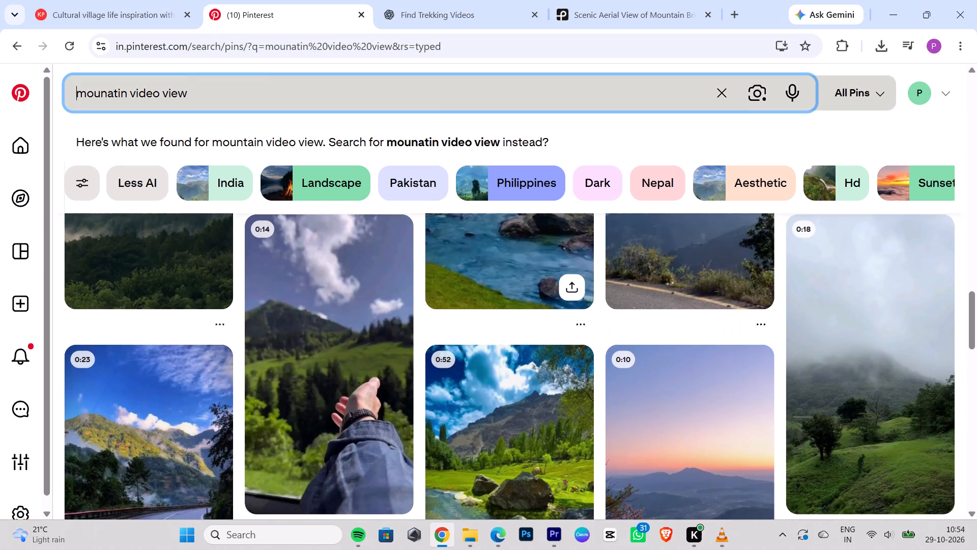
key(space)
text(trek)
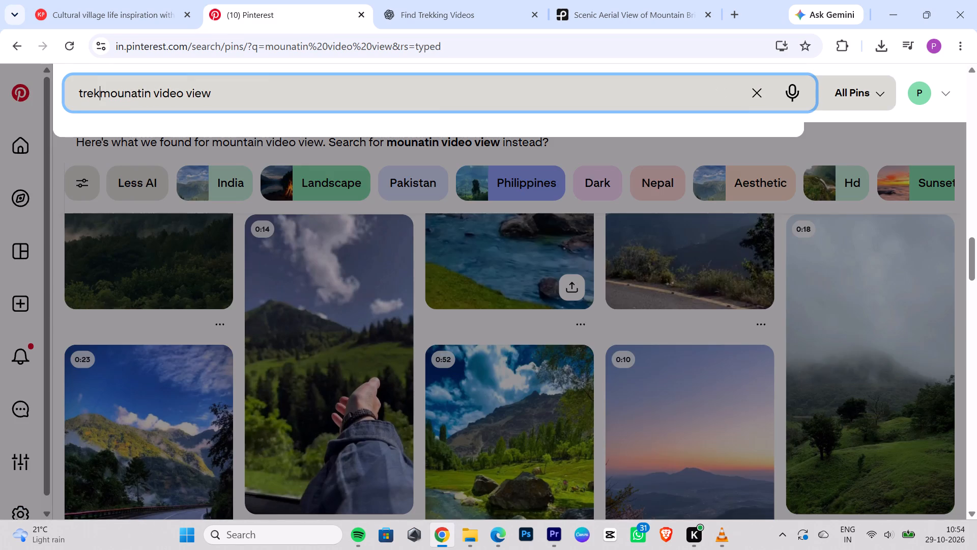
key(BackSpace)
text(kker walkinh)
key(BackSpace)
text(g)
key(space)
key(Return)
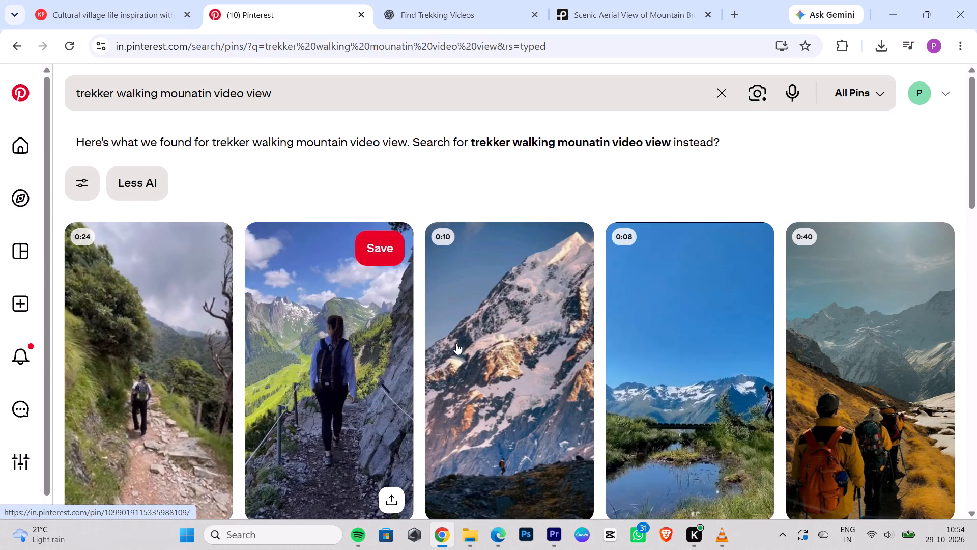
scroll(768, 356, down, 4)
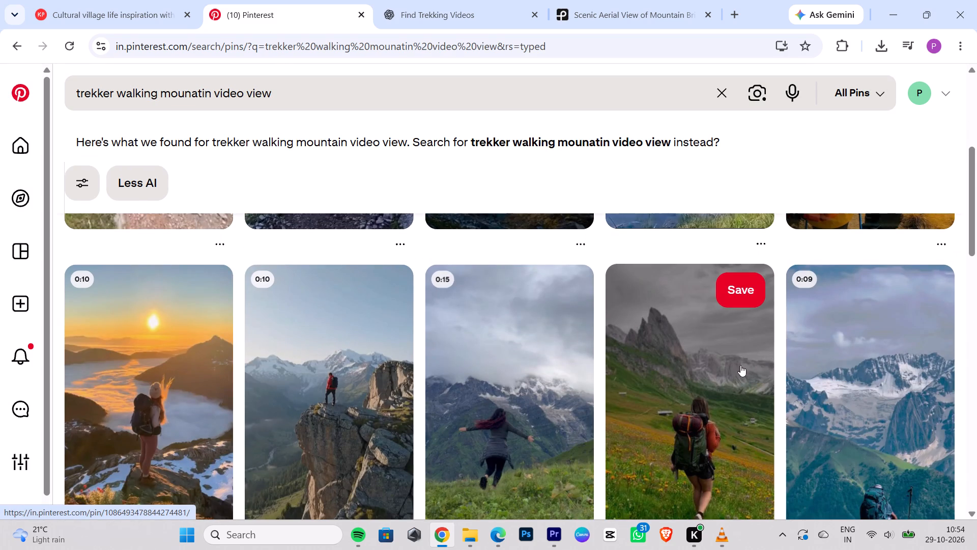
Open the 0:15 pin of the trekker with outstretched arms on a grassy slope and copy its share link.
click(548, 430)
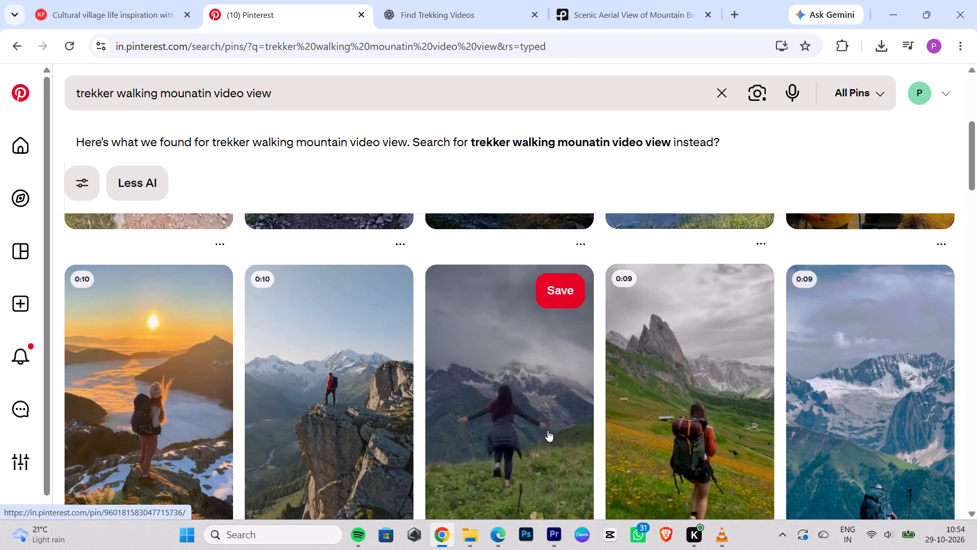
click(527, 155)
triple_click(424, 222)
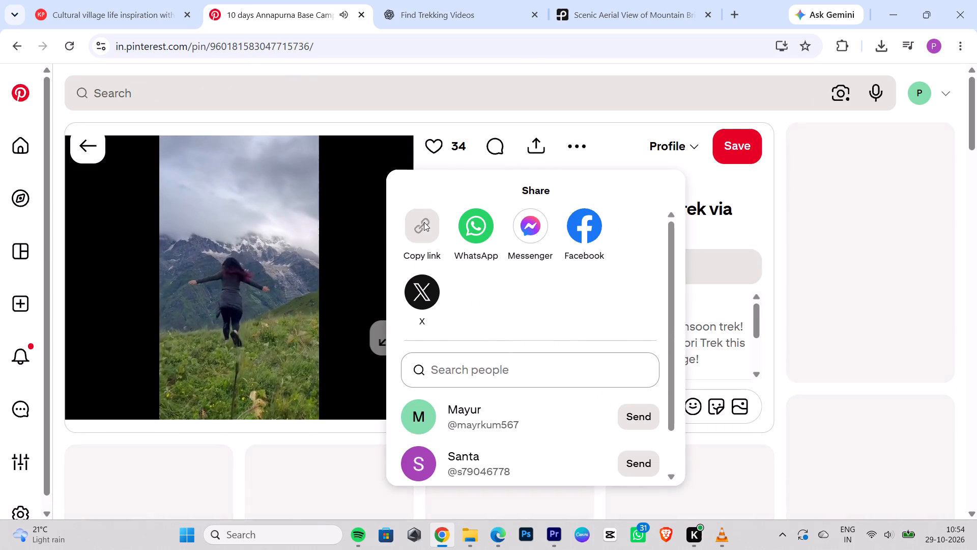
double_click(424, 222)
Replace the old link in the KlickPin downloader with the copied pin link and submit it for download.
click(126, 3)
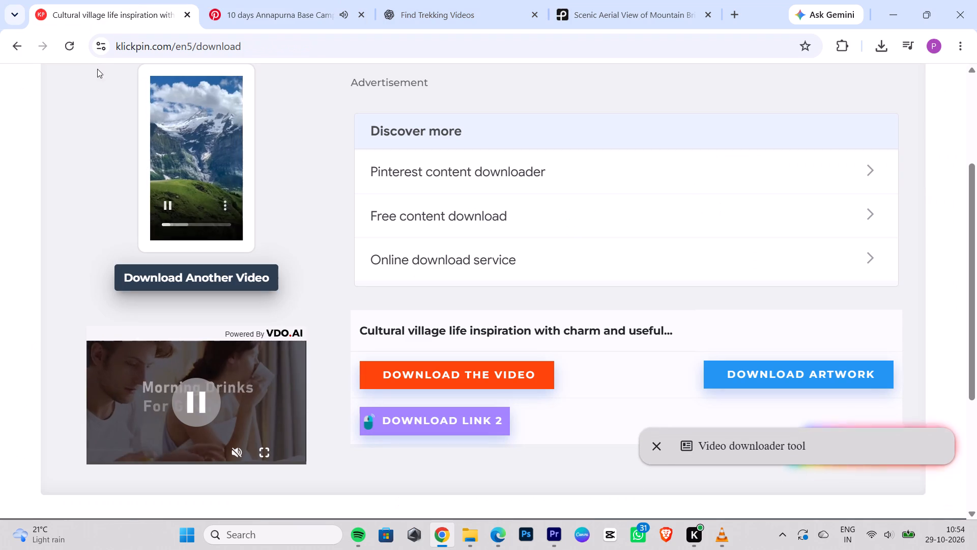
click(15, 41)
drag(299, 169, 72, 163)
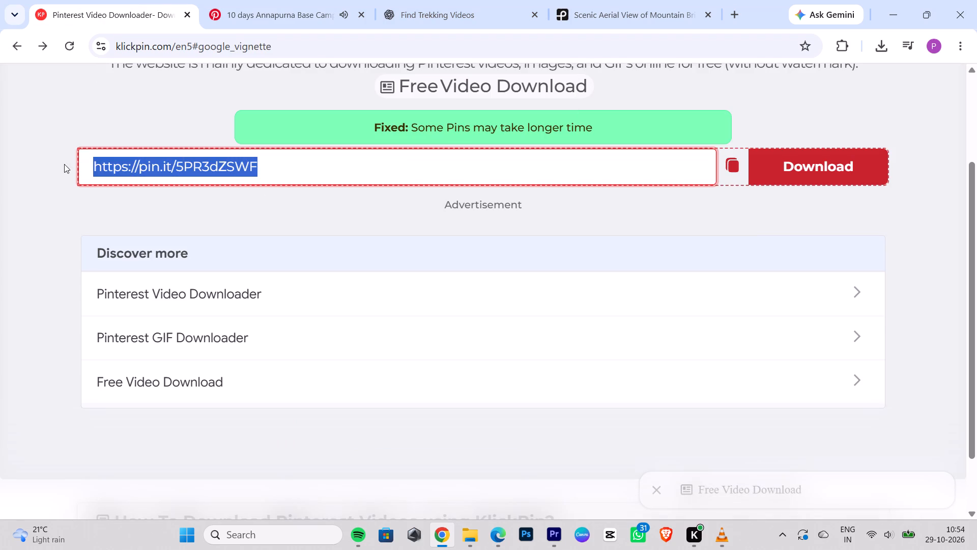
key(BackSpace)
key(ctrl+v)
key(Return)
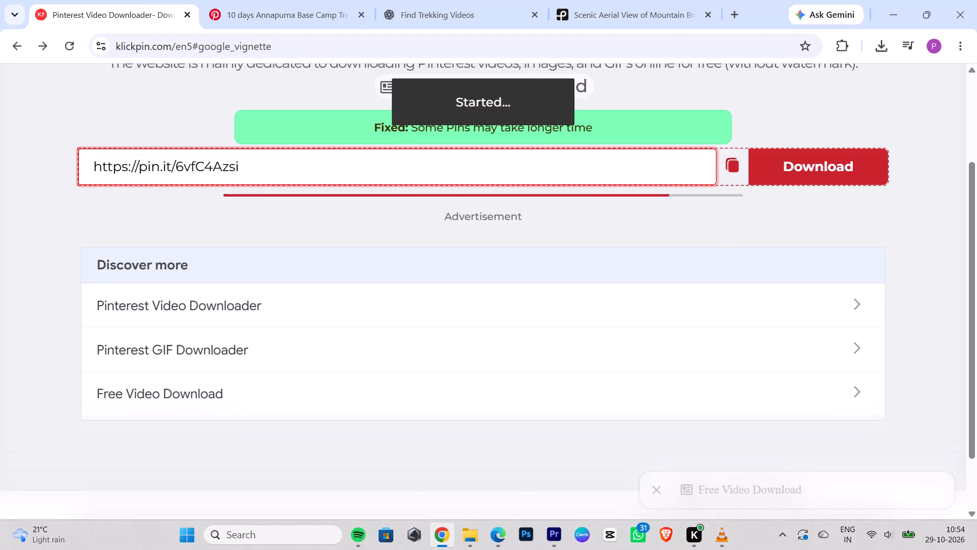
click(884, 534)
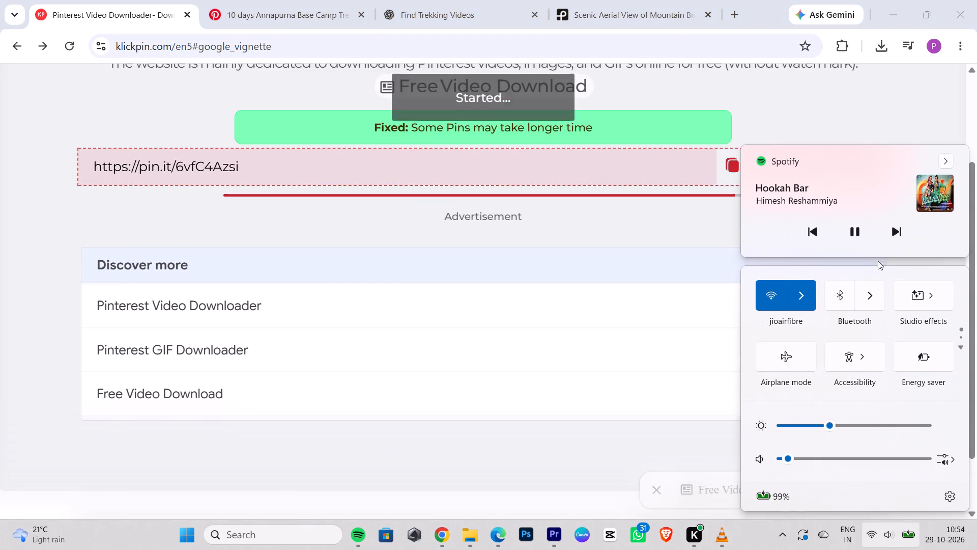
click(890, 238)
click(890, 237)
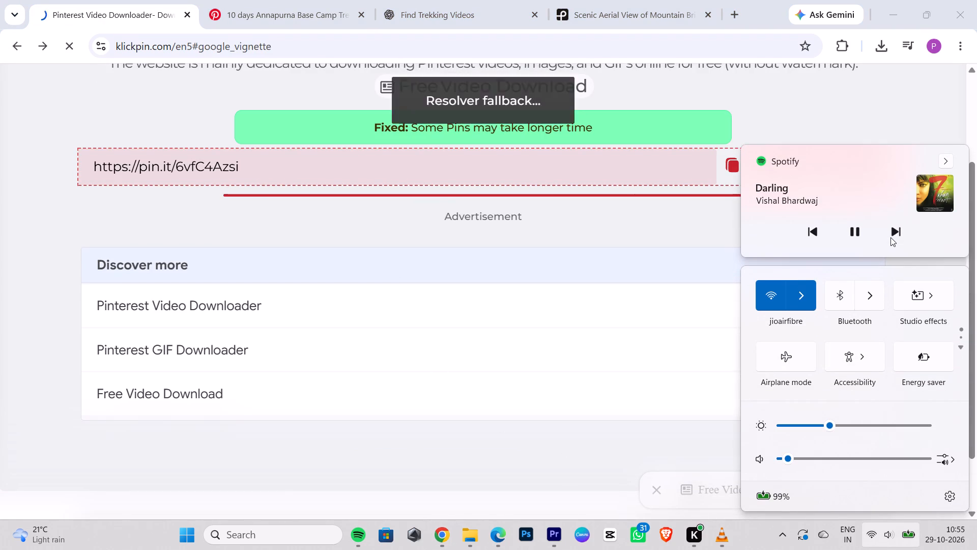
click(890, 232)
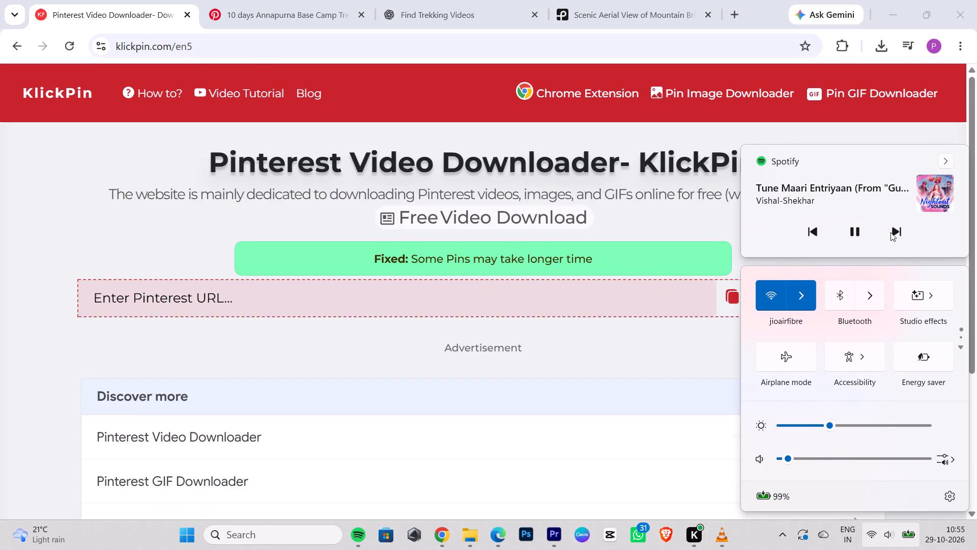
click(890, 232)
click(890, 232)
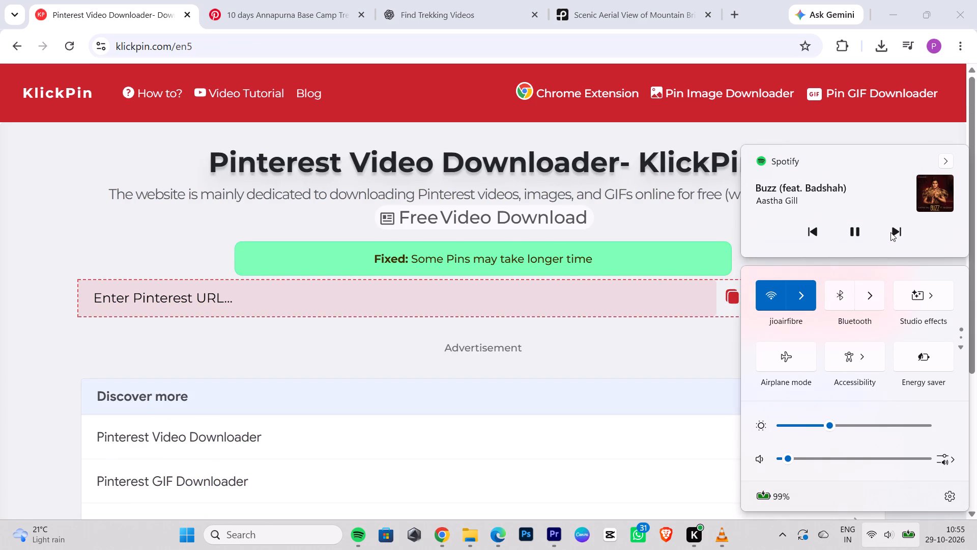
click(890, 232)
click(890, 232)
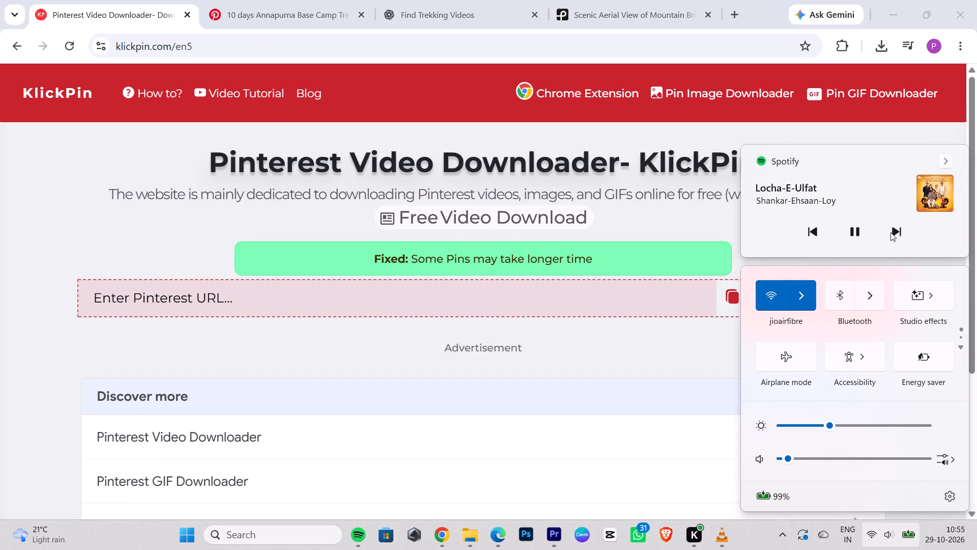
click(890, 232)
click(890, 232)
click(890, 232)
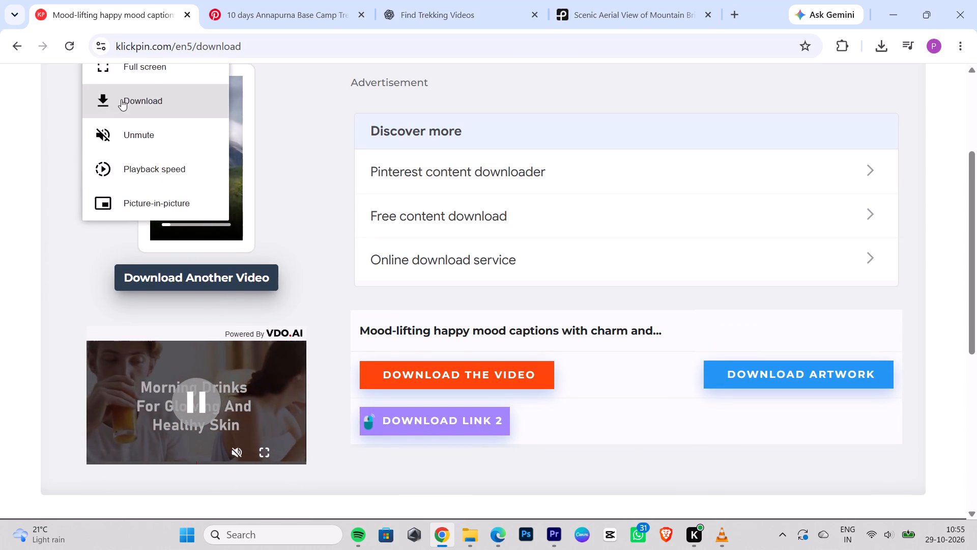
click(121, 99)
Look through the Pinterest pin's related videos and the "trekker walking mounatin video view" results for more trekking footage.
click(279, 13)
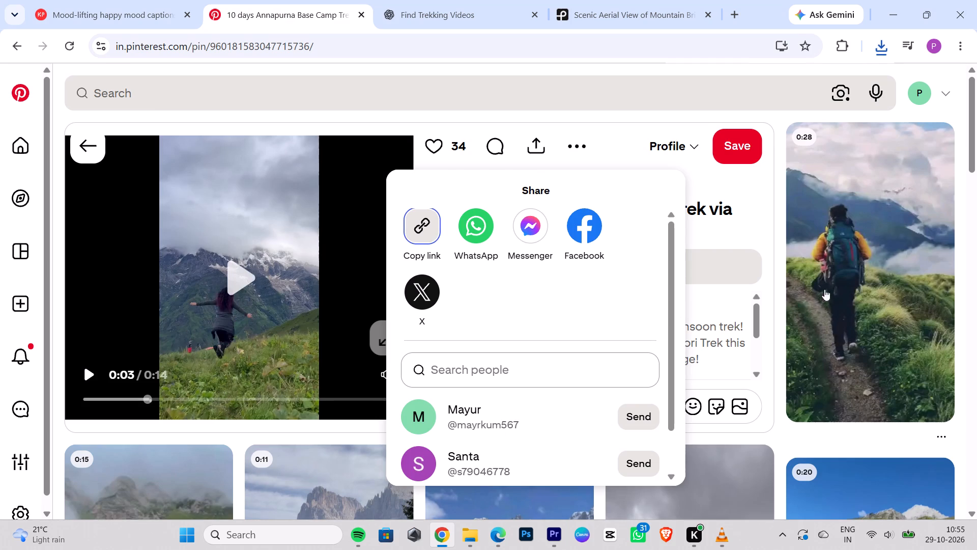
click(718, 310)
scroll(750, 307, down, 3)
scroll(862, 335, down, 3)
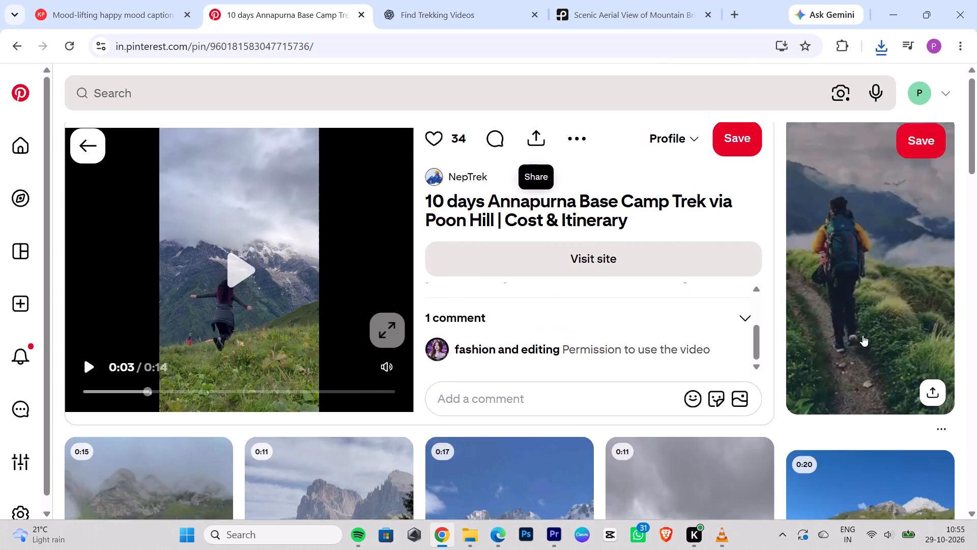
scroll(863, 335, down, 5)
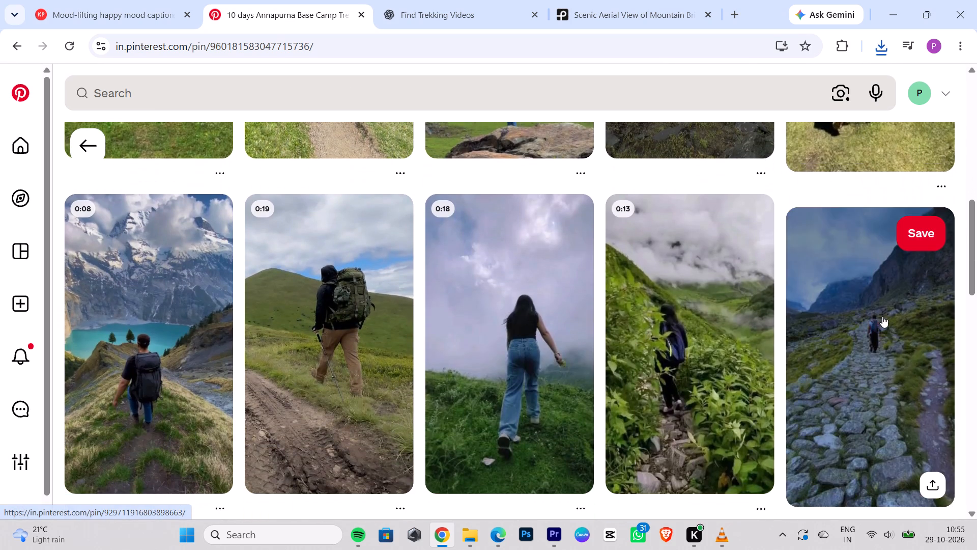
scroll(857, 342, down, 5)
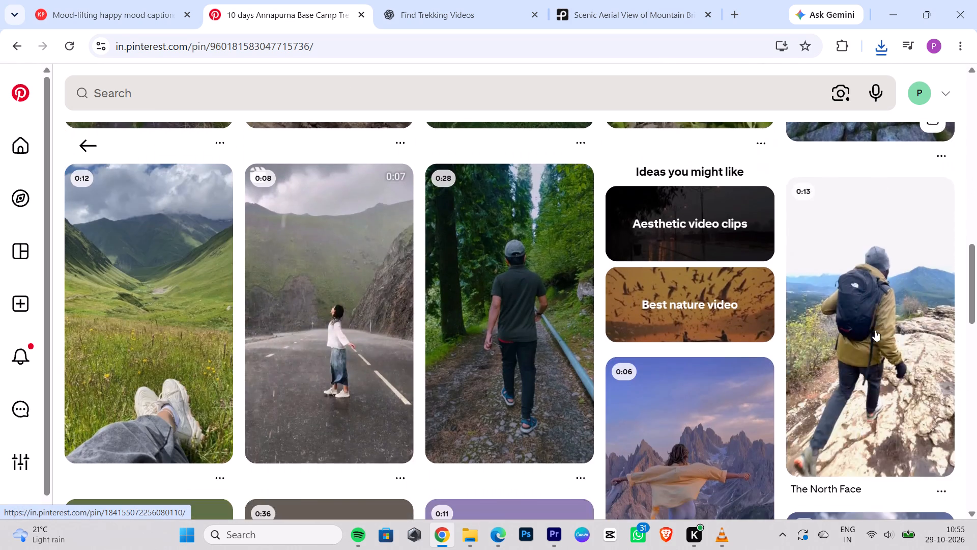
scroll(893, 313, down, 4)
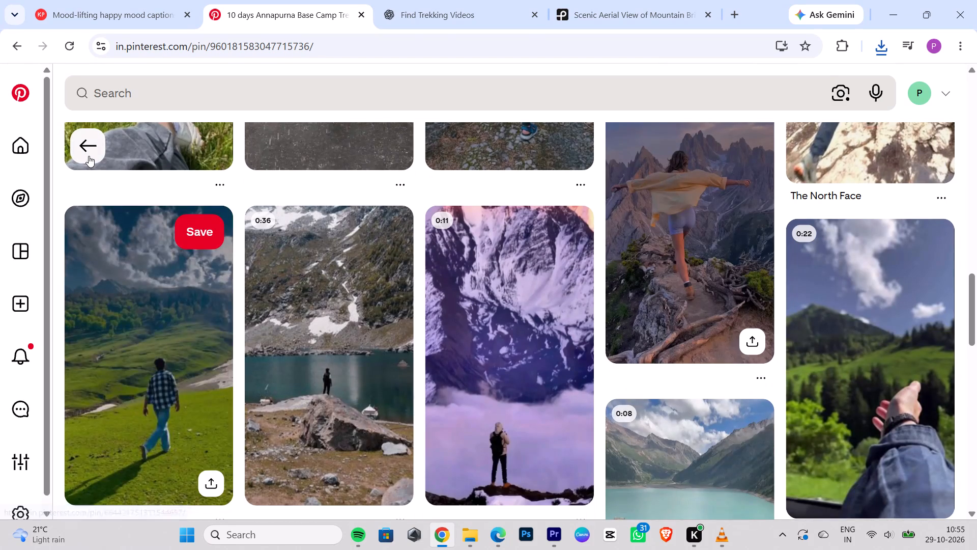
click(89, 156)
scroll(885, 348, down, 4)
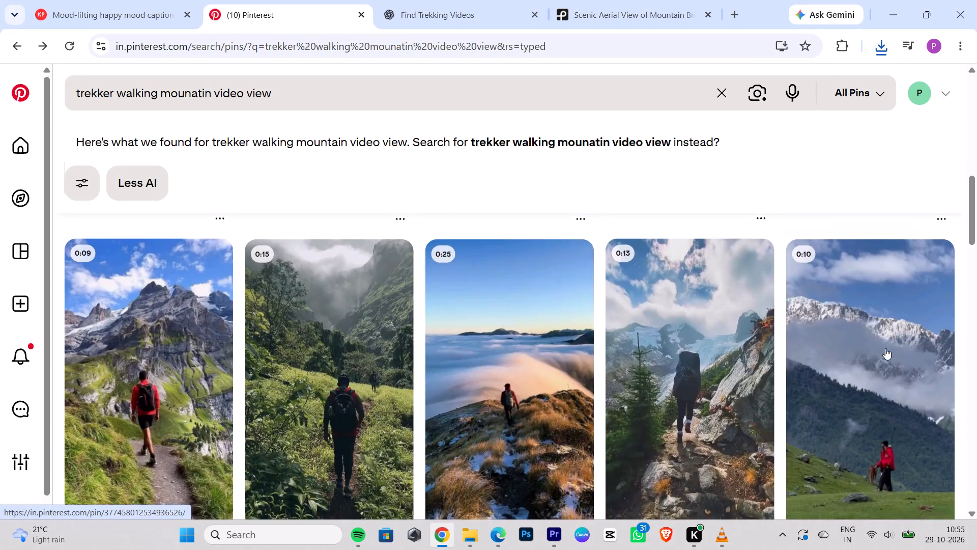
scroll(885, 348, down, 4)
Switch to Premiere Pro and import the downloaded clip 0baa0656df6e030b704cecc0f4b5af87 (3) from Downloads into the bin.
click(557, 540)
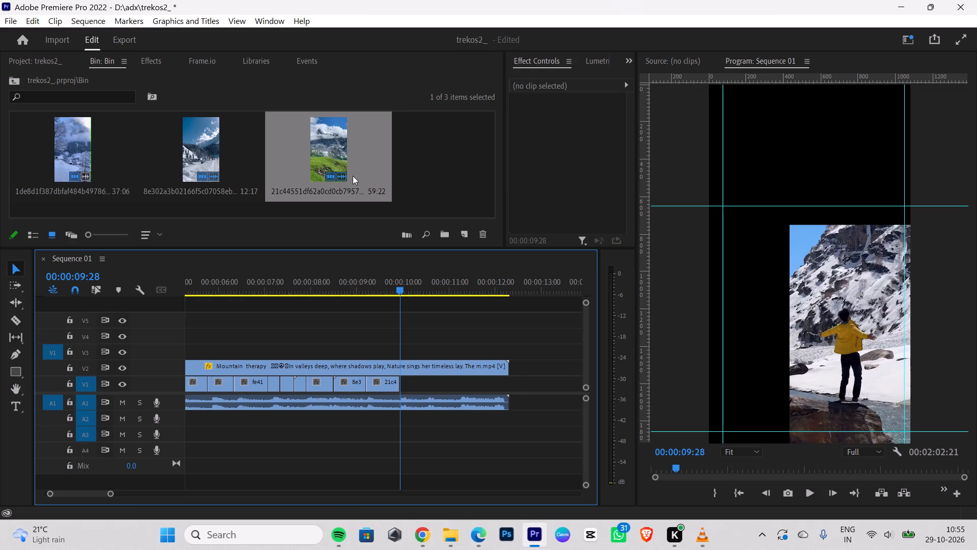
key(ctrl+i)
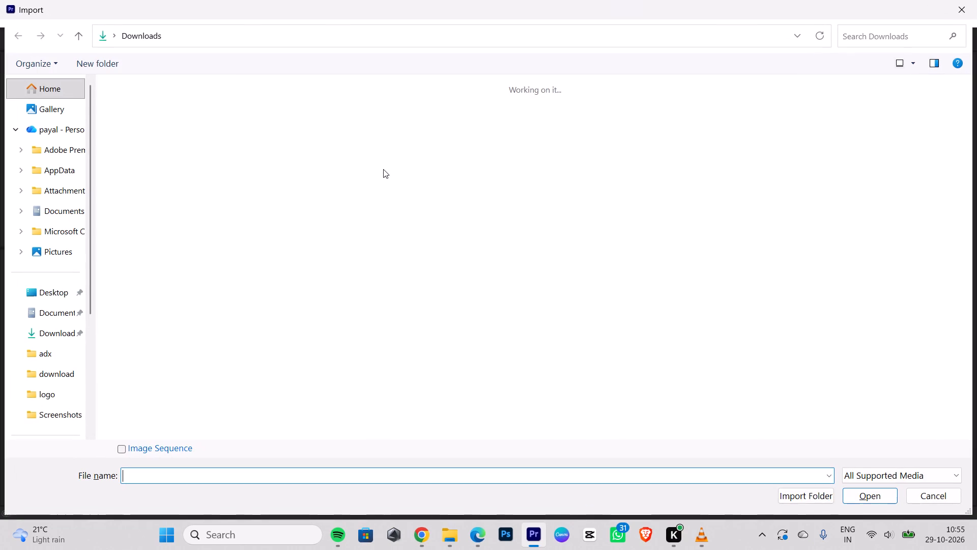
click(128, 132)
click(870, 494)
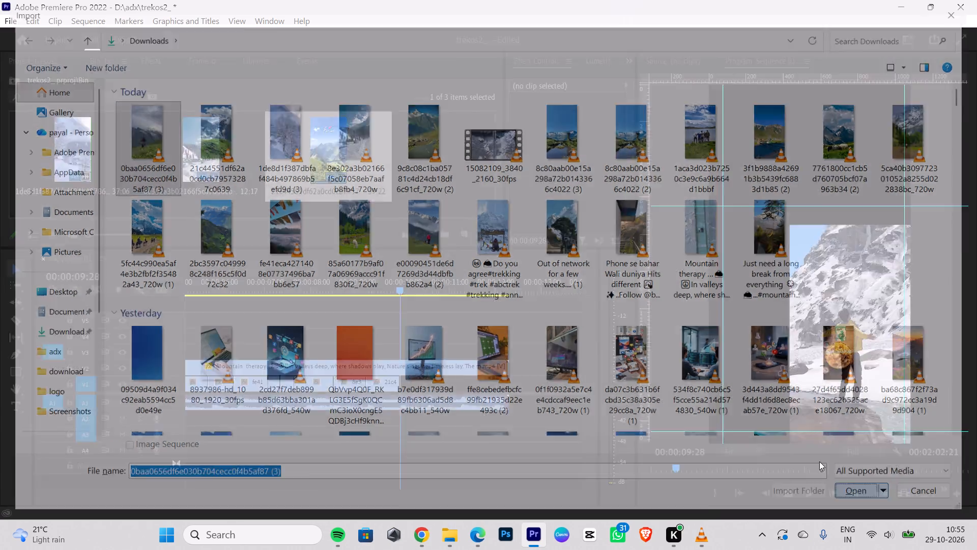
Place the imported trekker clip on track V4 at the end of the overlay clip and delete its audio portion.
drag(437, 154, 496, 342)
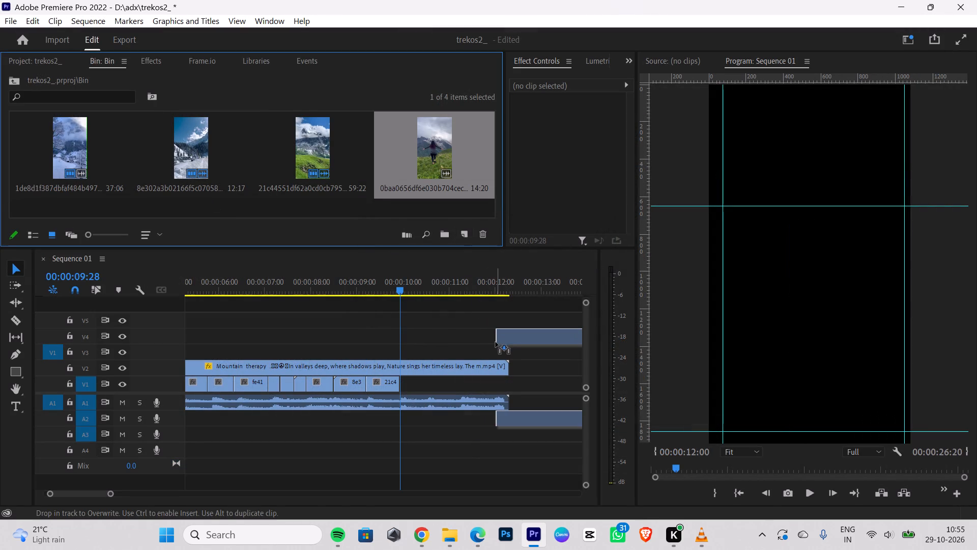
drag(496, 342, 511, 342)
click(558, 423)
key(BackSpace)
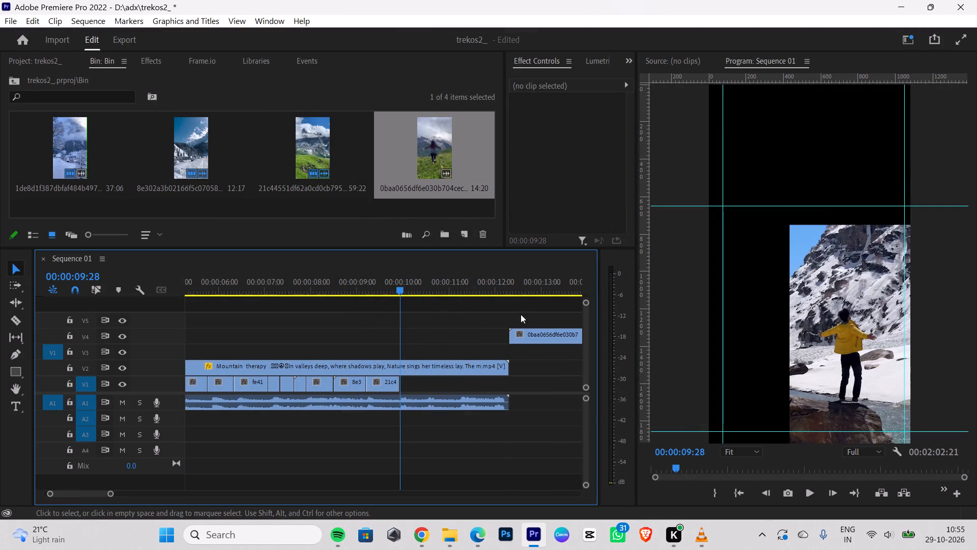
Move the trekker clip to V1 directly after the 21c4 clip at 00:00:09:28 and apply Scale to Frame Size.
drag(537, 329, 428, 384)
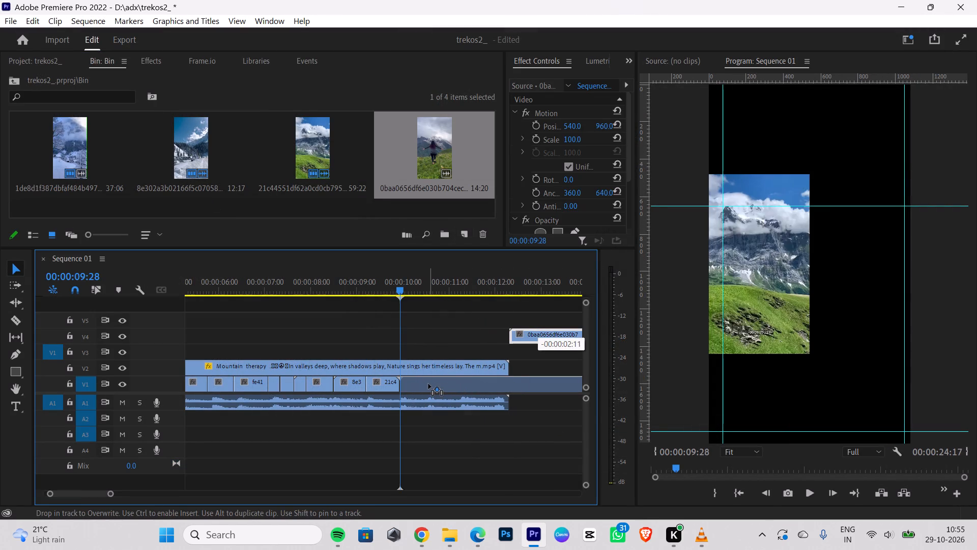
drag(428, 384, 428, 384)
right_click(428, 384)
click(480, 492)
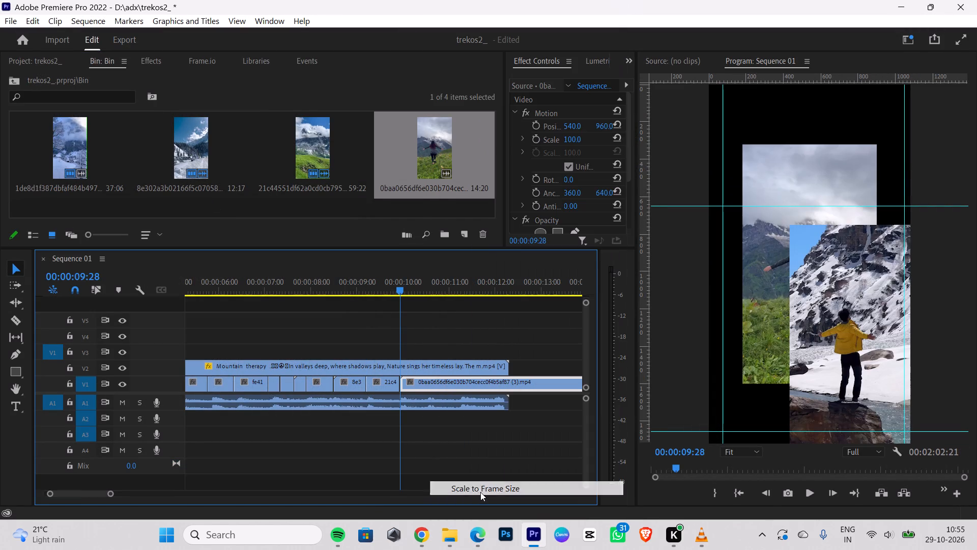
Cut the trekker clip at the overlay's shot change at 00:00:09:29, delete the leading piece and extend the preceding clip to that point.
key(Left)
key(Left)
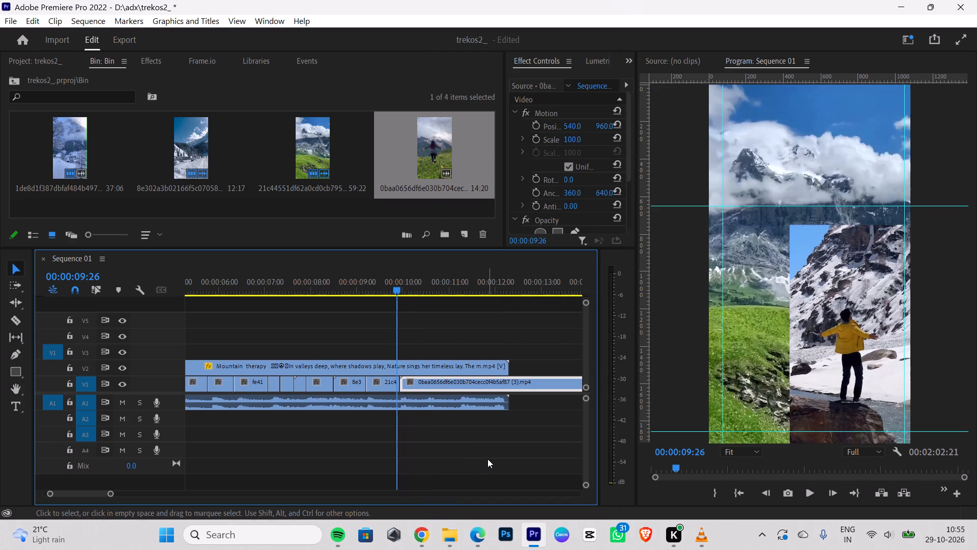
key(Right)
key(Right)
key(Right)
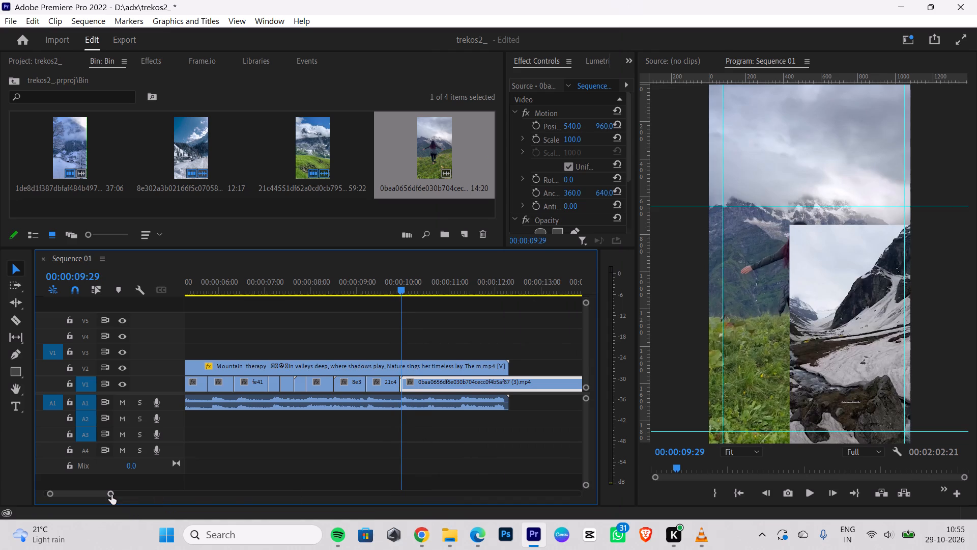
drag(111, 495, 112, 489)
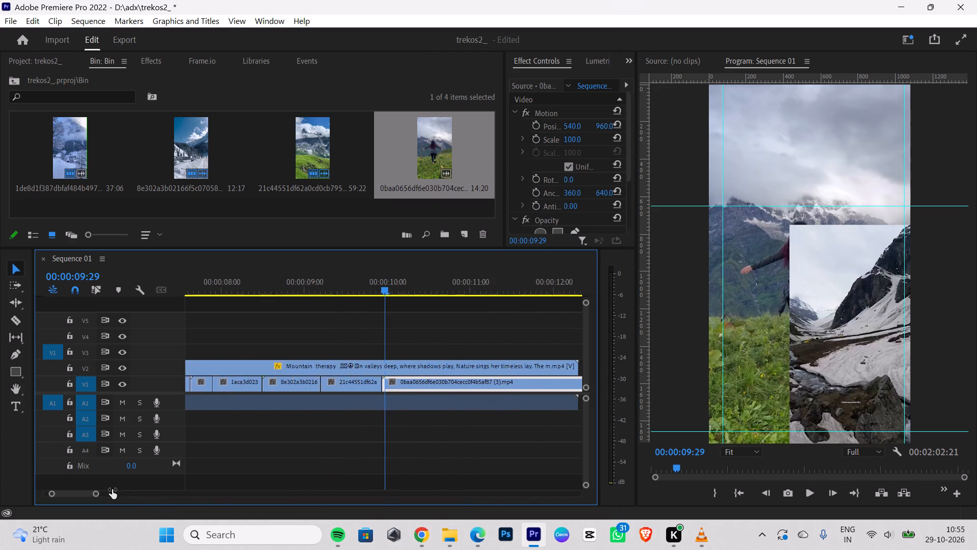
drag(112, 489, 86, 486)
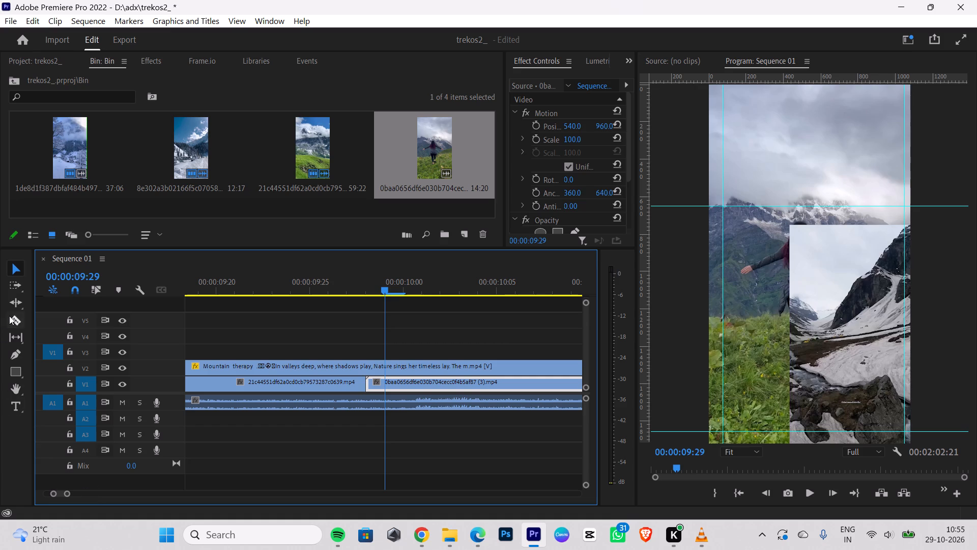
click(9, 316)
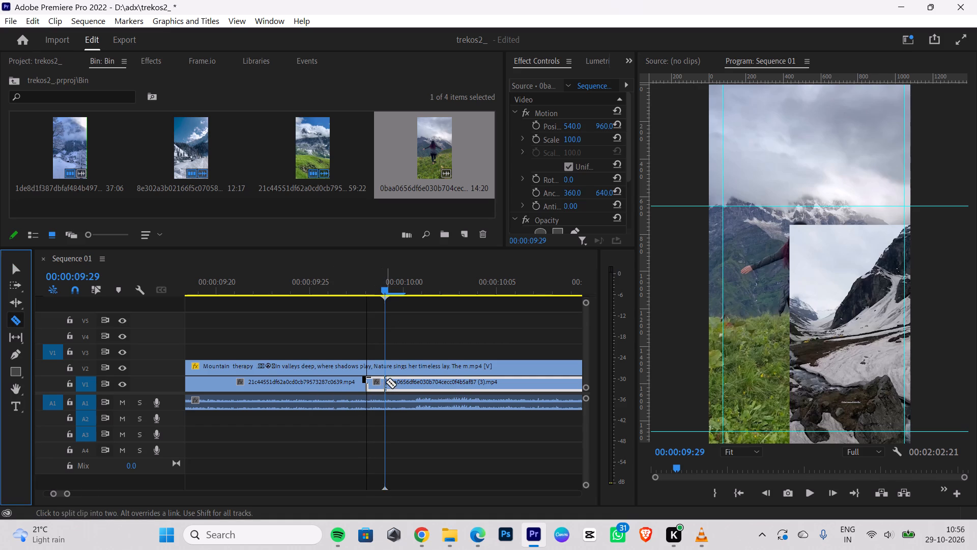
click(386, 381)
click(17, 267)
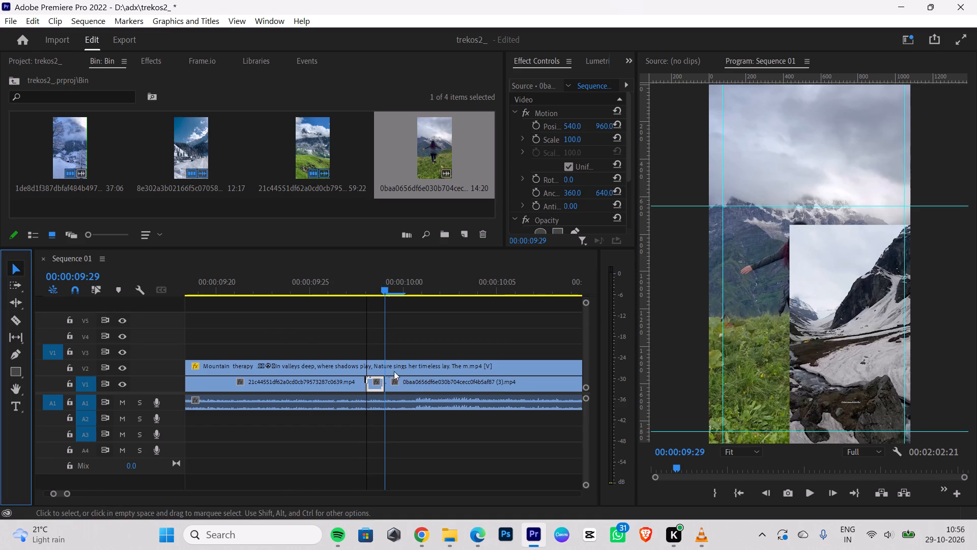
click(371, 384)
key(BackSpace)
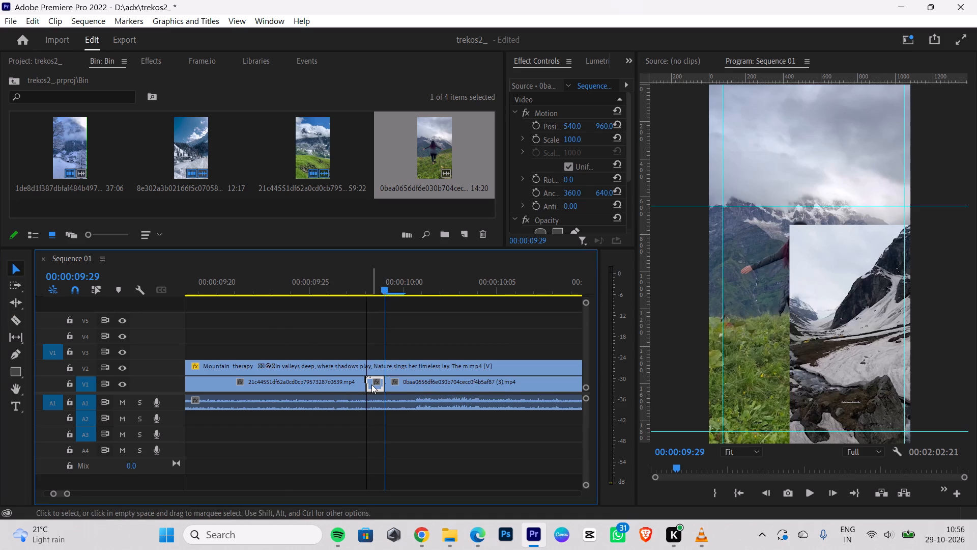
drag(365, 381, 381, 379)
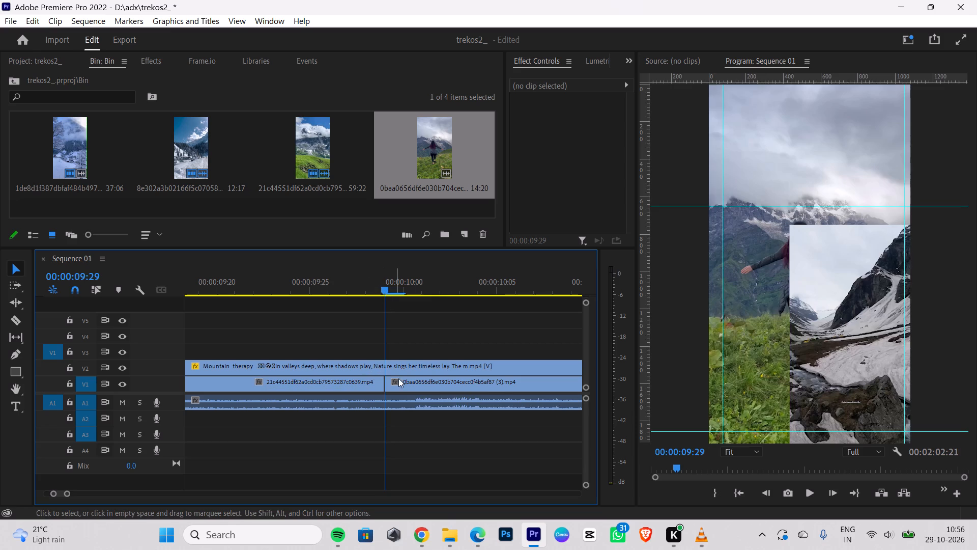
Step frame by frame through the cut between the 21c4 and trekker clips to check it against the overlay's shot change.
right_click(421, 386)
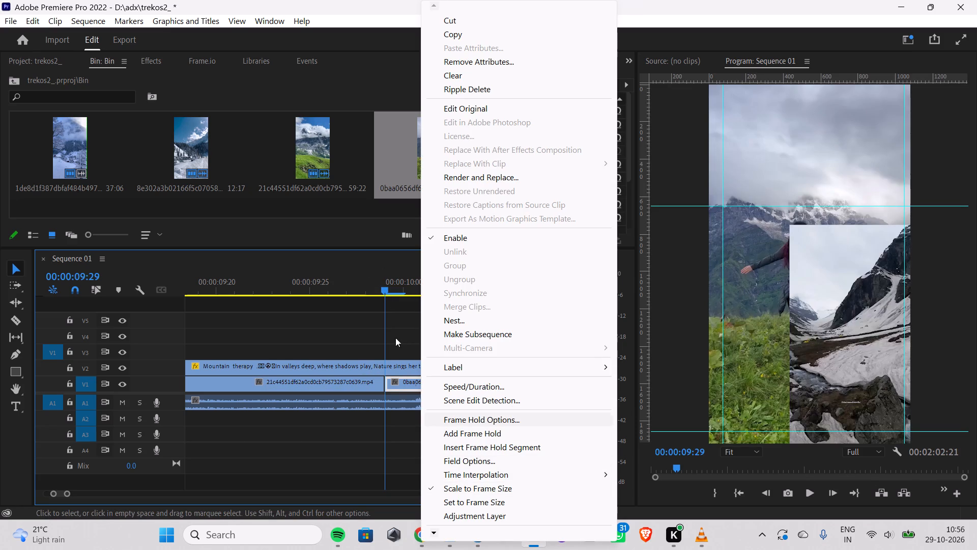
click(344, 263)
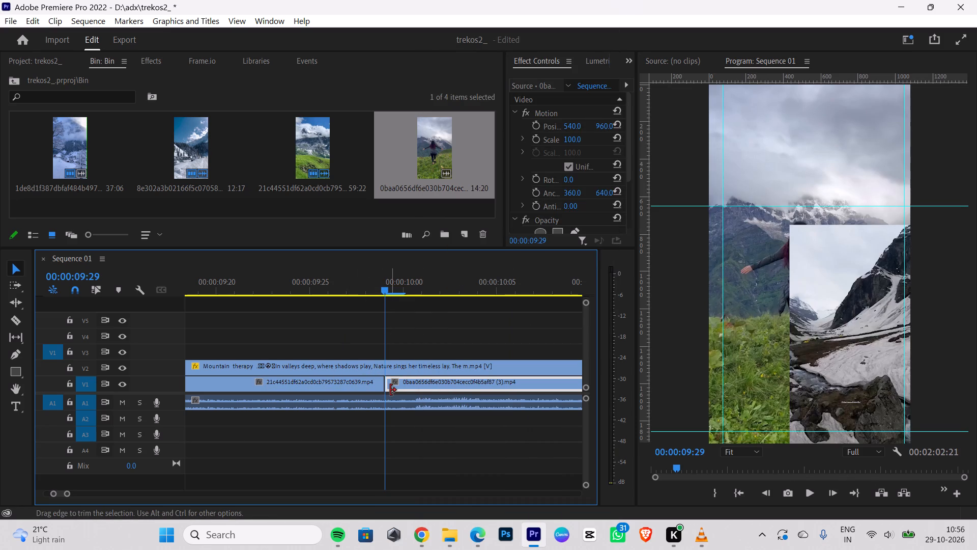
key(Right)
key(Right)
key(Right)
key(Right)
key(Right)
key(Right)
key(Right)
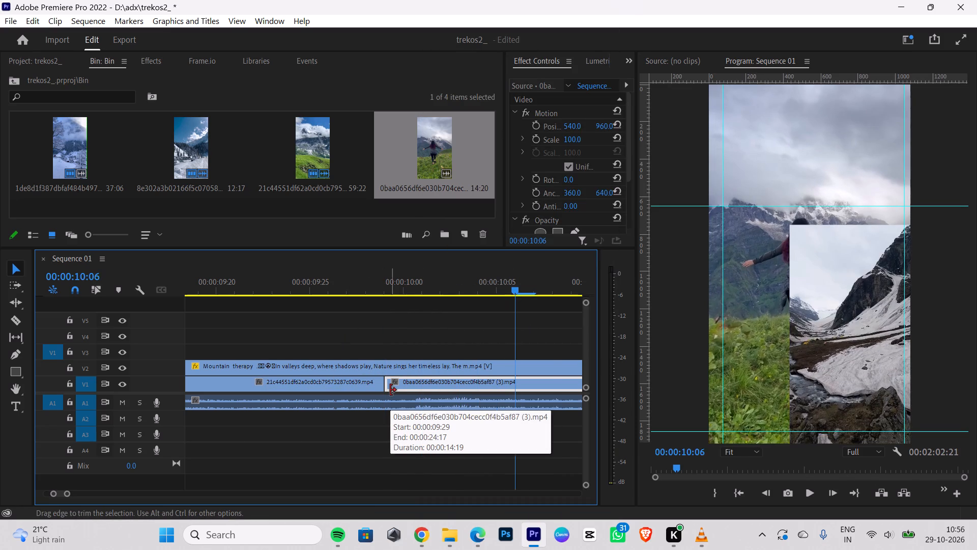
key(Right)
key(Right)
key(Right)
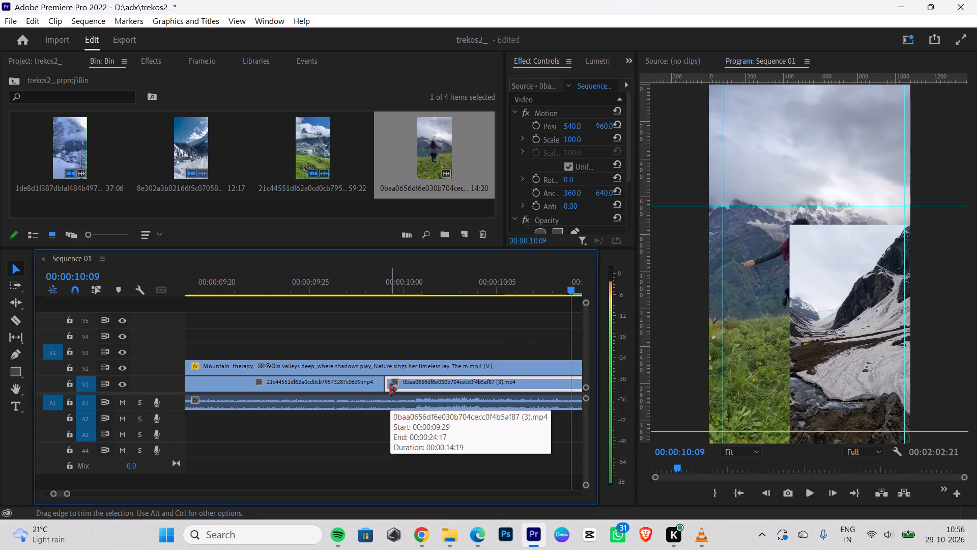
key(Left)
key(Left)
key(Left)
key(Left)
key(Left)
key(Left)
key(Left)
key(Left)
key(Left)
key(Left)
key(Left)
key(Left)
key(Left)
key(Left)
key(Left)
key(Left)
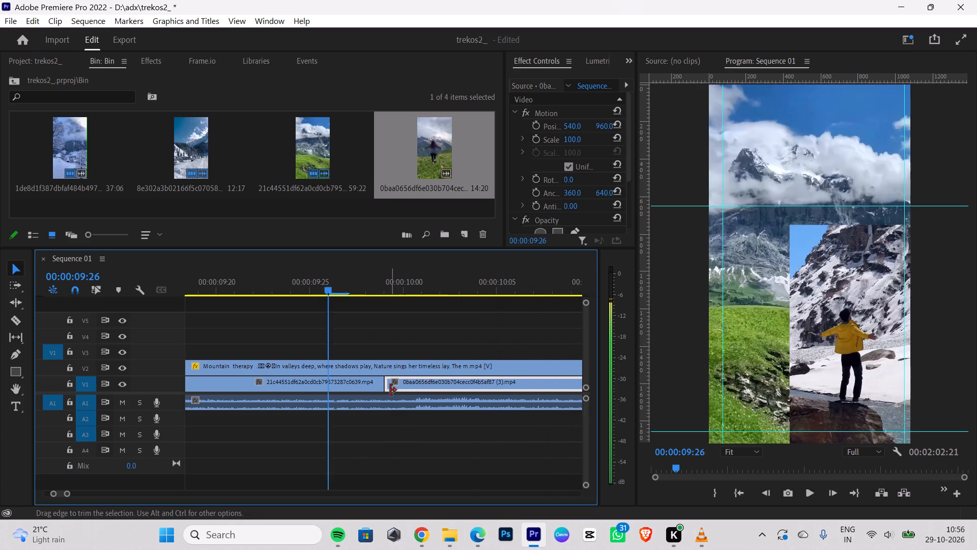
key(Right)
key(Right)
key(Right)
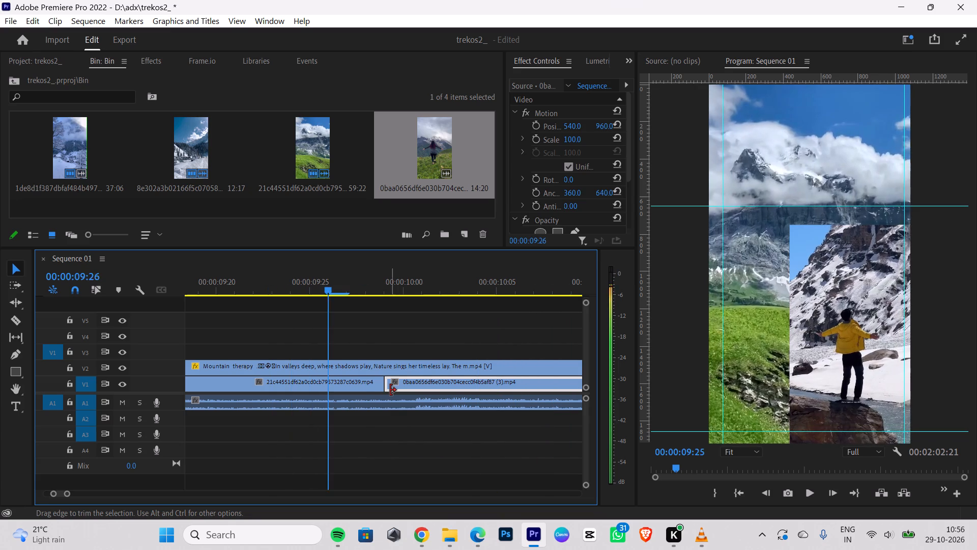
key(Right)
key(Right)
key(Right)
key(Right)
key(Right)
key(Right)
key(Right)
key(Right)
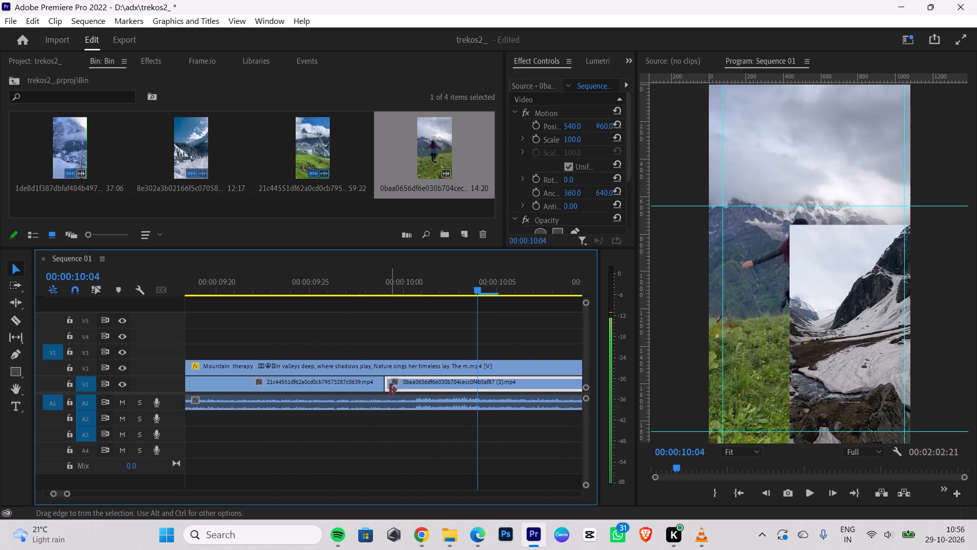
key(Right)
key(Right)
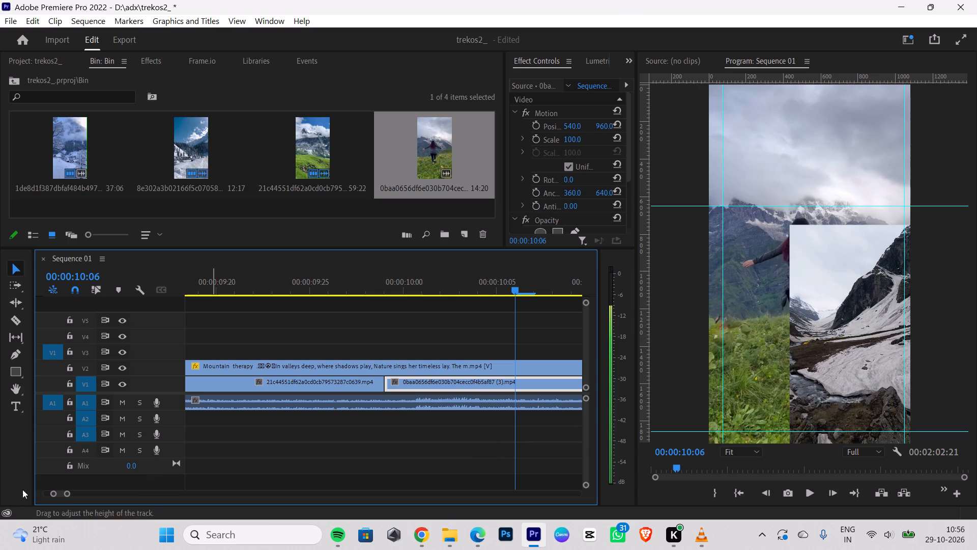
Cut the trekker clip on V1 at the overlay's next shot change, 00:00:11:07, and delete the trailing piece.
drag(64, 492, 123, 488)
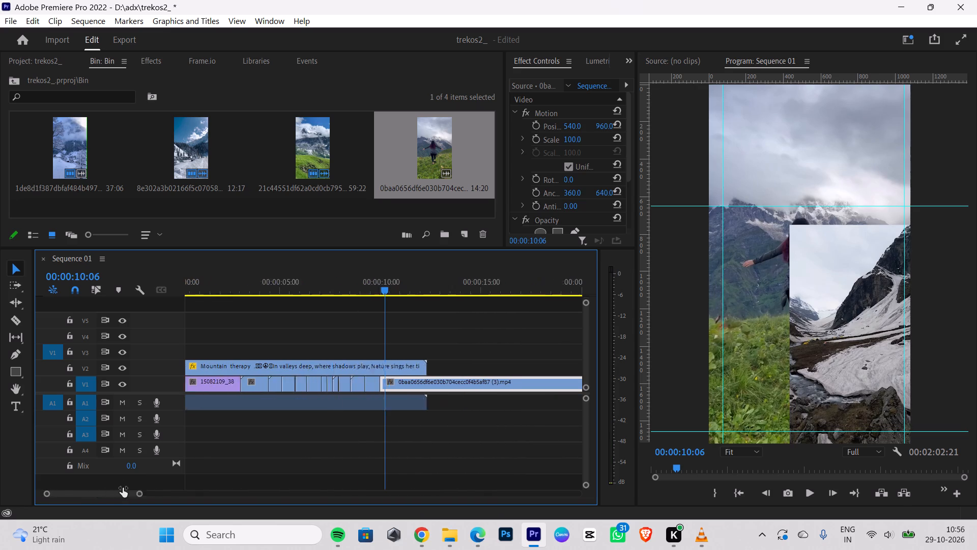
drag(123, 488, 138, 488)
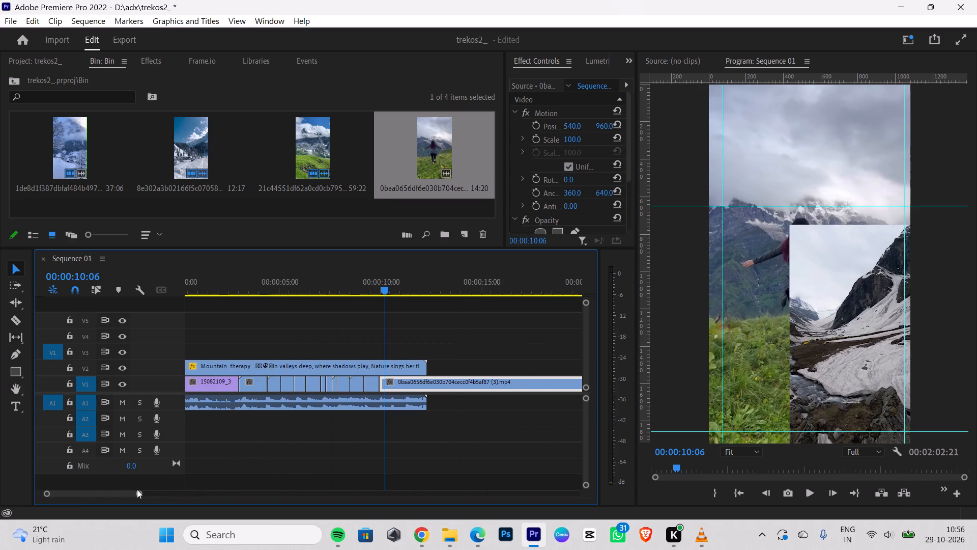
key(Right)
key(Right)
key(Right)
key(Right)
key(Right)
key(Right)
key(Right)
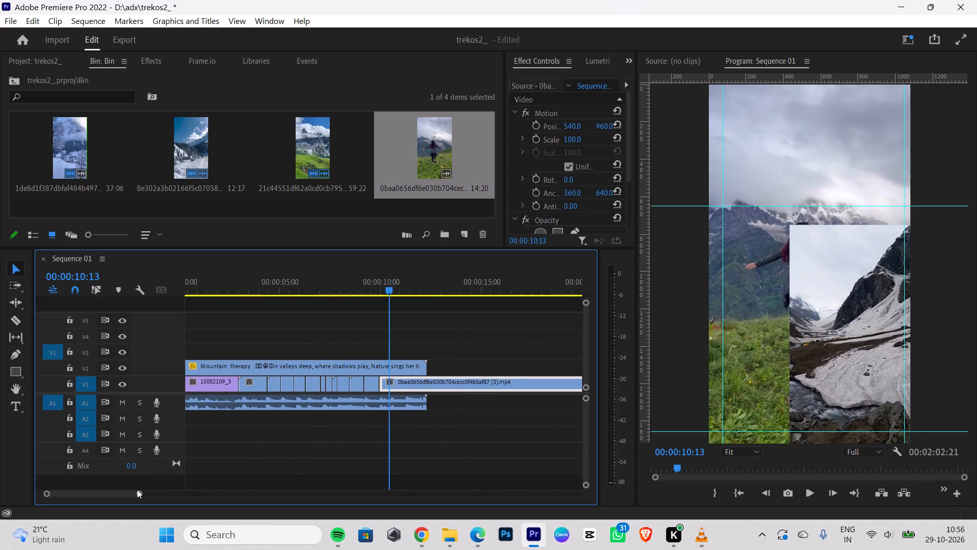
key(Right)
key(Right)
key(Right)
key(Right)
key(Right)
key(Right)
key(Right)
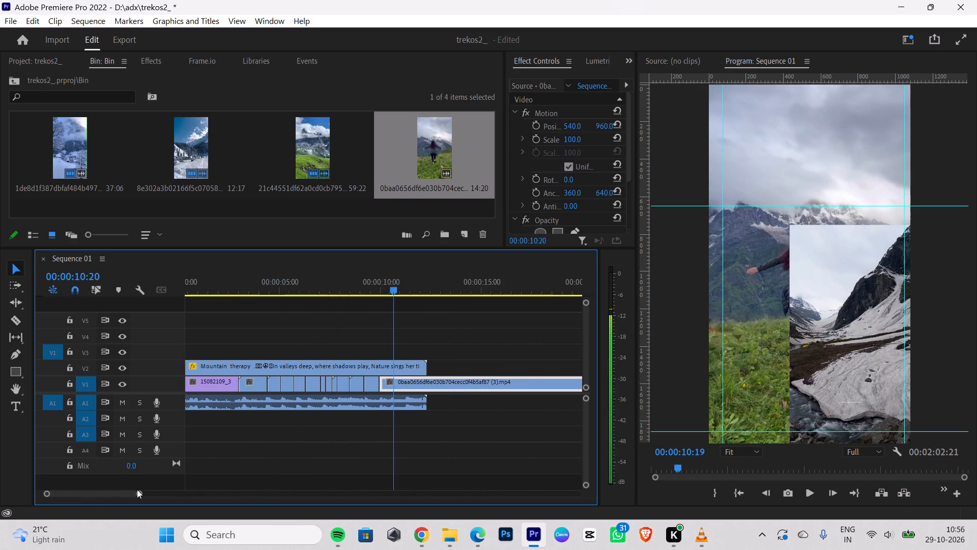
key(Right)
key(Right)
key(Right)
key(Right)
key(Right)
key(Right)
key(Right)
key(Right)
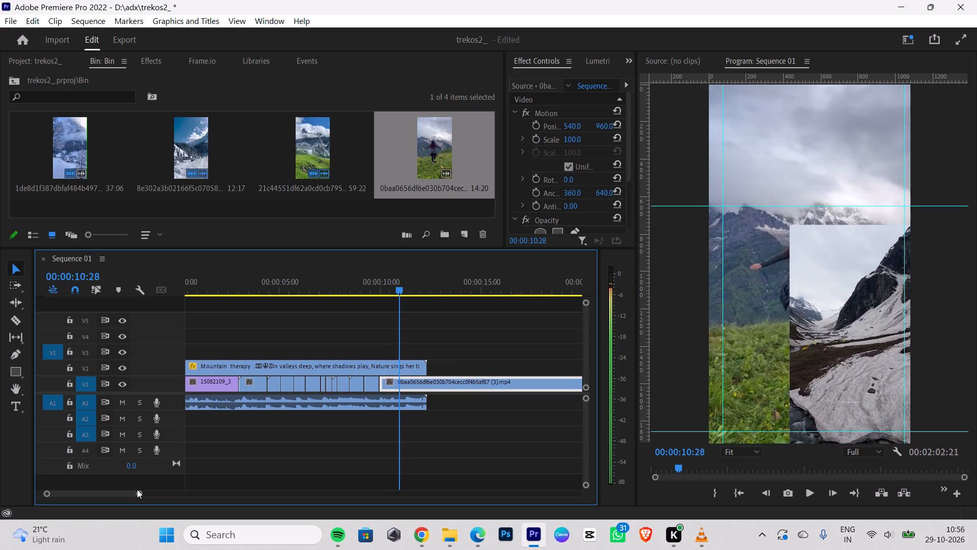
key(Right)
key(Right)
key(Right)
key(Right)
key(Right)
key(Right)
key(Right)
key(Right)
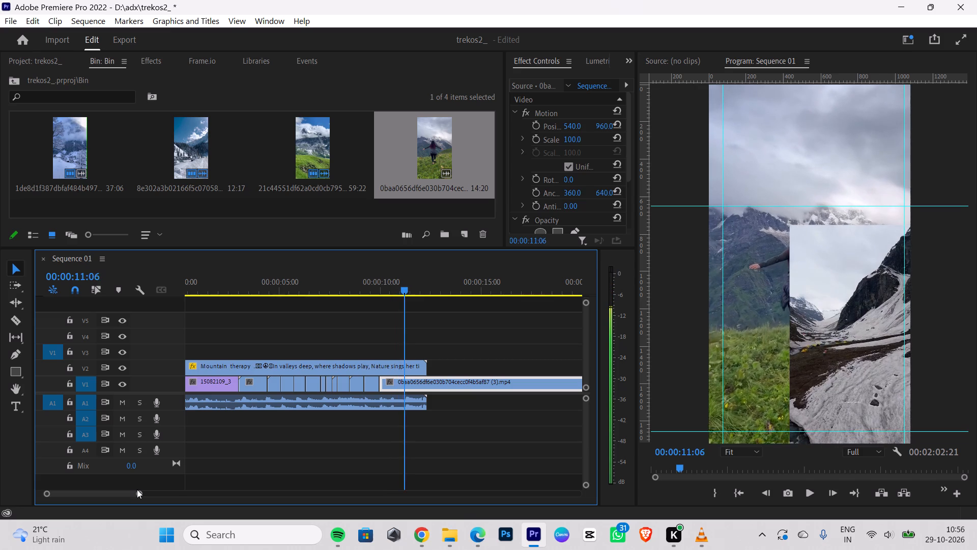
key(Right)
key(Right)
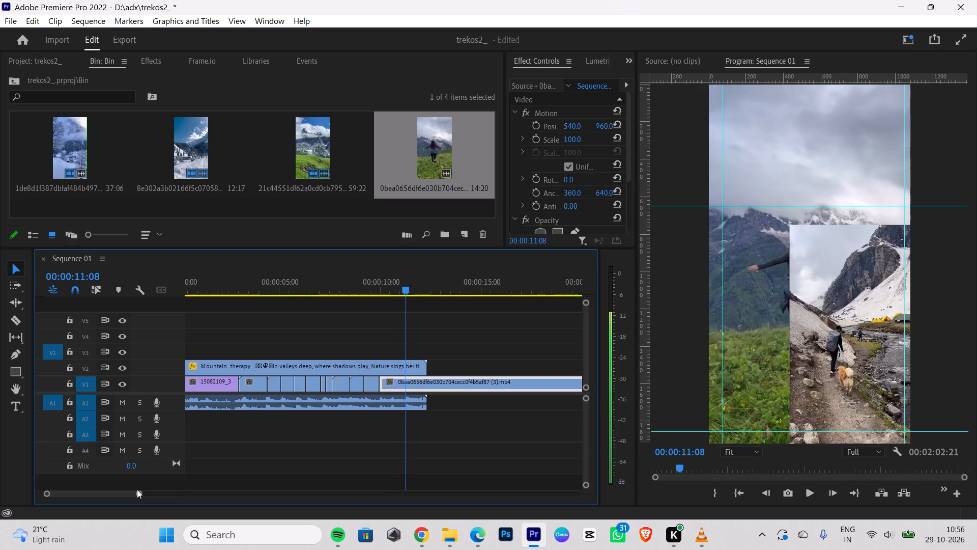
key(Left)
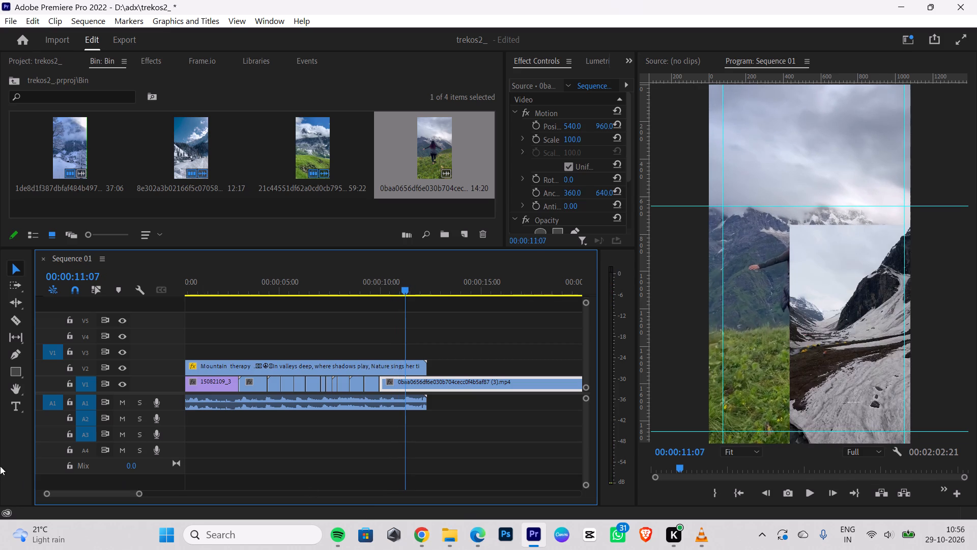
click(16, 322)
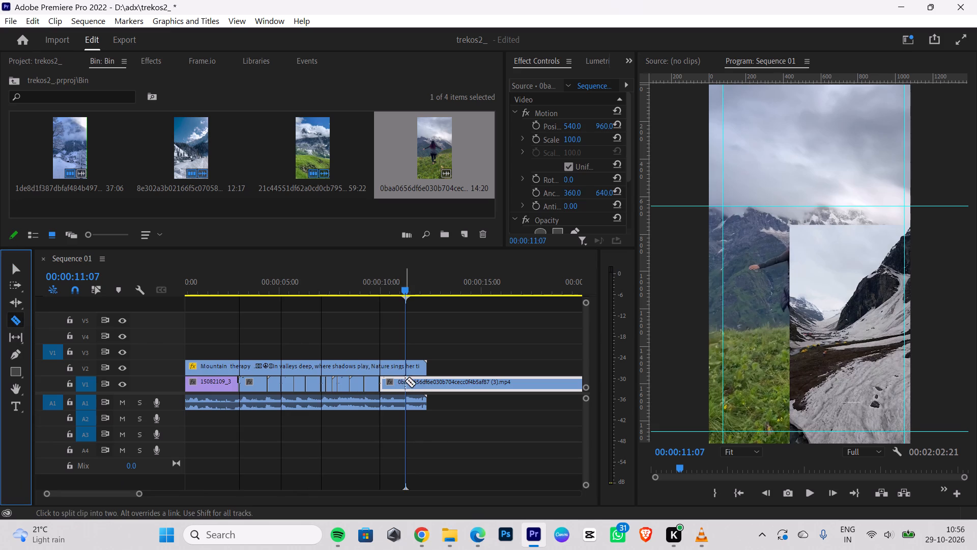
click(407, 381)
click(14, 270)
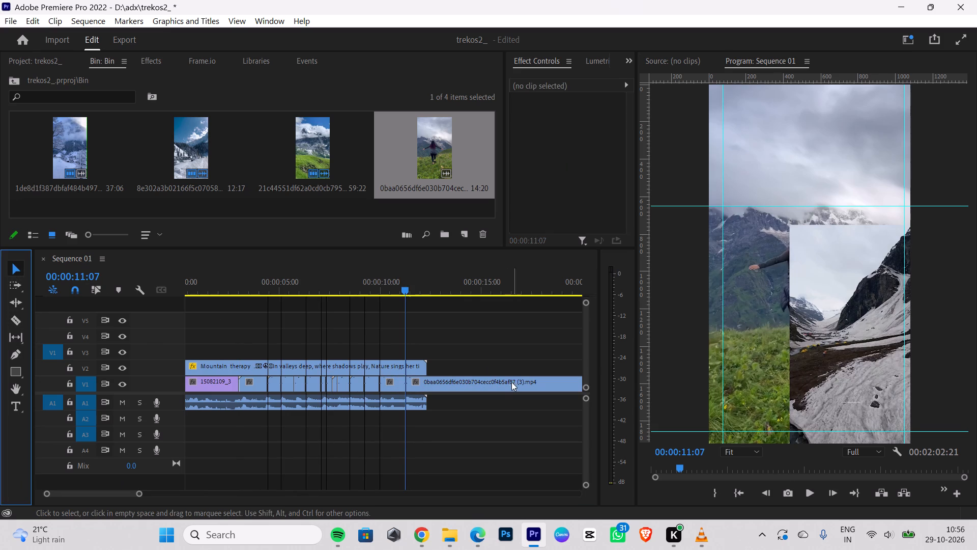
click(511, 382)
key(BackSpace)
Switch to Pinterest in Chrome and search for "mountain video view".
click(425, 546)
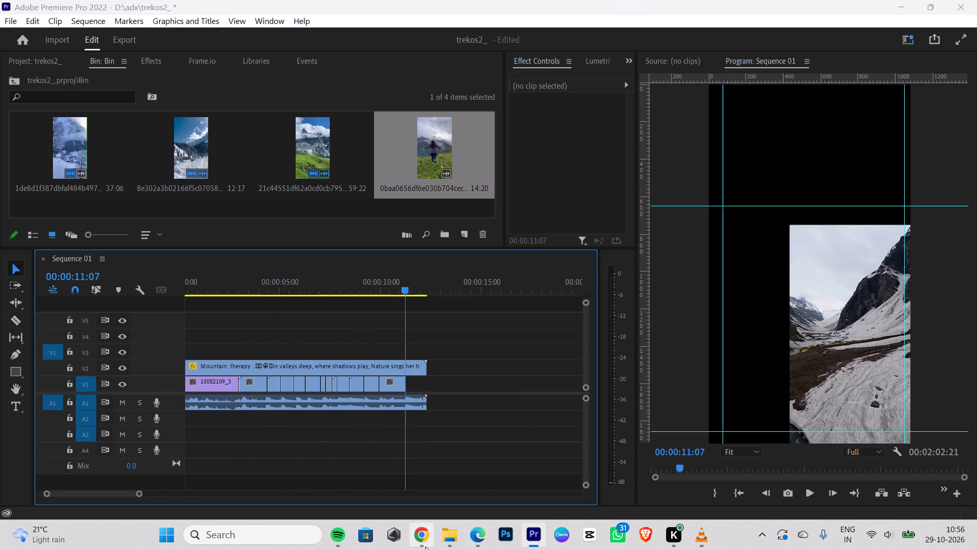
scroll(722, 351, down, 6)
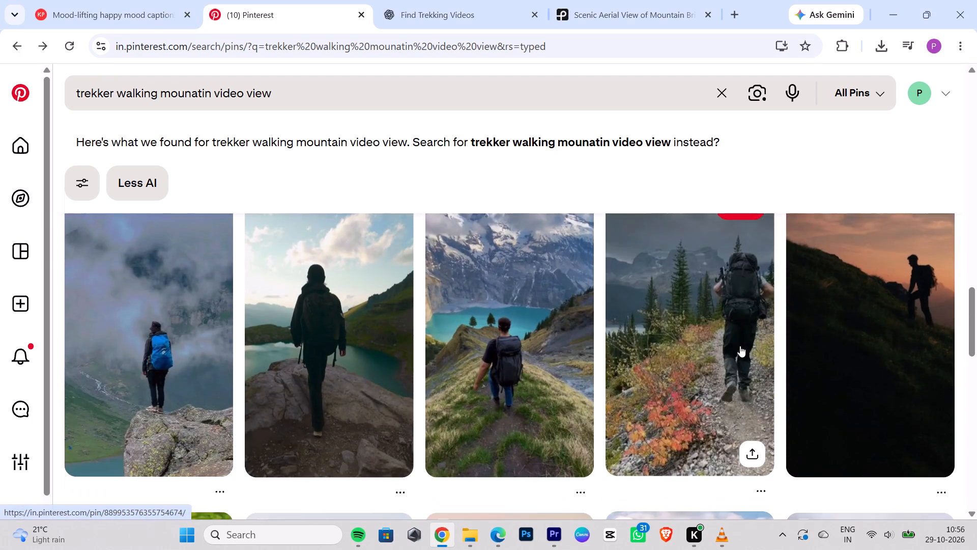
scroll(739, 347, down, 9)
drag(302, 89, 0, 143)
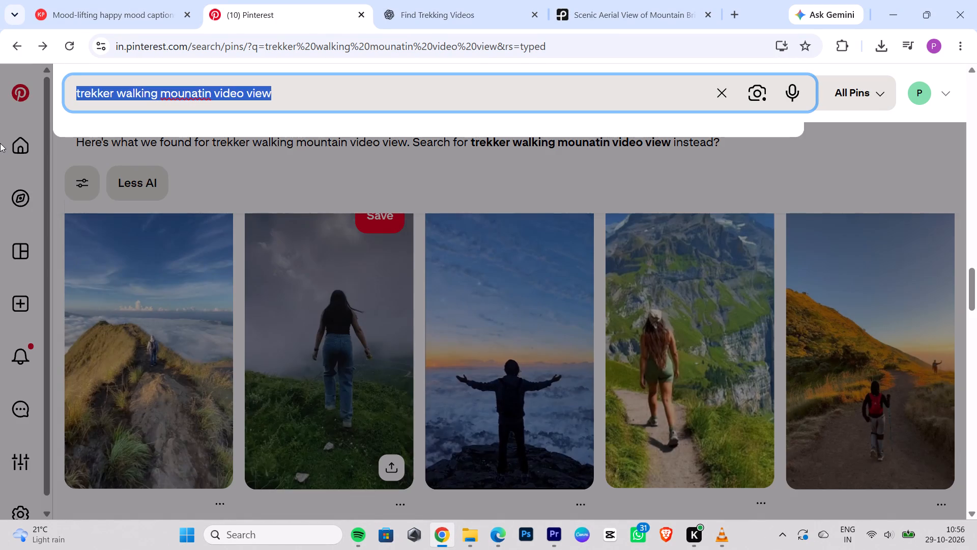
key(BackSpace)
text(mountain video)
key(space)
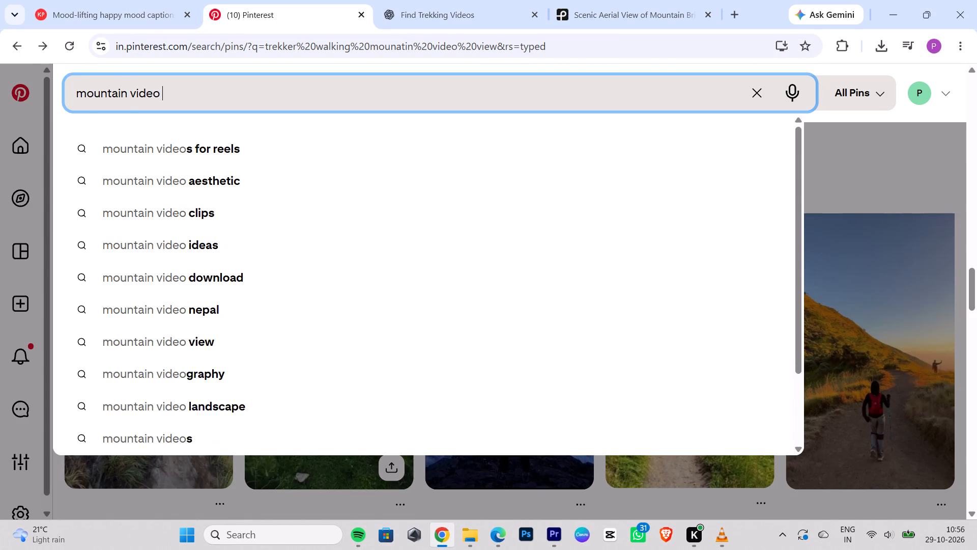
text(view)
key(space)
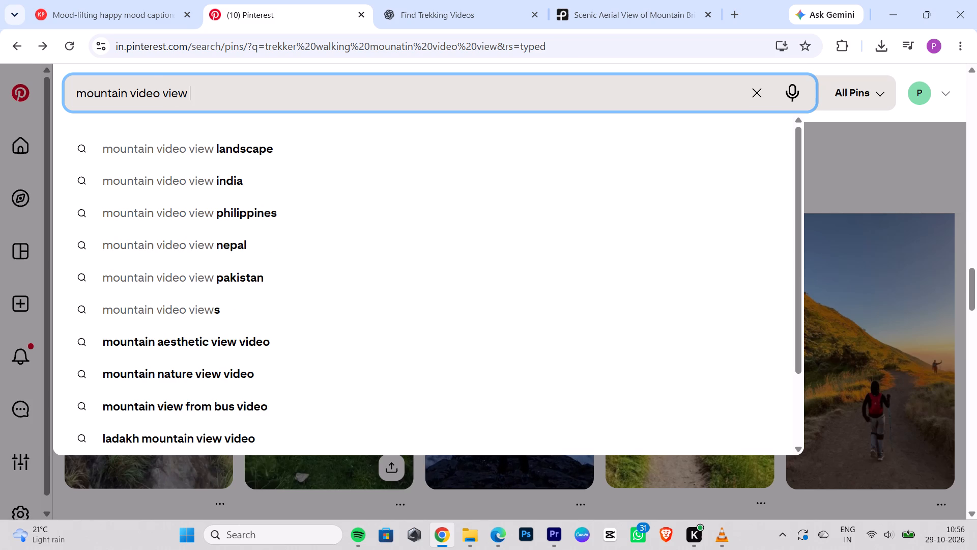
key(Return)
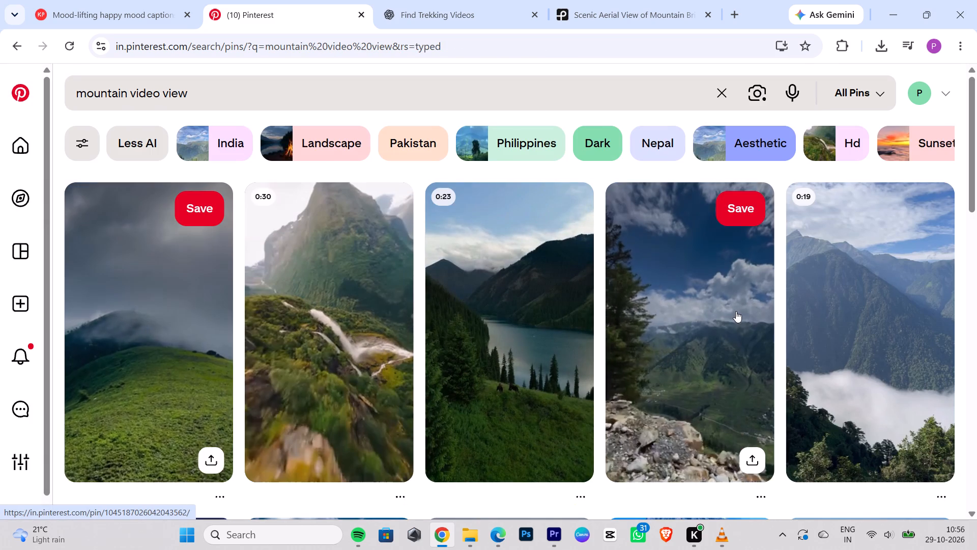
Browse the results and the videos related to the "POV: You love mountains" pin for a background clip, and return to the results.
scroll(737, 312, down, 1)
scroll(866, 323, down, 6)
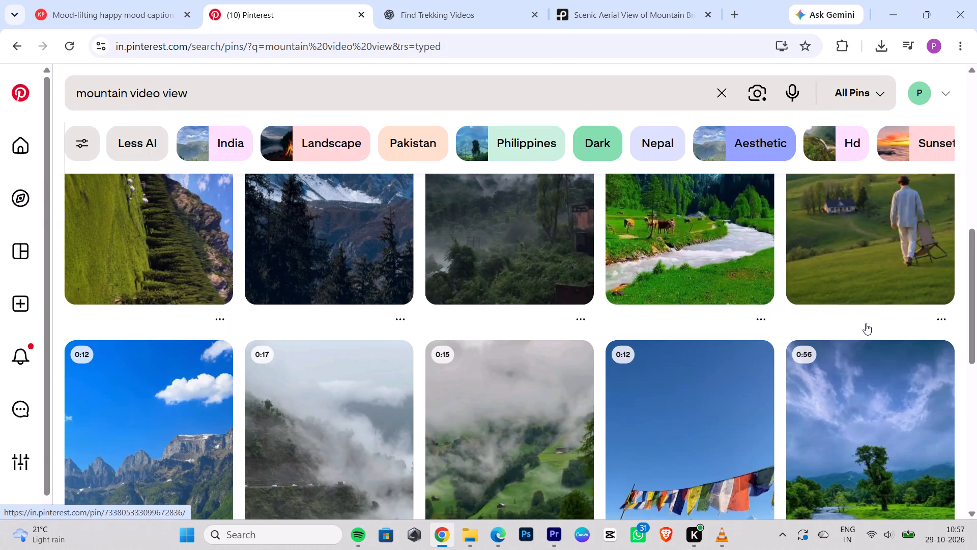
scroll(617, 297, down, 4)
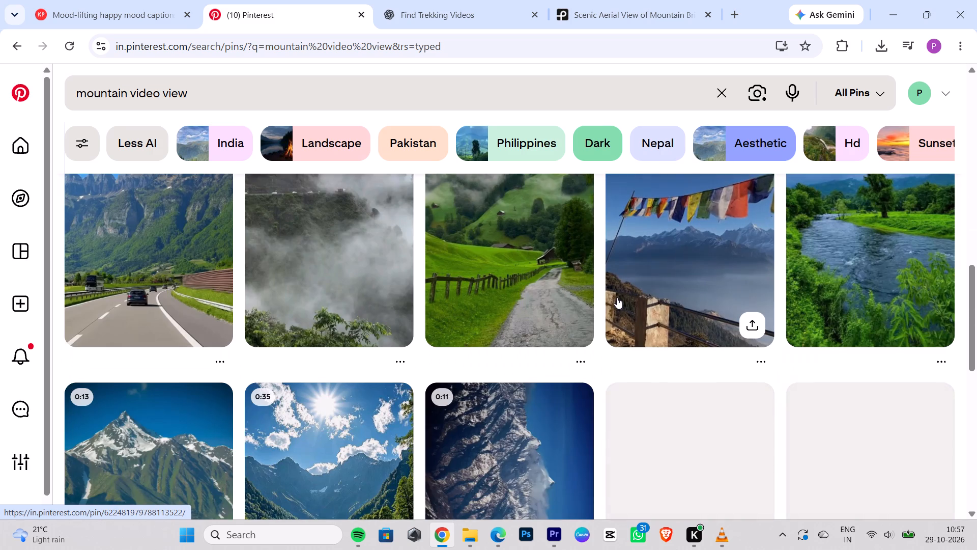
scroll(708, 272, down, 3)
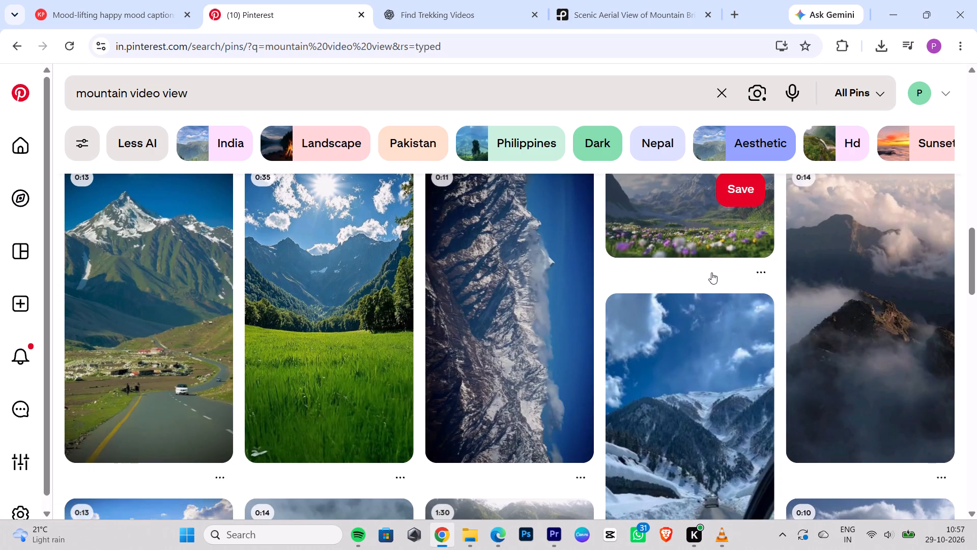
scroll(719, 296, down, 1)
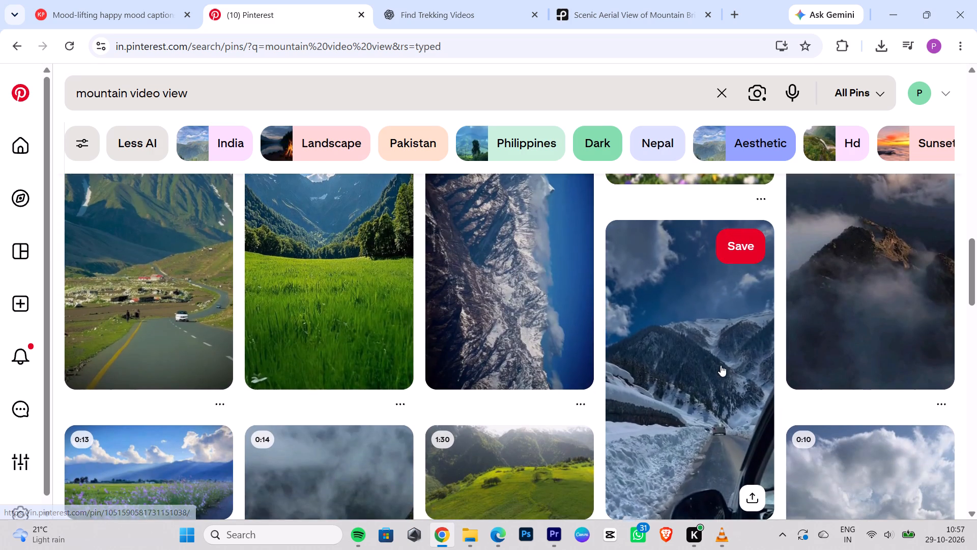
scroll(721, 365, down, 3)
click(695, 256)
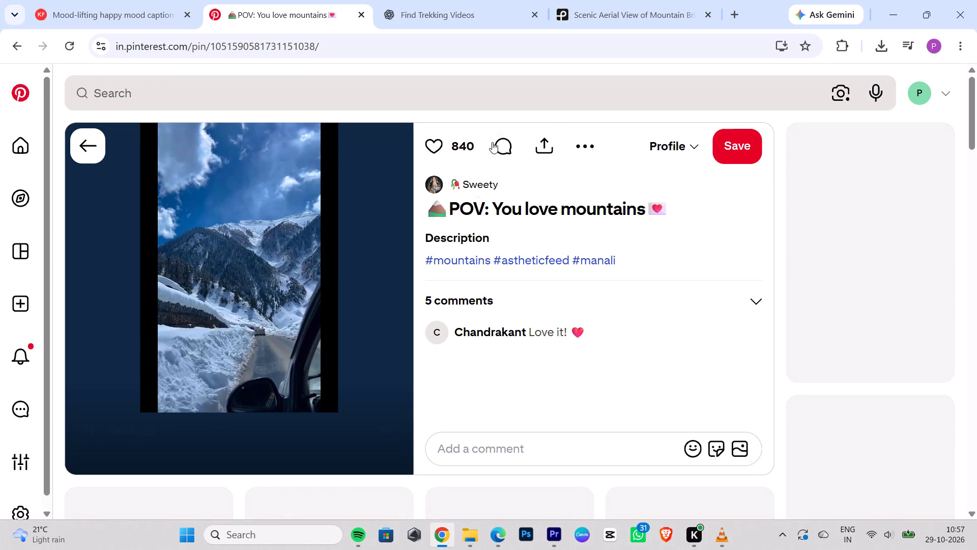
scroll(583, 286, down, 4)
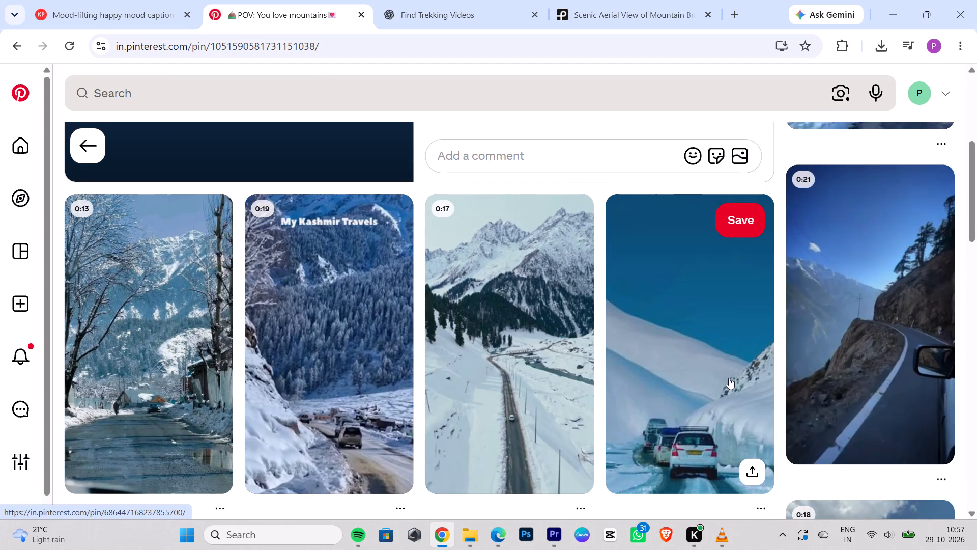
scroll(729, 379, down, 4)
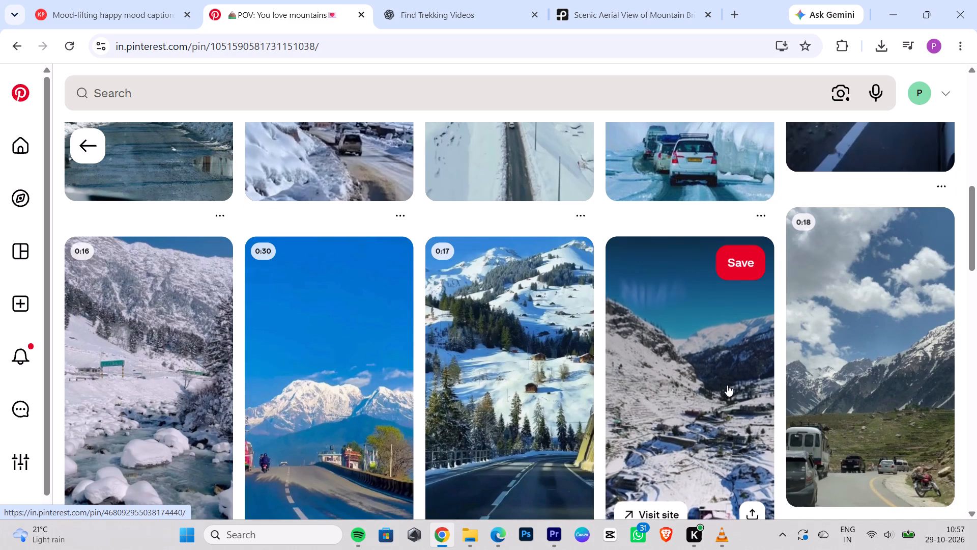
scroll(727, 381, down, 3)
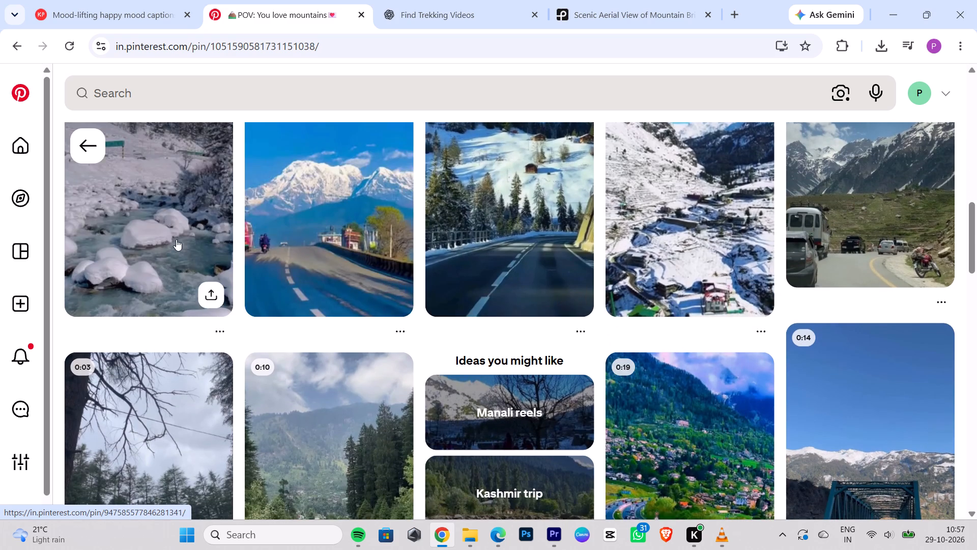
scroll(242, 297, down, 4)
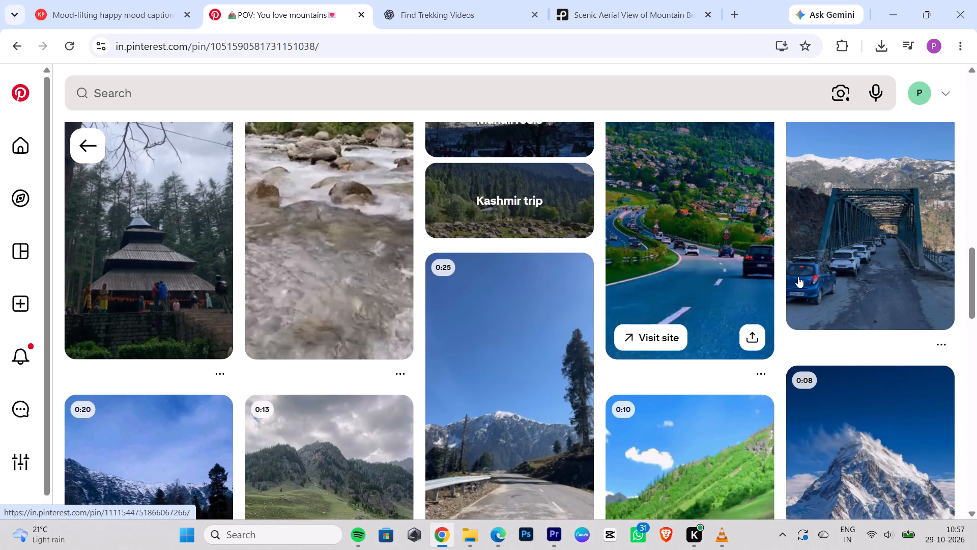
scroll(849, 264, down, 3)
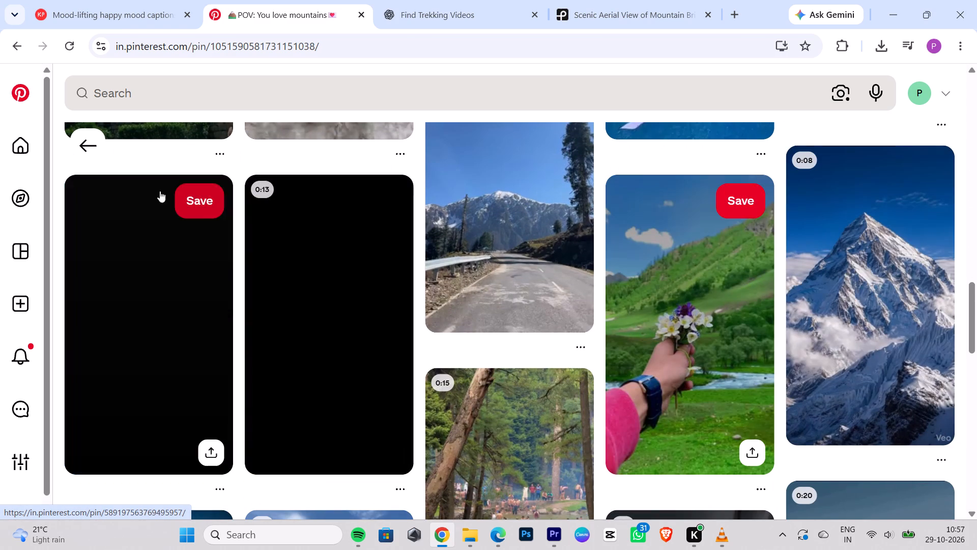
click(93, 149)
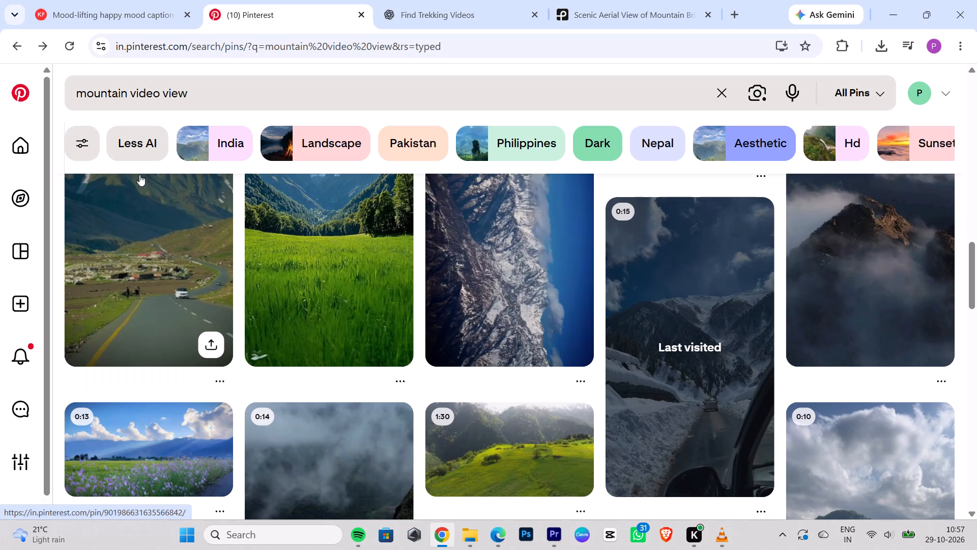
Browse the "mountain video view" results on Pinterest for a suitable vertical mountain background clip.
scroll(399, 255, down, 3)
scroll(465, 254, down, 4)
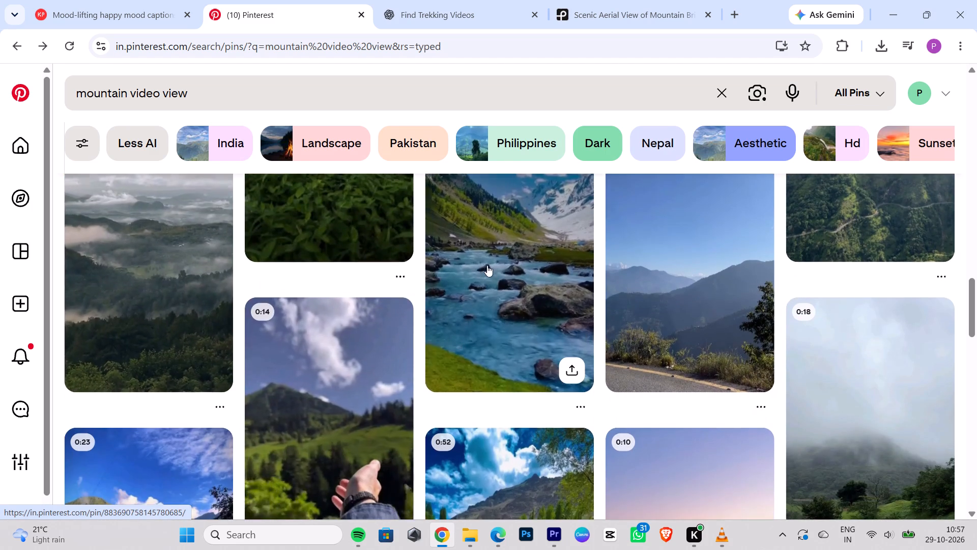
scroll(487, 265, down, 7)
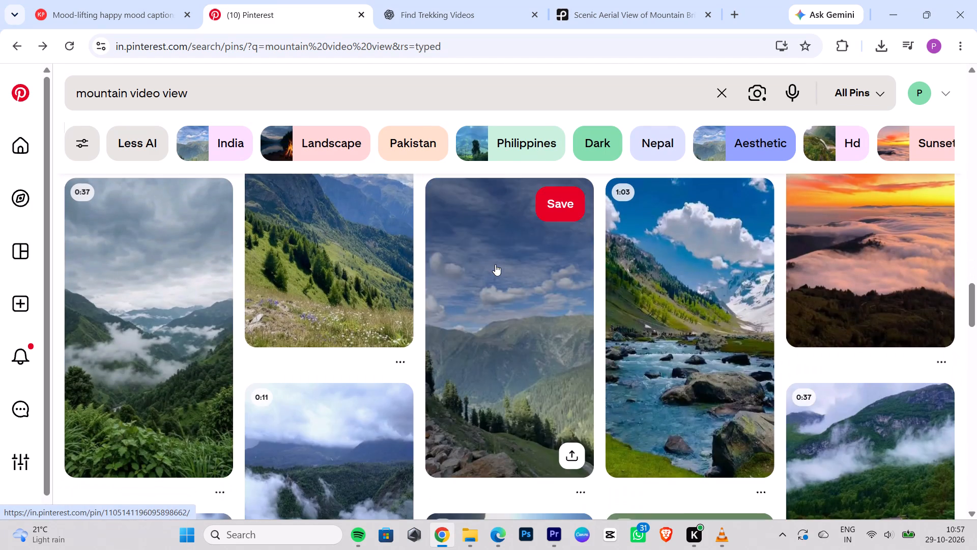
scroll(543, 265, up, 3)
scroll(698, 265, up, 2)
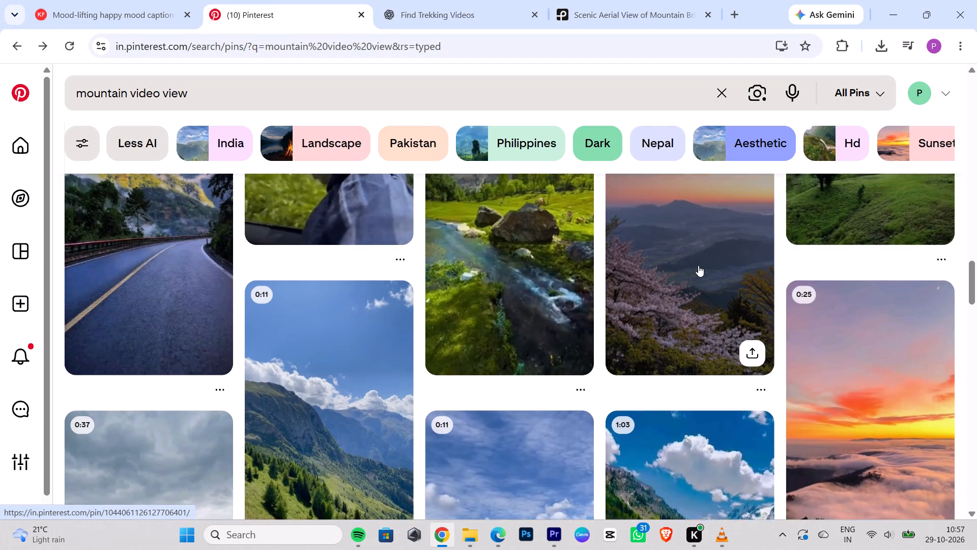
scroll(837, 341, down, 3)
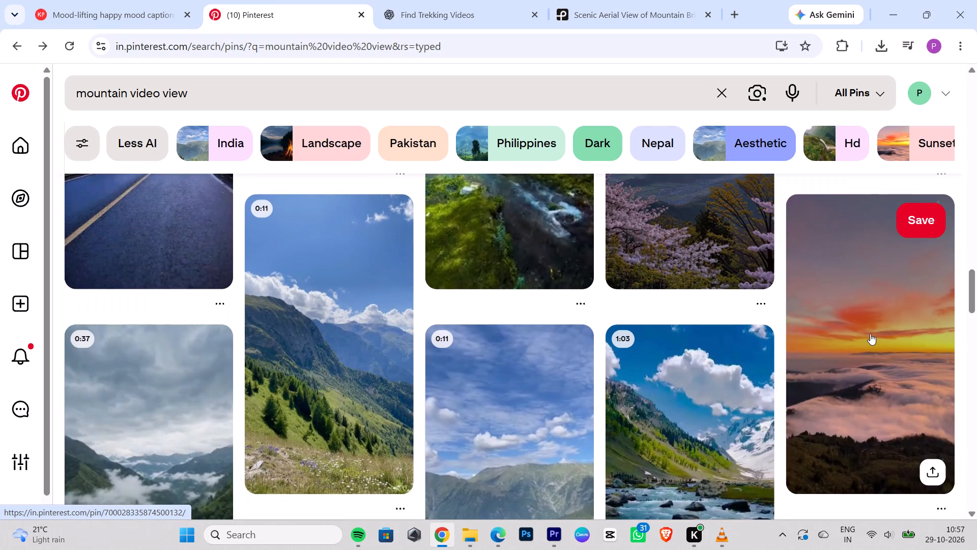
scroll(873, 334, down, 3)
scroll(712, 312, down, 4)
scroll(0, 263, down, 1)
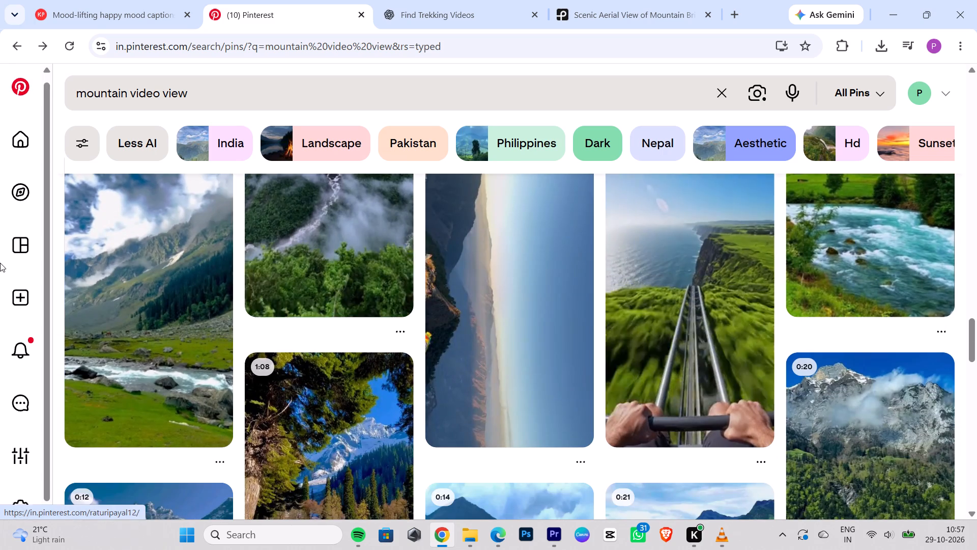
scroll(0, 263, down, 2)
scroll(610, 293, down, 5)
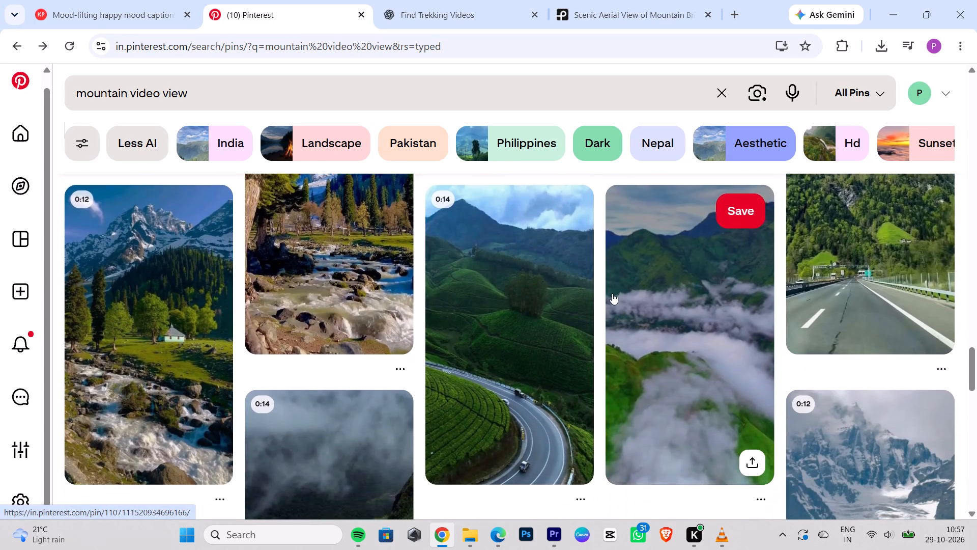
scroll(612, 293, down, 4)
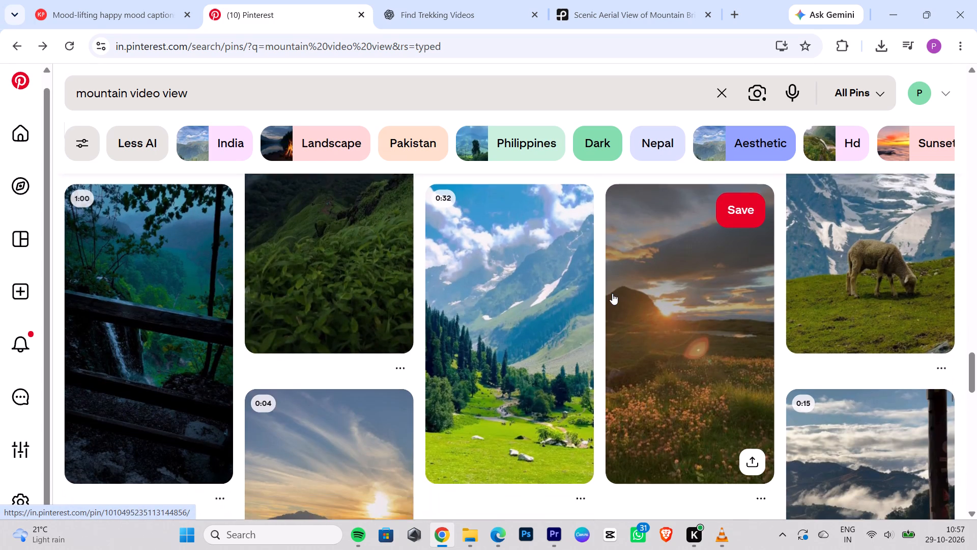
scroll(612, 293, down, 3)
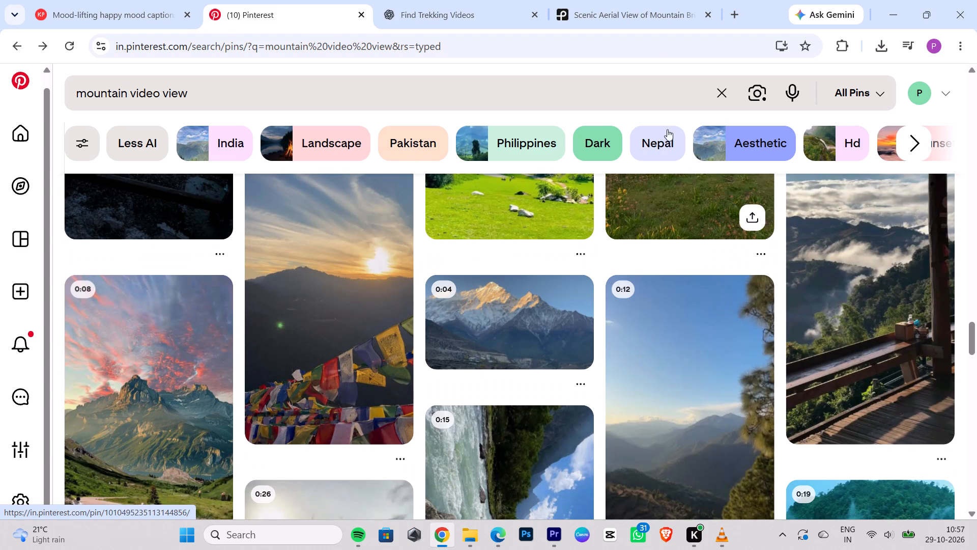
Narrow the Pinterest search to Nepal and browse the results for a background clip.
click(662, 142)
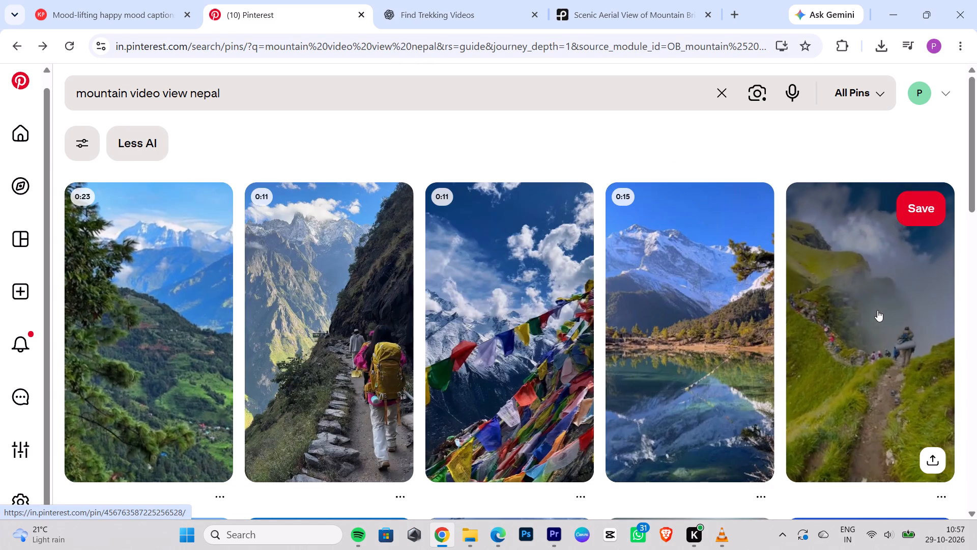
scroll(833, 315, down, 3)
scroll(481, 321, down, 2)
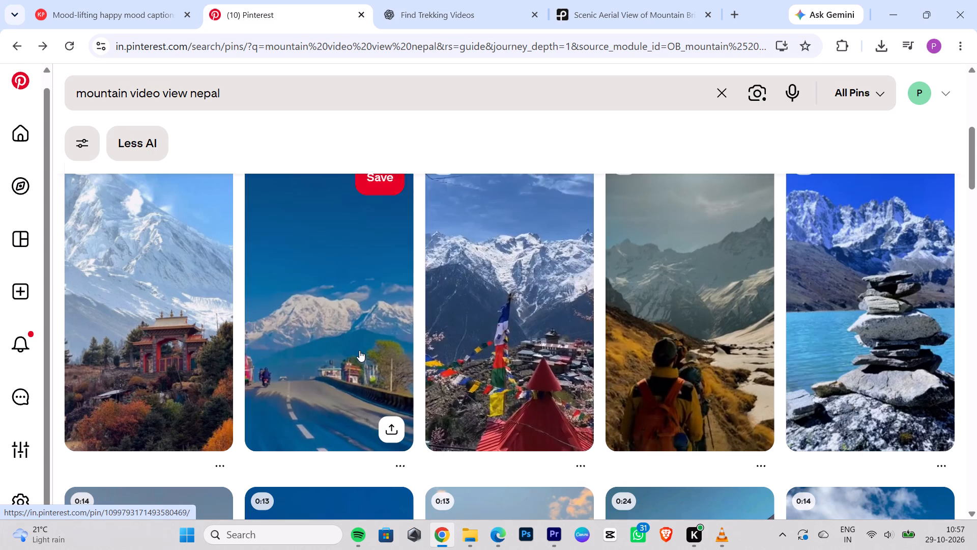
scroll(359, 350, down, 5)
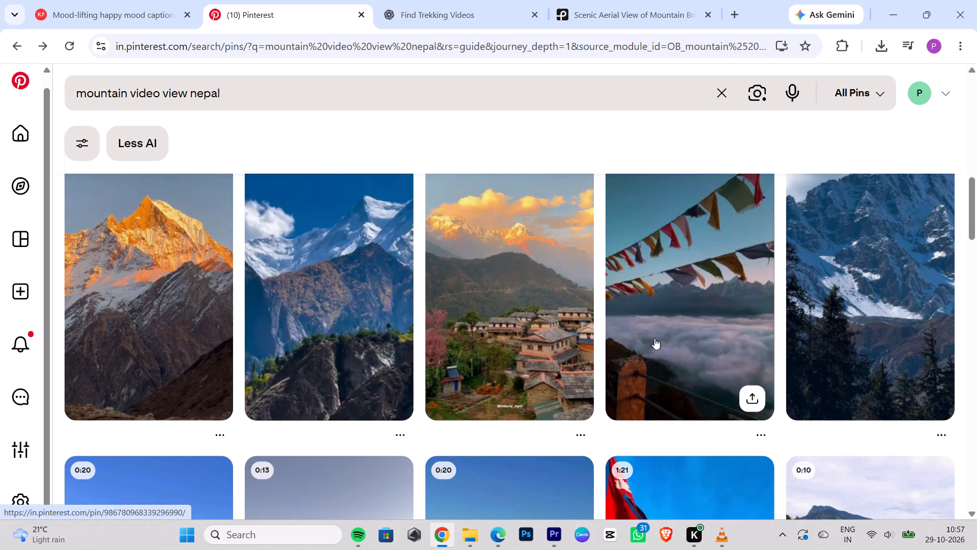
scroll(738, 323, down, 4)
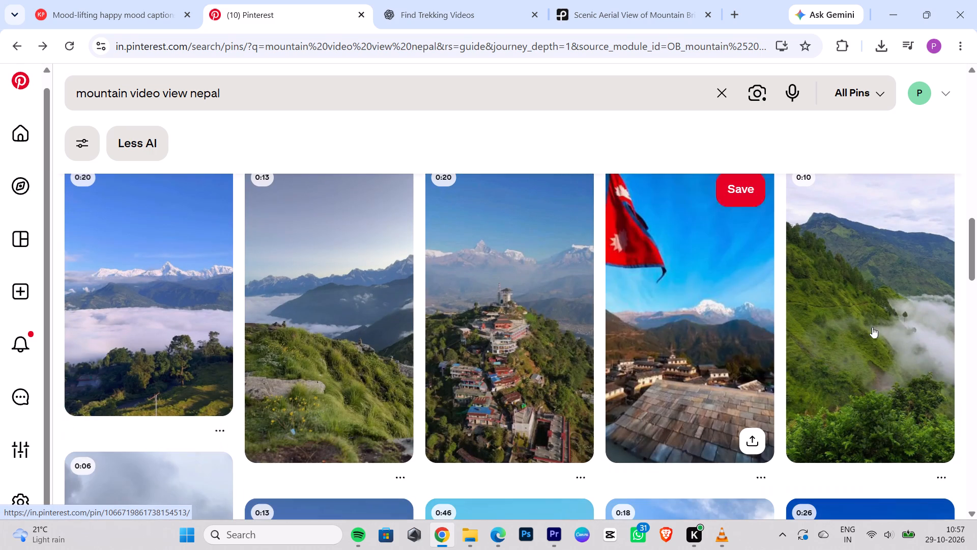
scroll(678, 326, down, 4)
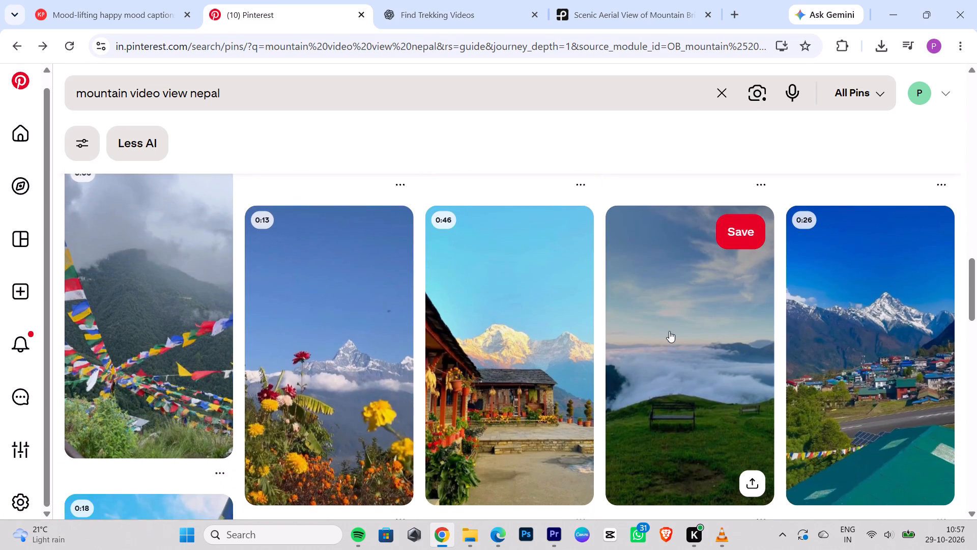
Open the "Nepal" pin with flowers before a snowy peak and browse its related videos.
click(370, 393)
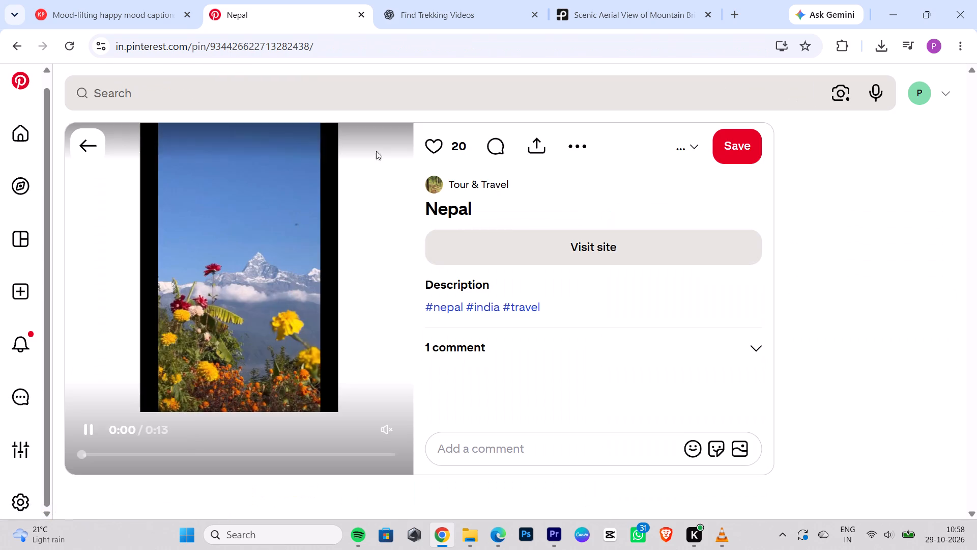
click(535, 144)
click(734, 299)
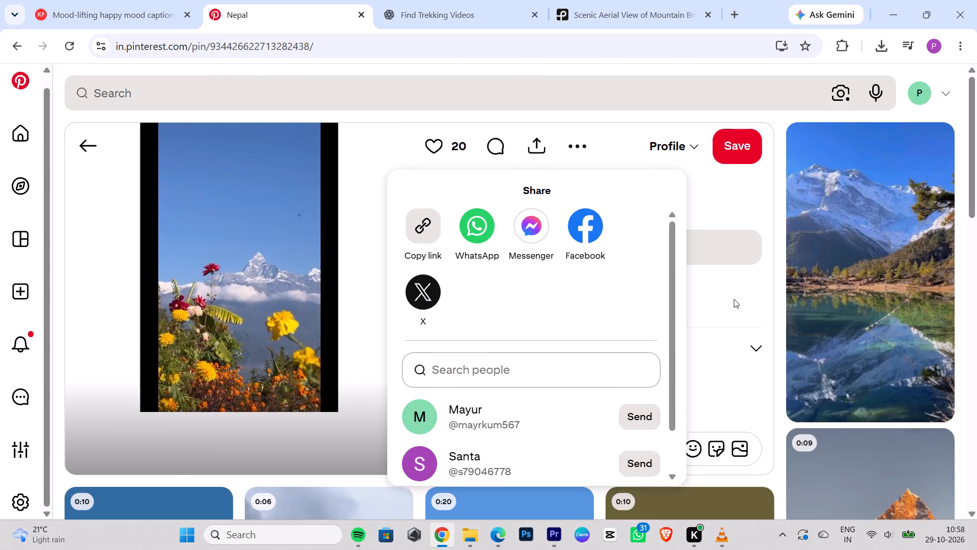
scroll(734, 300, down, 4)
scroll(554, 319, down, 5)
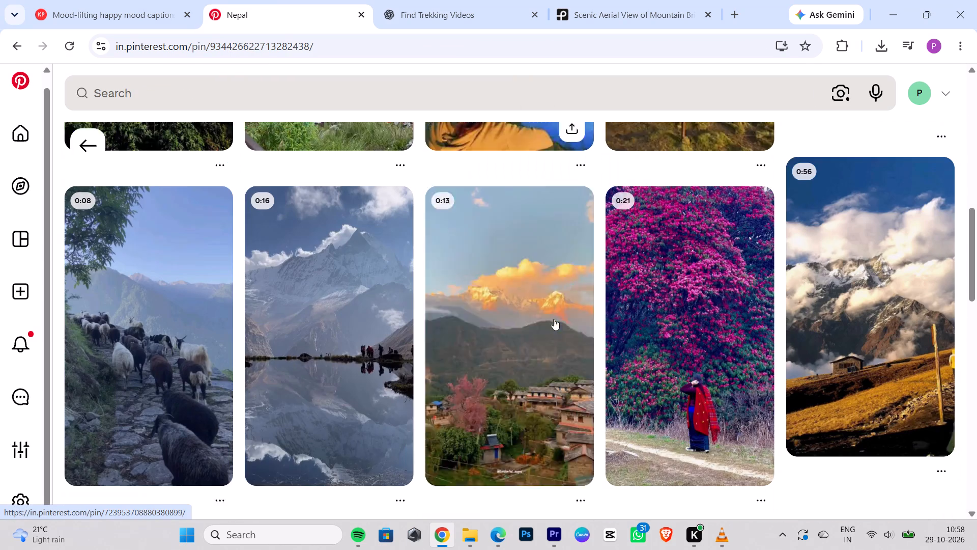
scroll(785, 317, down, 5)
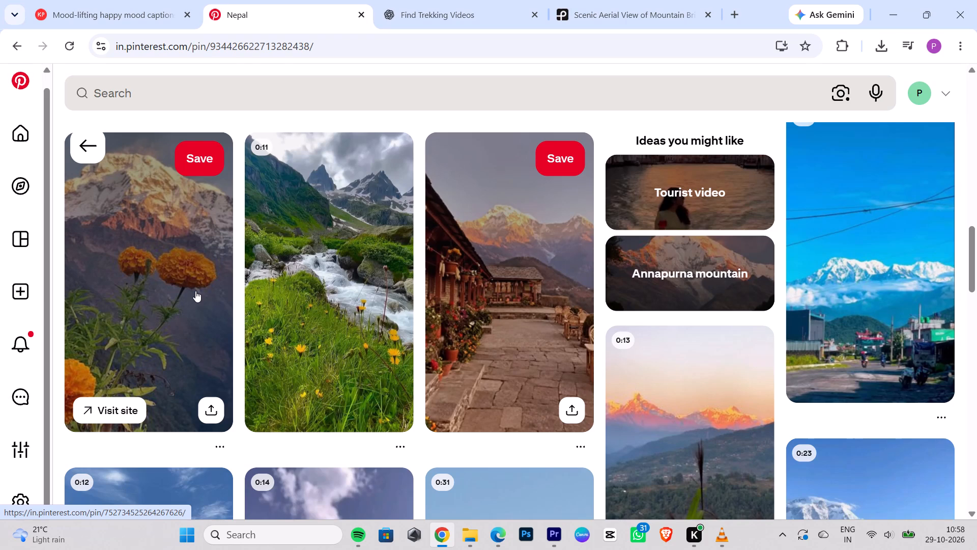
Preview the related pin with orange marigolds, check its related videos, and return to browsing those under the "Nepal" pin.
click(195, 291)
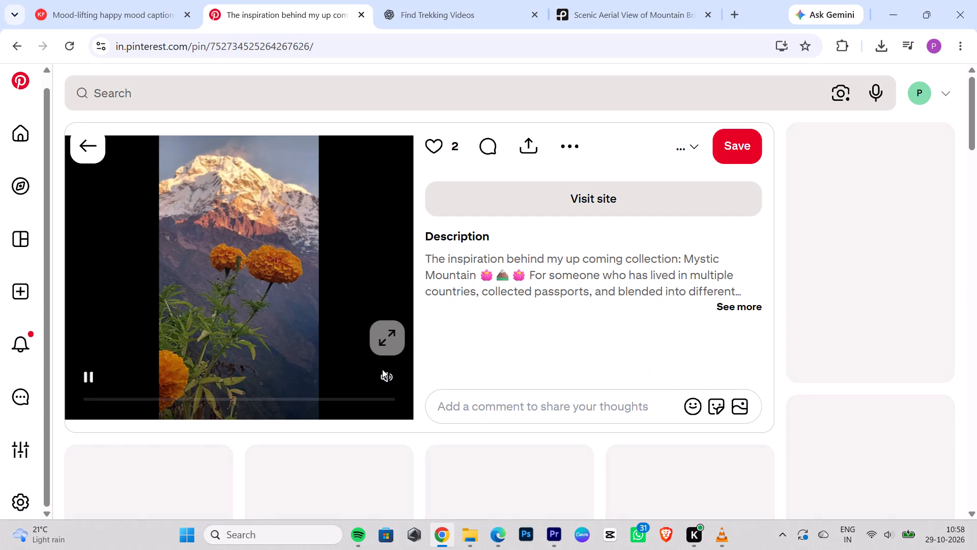
click(382, 369)
click(384, 377)
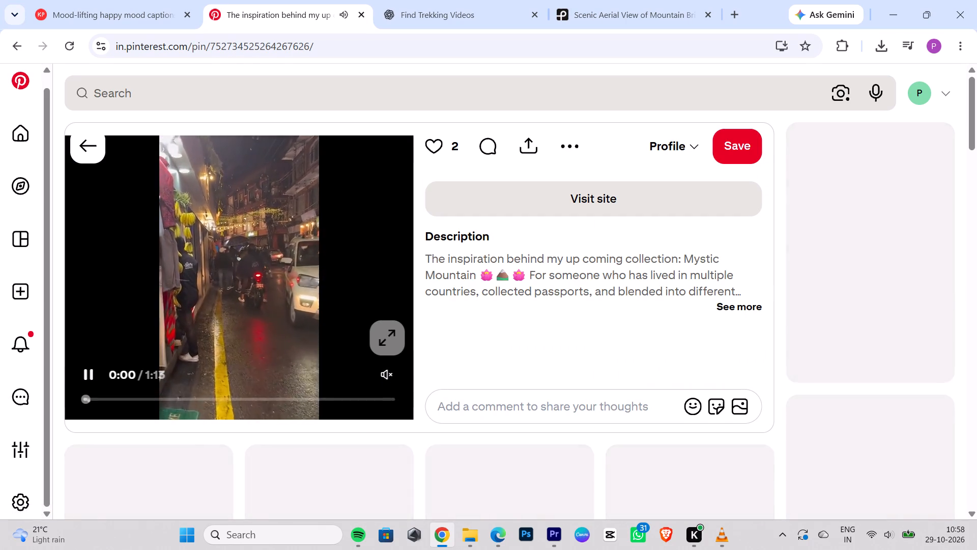
scroll(692, 282, down, 6)
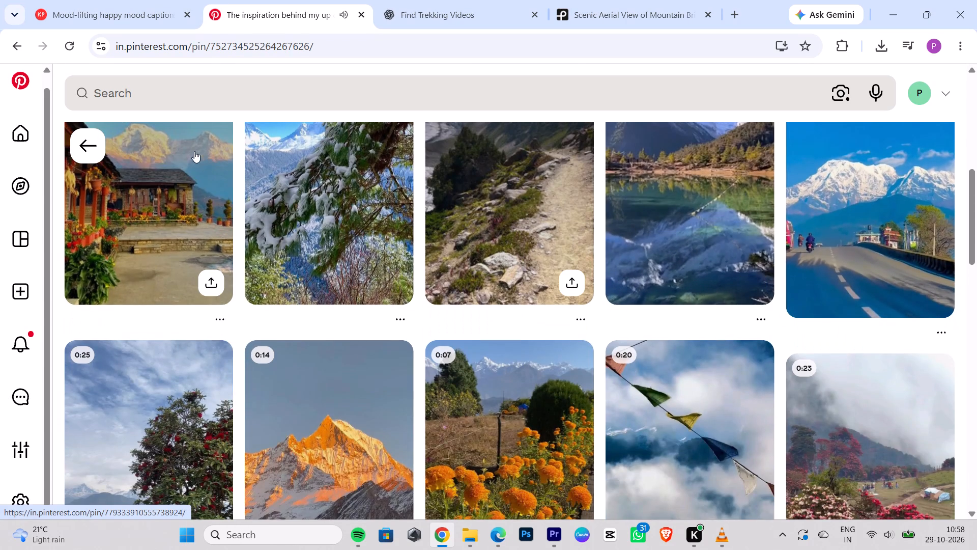
click(88, 148)
scroll(673, 265, down, 5)
scroll(771, 255, down, 4)
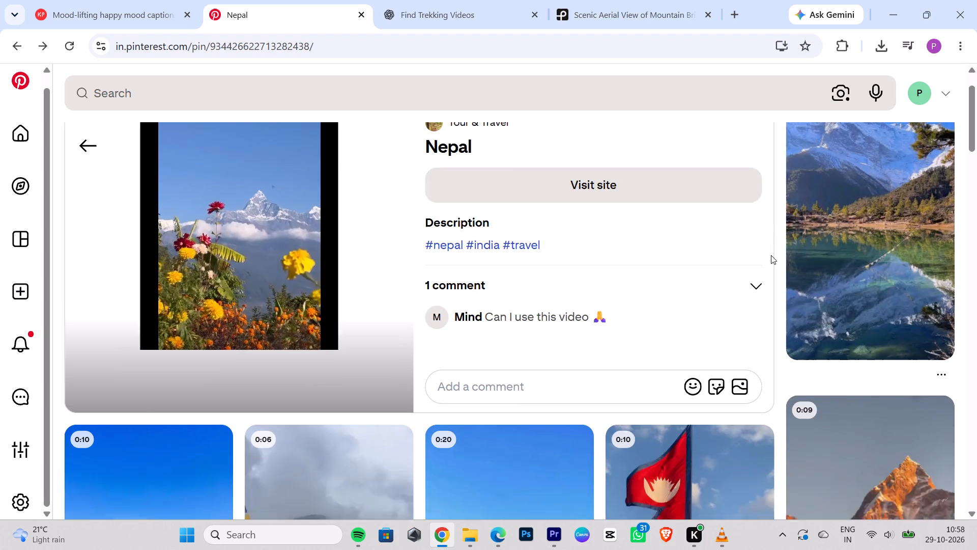
scroll(771, 255, down, 11)
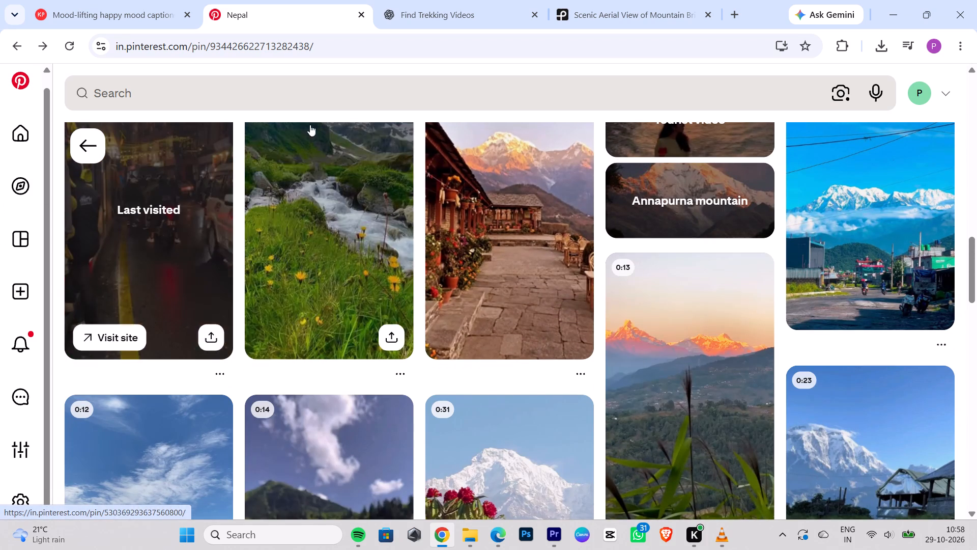
Open the "#fashion" pin of a mountain stream with yellow flowers and copy its share link.
click(361, 187)
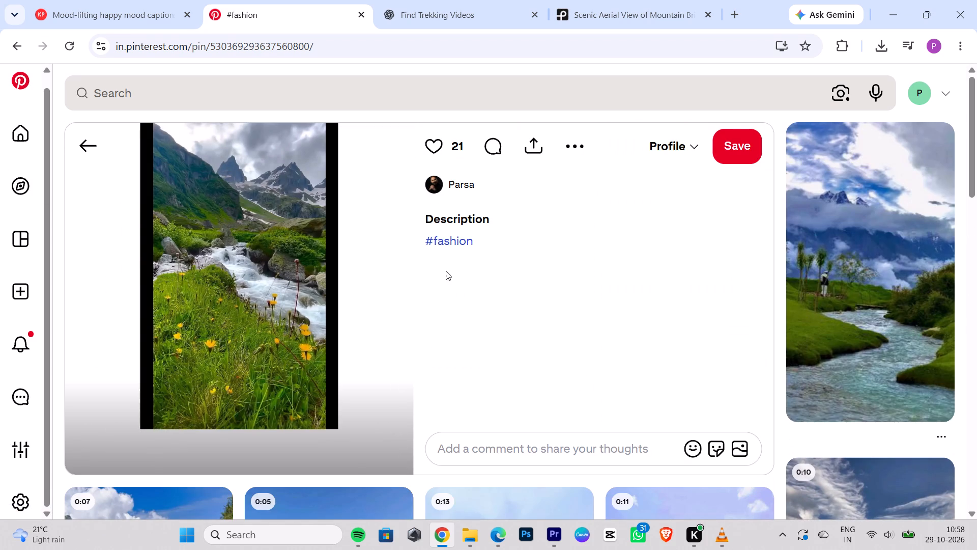
click(516, 151)
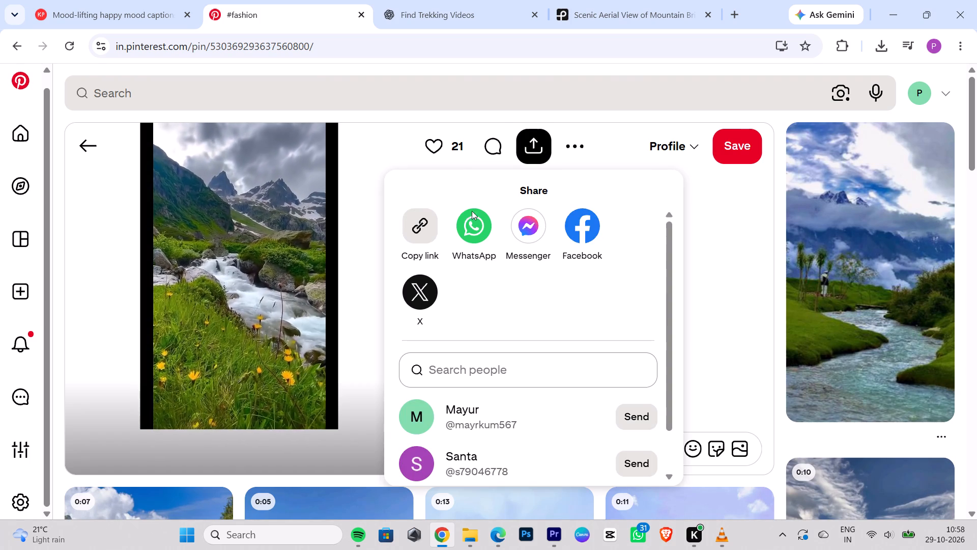
triple_click(411, 231)
click(411, 231)
right_click(411, 231)
click(411, 231)
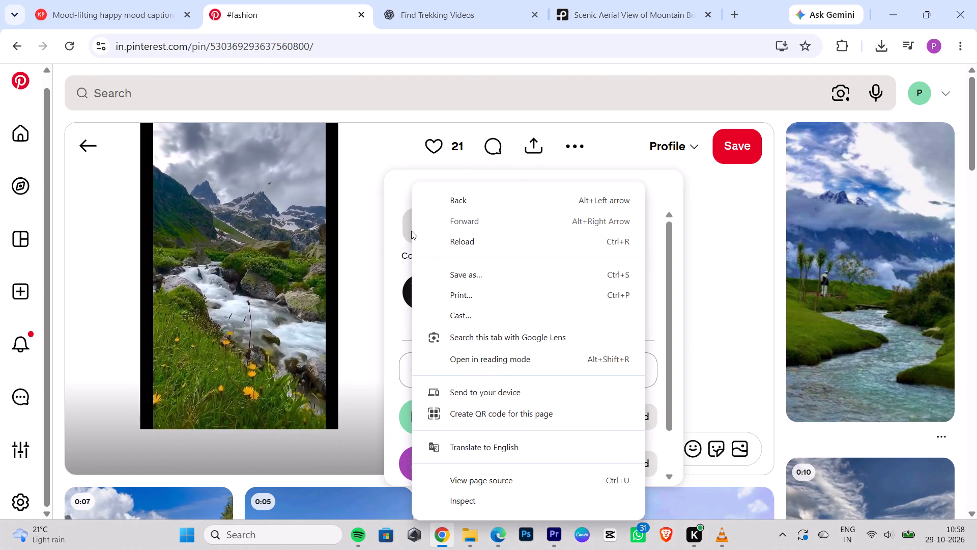
double_click(409, 236)
Switch to the KlickPin downloader, replace the previous pin link with the copied one, and submit it.
click(46, 3)
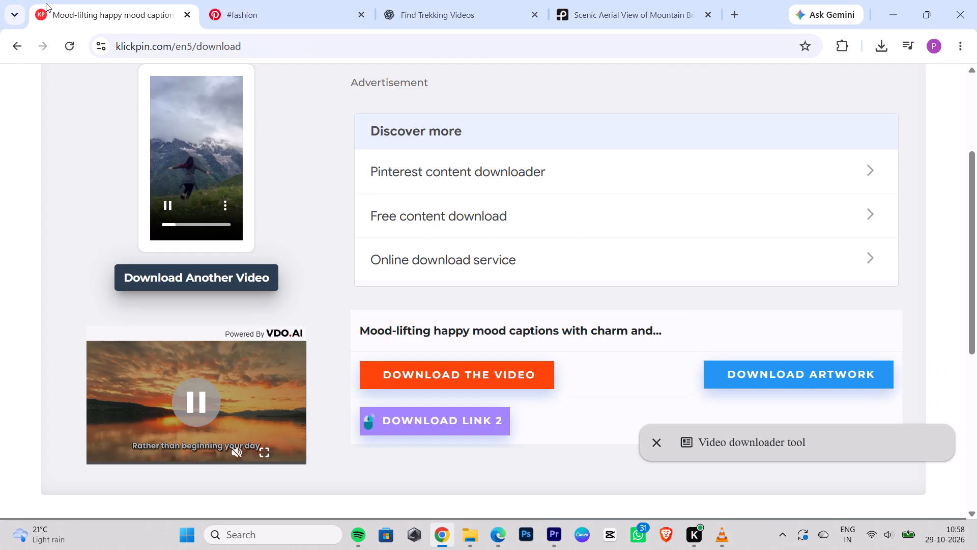
click(27, 50)
drag(330, 287, 170, 324)
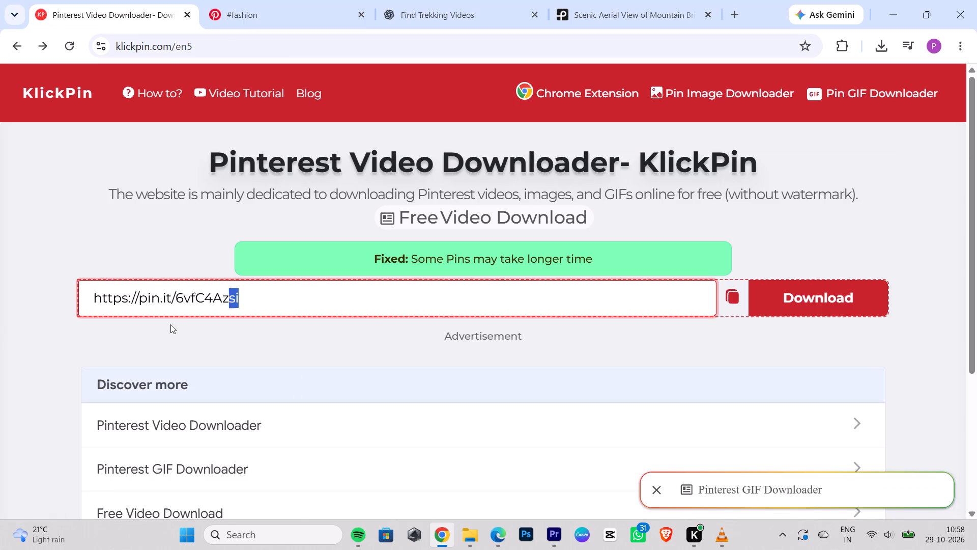
drag(170, 324, 0, 327)
key(BackSpace)
key(ctrl+v)
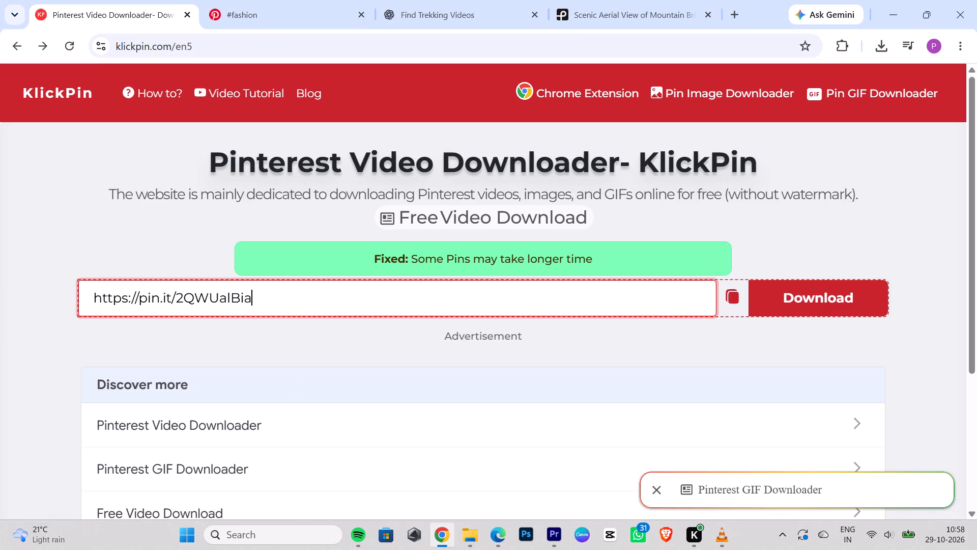
key(Return)
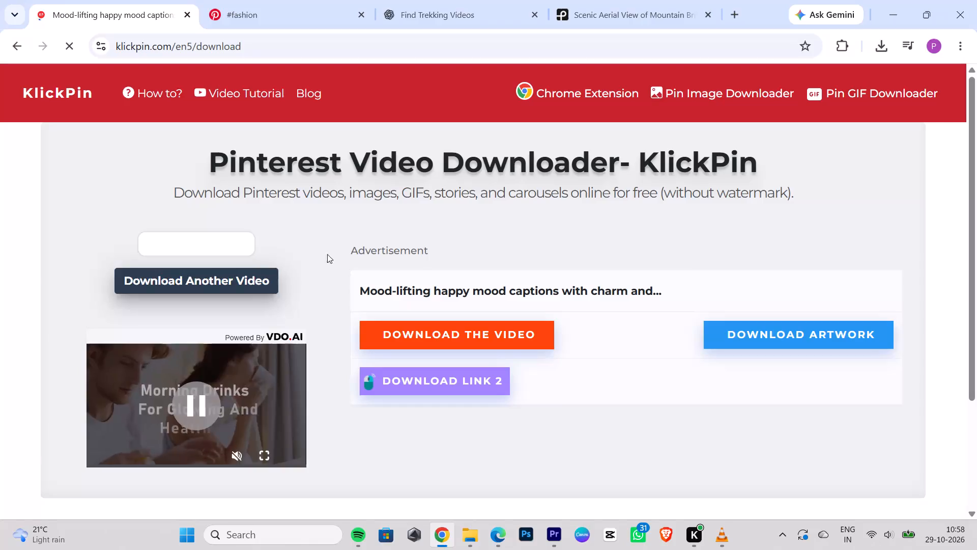
Download the mountain stream video from its KlickPin preview.
click(228, 213)
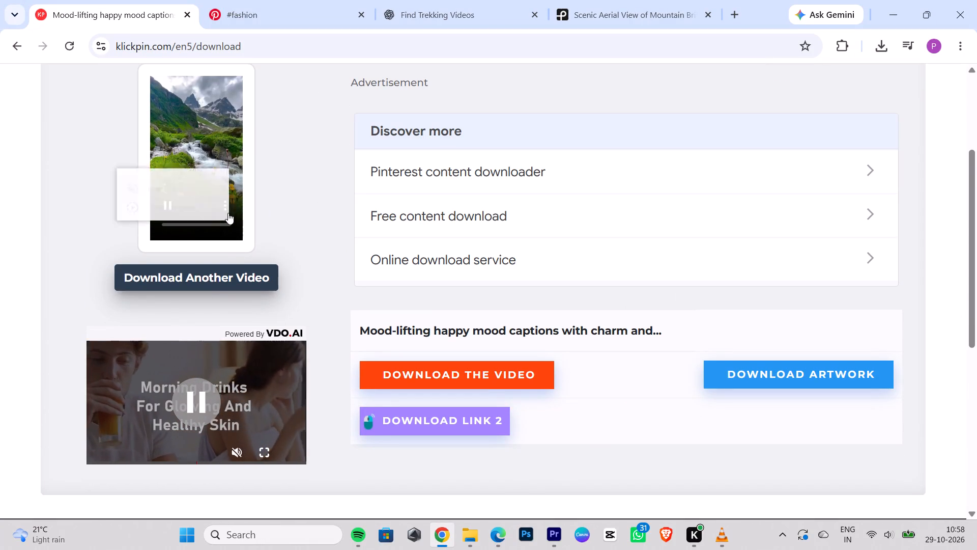
click(226, 201)
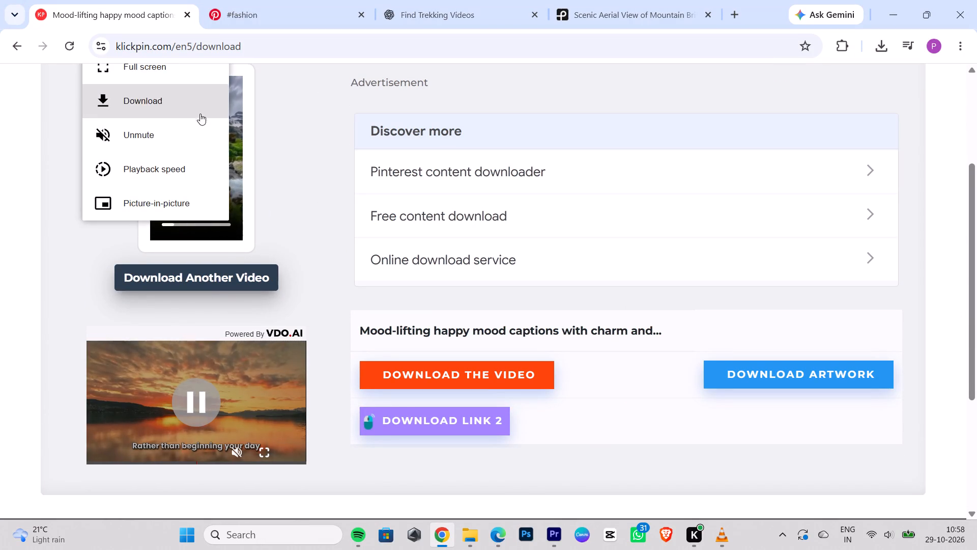
click(204, 108)
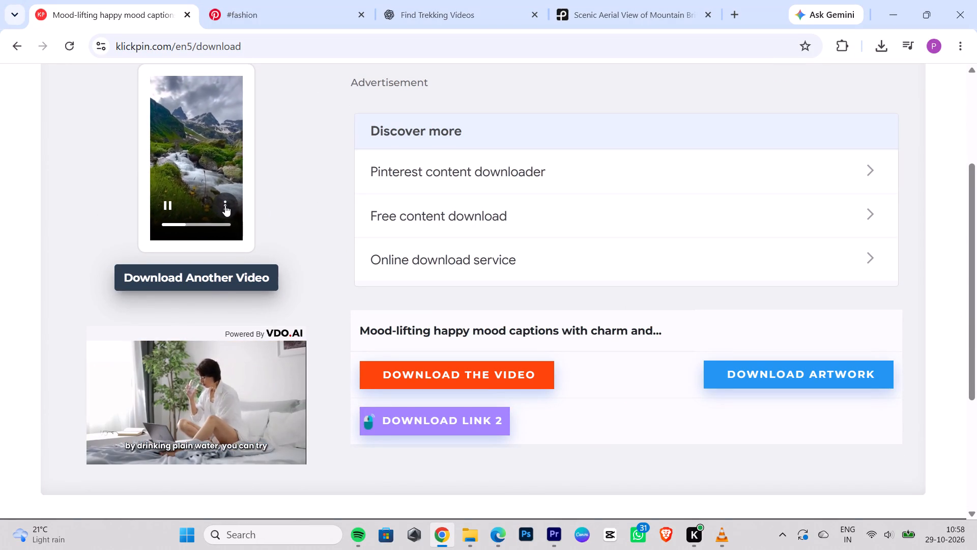
click(225, 205)
click(197, 108)
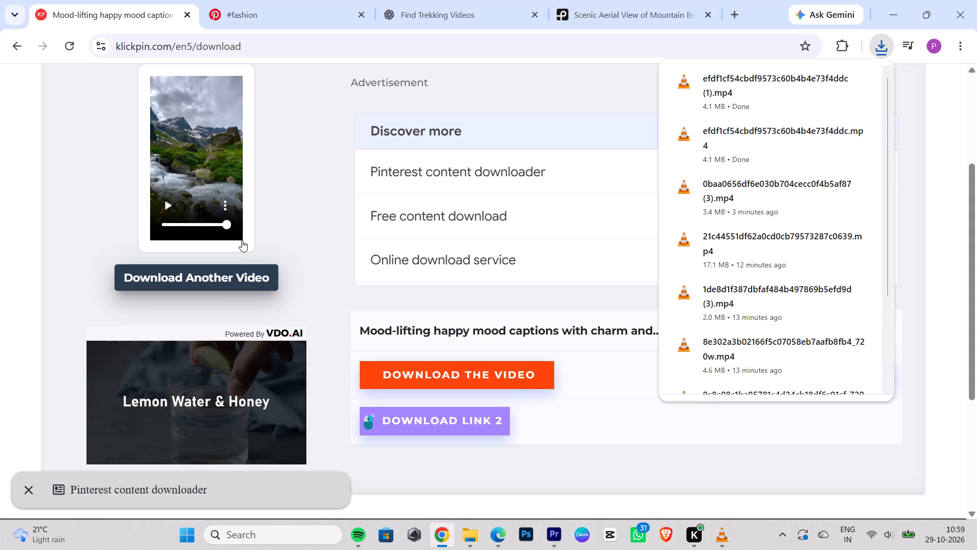
Switch to Premiere Pro and import the downloaded mountain stream clip, efdf1cf54cbdf9573c60b4b4e73f4ddc (1), into the bin.
click(552, 533)
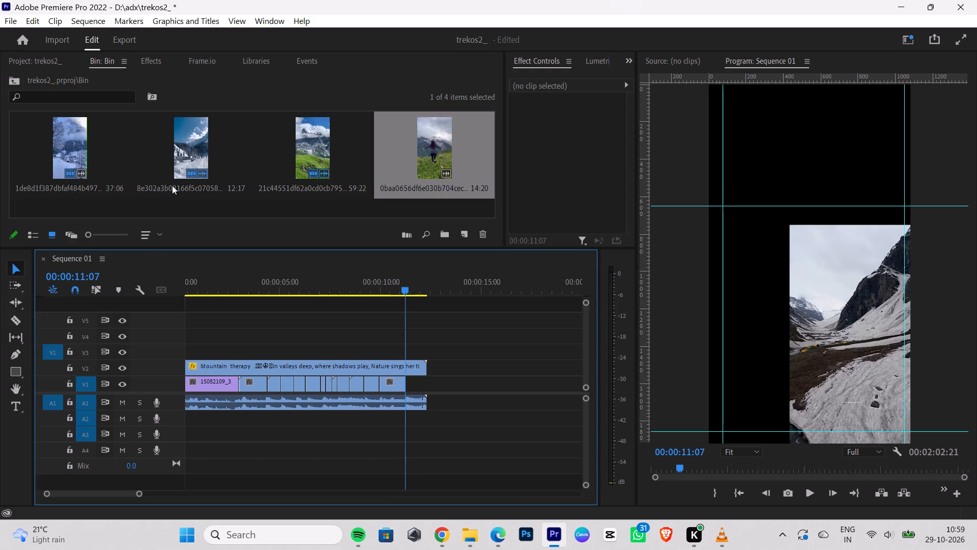
key(ctrl+i)
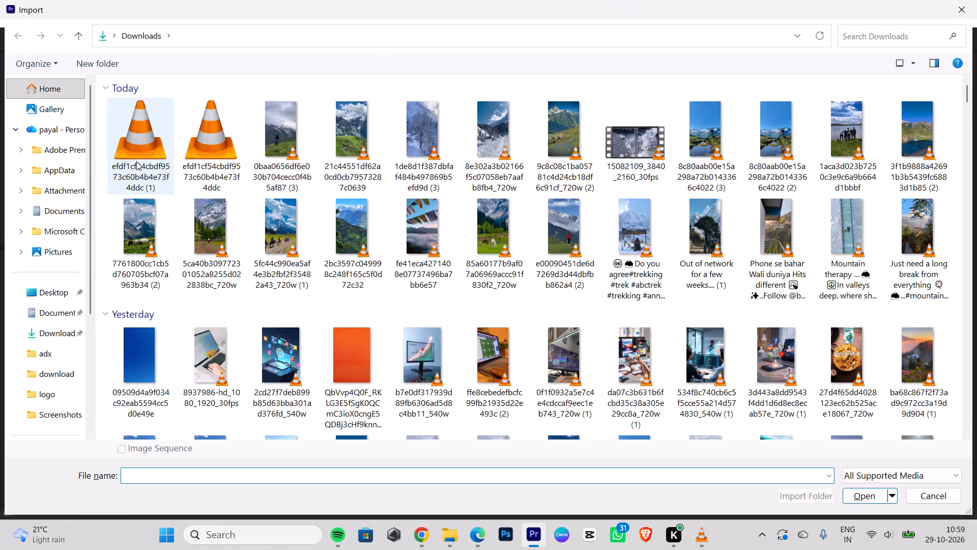
click(148, 154)
click(855, 505)
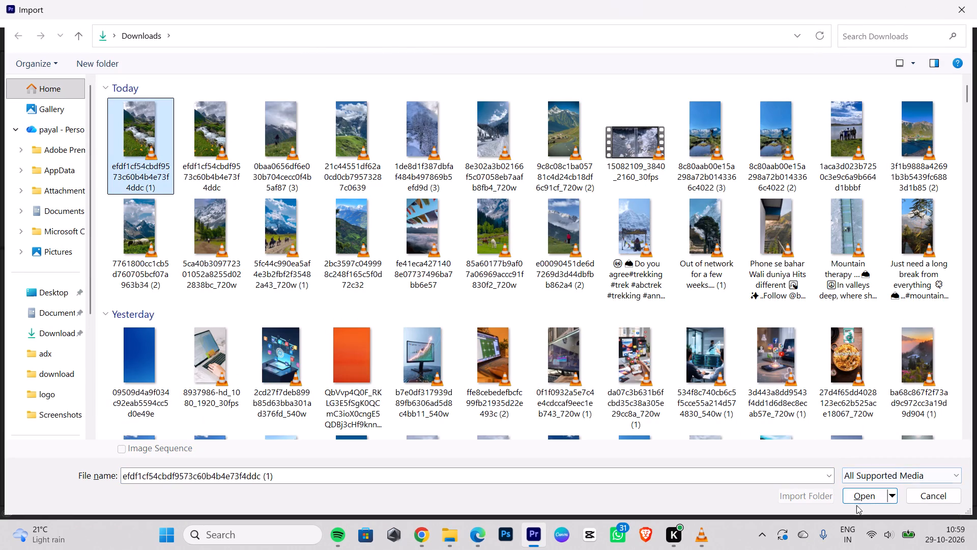
click(860, 504)
Place the mountain stream clip on track V3 past the end of the edit and delete its audio.
drag(63, 170, 295, 252)
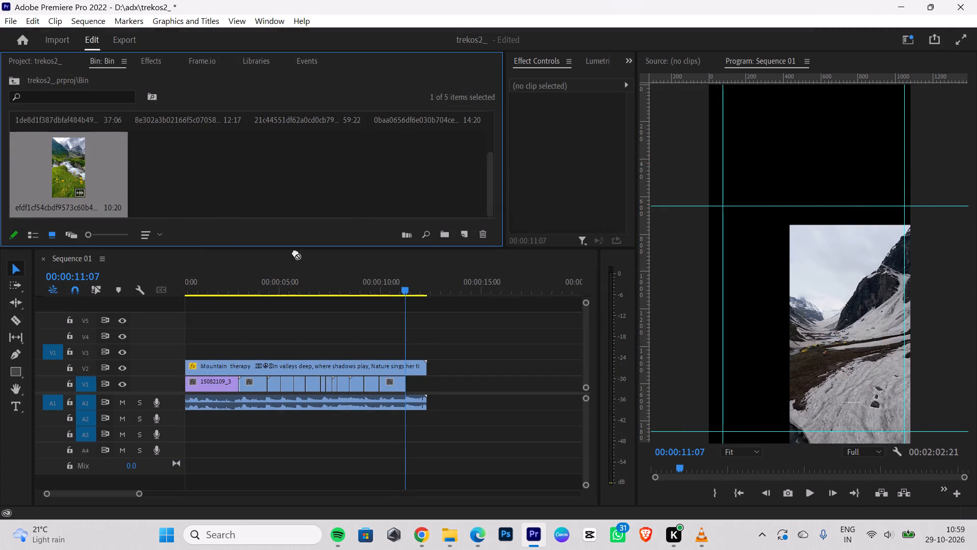
drag(295, 252, 456, 350)
click(489, 403)
key(BackSpace)
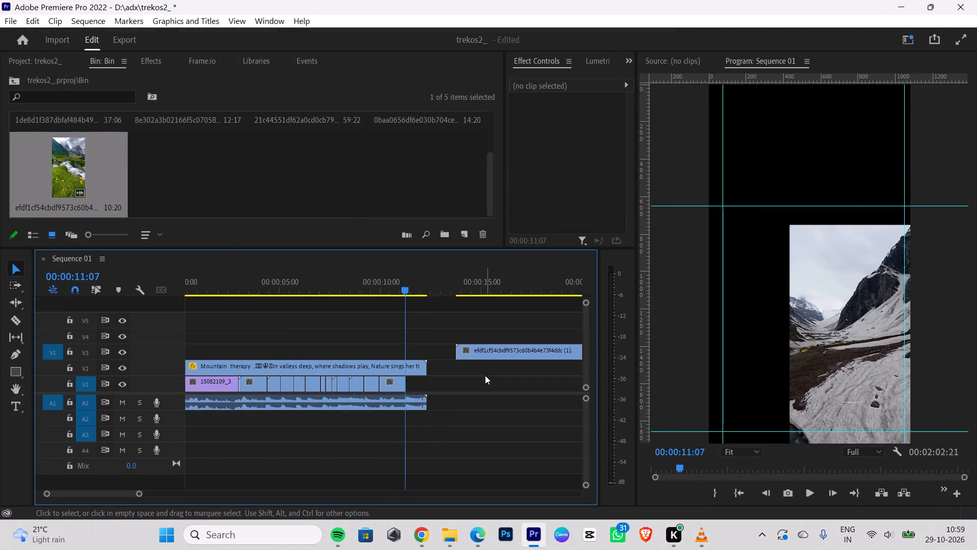
Move the mountain stream clip to V1, starting at 00:00:11:07 against the last background clip, and scale it to the frame size.
drag(485, 354, 457, 381)
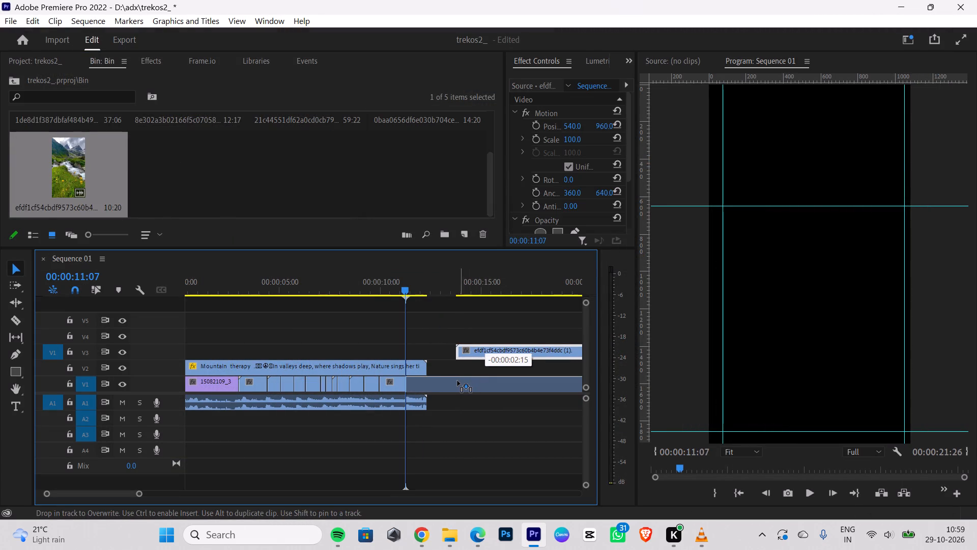
drag(457, 381, 436, 383)
right_click(436, 383)
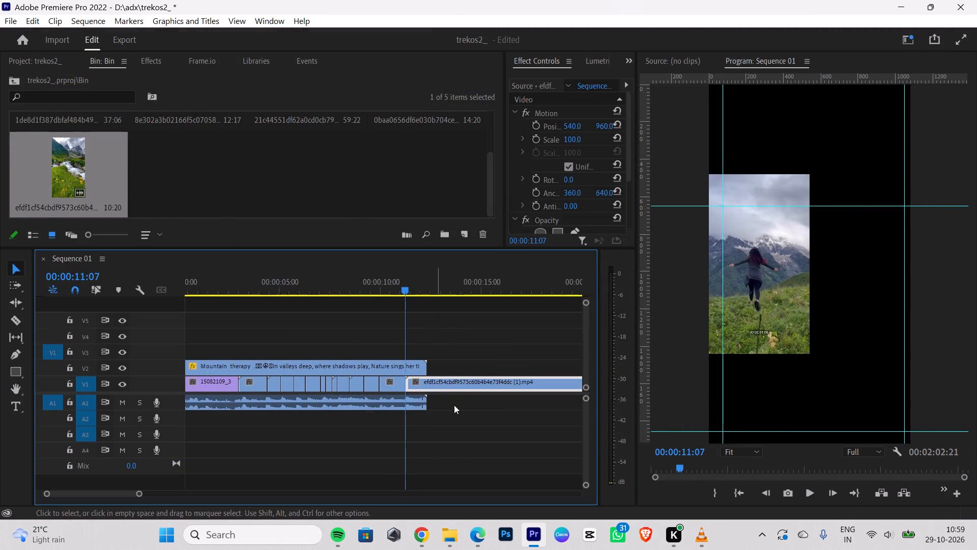
click(490, 489)
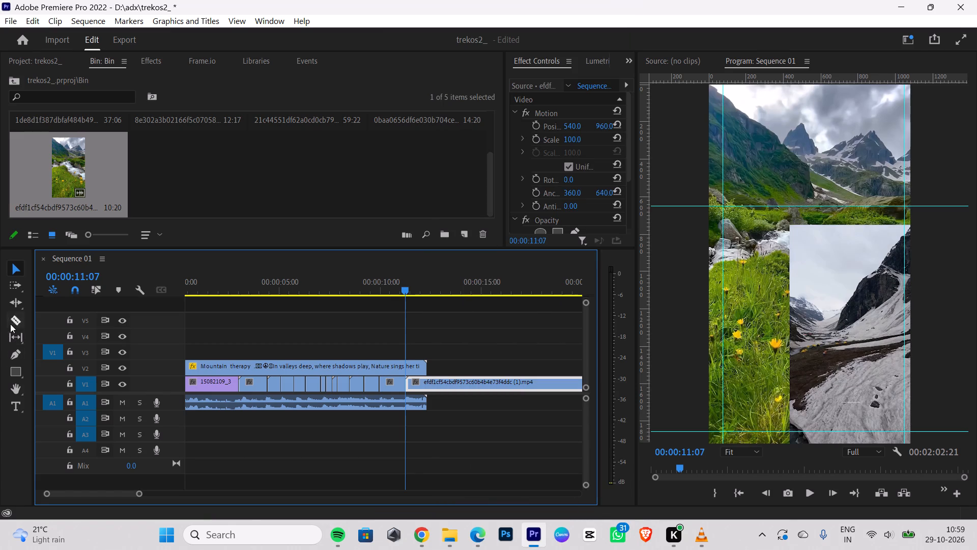
Split the mountain stream clip at the overlay video's end and delete the excess part.
click(13, 320)
click(427, 382)
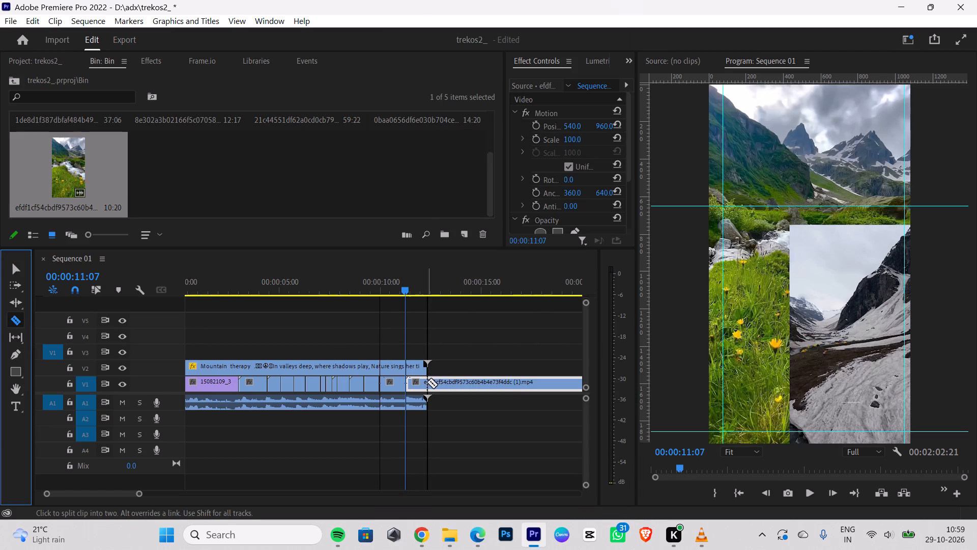
click(12, 271)
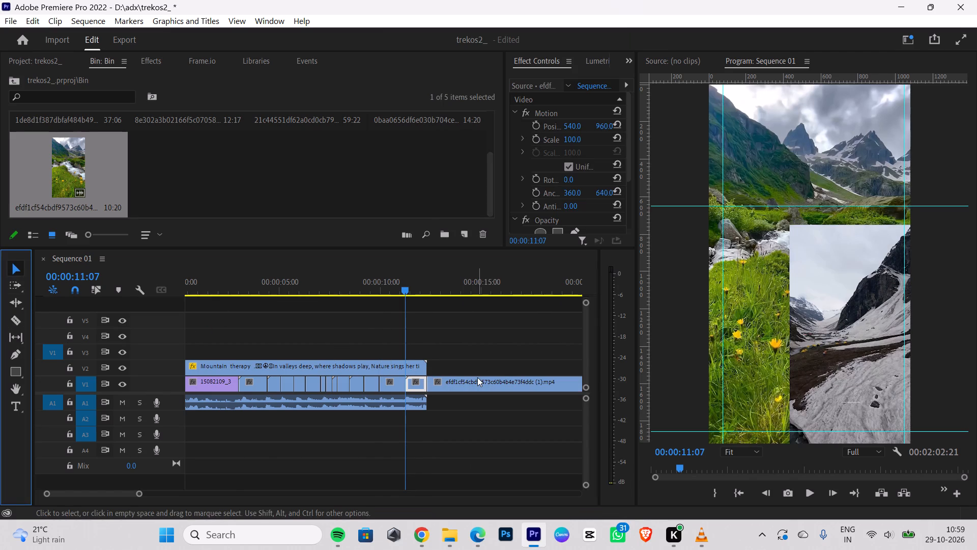
click(477, 377)
key(BackSpace)
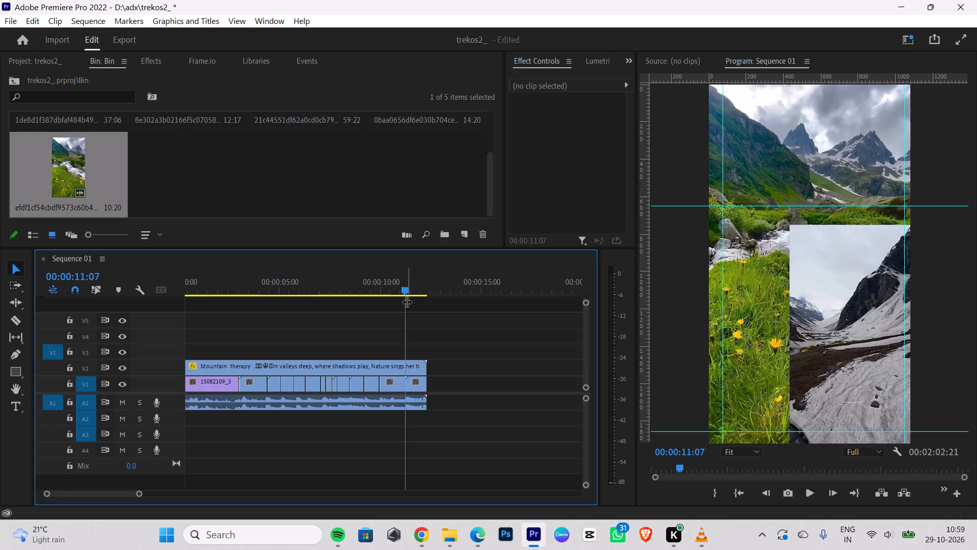
Examine frame by frame where the overlay's shot changes relative to the background cut around 00:00:11:07.
key(Right)
key(Right)
key(Right)
key(Right)
key(Right)
key(Right)
key(Right)
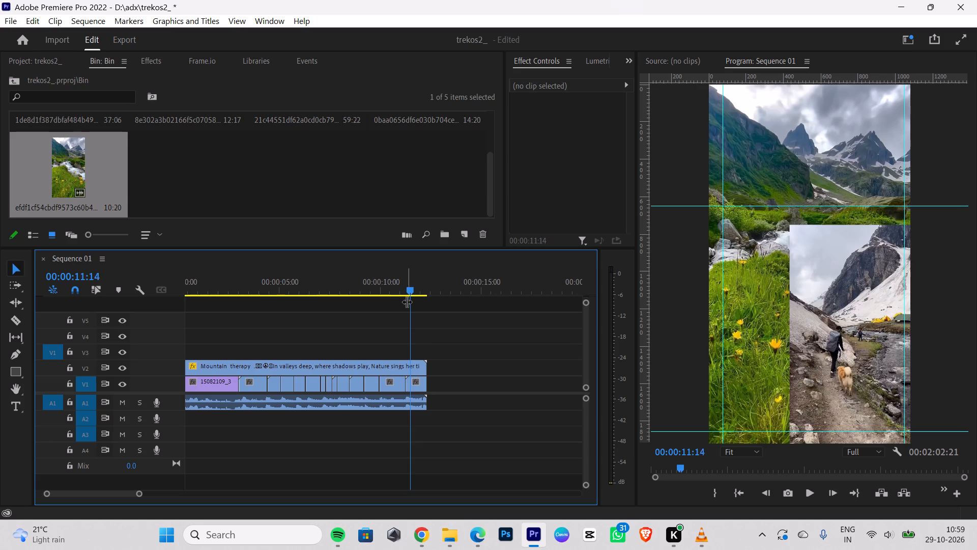
key(Right)
key(Right)
key(Left)
key(Left)
key(Left)
key(Left)
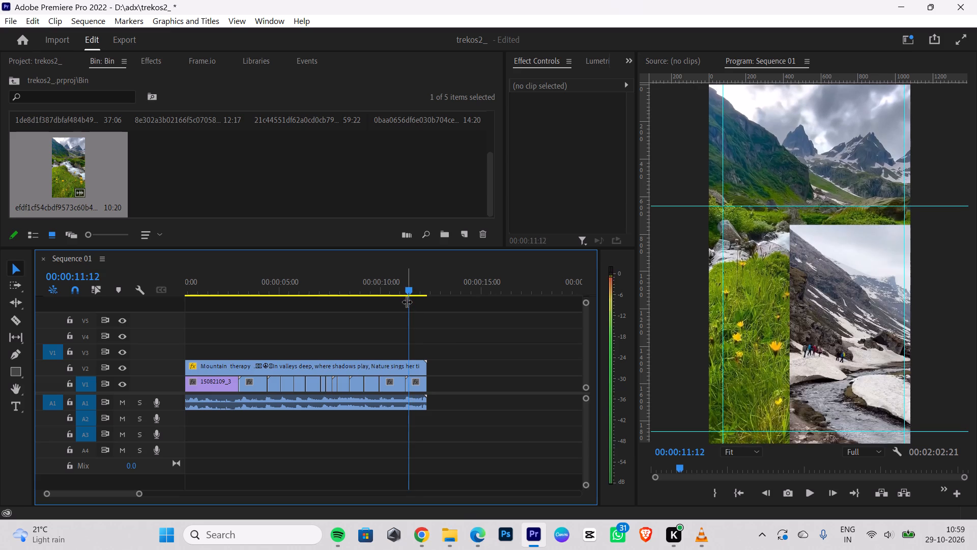
key(Left)
key(Left)
key(Left)
key(Left)
key(Left)
key(Left)
key(Left)
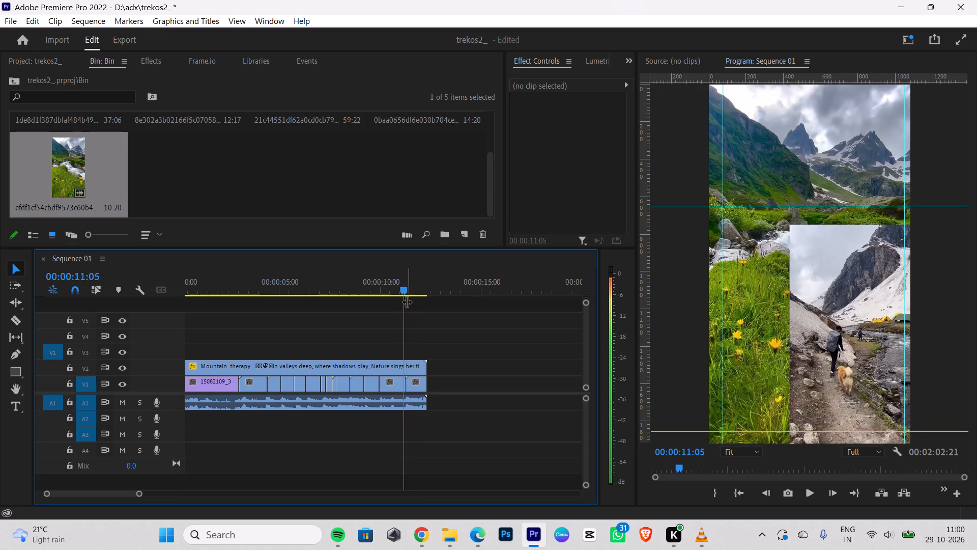
key(Left)
key(Left)
key(Left)
key(Right)
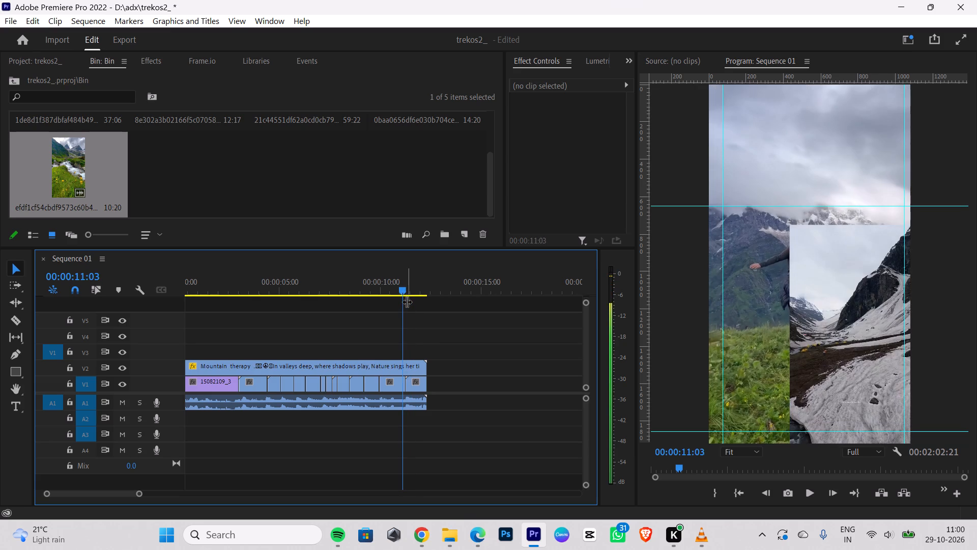
key(Right)
key(Right)
key(Right)
key(Right)
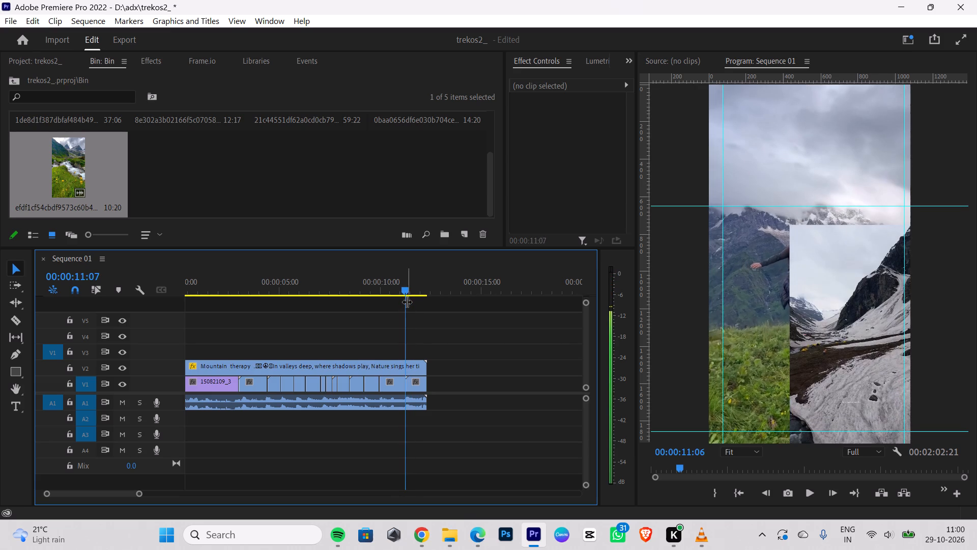
key(Right)
key(Right)
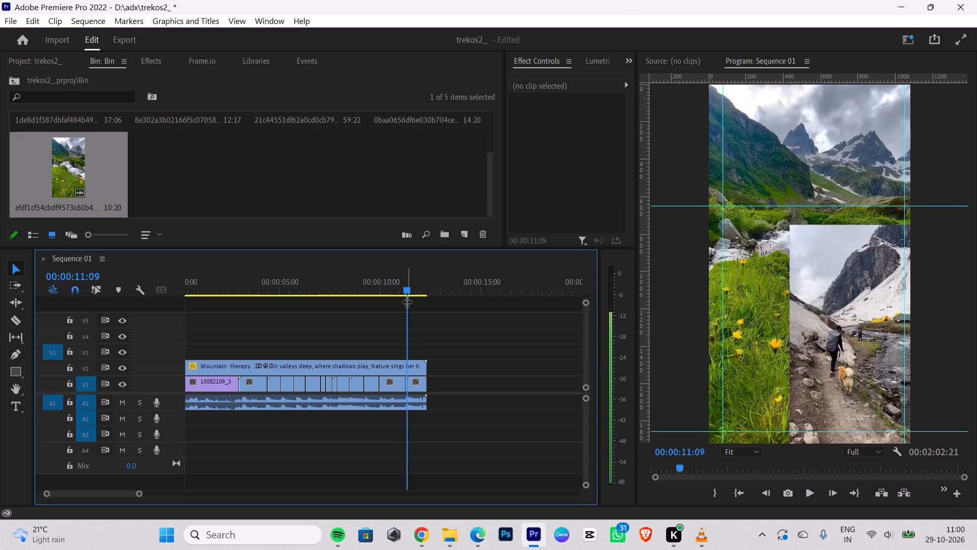
key(Left)
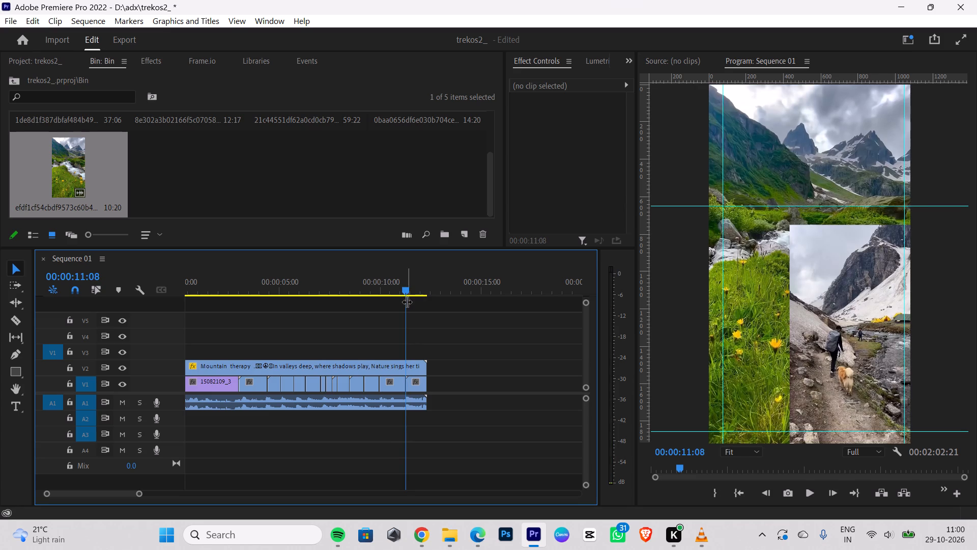
Shift the background cut to 00:00:11:08 by cutting off the stream clip's first frame, deleting it and extending the preceding clip.
drag(142, 493, 163, 494)
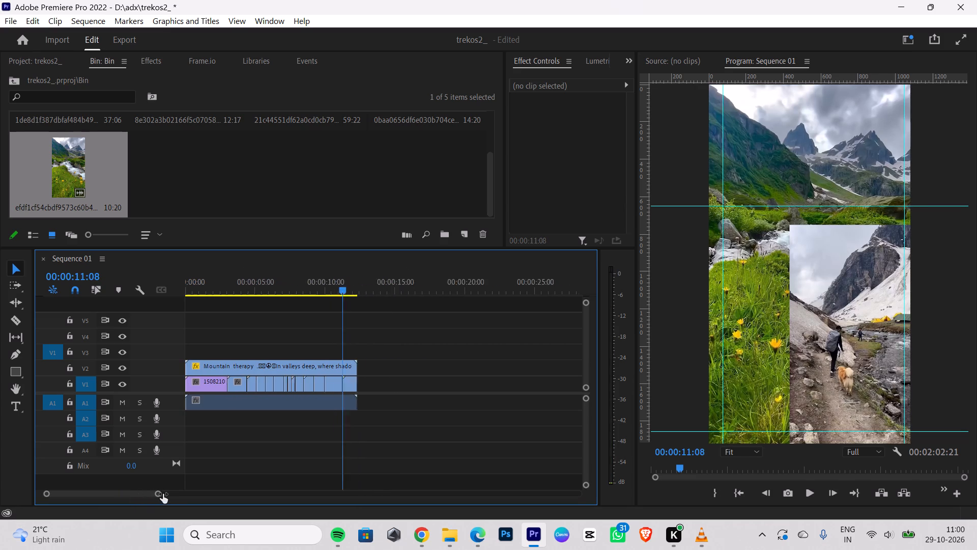
drag(163, 494, 111, 481)
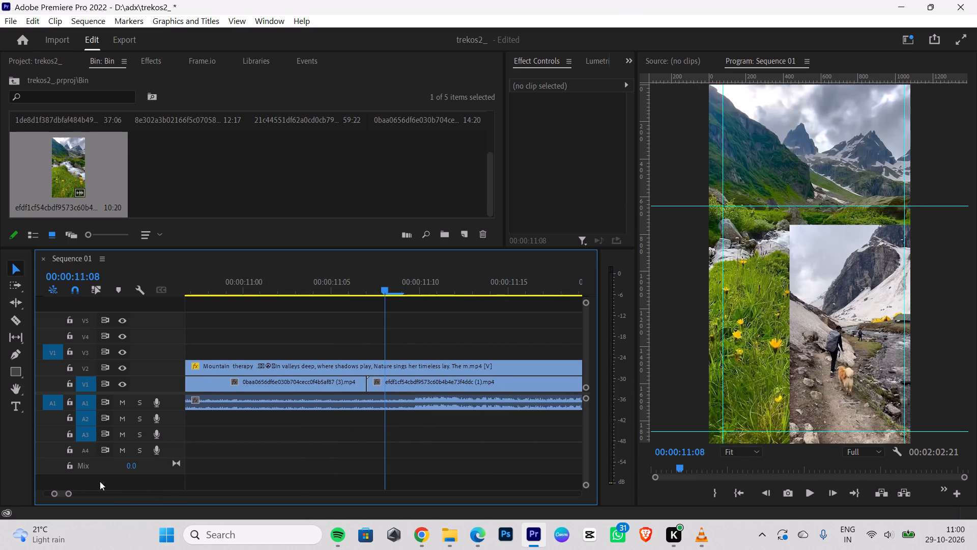
click(21, 323)
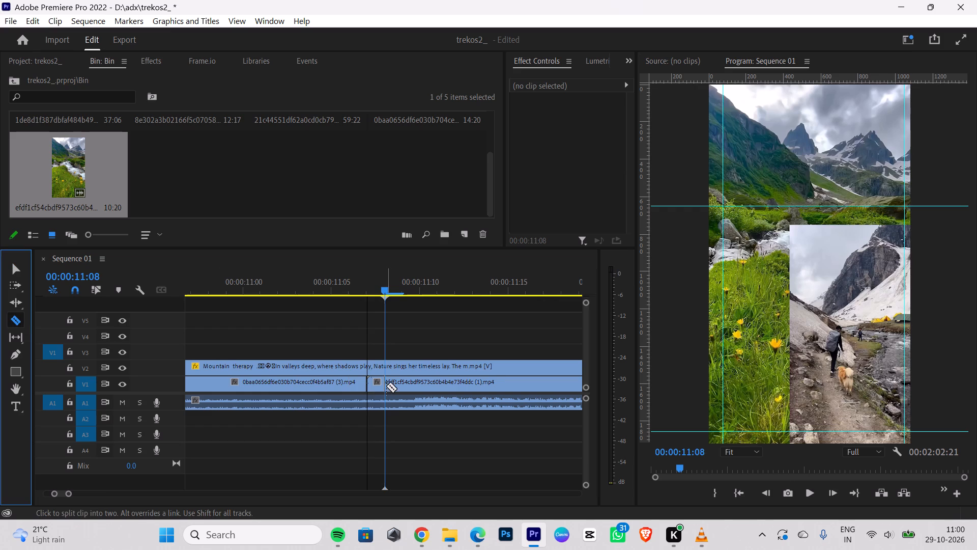
click(386, 386)
click(15, 268)
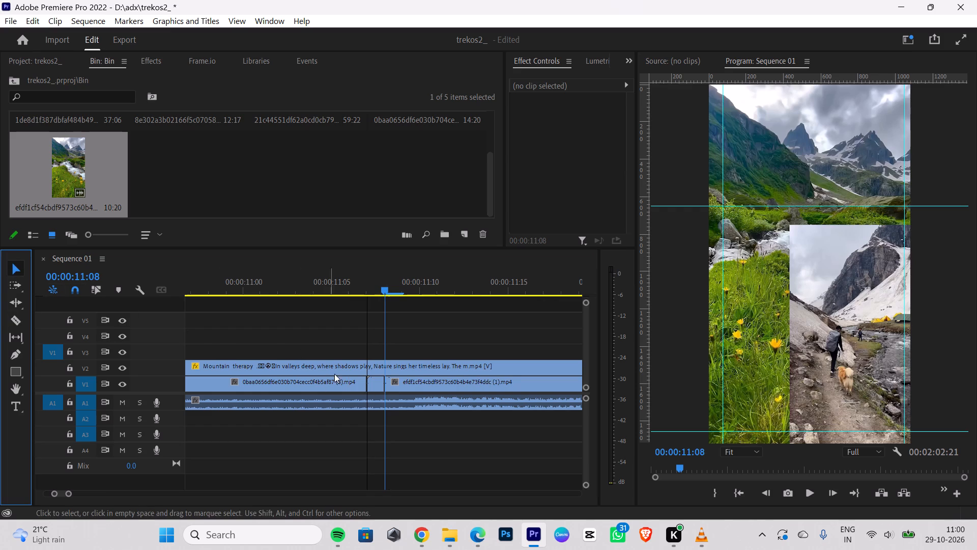
click(381, 388)
click(379, 387)
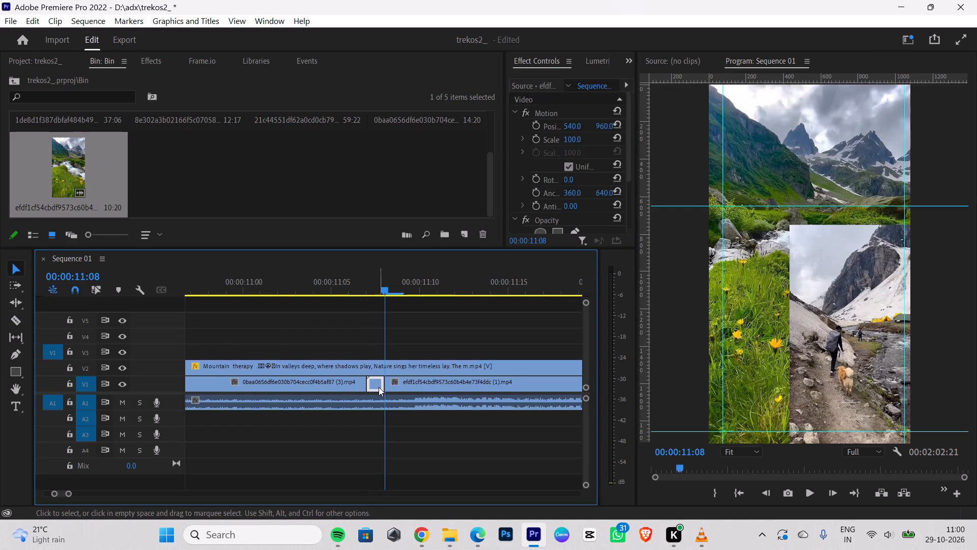
key(BackSpace)
drag(363, 384, 378, 384)
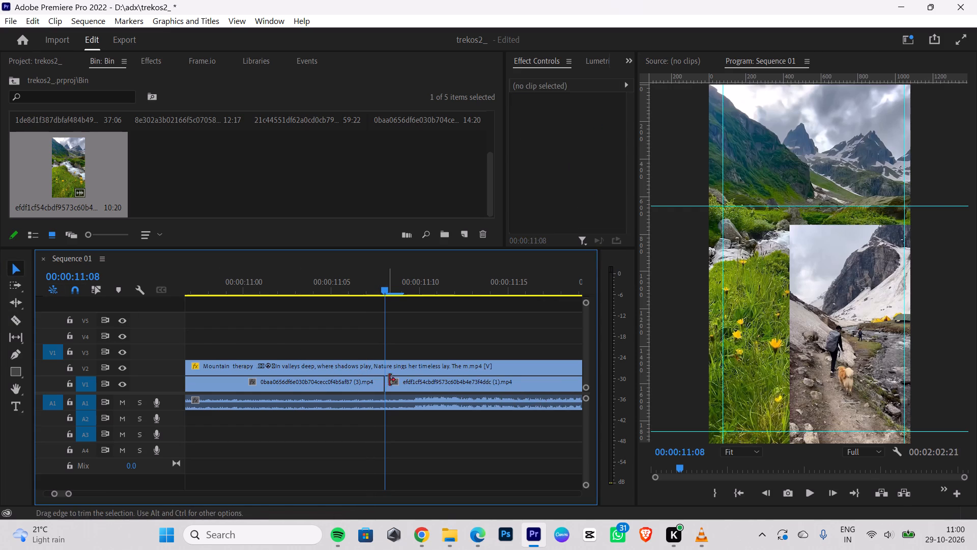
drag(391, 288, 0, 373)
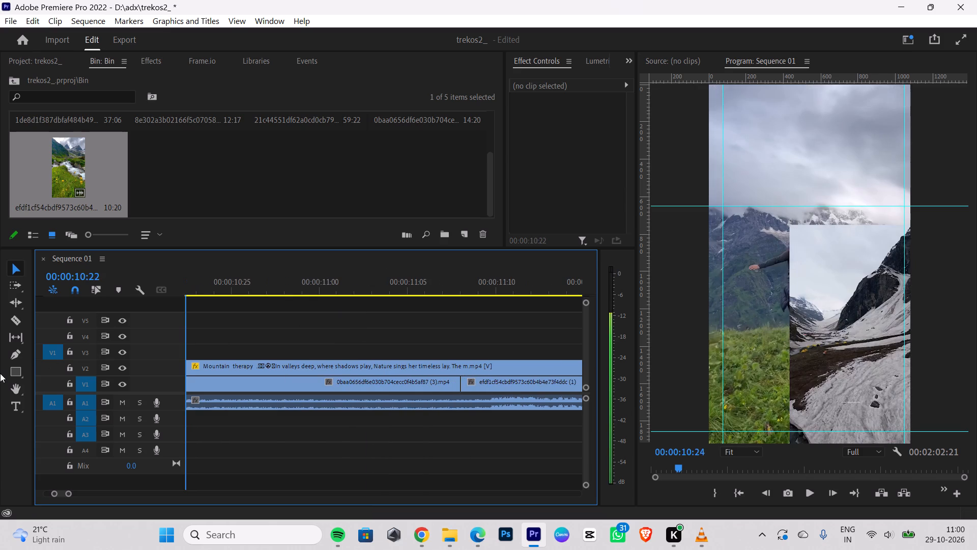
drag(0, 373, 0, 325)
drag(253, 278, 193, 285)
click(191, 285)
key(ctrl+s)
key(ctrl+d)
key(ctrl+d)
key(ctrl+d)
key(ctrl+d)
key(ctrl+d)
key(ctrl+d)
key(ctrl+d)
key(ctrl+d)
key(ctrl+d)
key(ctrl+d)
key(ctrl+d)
Save the trekos2_ project.
key(ctrl+s)
click(871, 533)
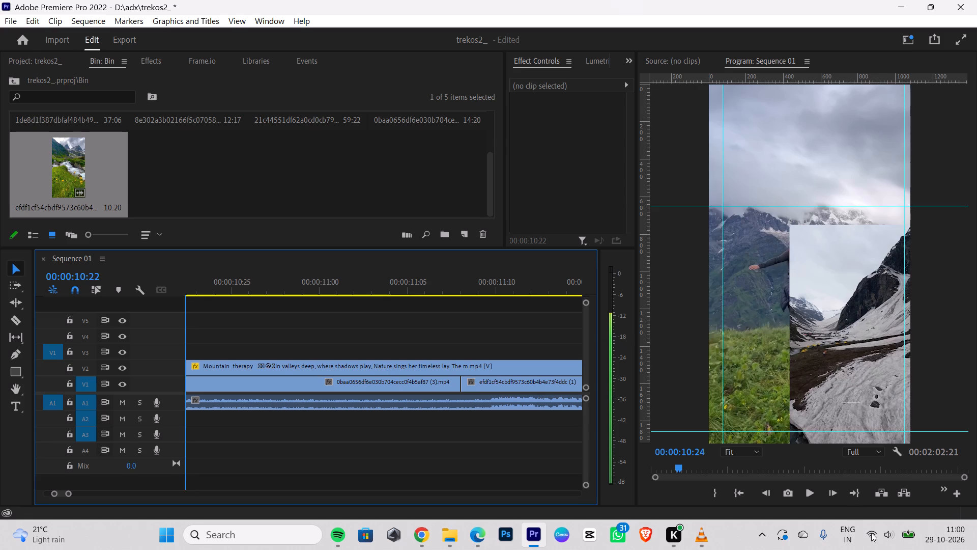
click(871, 533)
key(ctrl+s)
key(ctrl+s)
key(ctrl+s)
key(ctrl+s)
key(ctrl+s)
key(ctrl+s)
key(ctrl+s)
key(ctrl+s)
key(ctrl+s)
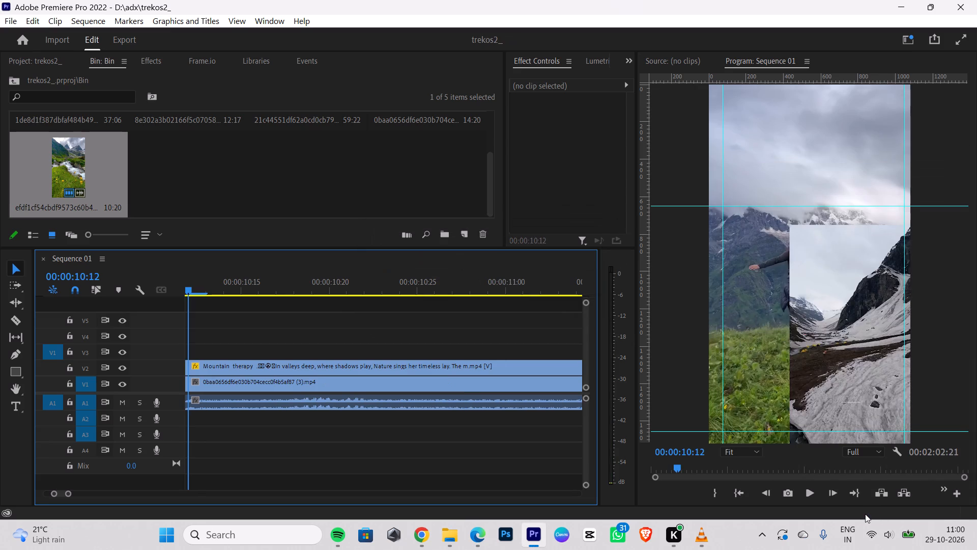
Scrub through the background cuts and return the playhead to the sequence's start with the whole edit in view.
drag(283, 278, 278, 278)
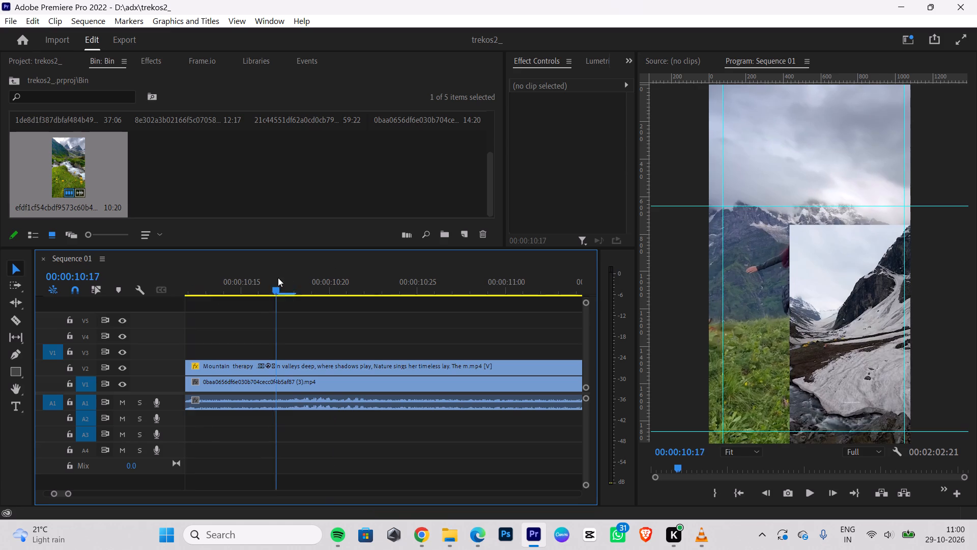
drag(278, 278, 0, 424)
drag(70, 494, 142, 487)
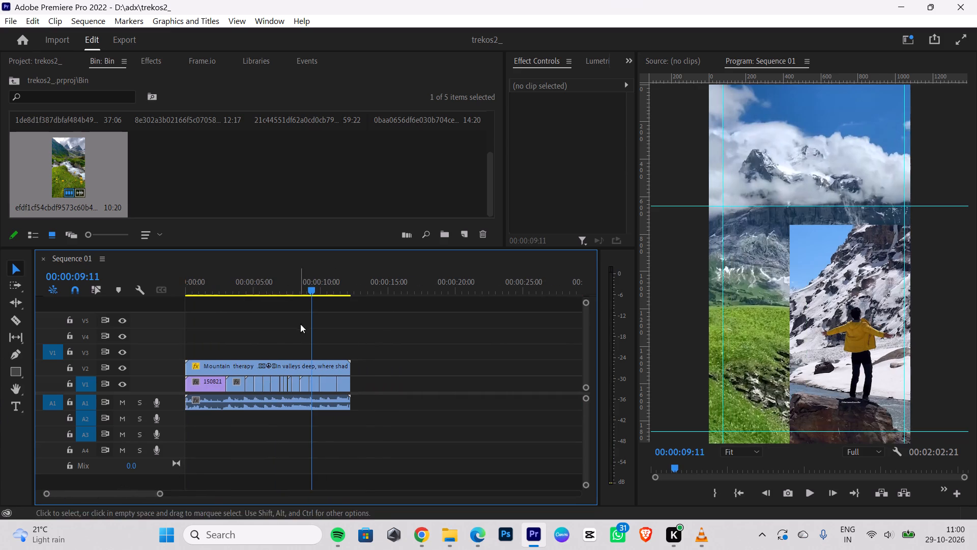
drag(311, 286, 0, 381)
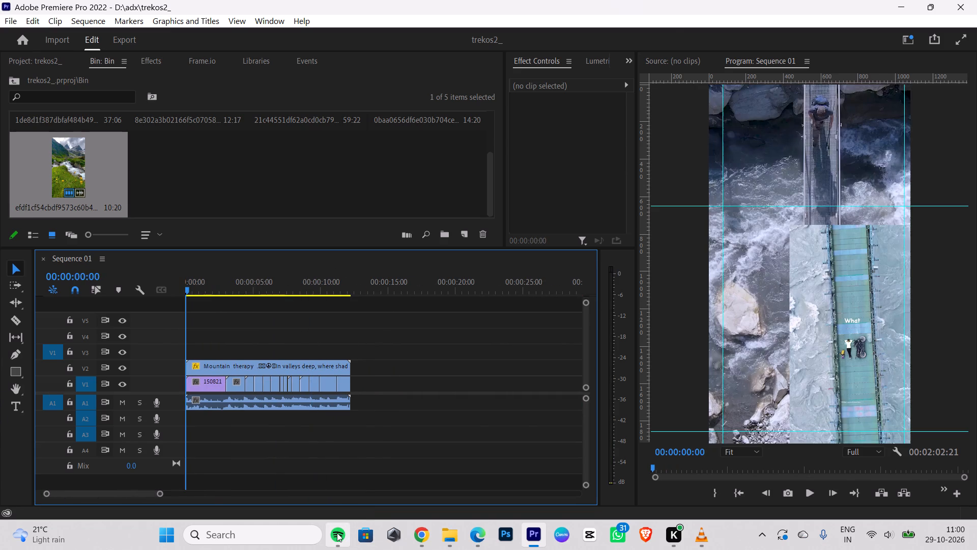
Switch to Spotify, start playing Chammak Challo and return to Premiere Pro.
click(337, 533)
click(346, 425)
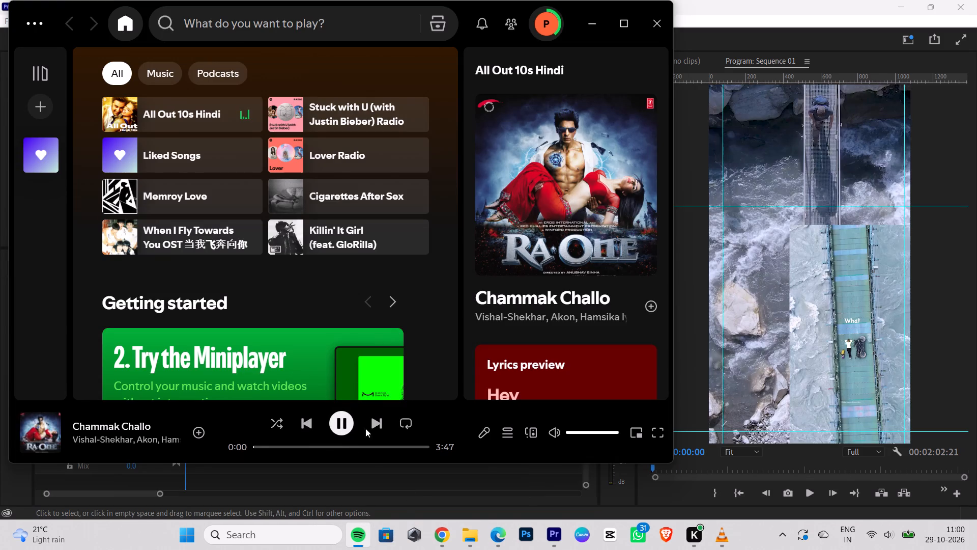
click(955, 389)
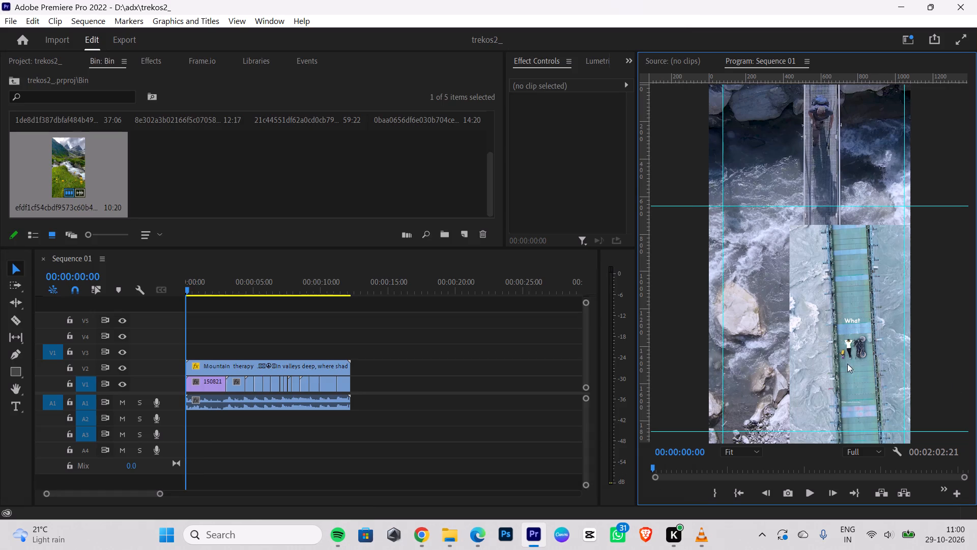
Move the Mountain therapy overlay video down into the frame's lower corner, setting its Position to 853, 1707.
drag(196, 289, 140, 304)
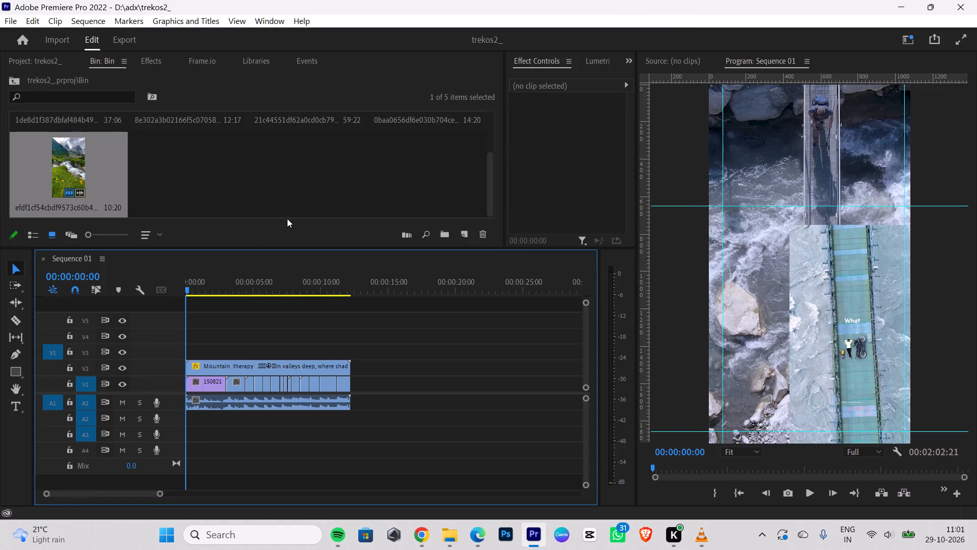
click(319, 364)
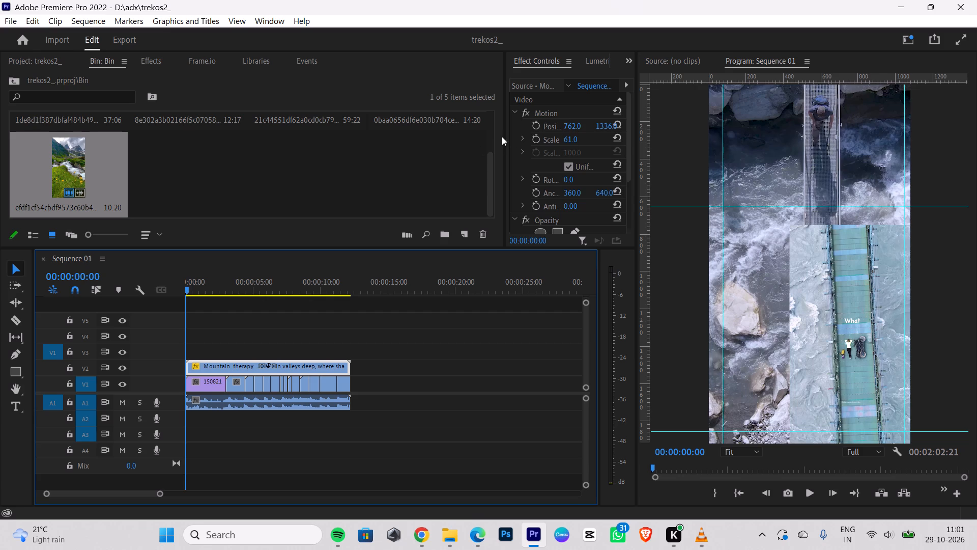
drag(504, 137, 300, 158)
drag(403, 128, 463, 123)
drag(447, 130, 461, 44)
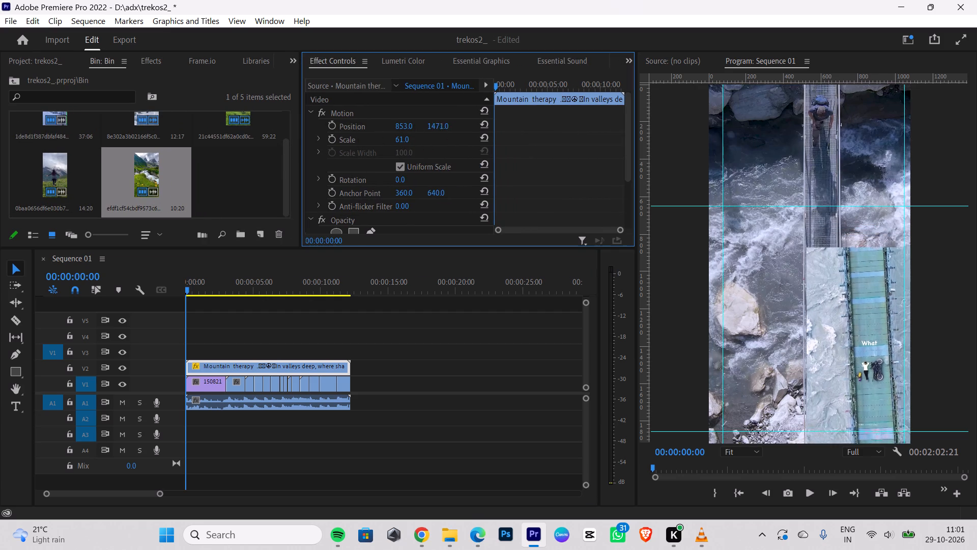
drag(461, 44, 479, 26)
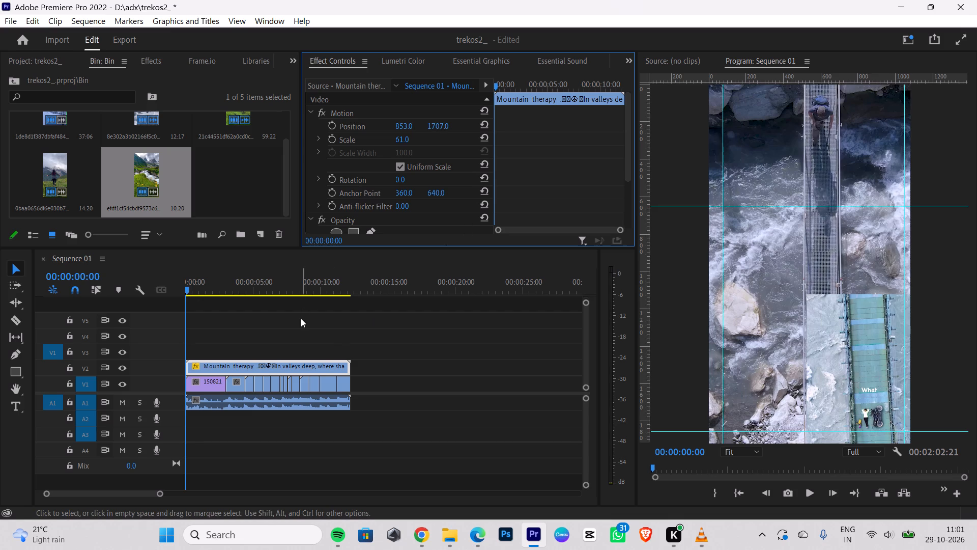
key(Left)
key(Left)
key(Left)
key(Left)
Add a text layer reading "What" over the bridge in the upper middle of the frame at the sequence's start.
click(11, 410)
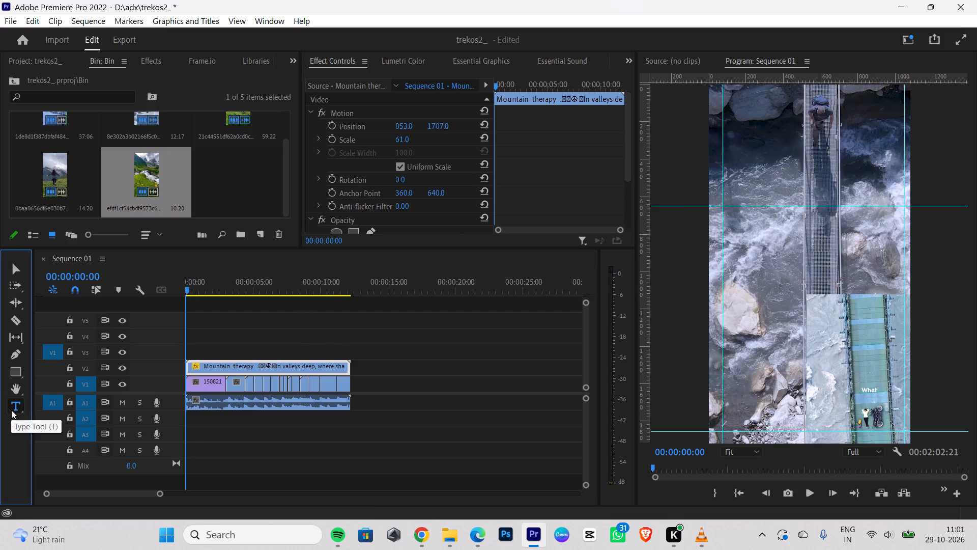
click(784, 224)
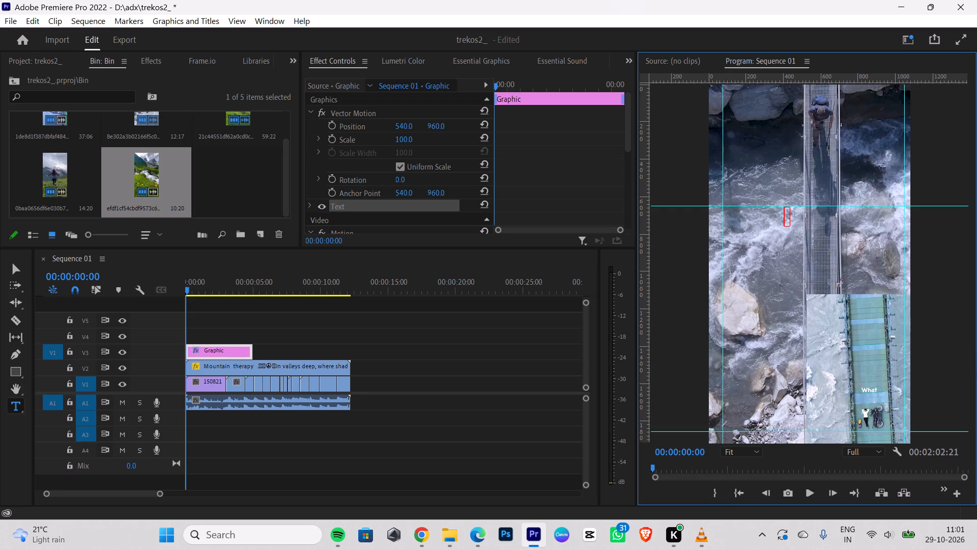
key(w)
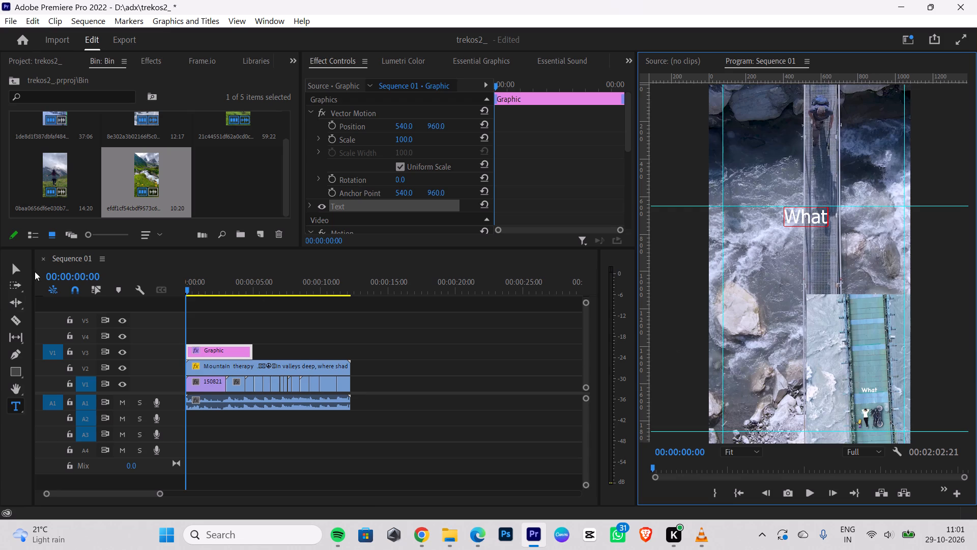
click(10, 273)
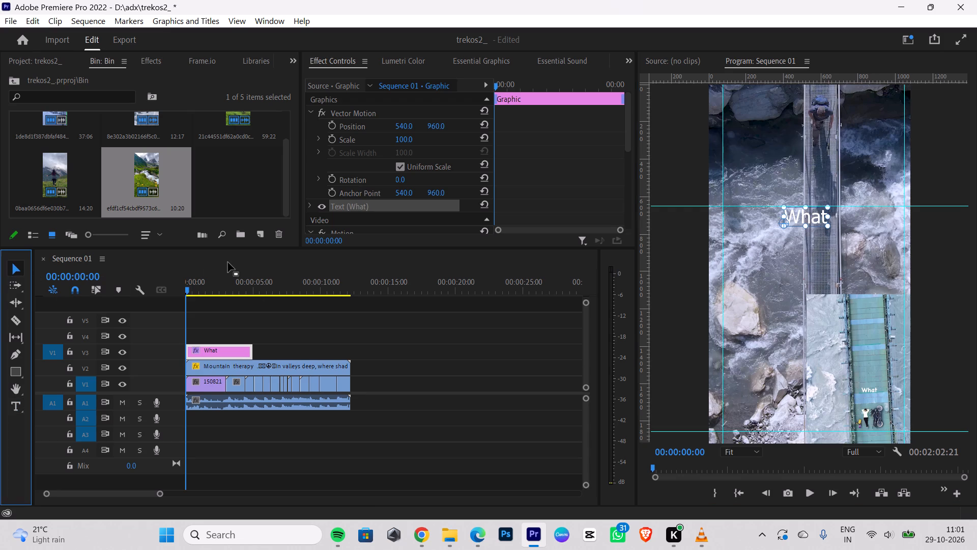
Play and step through the first second to examine when the overlay's caption words appear.
key(Right)
key(Right)
key(Right)
key(Right)
key(Right)
key(Right)
key(Right)
key(Right)
key(Right)
key(space)
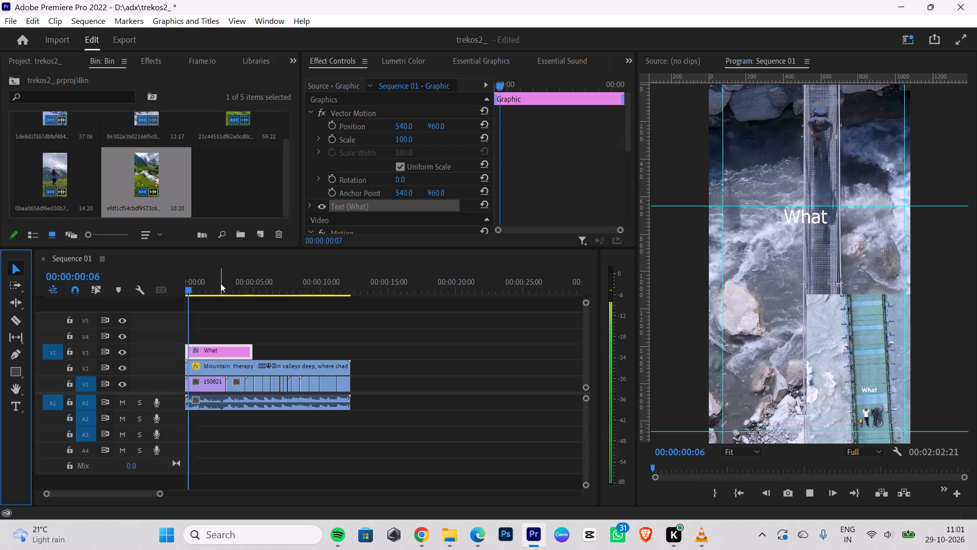
key(space)
key(Left)
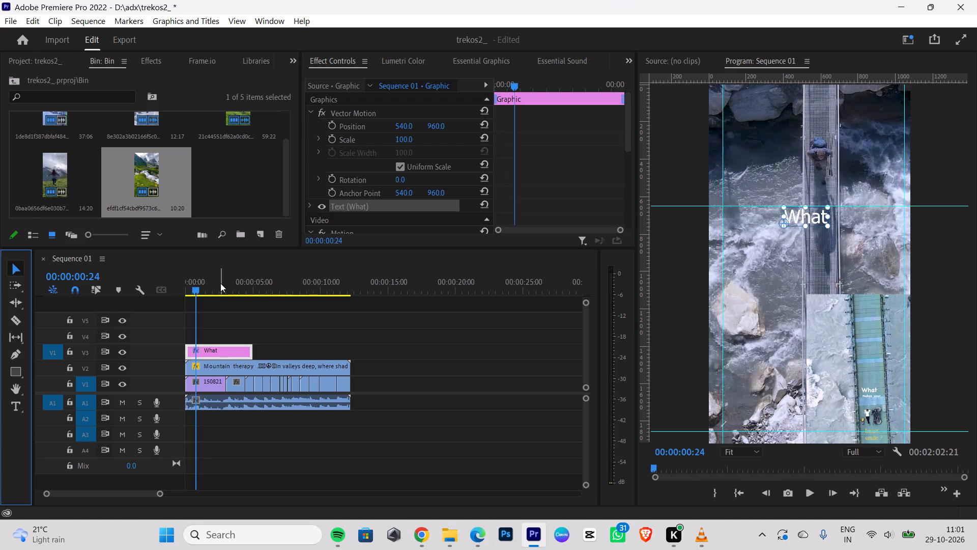
key(Left)
key(Left)
key(Left)
key(Left)
key(Left)
key(Left)
key(Left)
key(Left)
key(Left)
key(Left)
key(Left)
key(Left)
key(Left)
key(Left)
key(Left)
key(Left)
key(Left)
key(Left)
key(Left)
key(Left)
key(Left)
key(Left)
key(Left)
key(Left)
key(Left)
key(Left)
key(Left)
key(Left)
key(Left)
key(Left)
key(Left)
key(Left)
key(Left)
key(Left)
key(Left)
key(Left)
key(Left)
key(Left)
key(Left)
key(Left)
key(Left)
key(Left)
Save the trekos2_ project and return the playhead to the sequence's start.
key(ctrl+s)
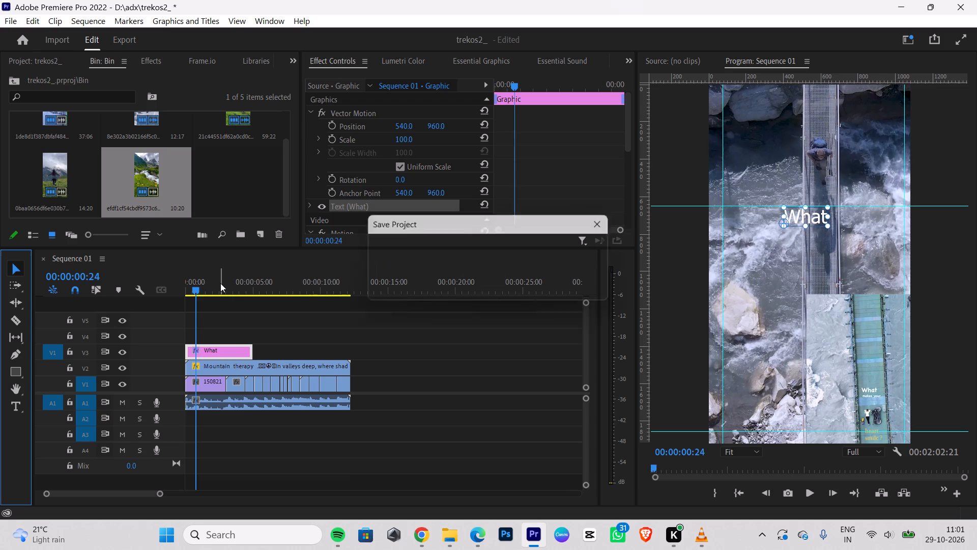
key(ctrl+s)
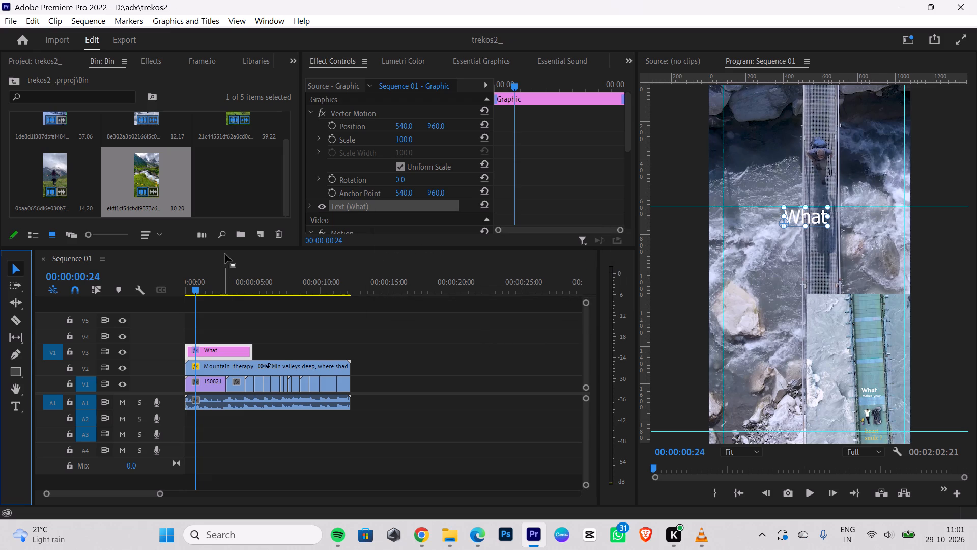
drag(206, 291, 107, 314)
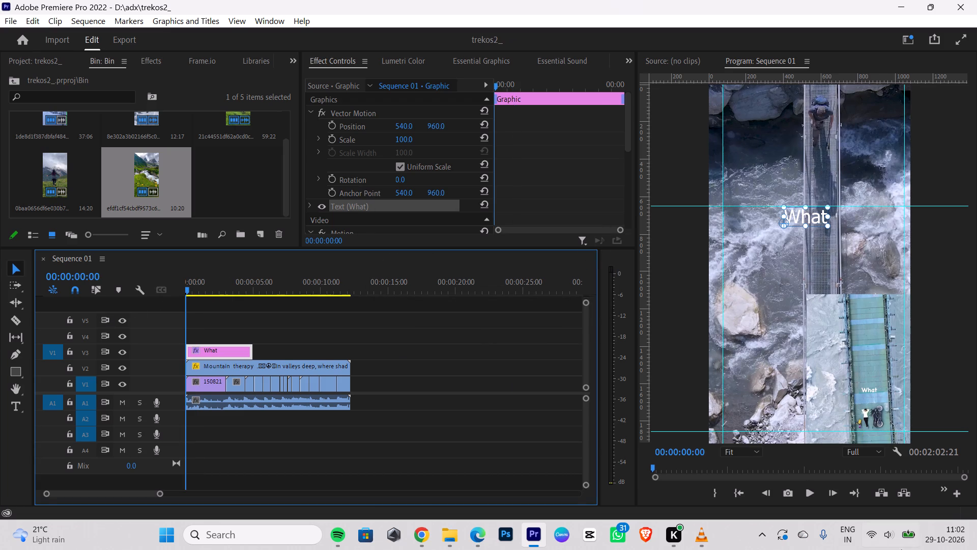
Raise the screen brightness slightly in the Windows quick settings and return to Premiere Pro.
click(909, 537)
drag(826, 425, 838, 427)
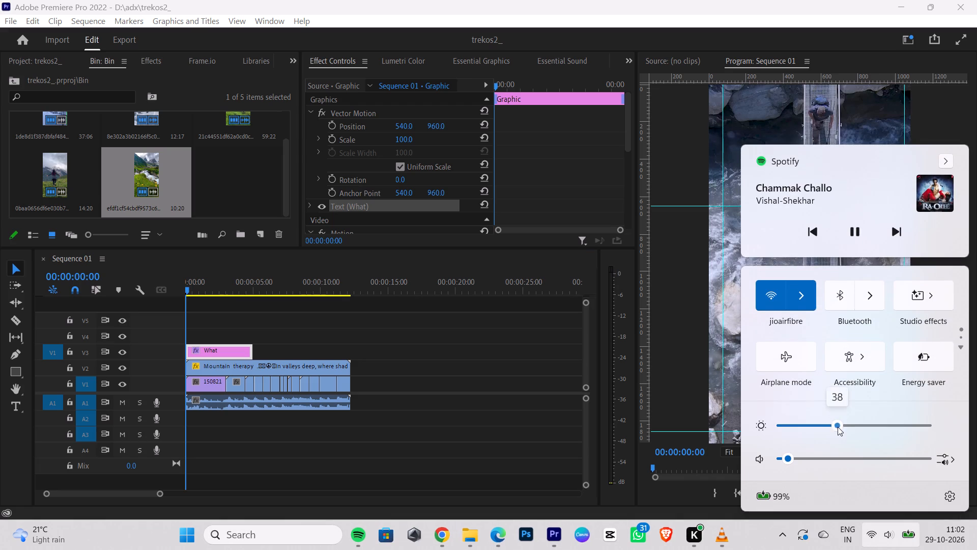
drag(838, 427, 843, 425)
click(665, 154)
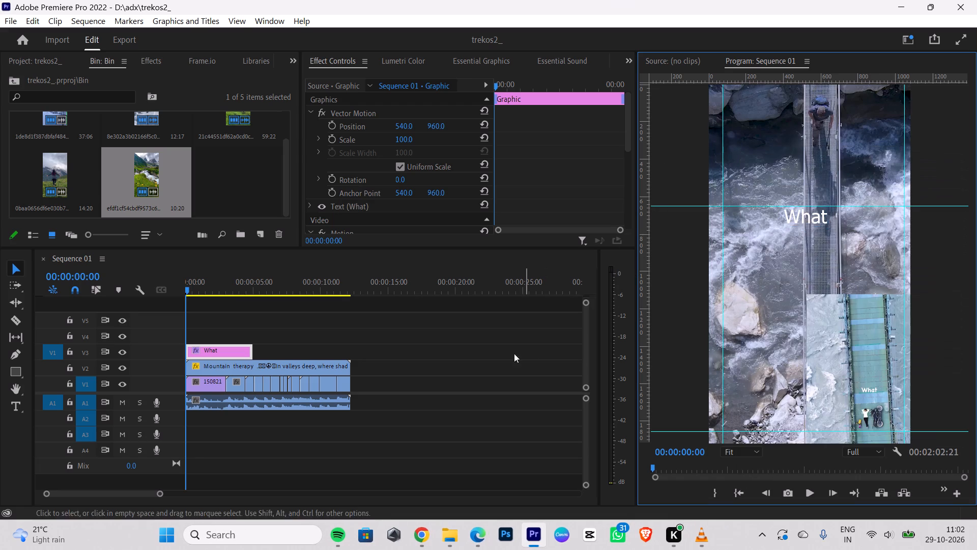
Try to play the sequence from its start to check the overlay's opening caption against the new text.
key(space)
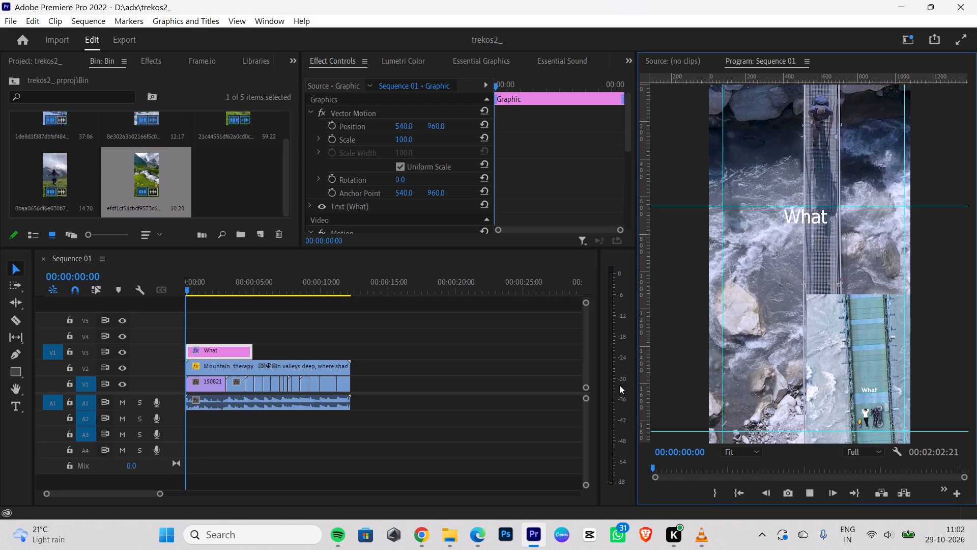
key(space)
key(space)
key(space)
key(ctrl+s)
key(space)
key(space)
key(space)
key(space)
key(space)
key(space)
key(space)
key(space)
key(space)
key(space)
key(space)
key(space)
key(space)
key(space)
key(space)
key(space)
Save the trekos2_ project again.
key(ctrl+s)
key(ctrl+s)
key(ctrl+s)
Step frame by frame through the sequence's opening to examine when the overlay's second caption line appears.
drag(214, 272, 158, 287)
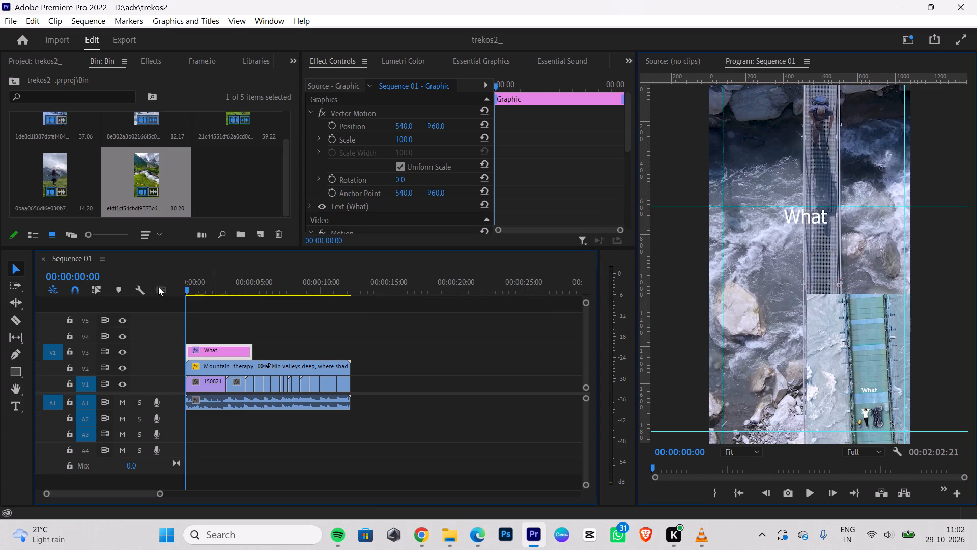
drag(158, 287, 114, 305)
drag(185, 290, 277, 294)
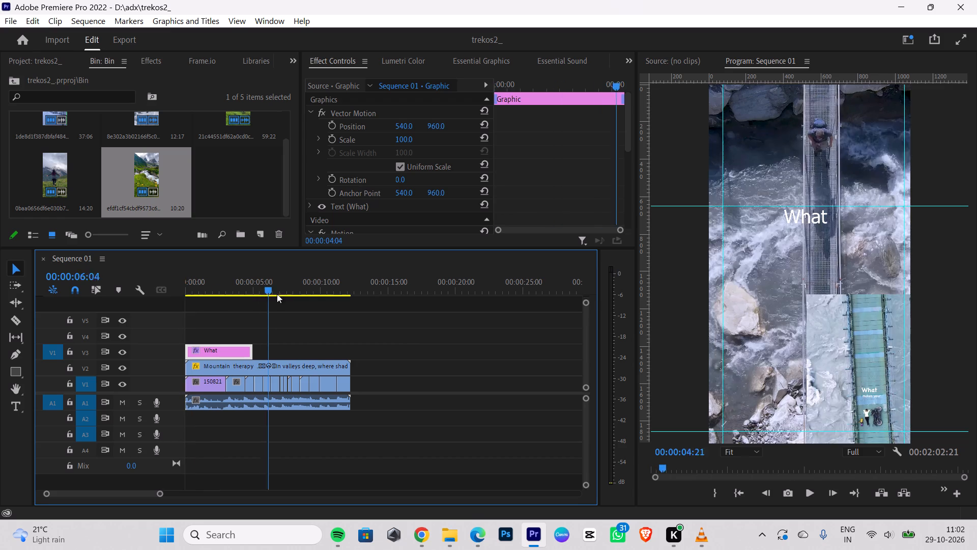
drag(277, 294, 0, 293)
key(Right)
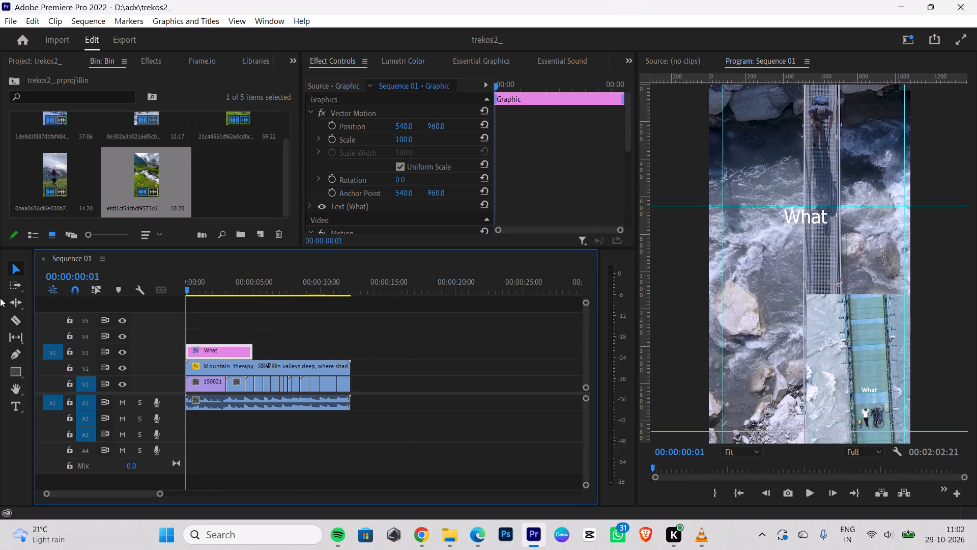
key(Right)
key(Right)
key(Right)
key(Right)
key(Right)
key(Right)
key(Right)
key(Right)
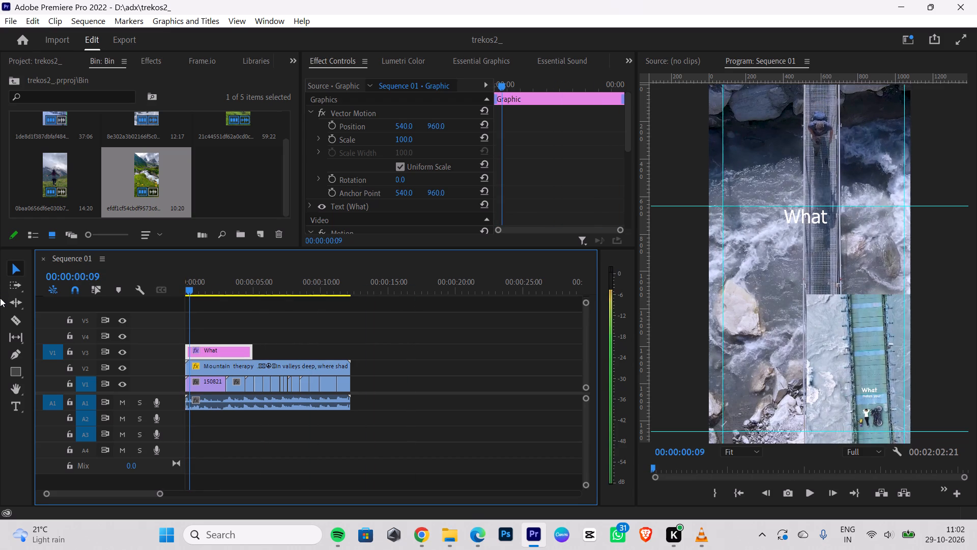
key(Left)
key(Left)
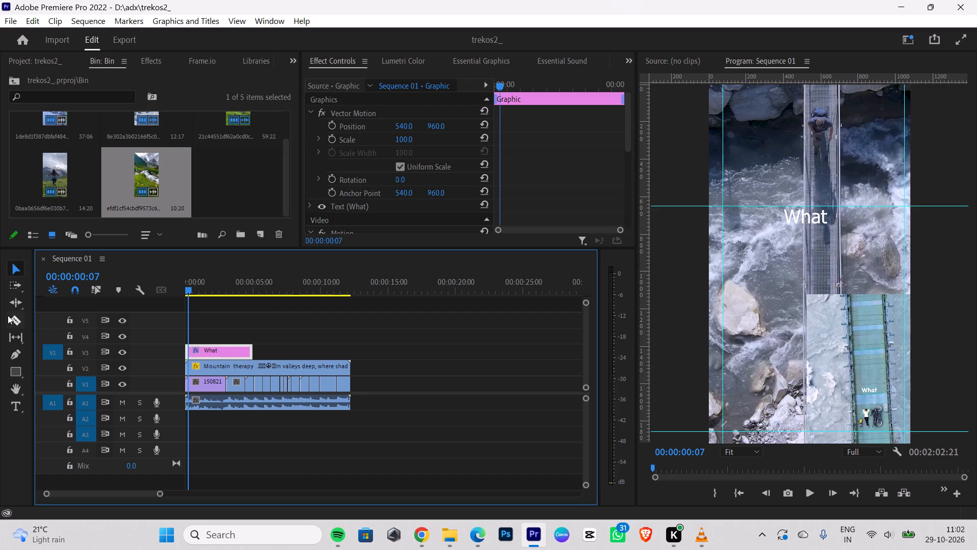
Duplicate the "What" text clip and place the copy on V4, starting at 00:00:00:07.
click(231, 353)
key(ctrl+c)
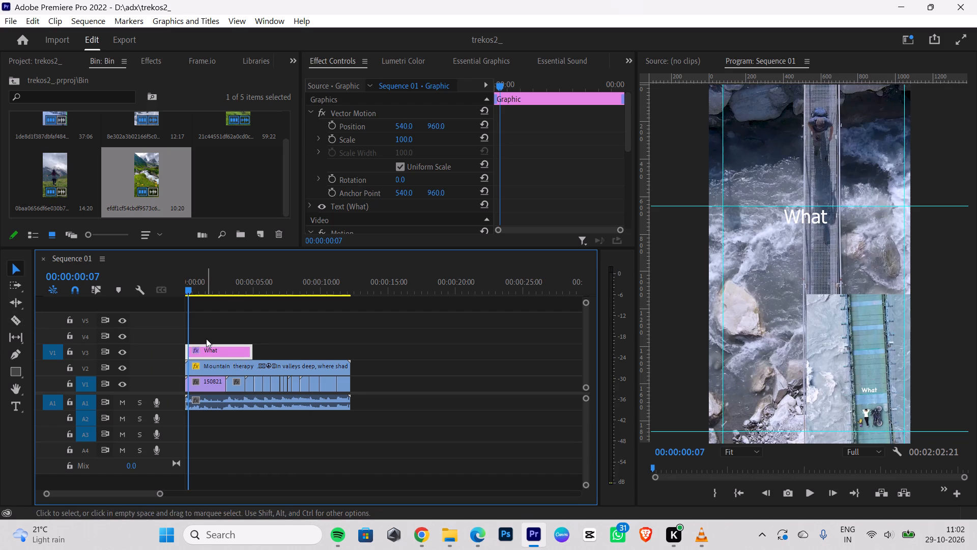
key(ctrl+v)
drag(197, 347, 232, 333)
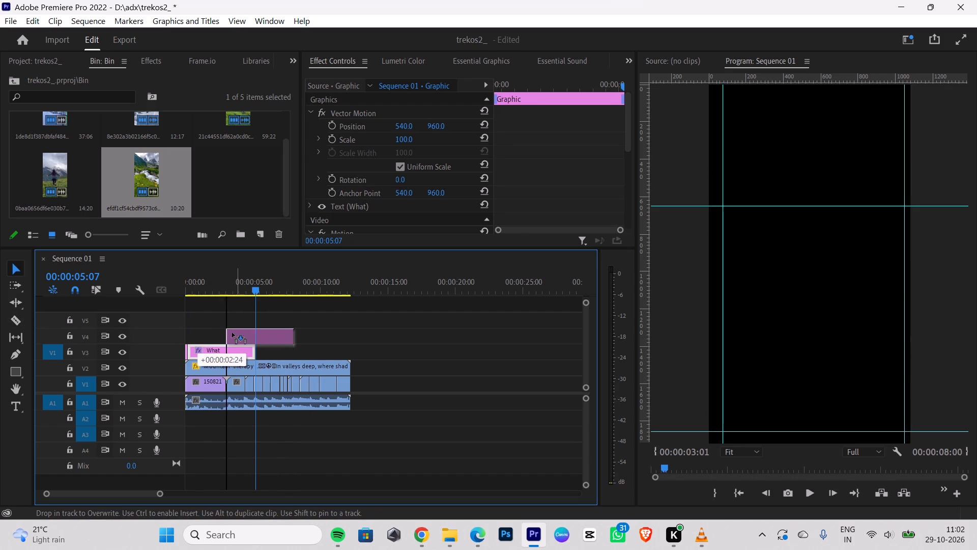
drag(232, 333, 211, 331)
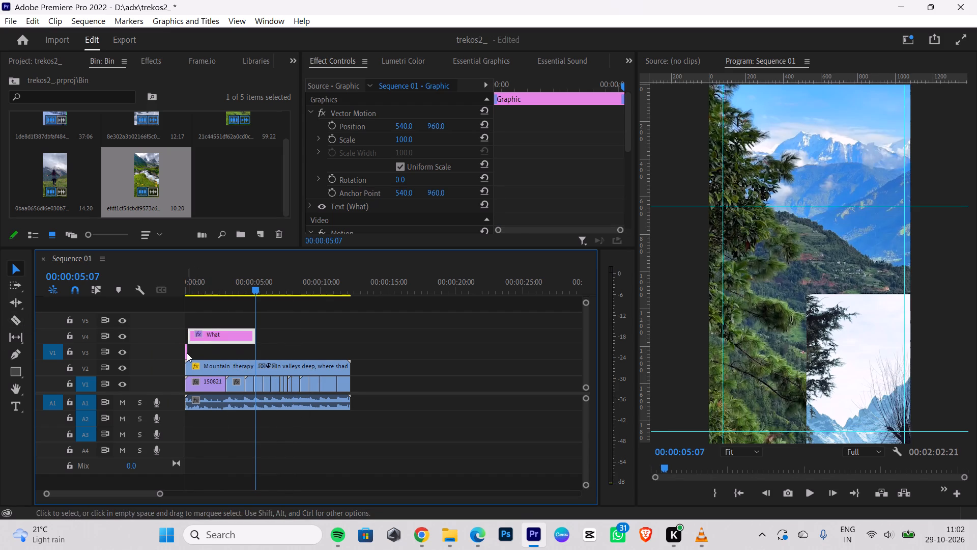
Extend the shortened "What" text clip on V3 so it ends at about 00:00:05:03.
click(186, 349)
drag(190, 346, 208, 346)
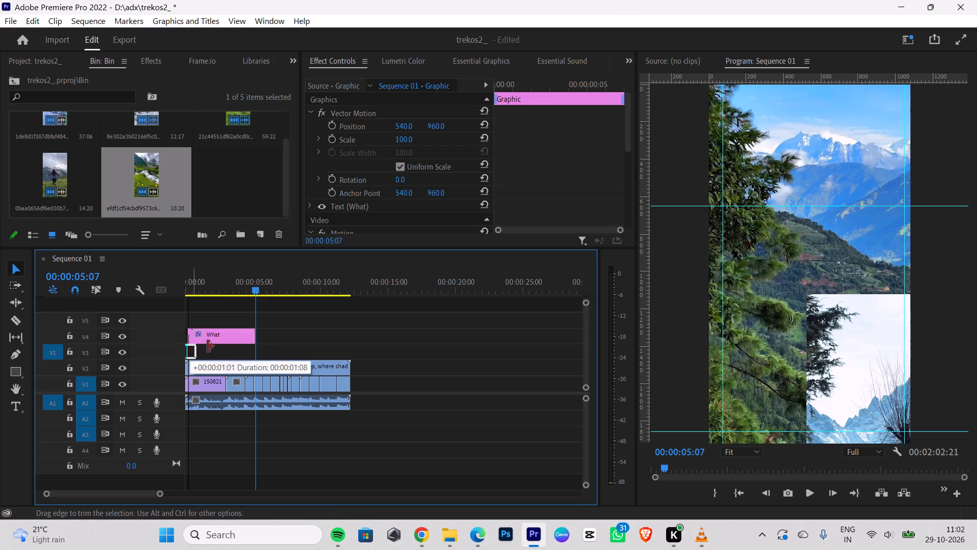
drag(208, 346, 253, 346)
Recheck the overlay's second caption line frame by frame and align the V4 text clip's start to 00:00:00:08.
drag(255, 284, 136, 297)
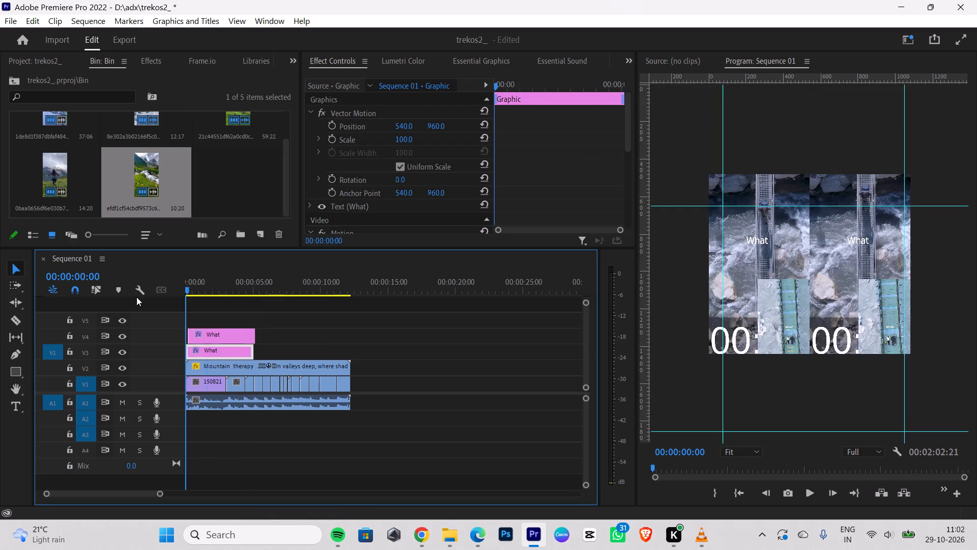
drag(136, 297, 89, 303)
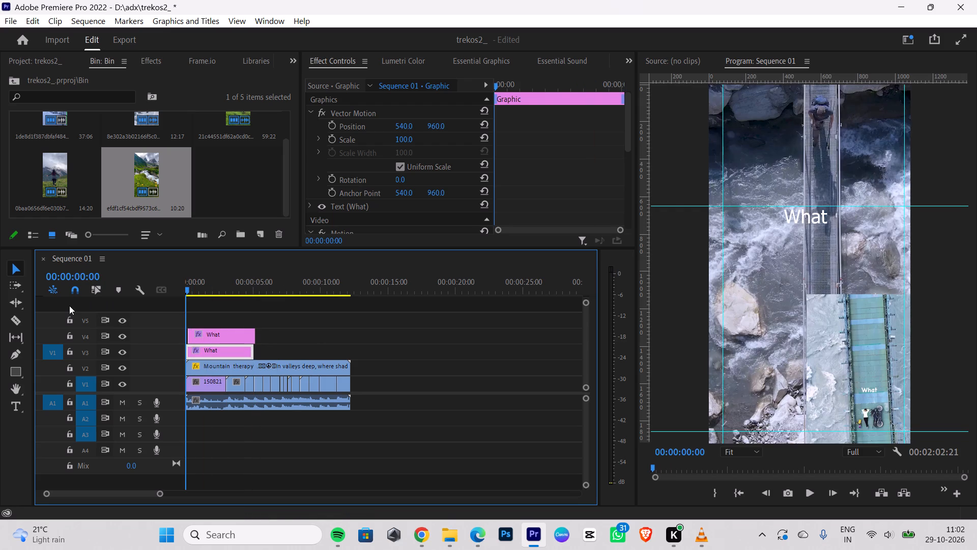
key(Right)
key(Right)
key(Right)
key(Right)
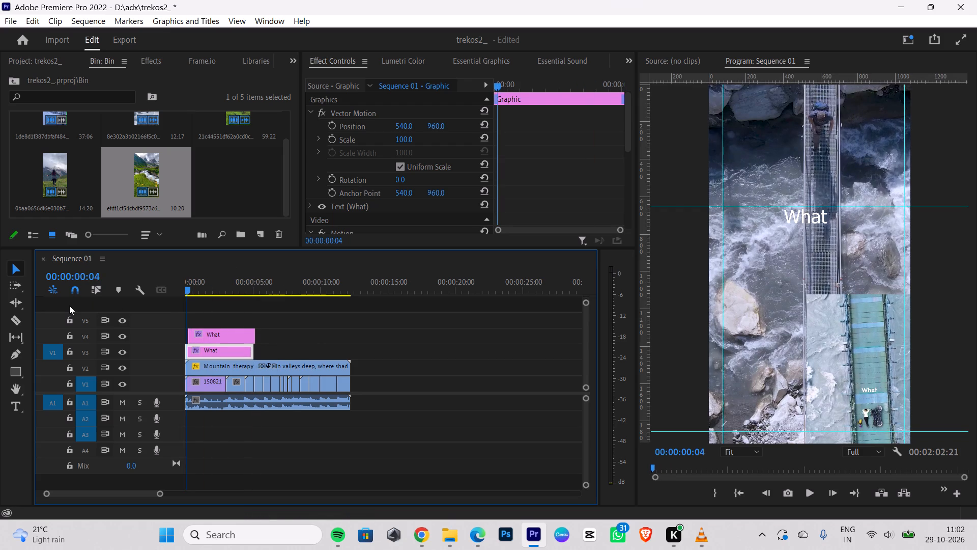
key(Right)
key(Right)
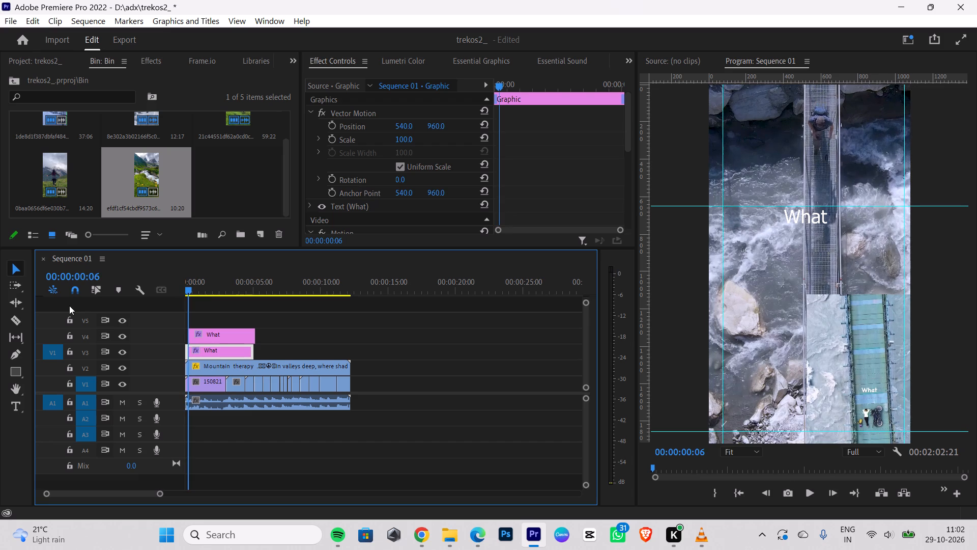
key(Right)
key(Right)
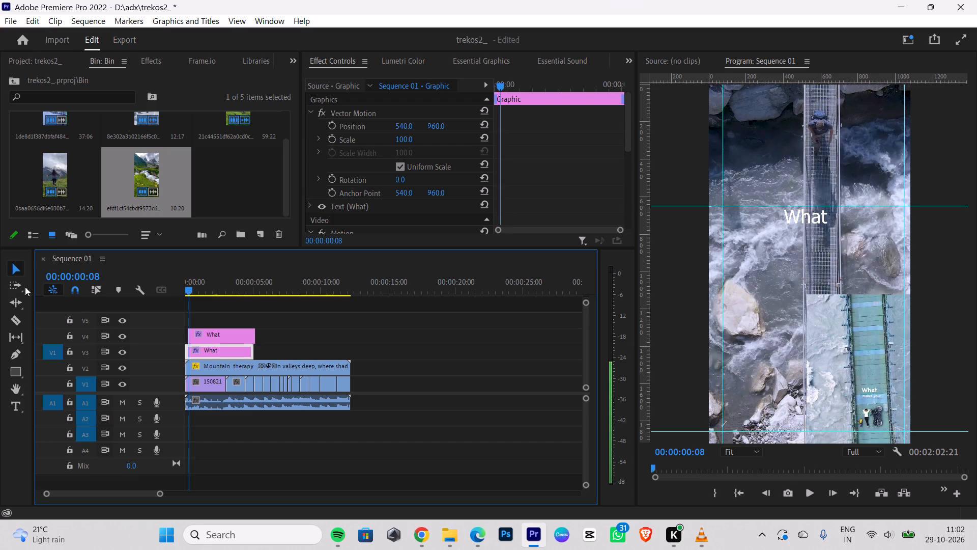
drag(162, 496, 198, 494)
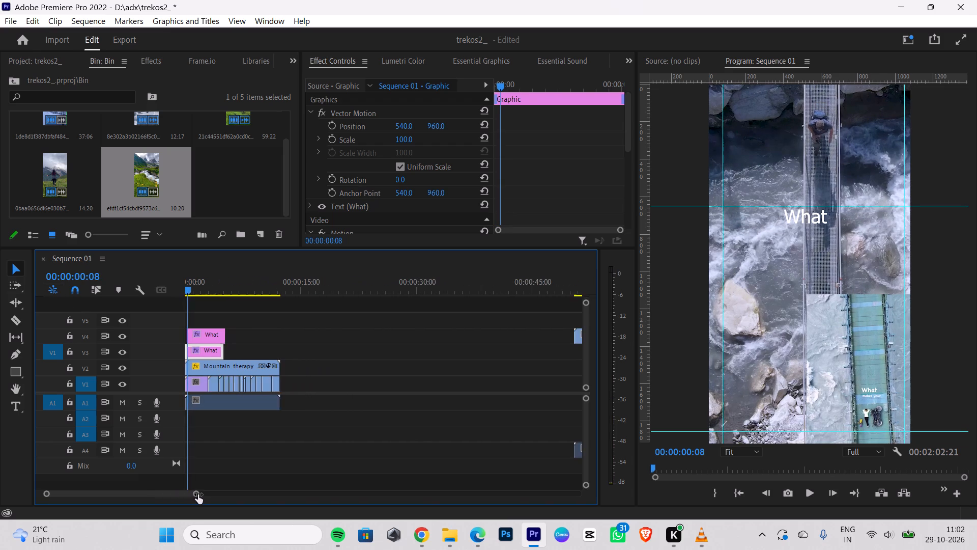
drag(198, 494, 137, 491)
drag(261, 339, 266, 337)
Change the text of the V4 clip to "make your".
double_click(266, 337)
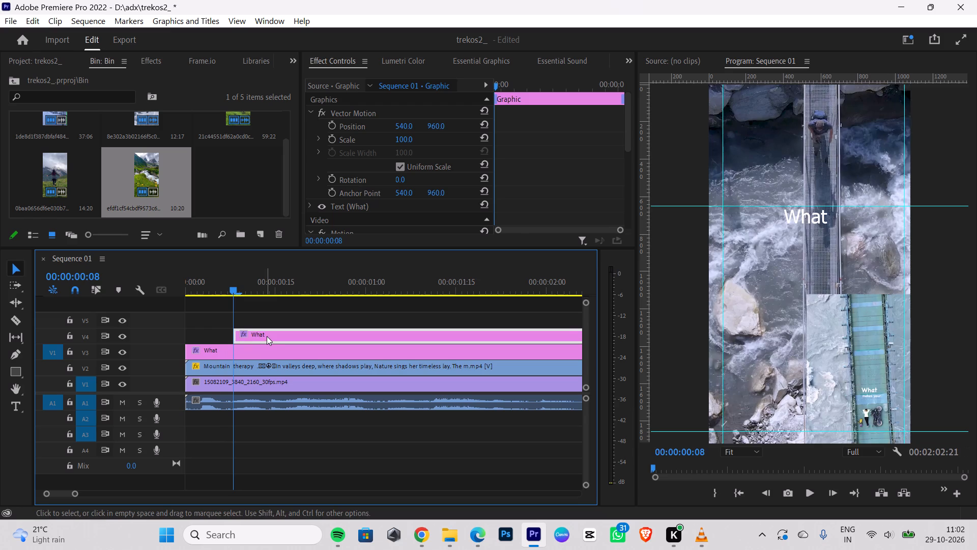
triple_click(343, 332)
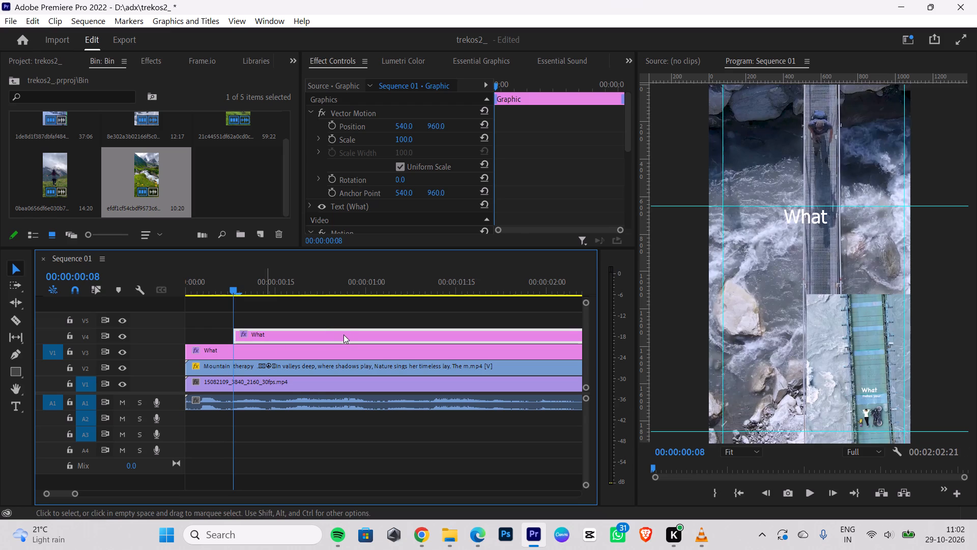
triple_click(343, 335)
double_click(343, 335)
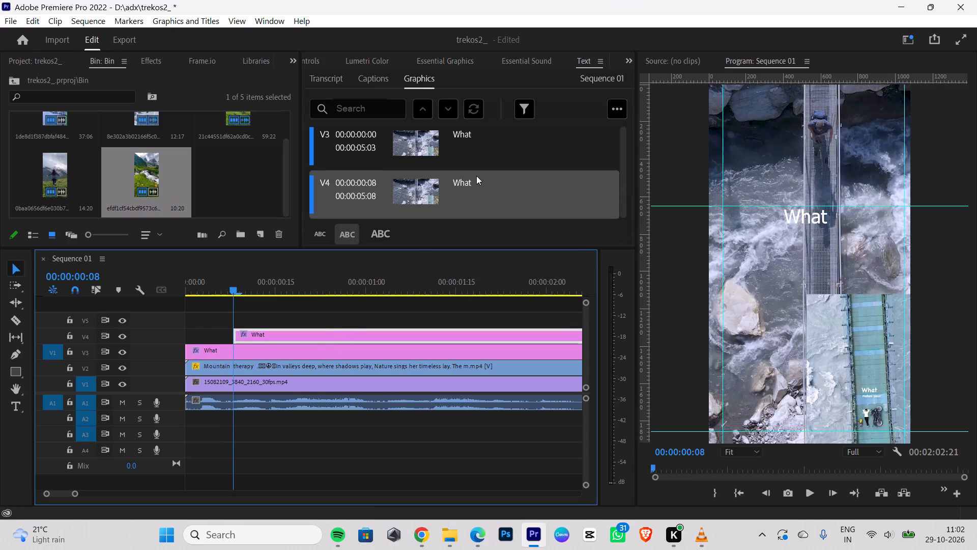
double_click(474, 177)
key(BackSpace)
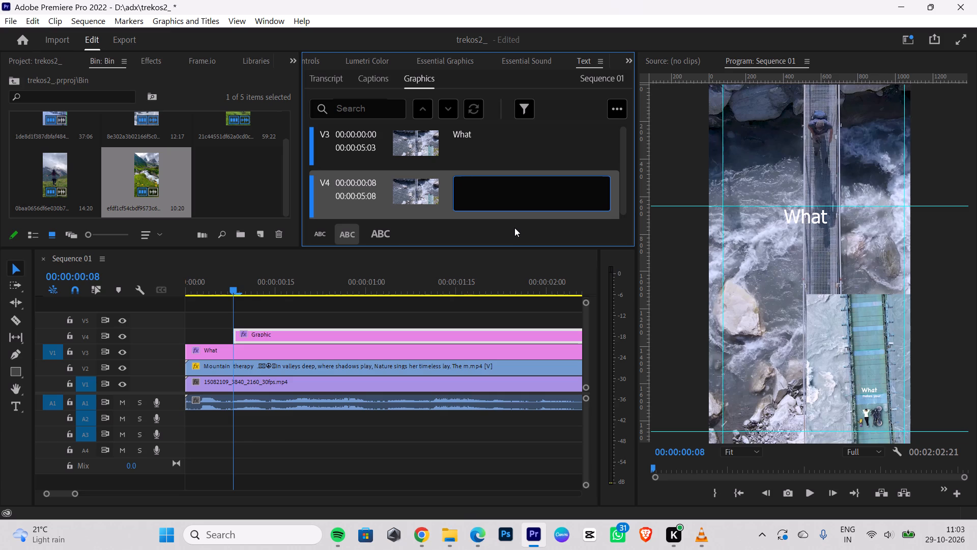
key(m)
text(ake)
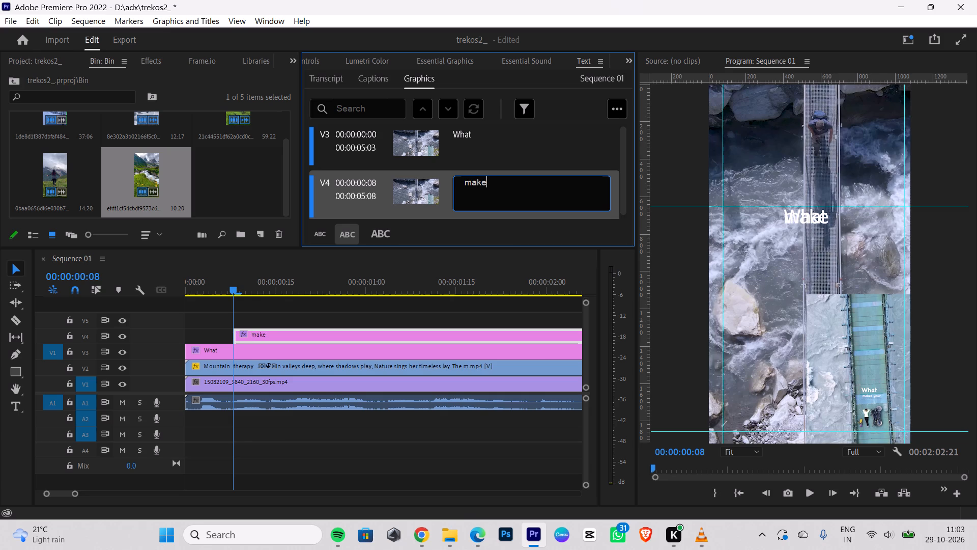
key(space)
text(y)
text(our)
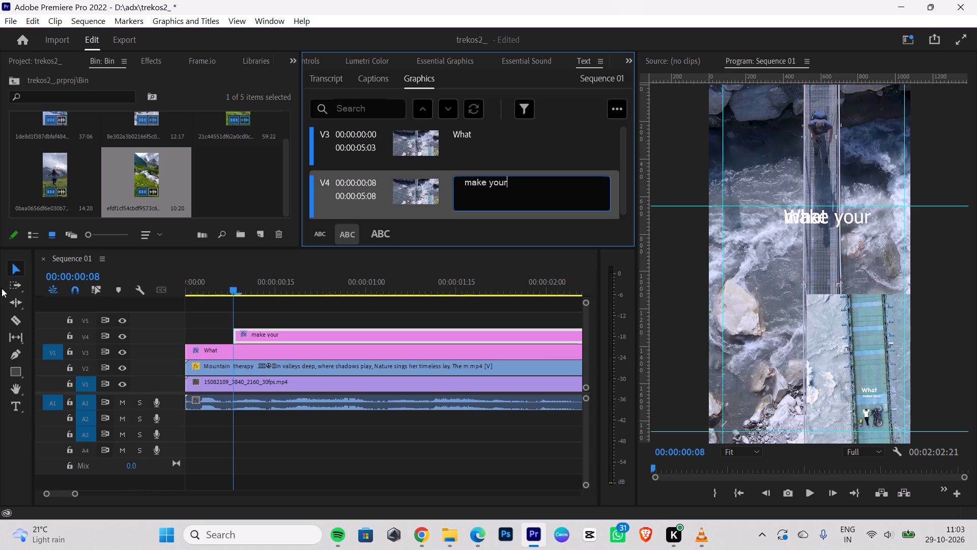
Position the "make your" text just below "What" and slightly indented to the right in the frame.
click(19, 270)
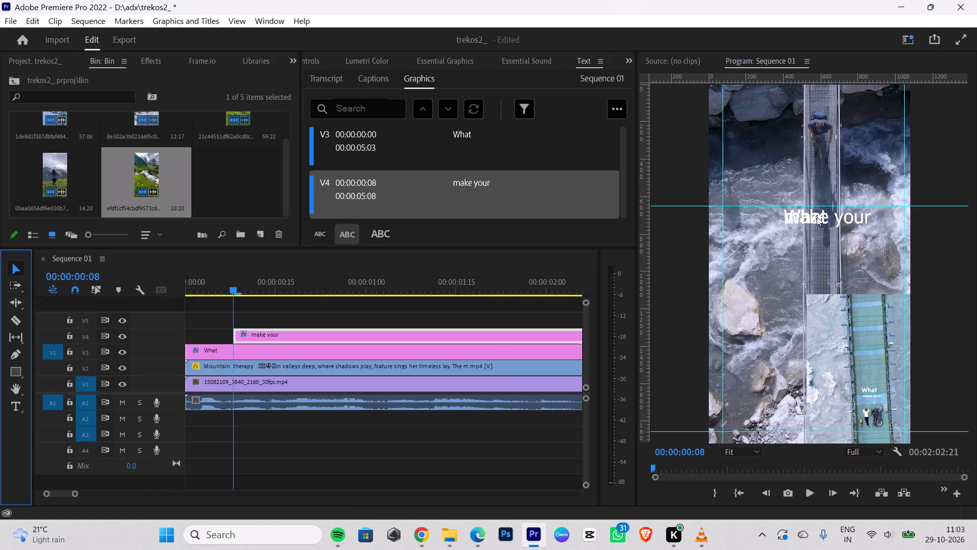
drag(816, 216, 816, 240)
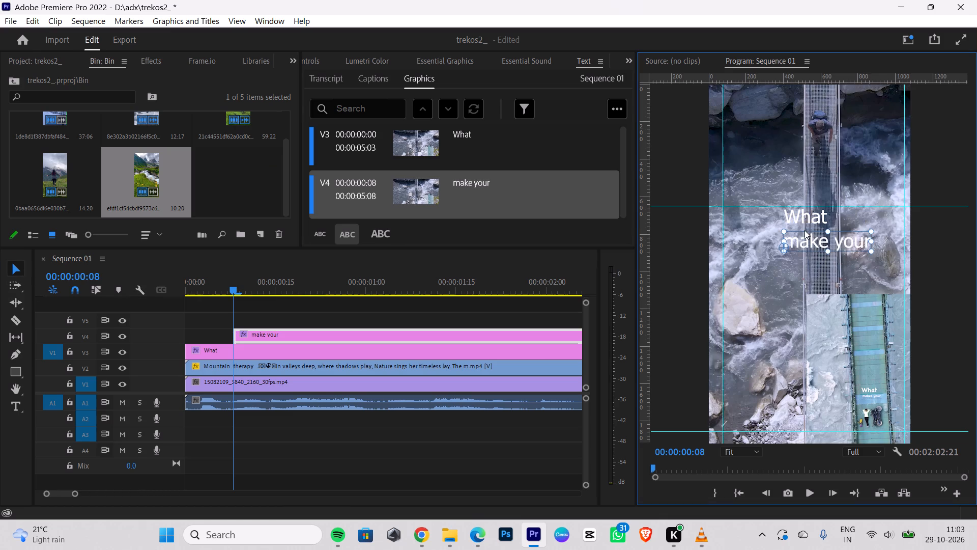
drag(802, 243, 825, 241)
drag(825, 241, 807, 246)
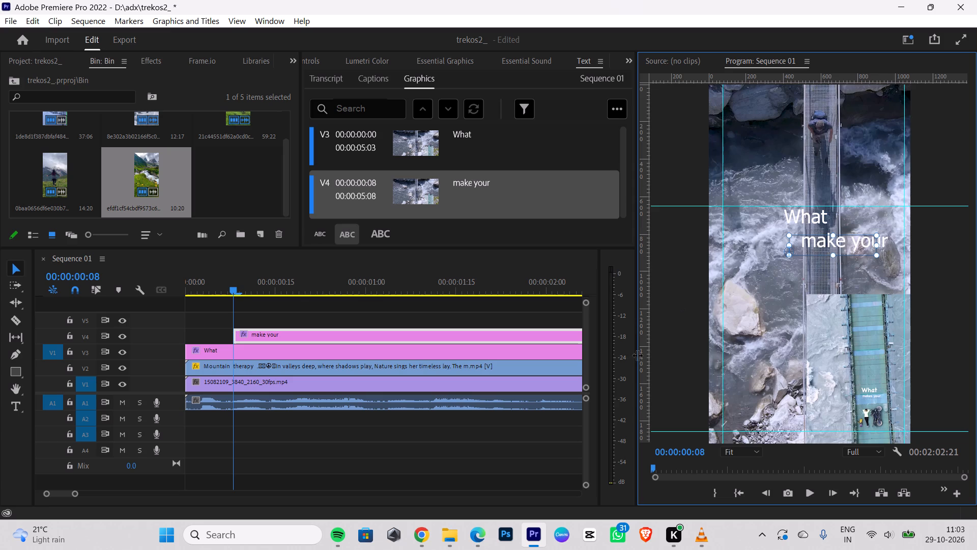
Duplicate the "make your" text clip and place the copy on V5, starting at 00:00:00:08 above the original.
click(313, 336)
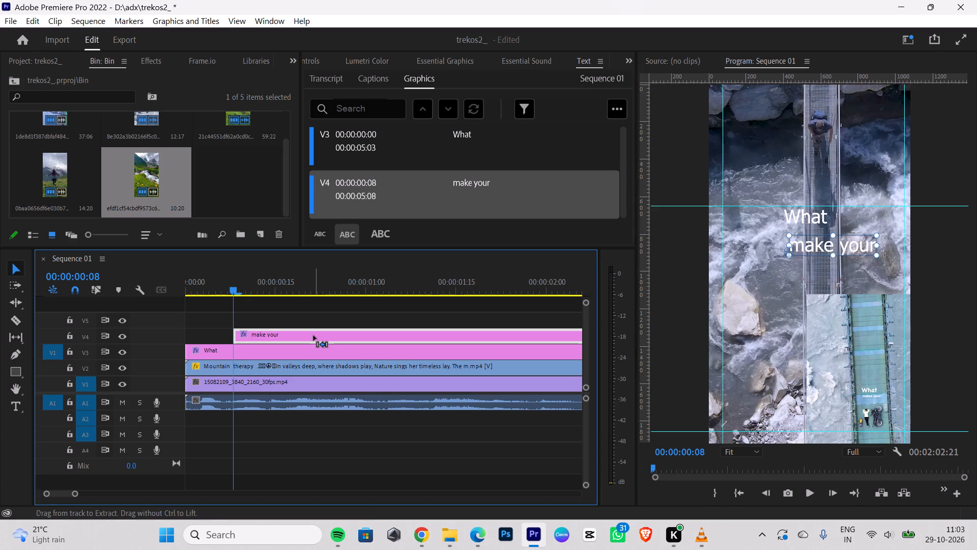
key(ctrl+c)
key(ctrl+v)
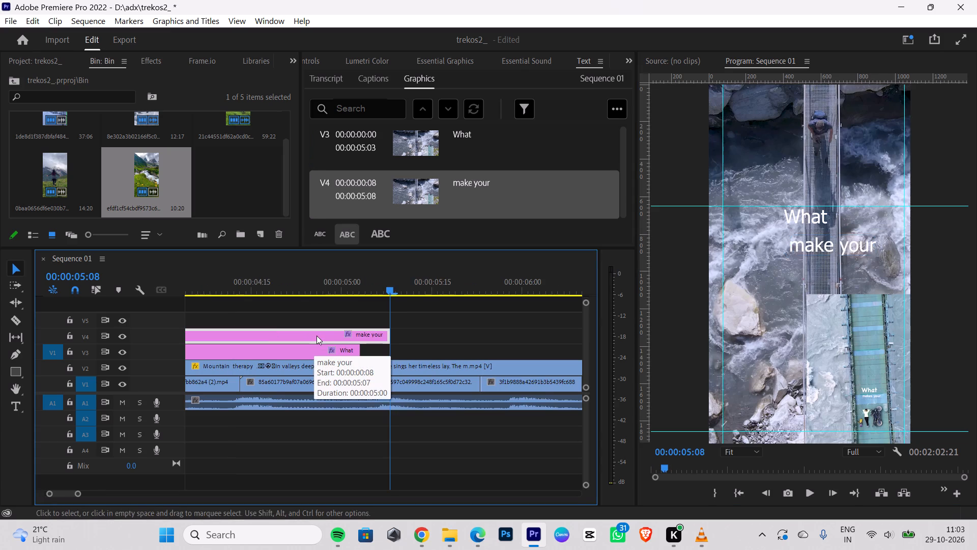
drag(80, 492, 80, 493)
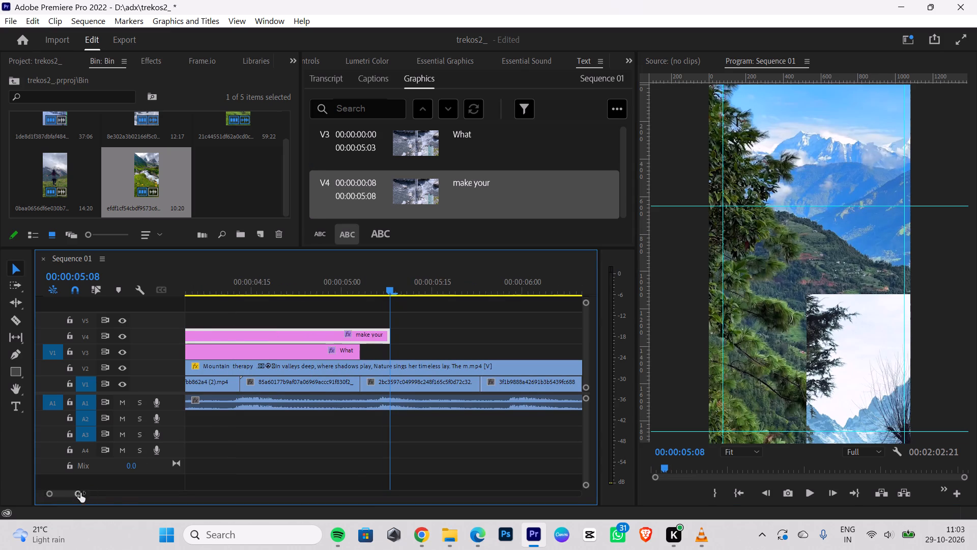
drag(80, 493, 146, 489)
click(223, 339)
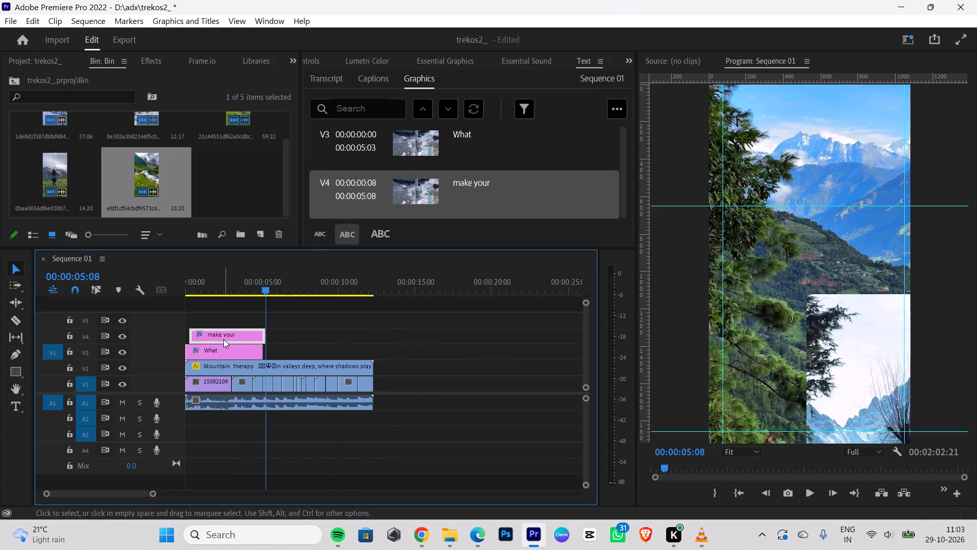
key(ctrl+c)
key(ctrl+v)
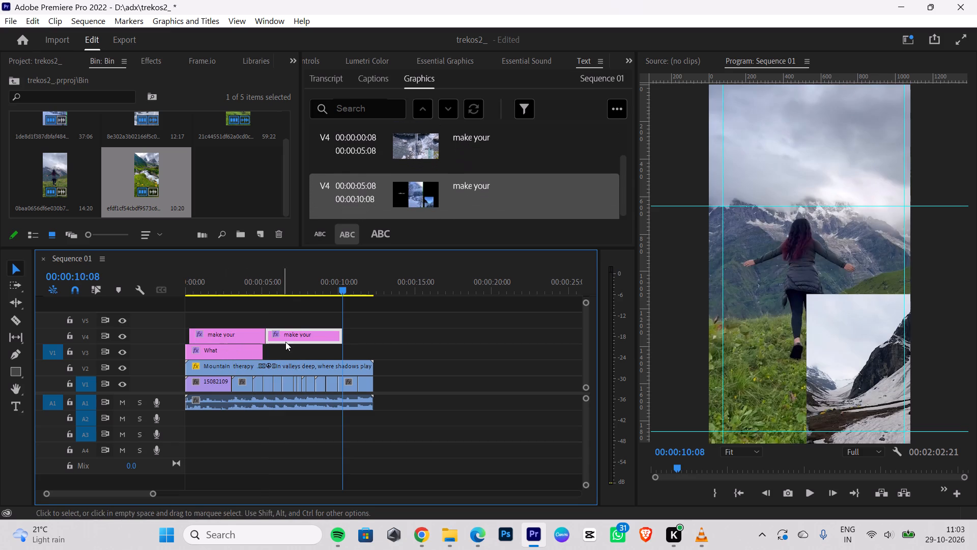
drag(289, 342, 218, 318)
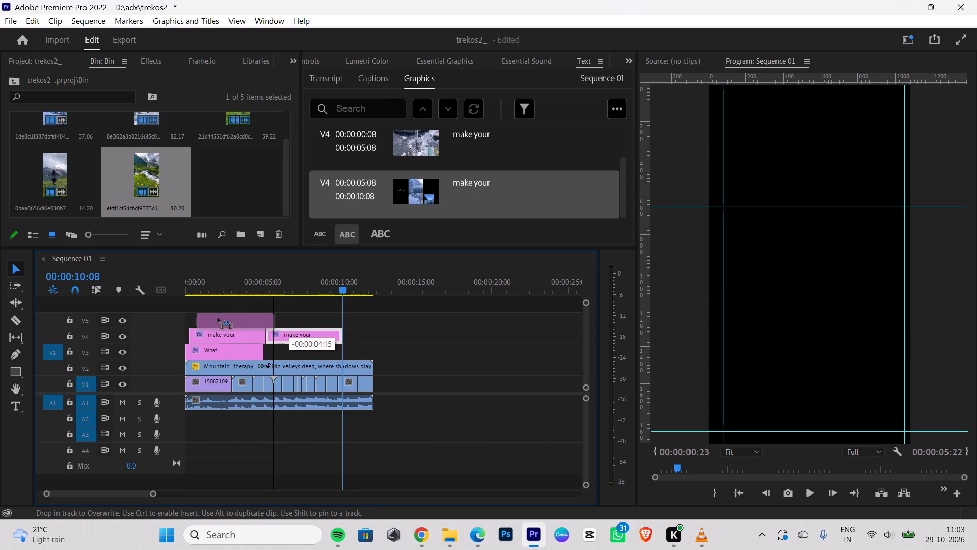
drag(218, 318, 214, 318)
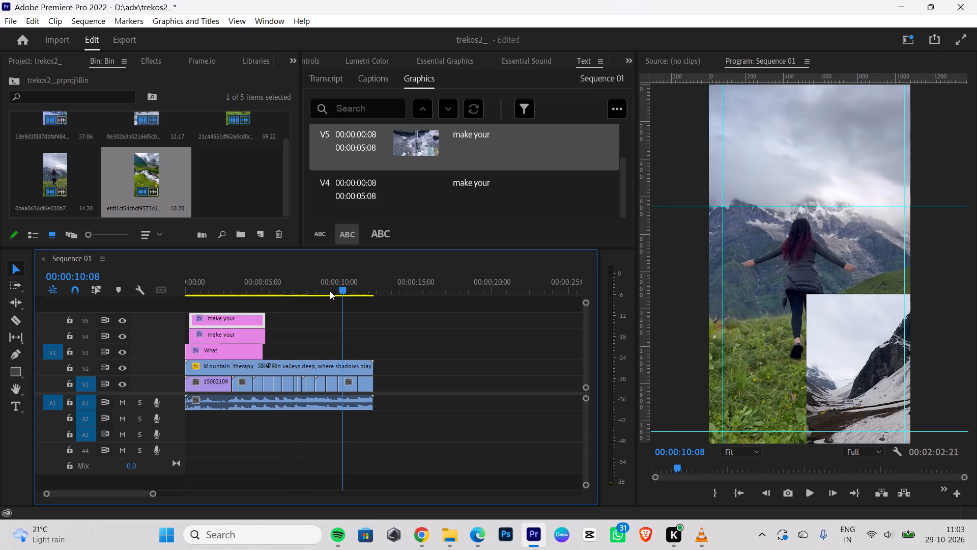
Step frame by frame from the sequence start to find where the overlay's third caption line first appears.
drag(338, 287, 108, 304)
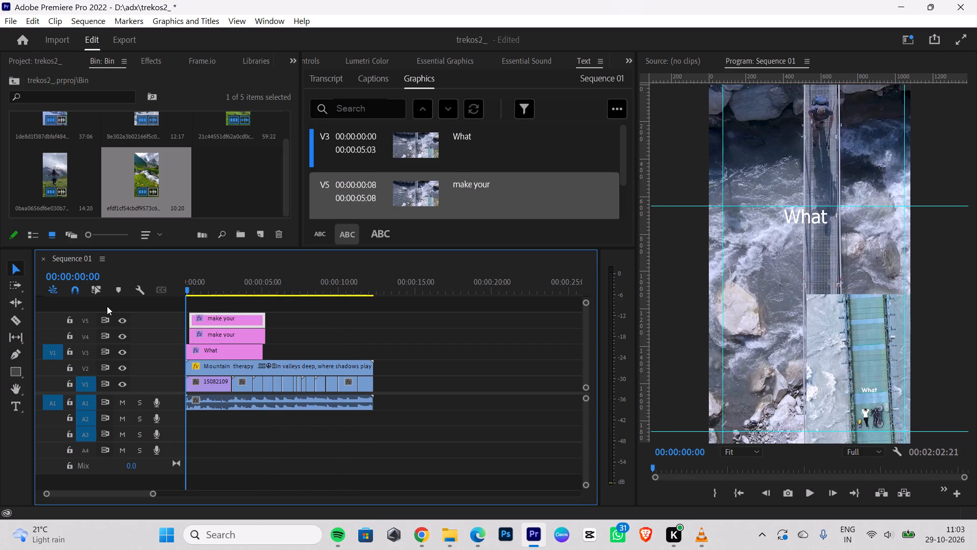
key(Right)
key(Right)
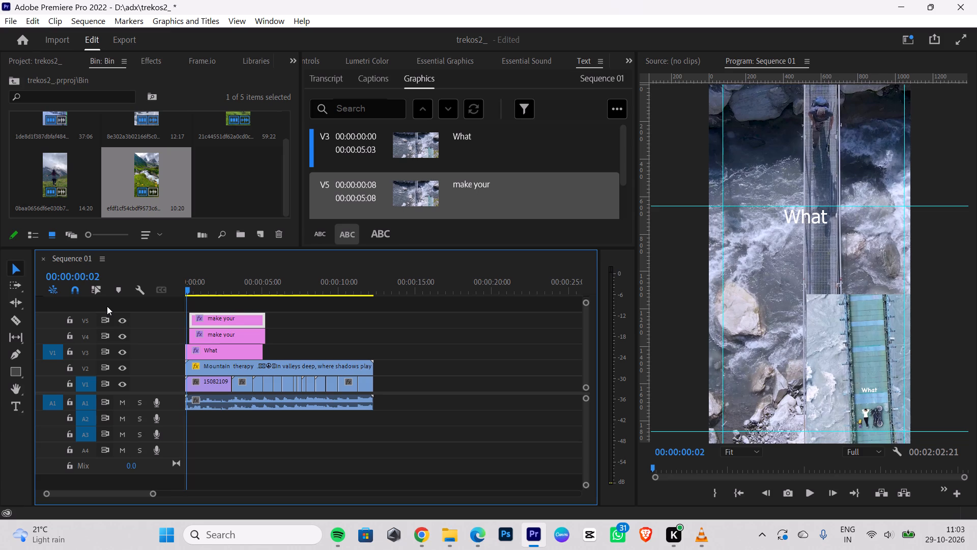
key(Right)
key(Right)
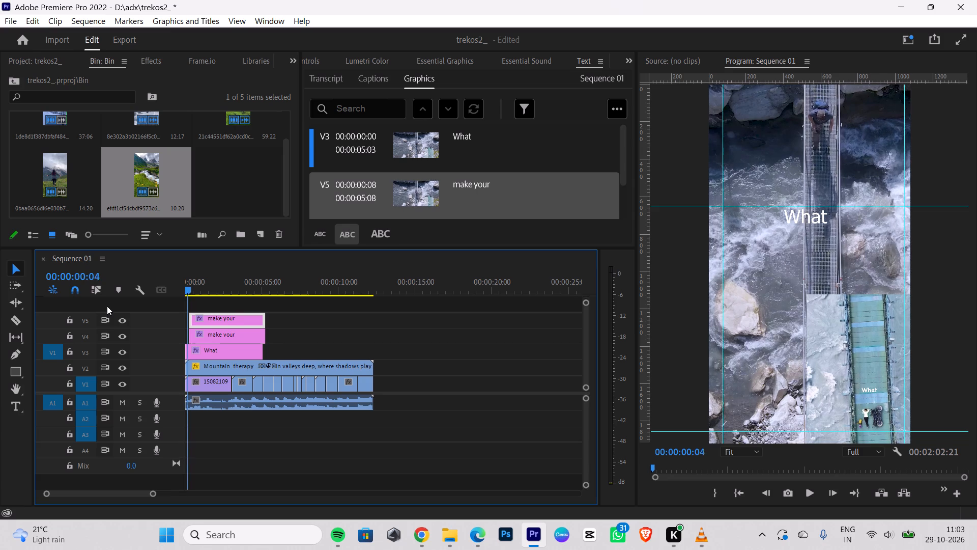
key(Right)
key(Right)
key(Right)
key(Right)
key(Right)
key(Right)
key(Right)
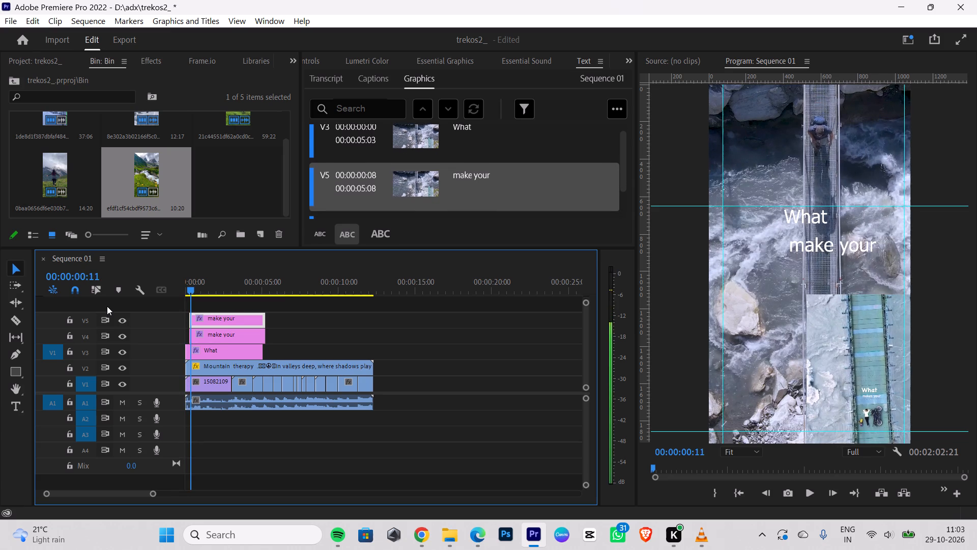
key(Right)
key(Right)
key(Right)
key(Right)
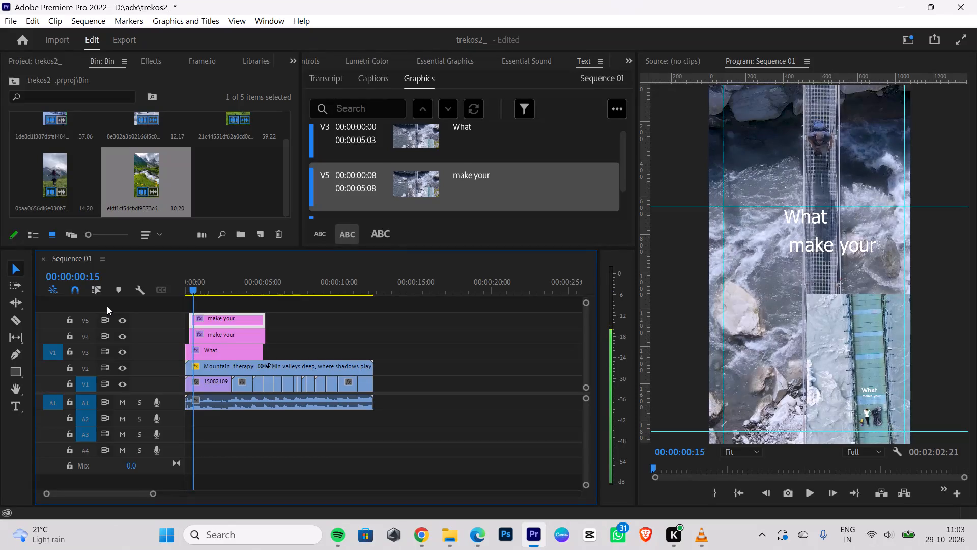
key(Right)
key(Right)
key(Right)
key(Right)
key(Right)
key(Right)
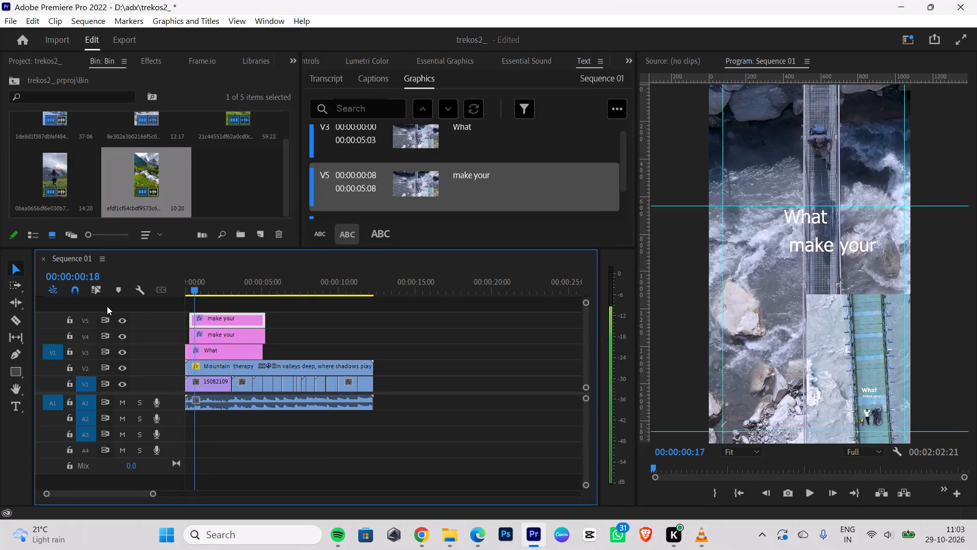
key(Right)
key(Right)
key(Right)
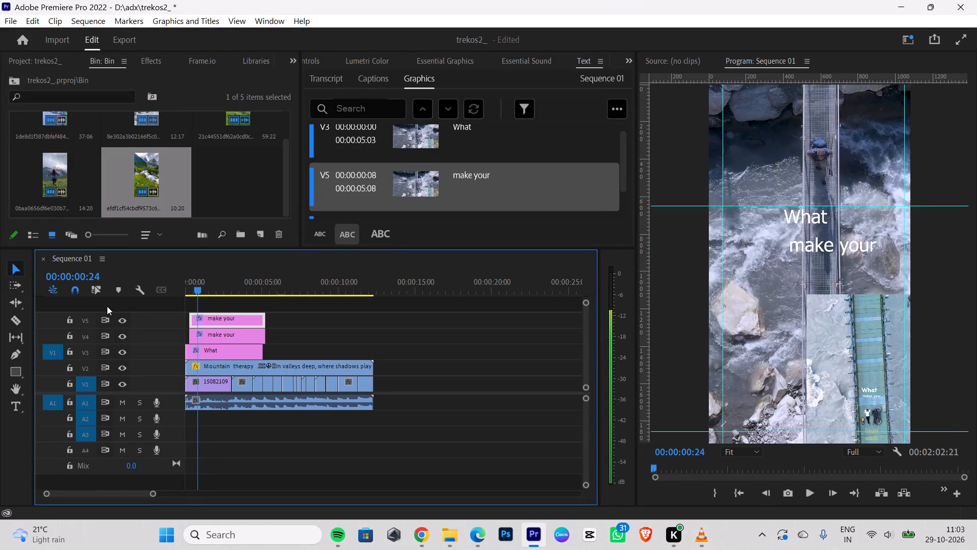
key(Left)
key(Left)
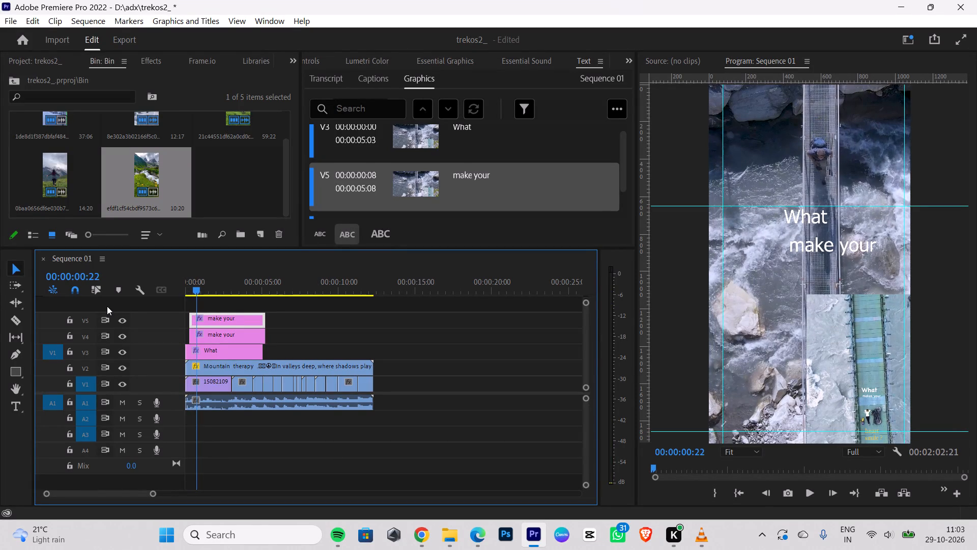
key(Left)
Enlarge the V2 overlay clip to scale 145 and set its position to 545, 377 so its captions can be read.
click(242, 363)
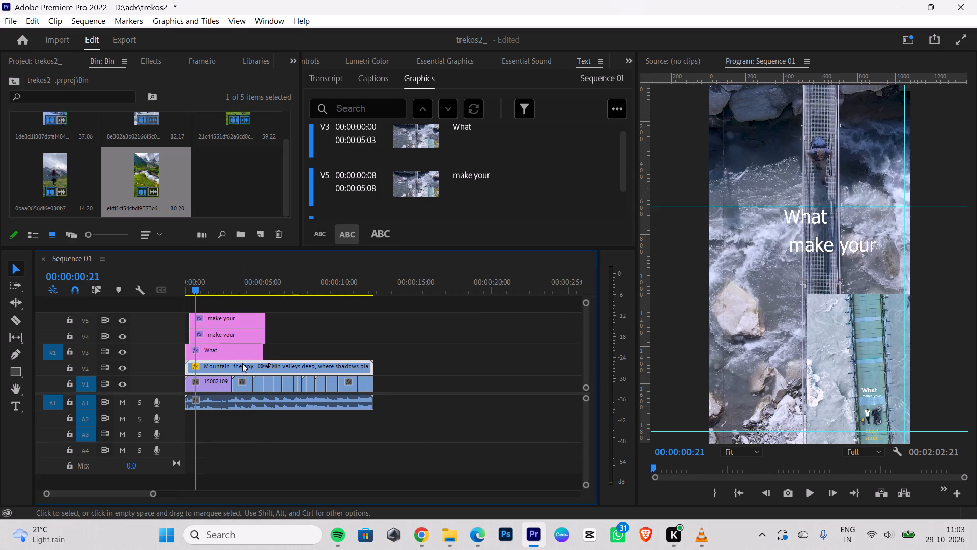
click(631, 58)
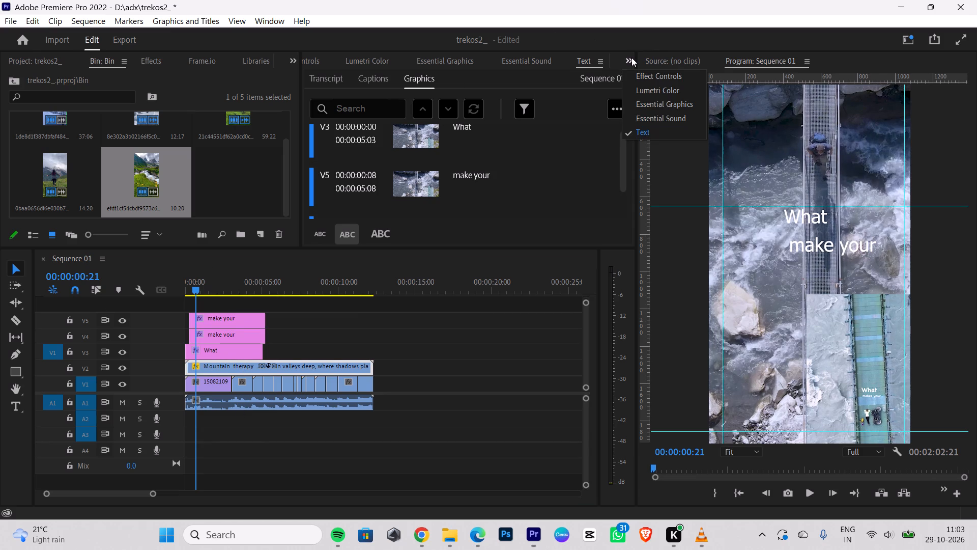
click(659, 75)
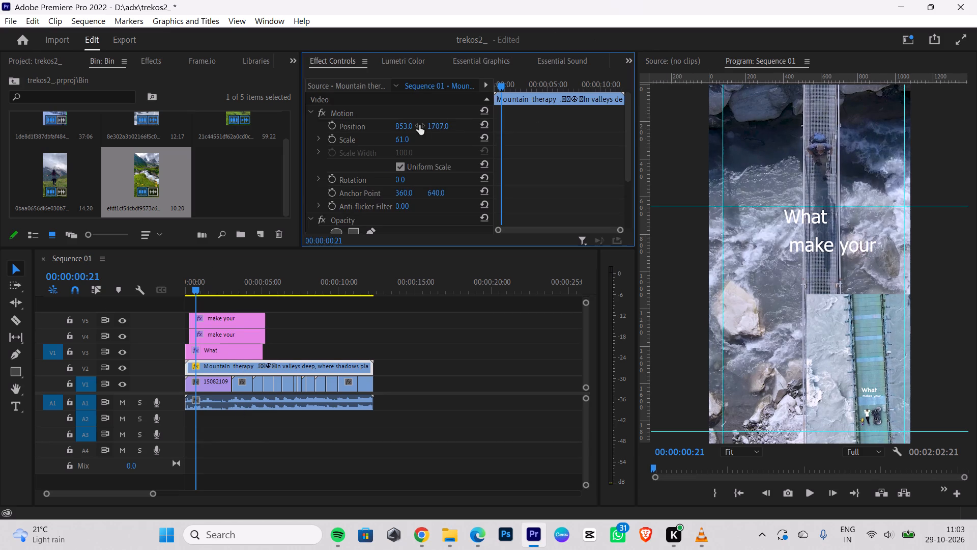
drag(402, 142, 455, 134)
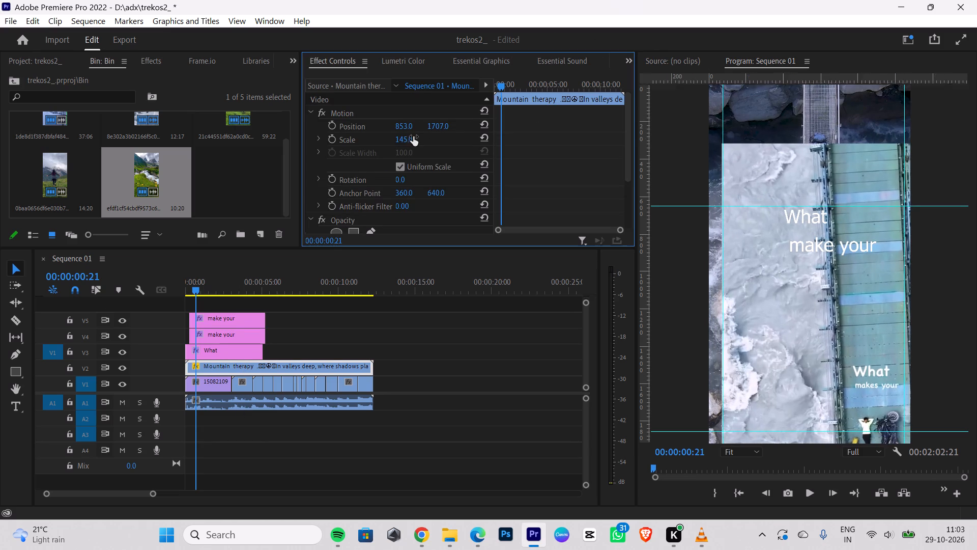
drag(406, 126, 441, 429)
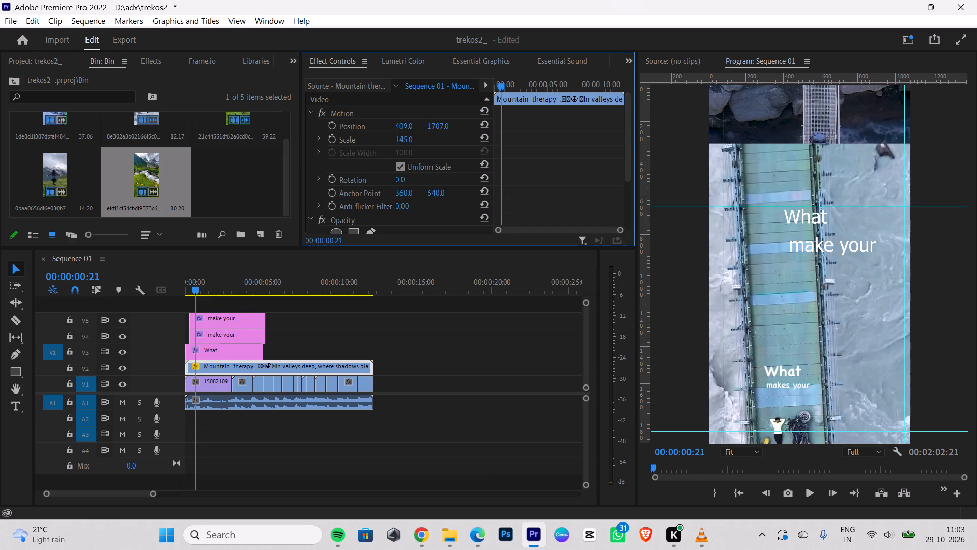
drag(441, 429, 525, 421)
drag(434, 122, 437, 158)
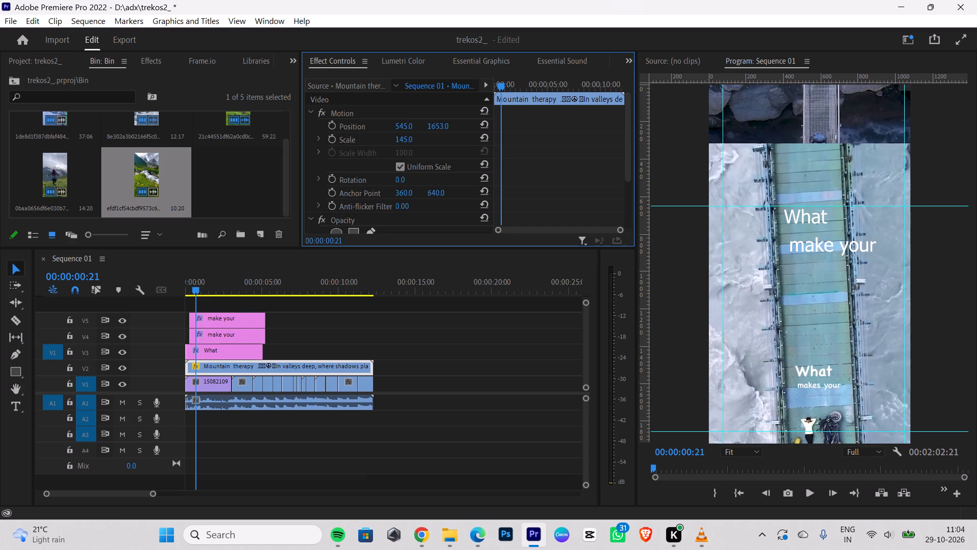
drag(437, 158, 377, 541)
Check the frames around the third caption line and move the V5 "make your" clip to start at 00:00:00:22.
key(Right)
key(Right)
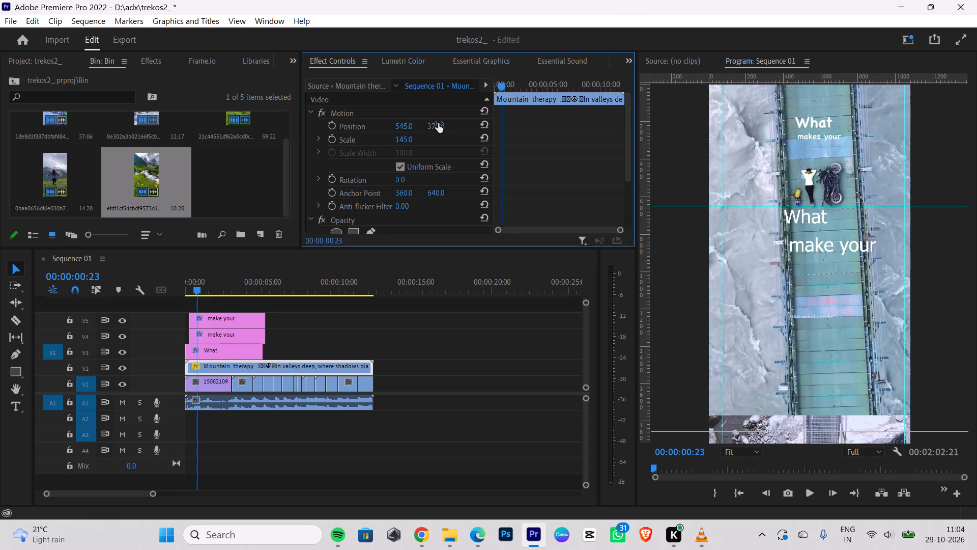
key(Right)
key(Left)
key(Left)
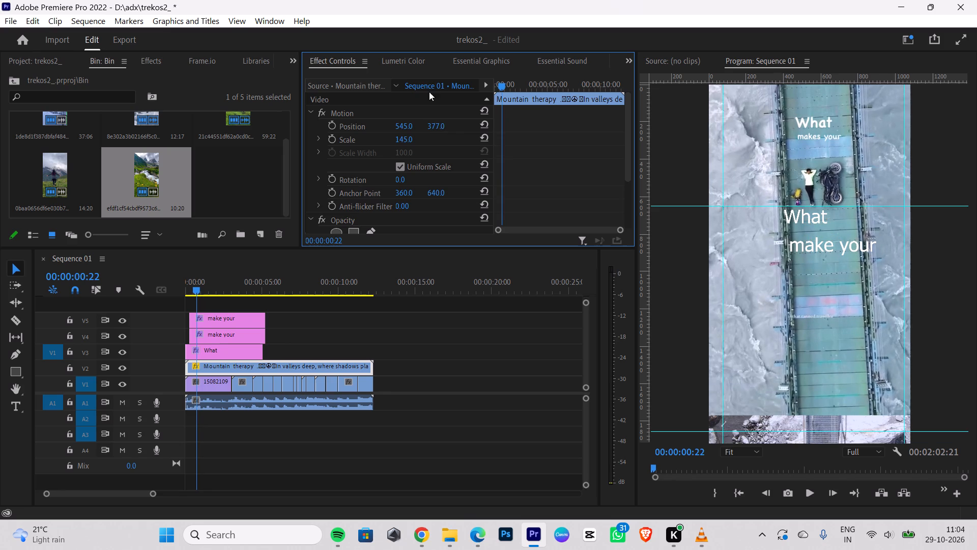
drag(205, 319, 210, 318)
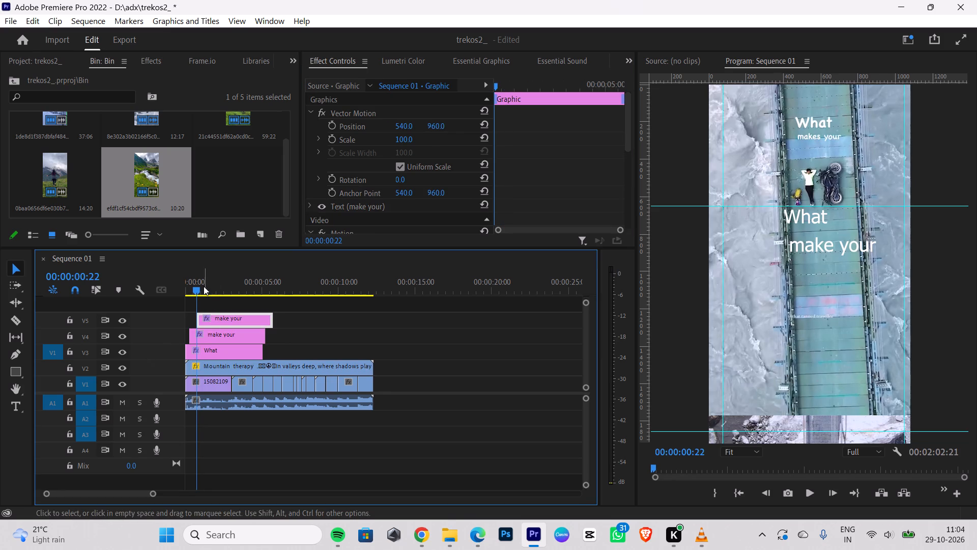
Hide the V2 overlay track.
click(126, 365)
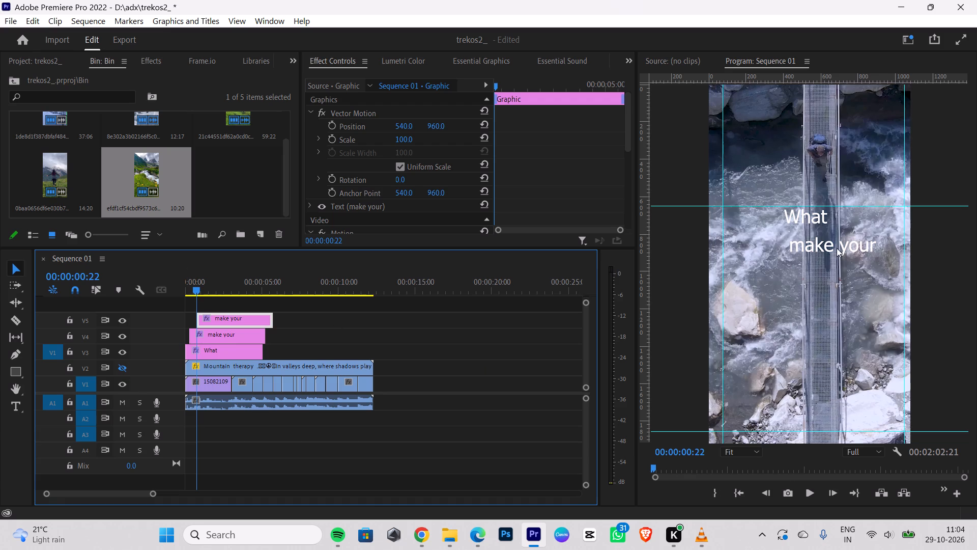
Set the font of the "What" text to Poppins Medium.
click(796, 216)
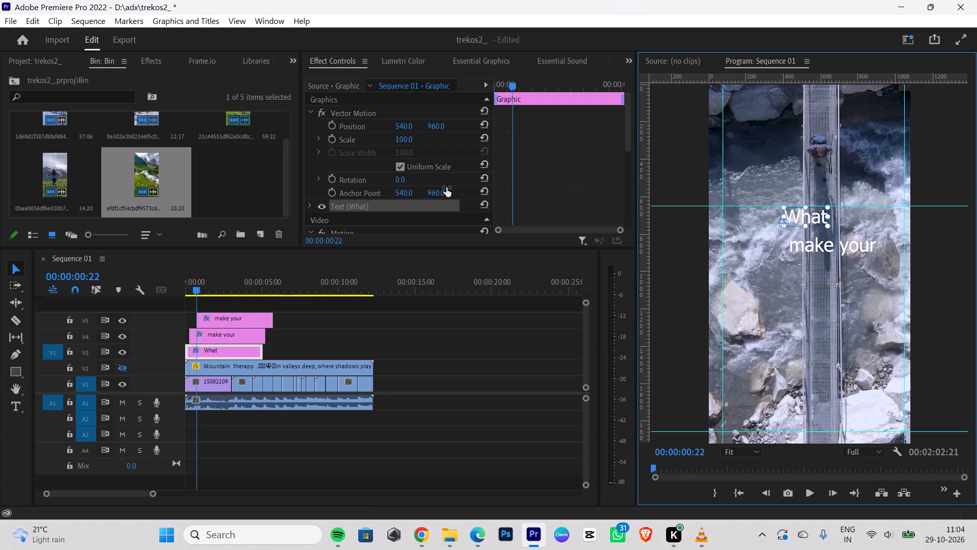
scroll(430, 167, down, 4)
click(310, 153)
scroll(392, 182, down, 2)
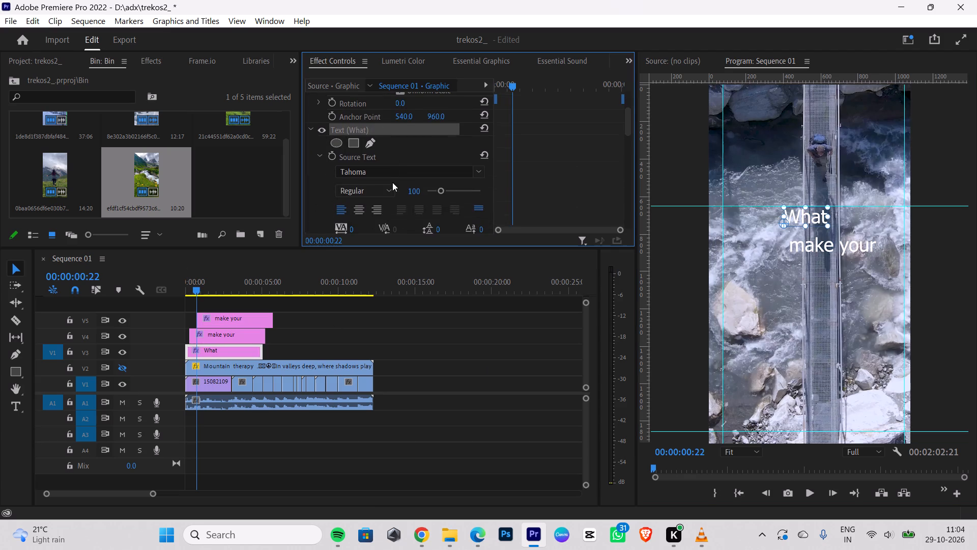
click(399, 173)
key(BackSpace)
key(o)
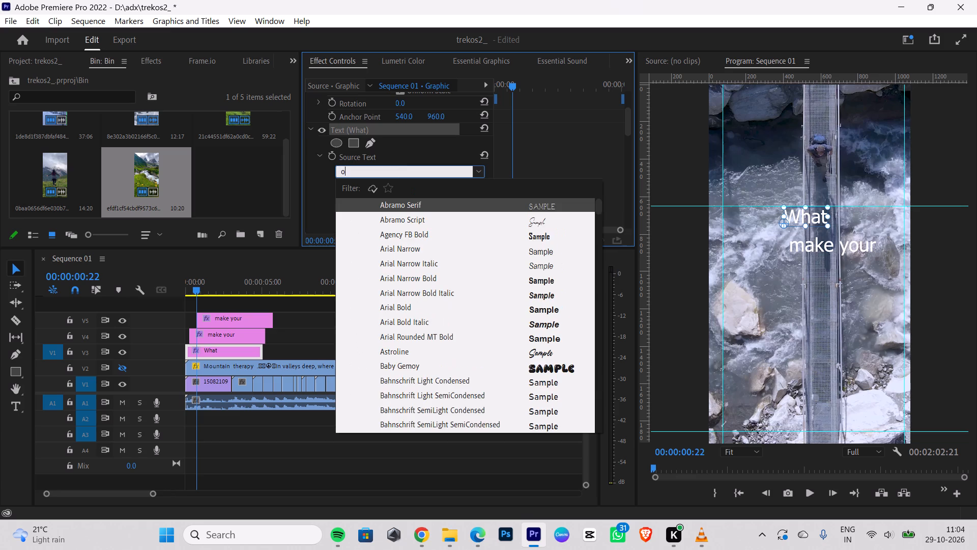
key(BackSpace)
text(poppins)
click(428, 218)
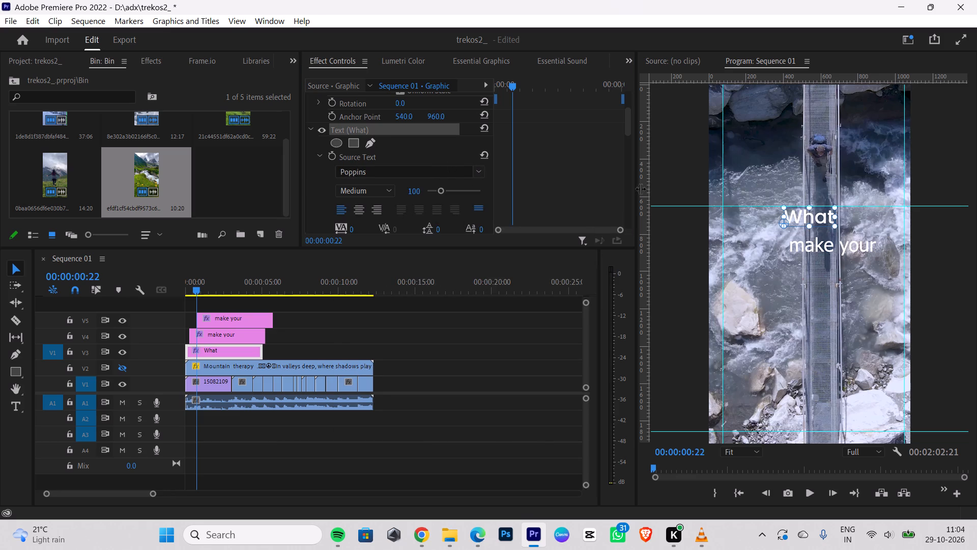
Reposition the "What" text so it is centred above "make your" in the frame.
click(817, 216)
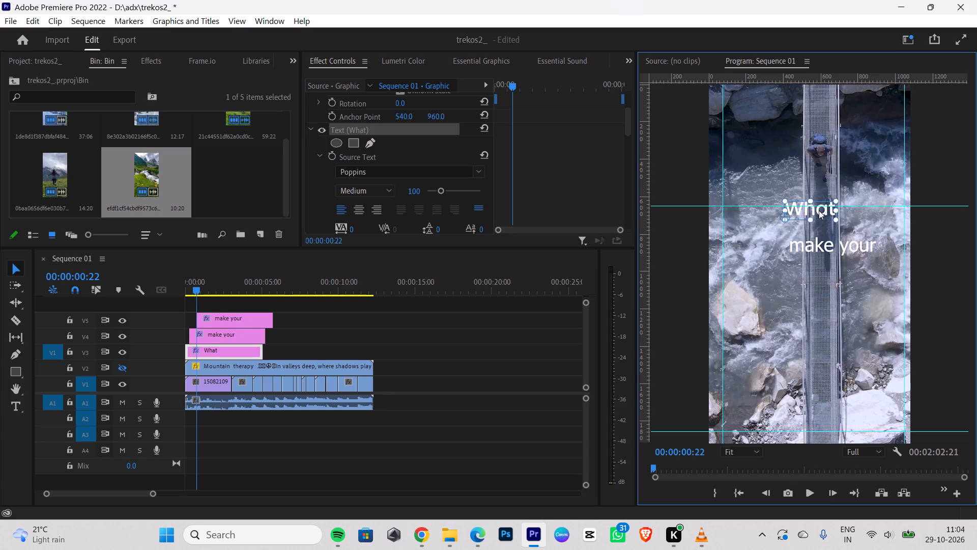
click(800, 310)
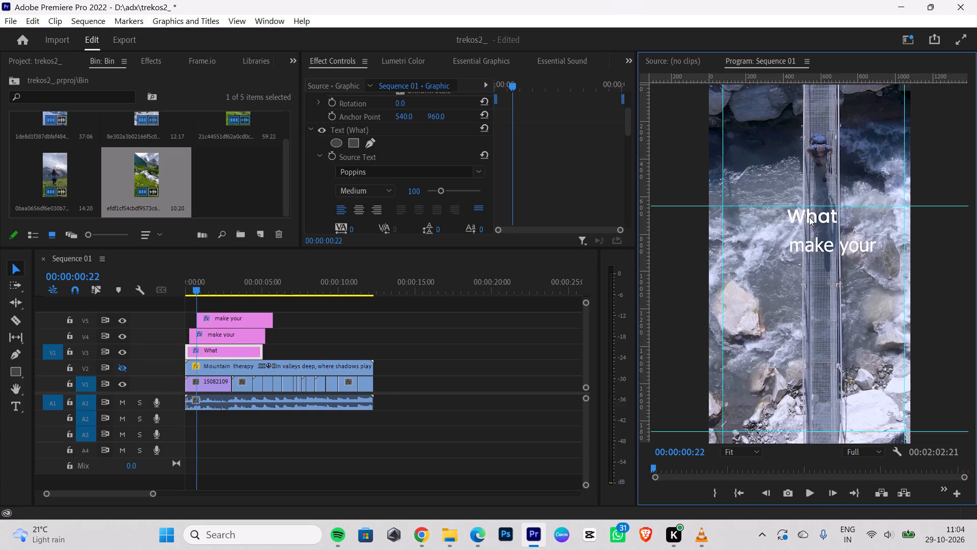
drag(809, 217, 797, 211)
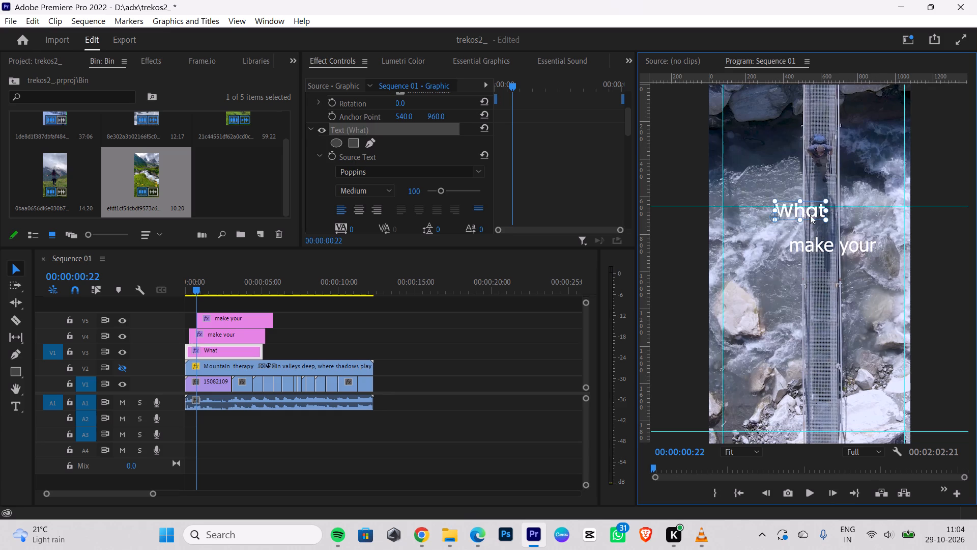
drag(810, 215, 819, 221)
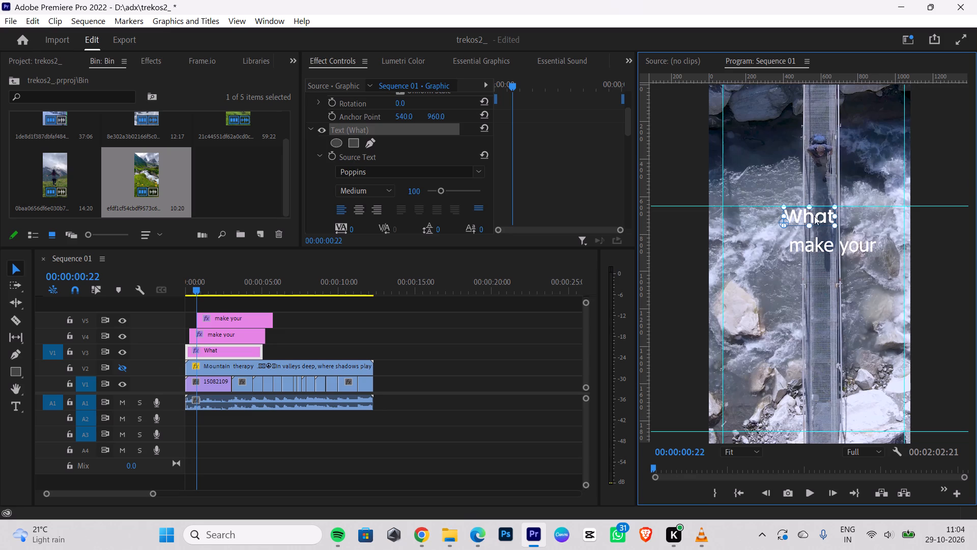
drag(804, 219, 825, 217)
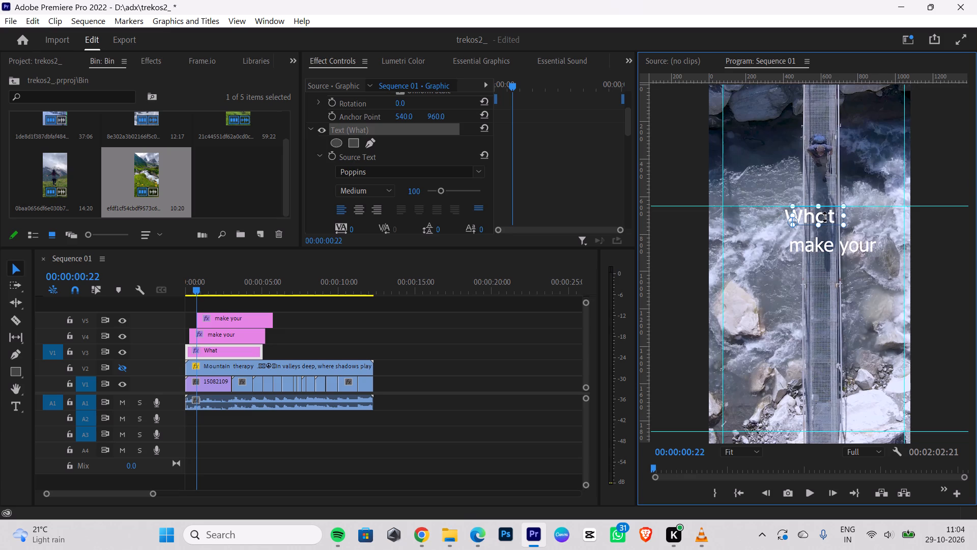
drag(825, 217, 827, 217)
click(840, 295)
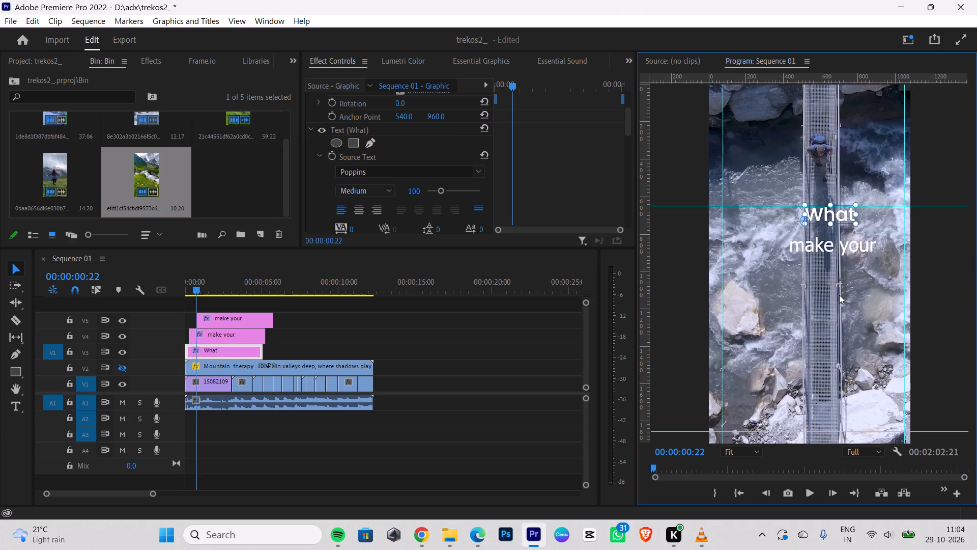
Shrink the V5 copy of the "make your" text and move it clear of the others, lower and further left in the frame.
click(840, 252)
click(843, 246)
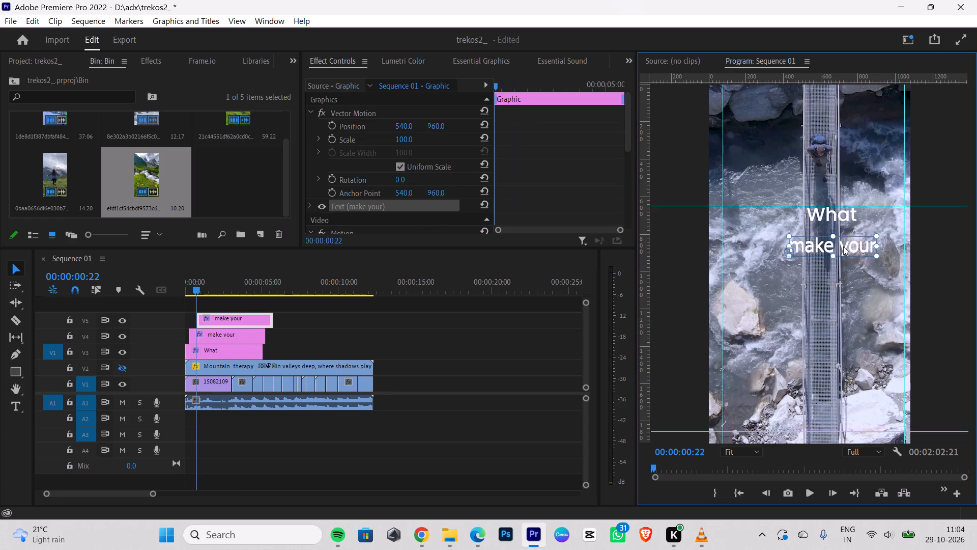
drag(843, 246, 843, 230)
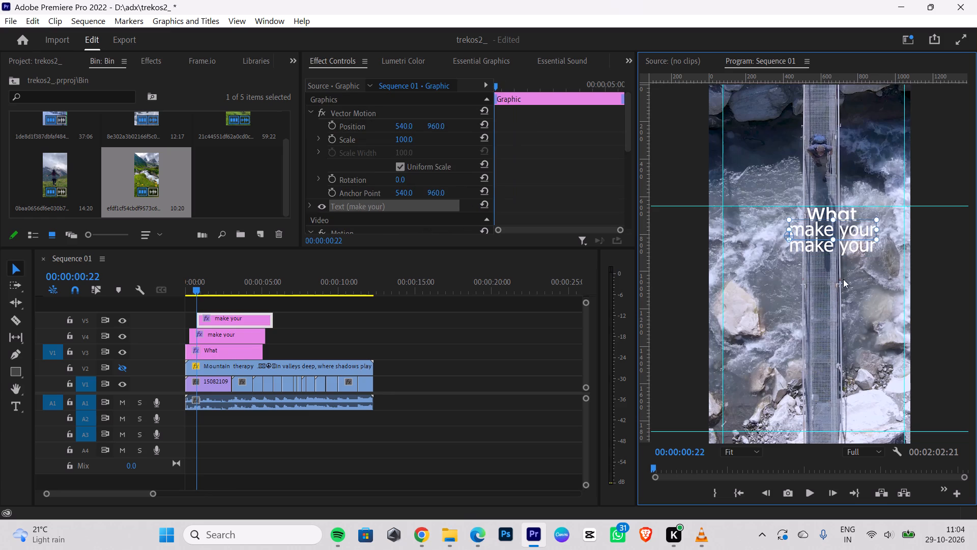
click(845, 310)
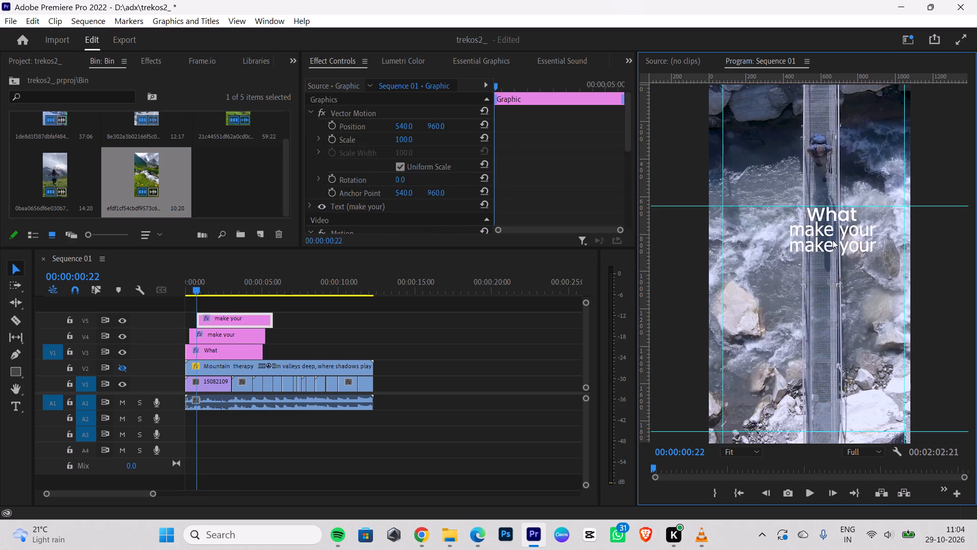
drag(833, 232, 832, 246)
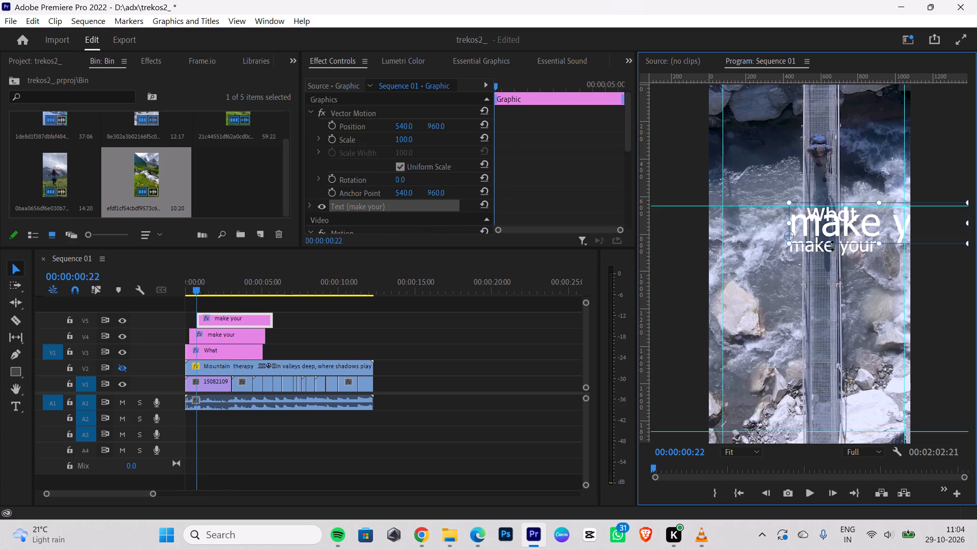
drag(832, 246, 822, 227)
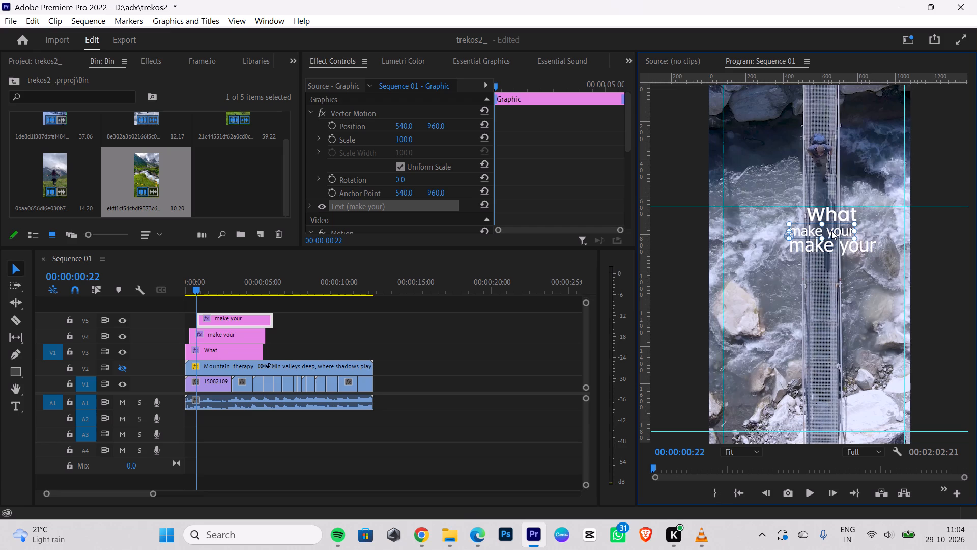
drag(831, 231, 796, 329)
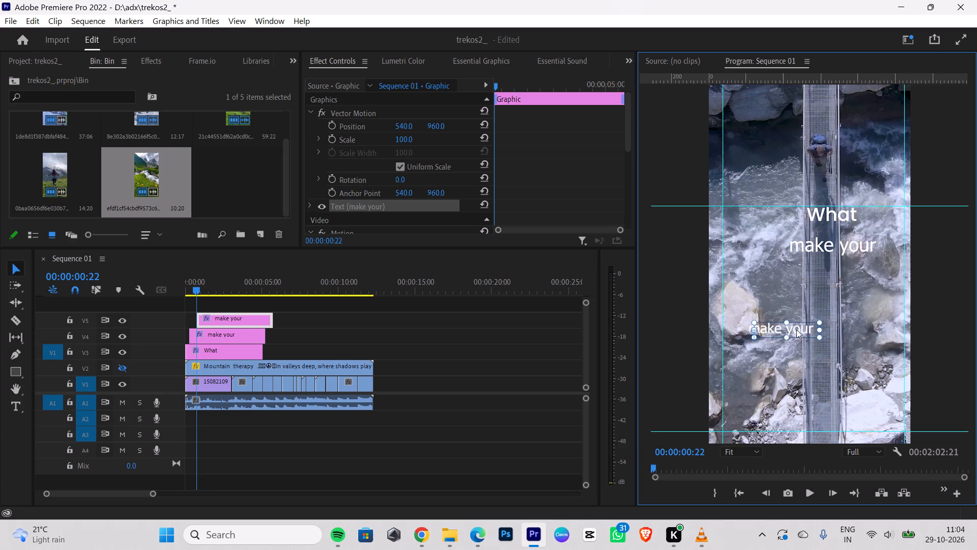
Move the "What" text further left in the frame so it starts slightly left of the "make your" line beneath it.
click(841, 246)
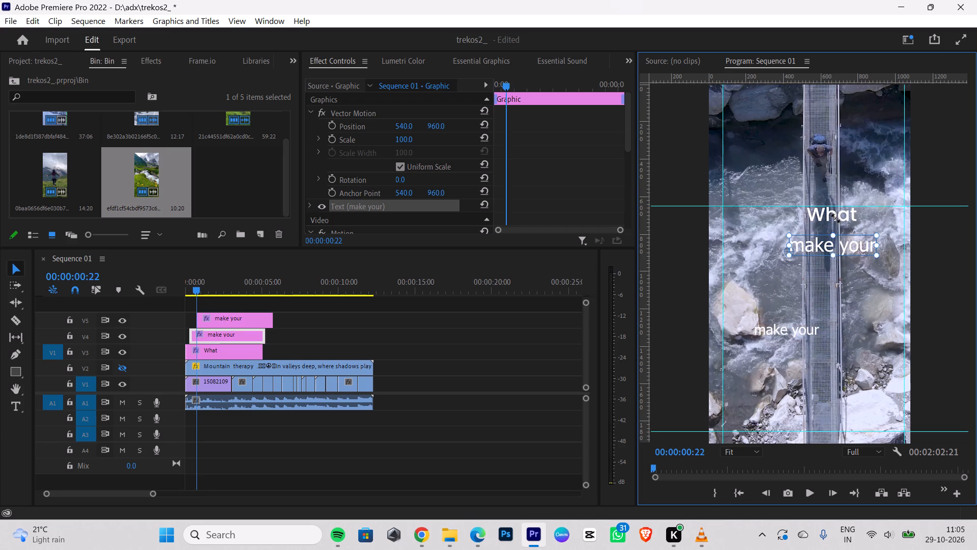
click(836, 218)
drag(811, 215, 790, 219)
drag(832, 211, 819, 220)
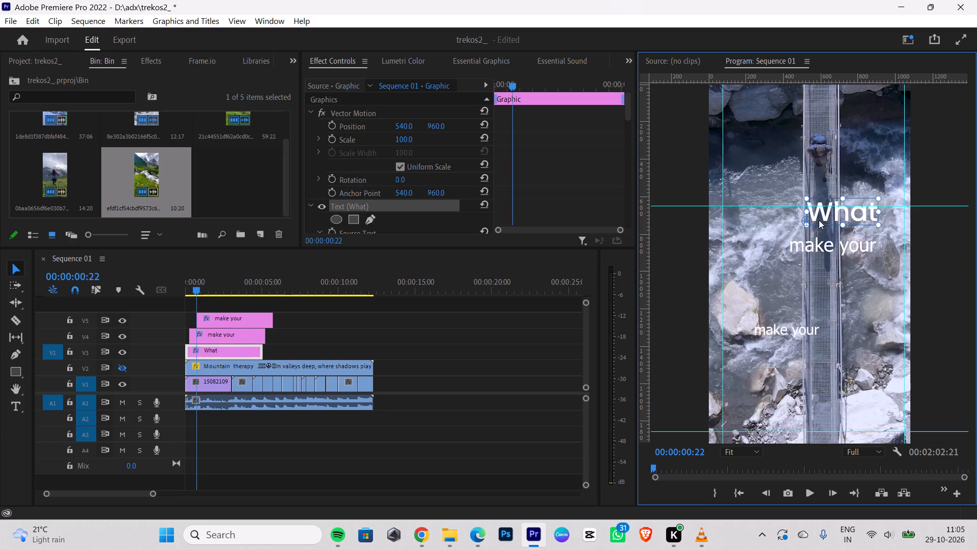
drag(819, 220, 807, 215)
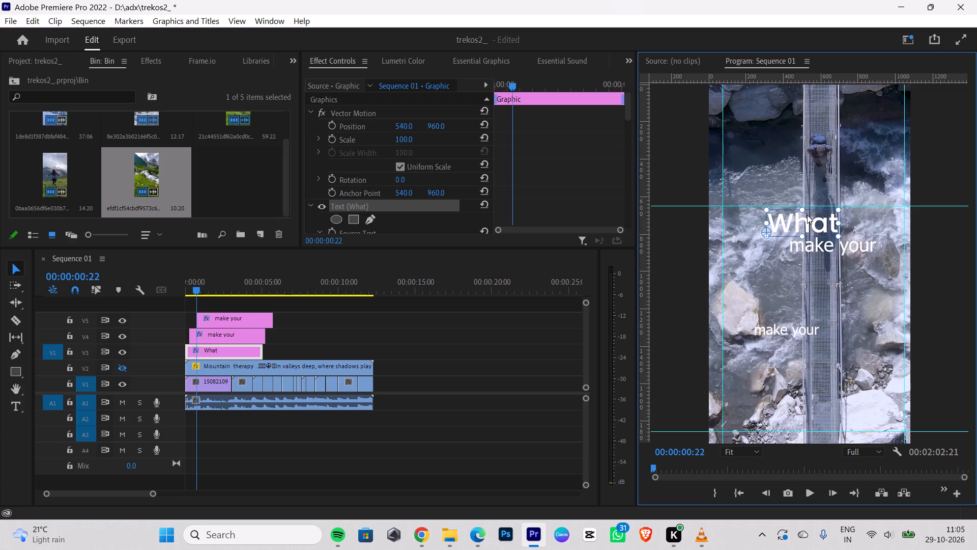
drag(807, 215, 811, 213)
click(829, 320)
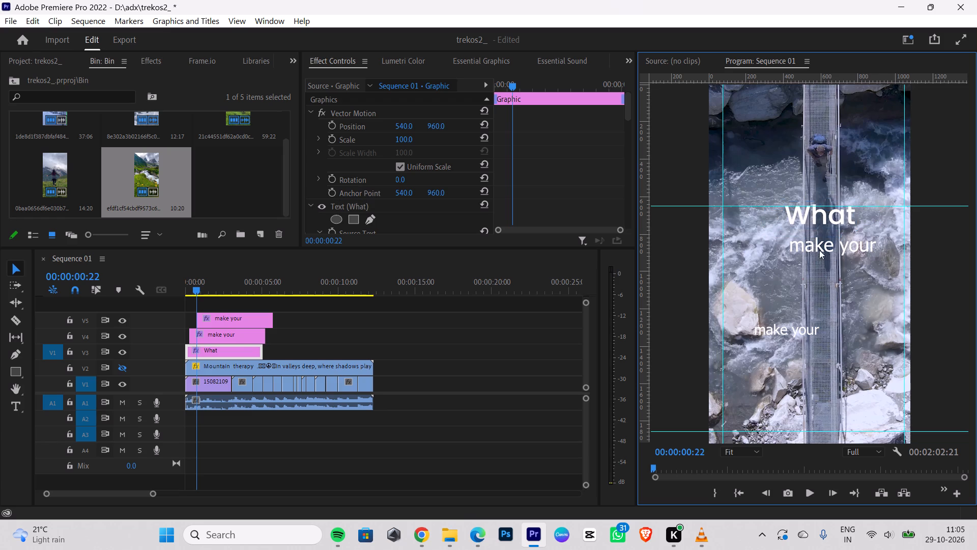
click(820, 215)
drag(830, 214, 826, 217)
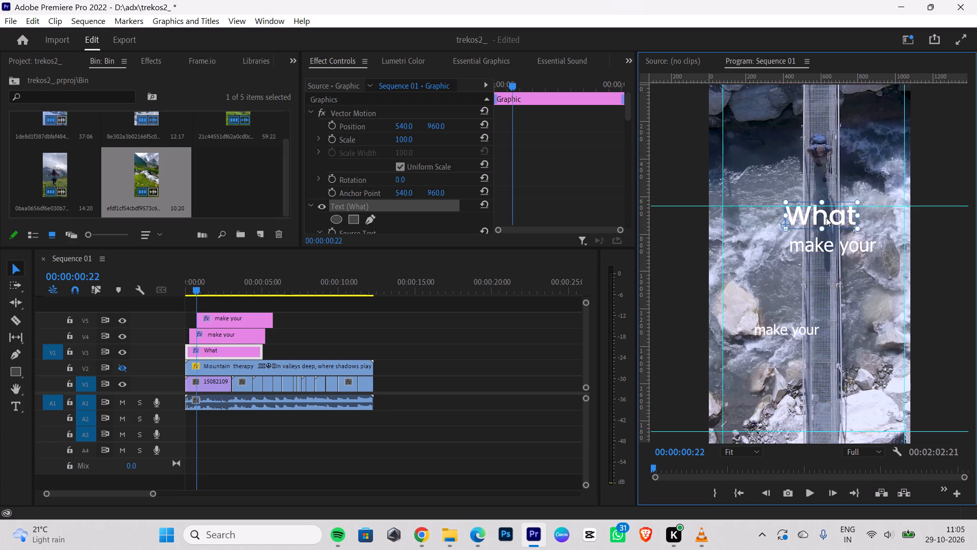
drag(826, 217, 817, 216)
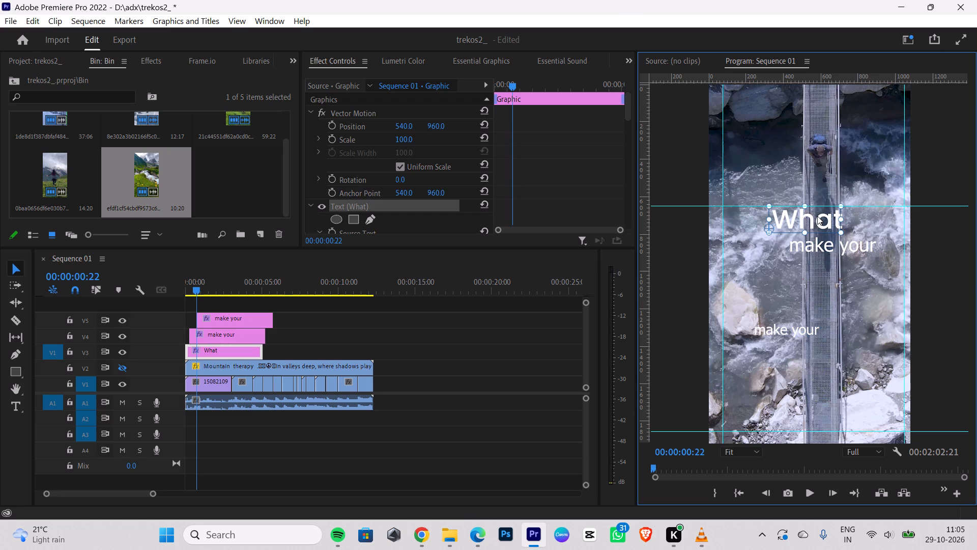
drag(817, 216, 818, 215)
click(826, 290)
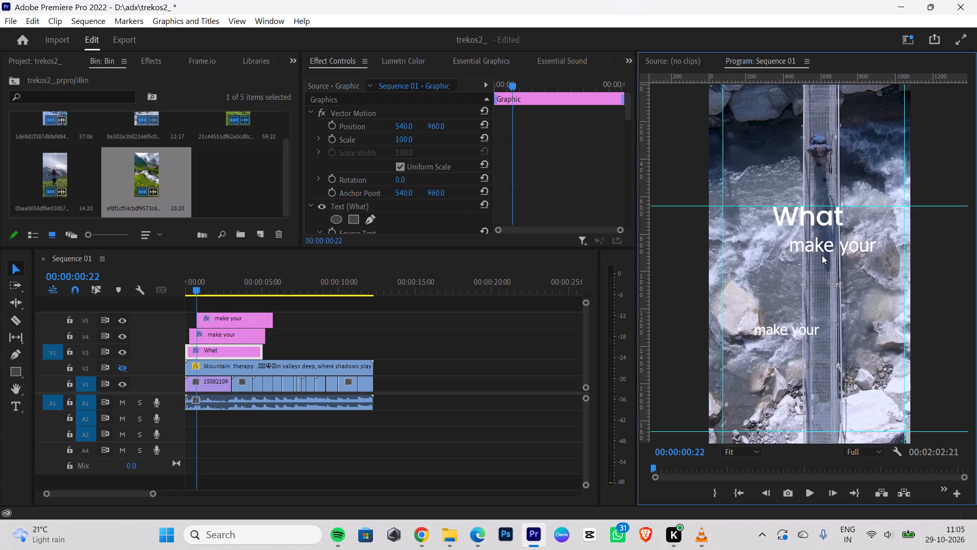
Shrink the V4 "make your" text and move it up and right, tucked under the right half of "What".
click(821, 244)
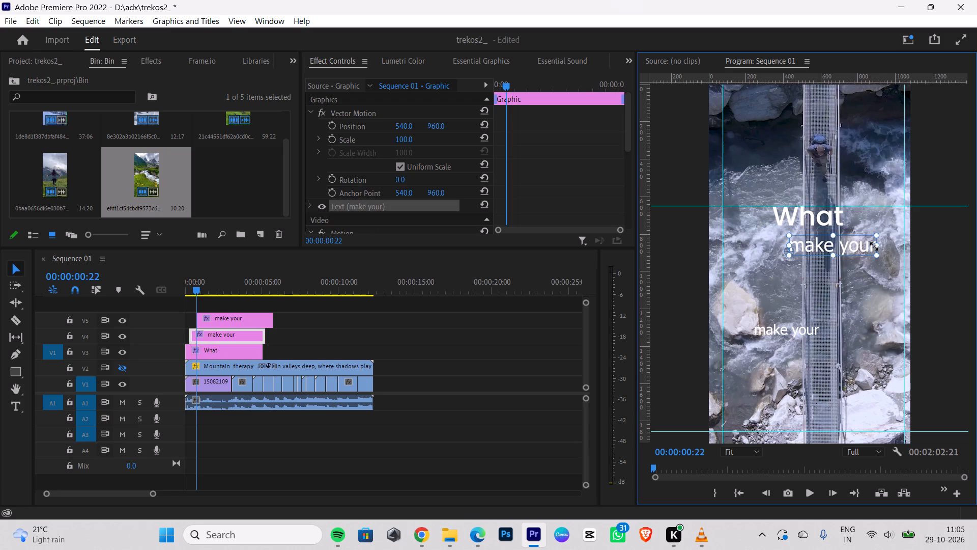
drag(875, 246, 859, 248)
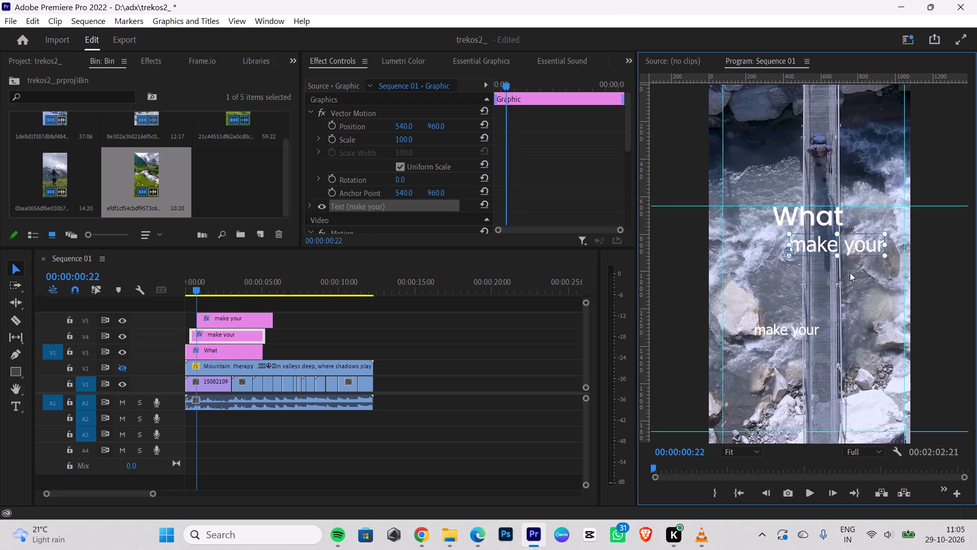
drag(884, 258, 863, 253)
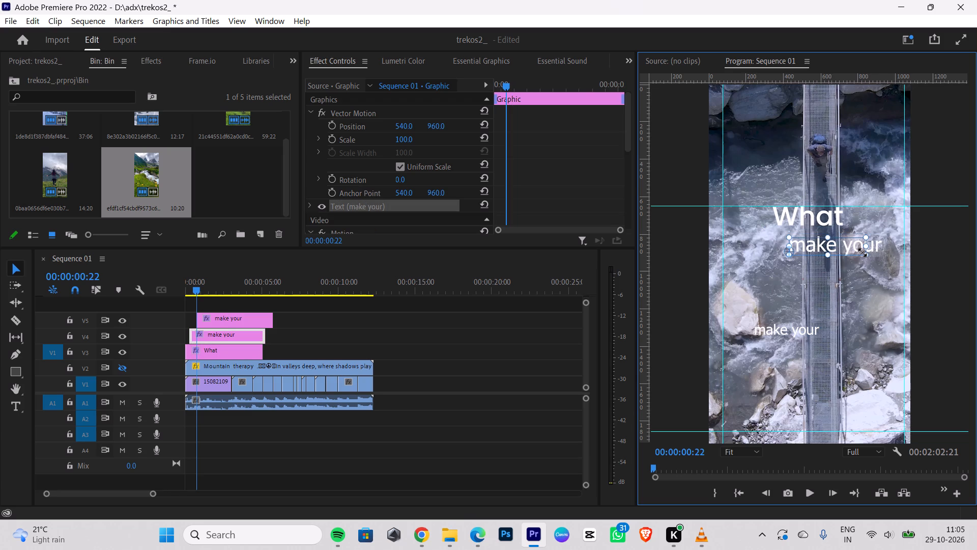
drag(863, 253, 861, 251)
click(819, 298)
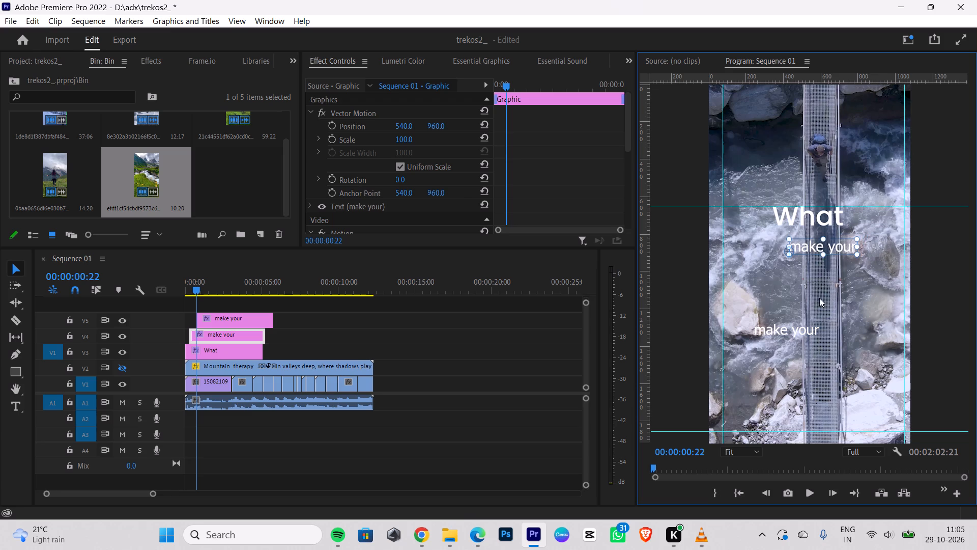
click(818, 246)
drag(817, 246, 820, 246)
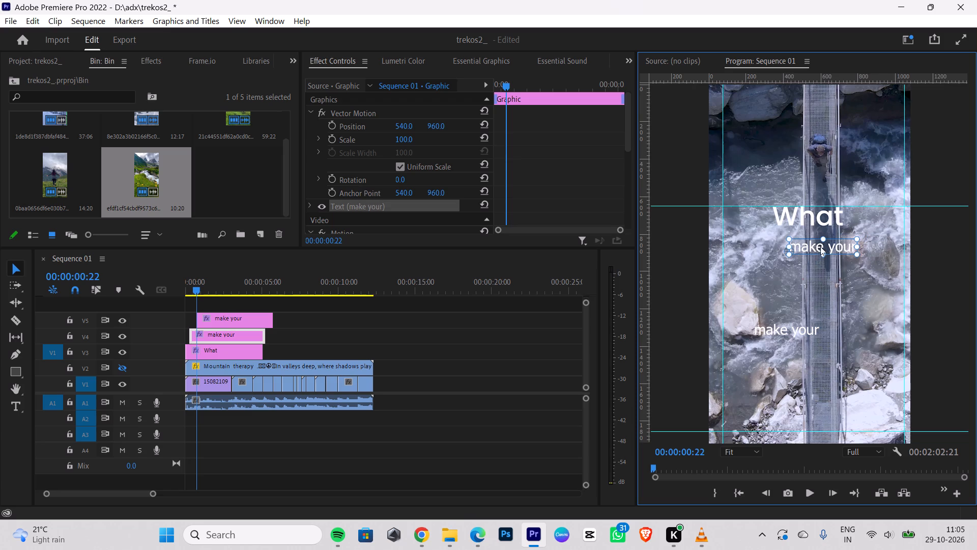
drag(820, 246, 834, 239)
click(850, 291)
Nudge the "What" text slightly down in the frame, closer to the "make your" line.
click(821, 221)
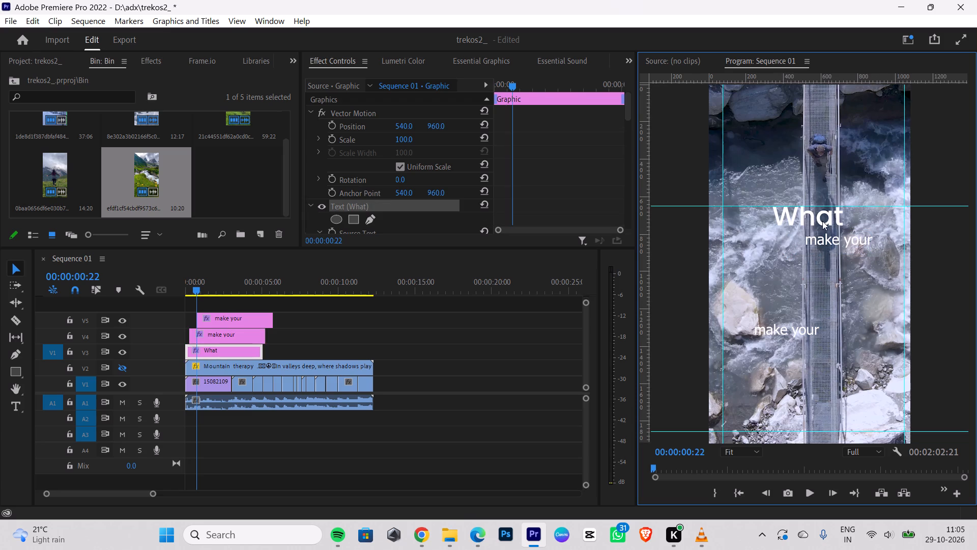
drag(806, 218, 806, 223)
click(850, 296)
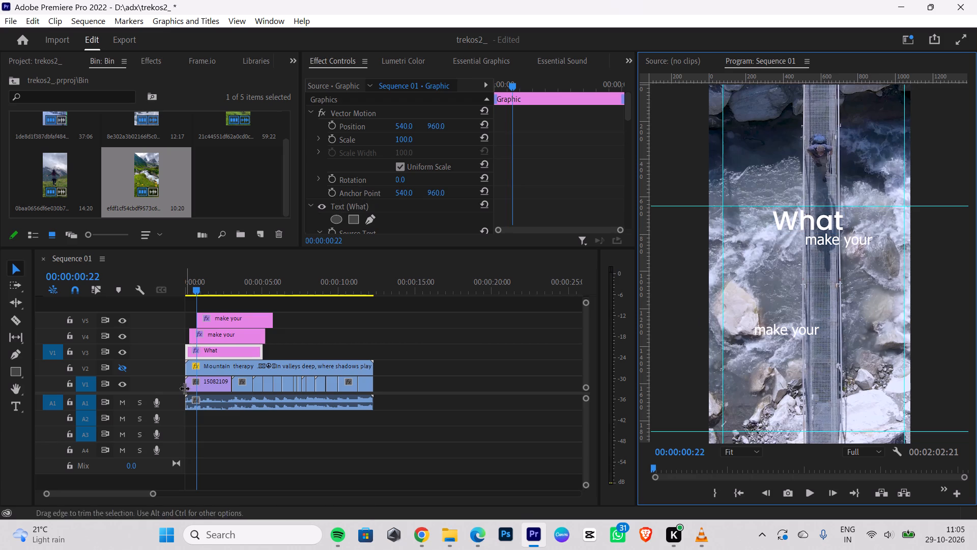
Show the V2 overlay track.
click(129, 372)
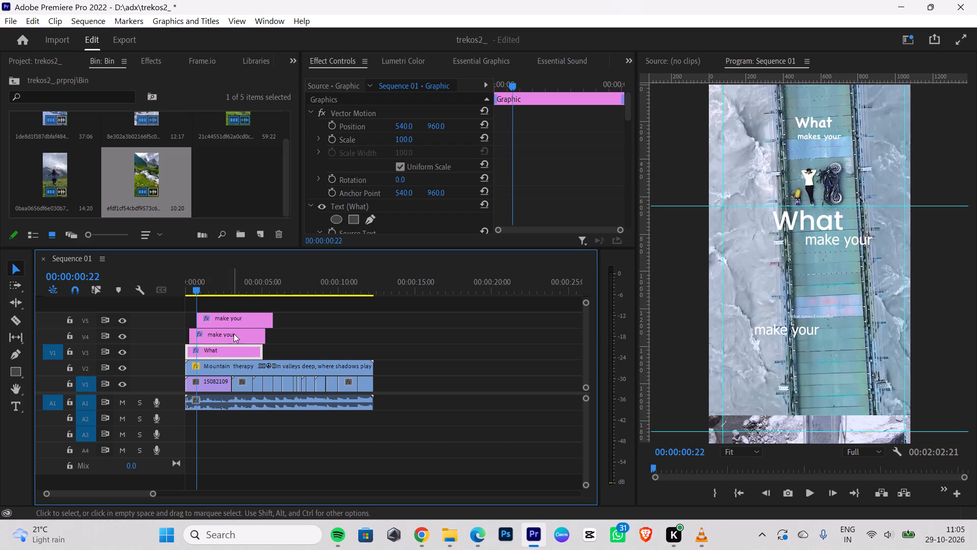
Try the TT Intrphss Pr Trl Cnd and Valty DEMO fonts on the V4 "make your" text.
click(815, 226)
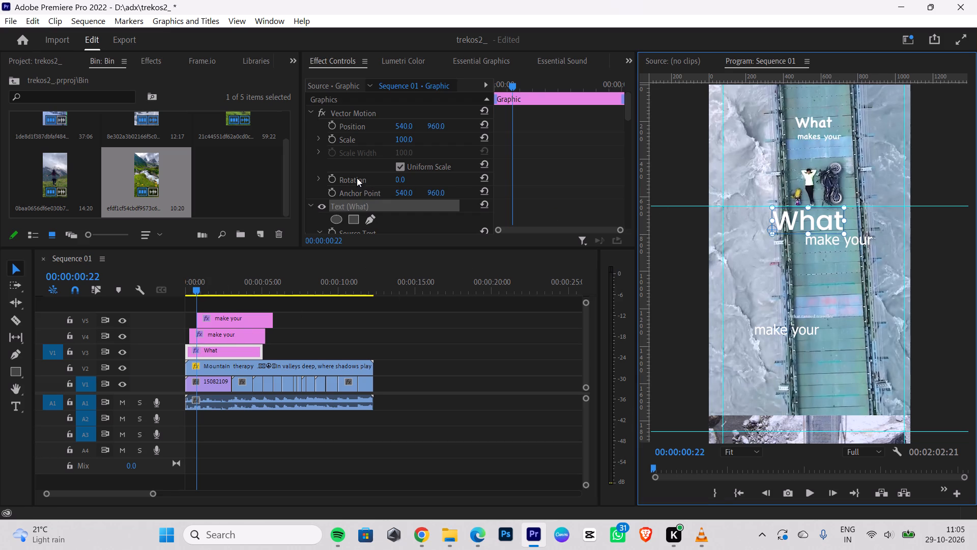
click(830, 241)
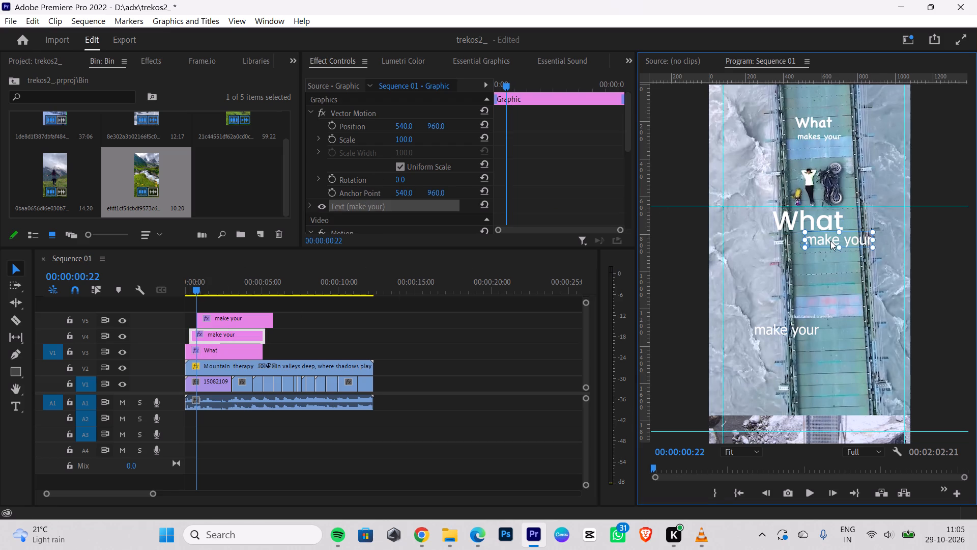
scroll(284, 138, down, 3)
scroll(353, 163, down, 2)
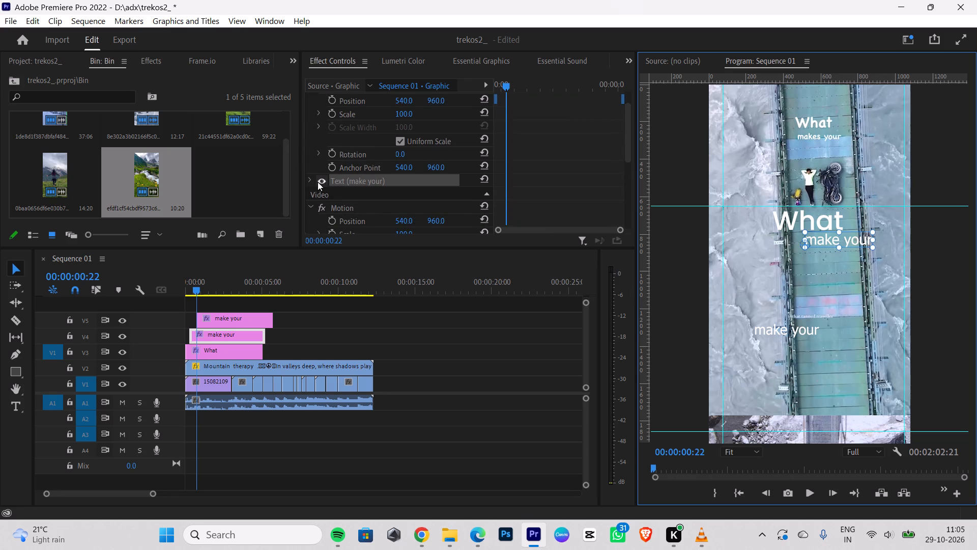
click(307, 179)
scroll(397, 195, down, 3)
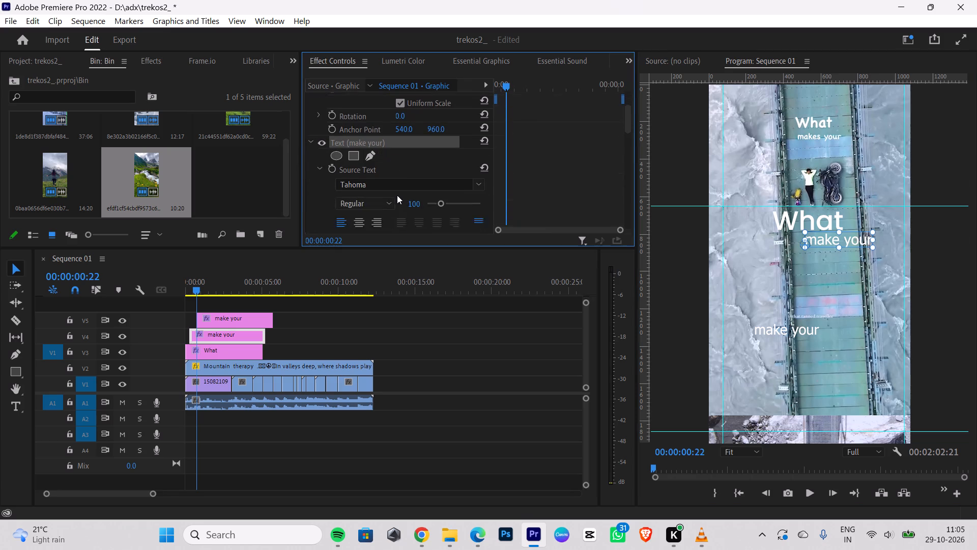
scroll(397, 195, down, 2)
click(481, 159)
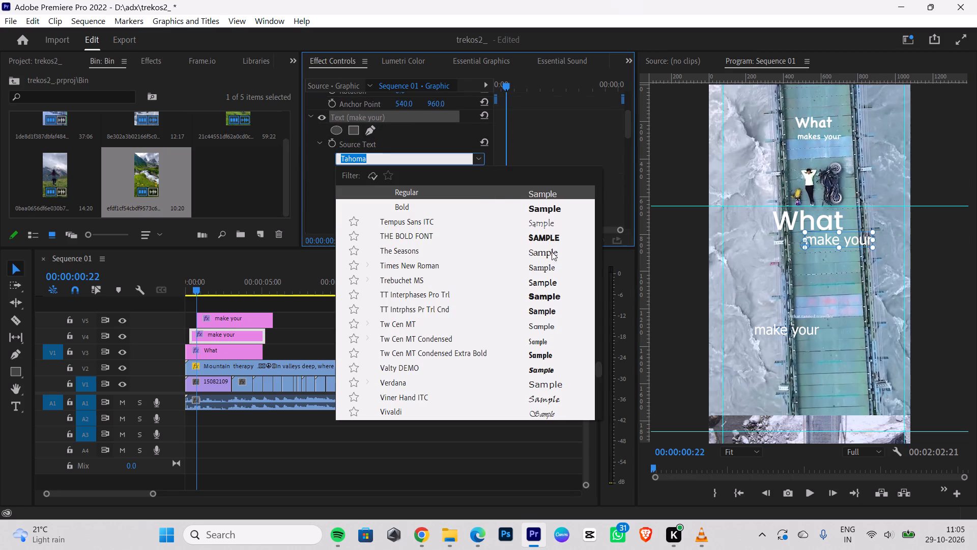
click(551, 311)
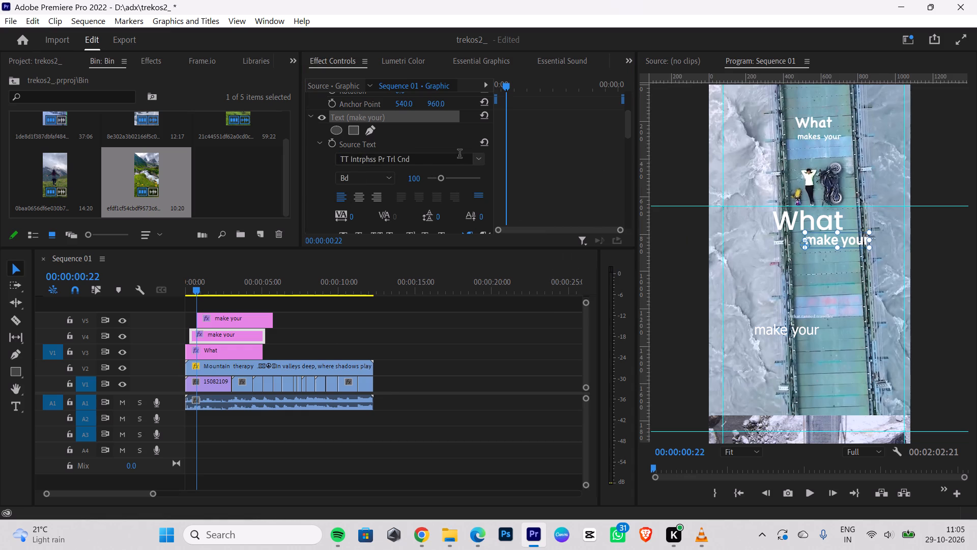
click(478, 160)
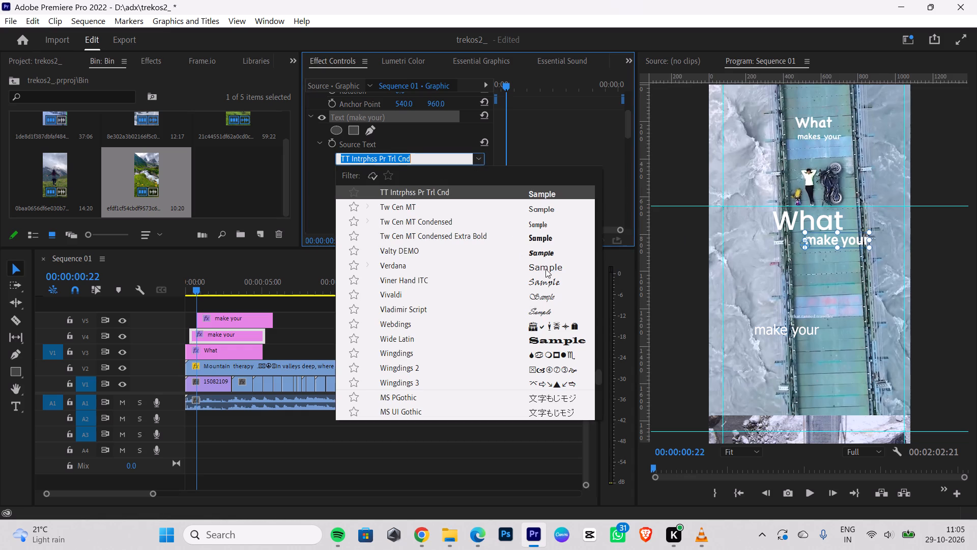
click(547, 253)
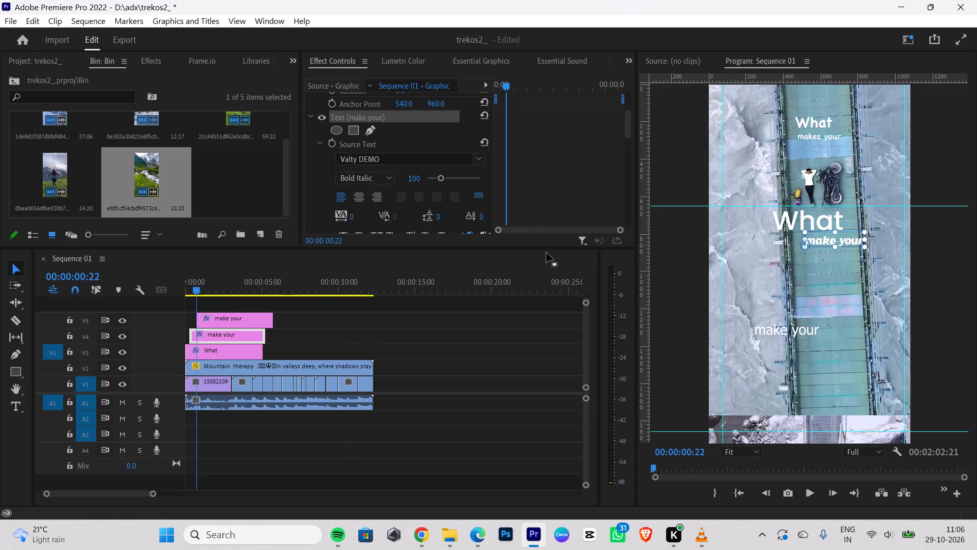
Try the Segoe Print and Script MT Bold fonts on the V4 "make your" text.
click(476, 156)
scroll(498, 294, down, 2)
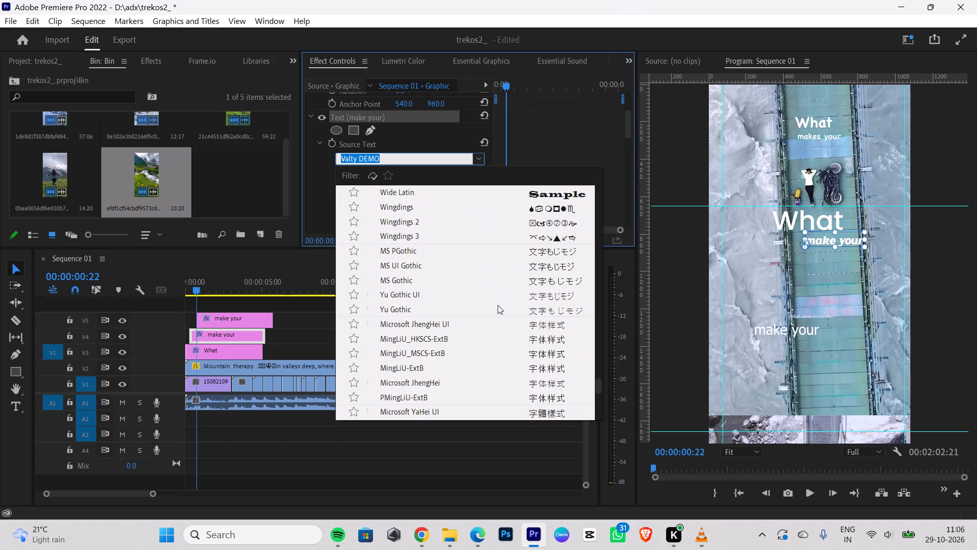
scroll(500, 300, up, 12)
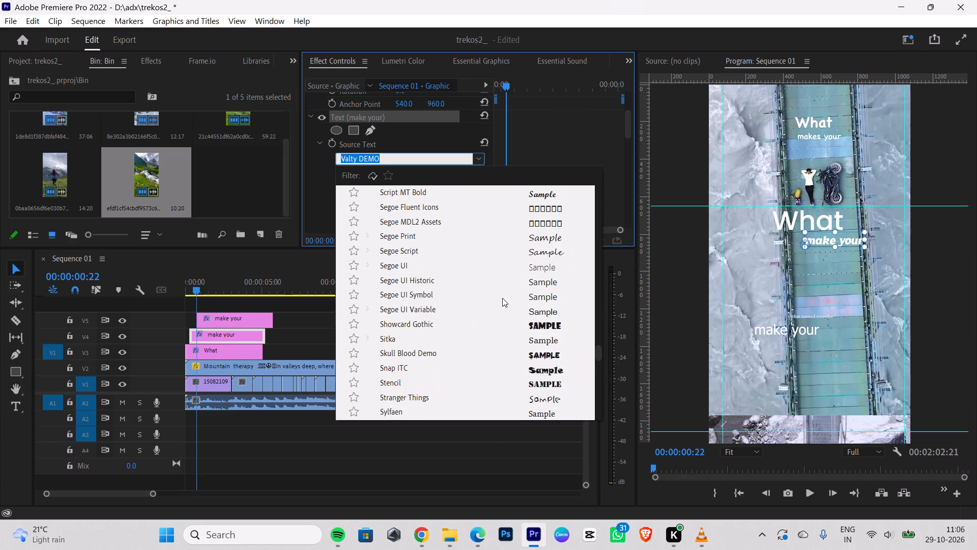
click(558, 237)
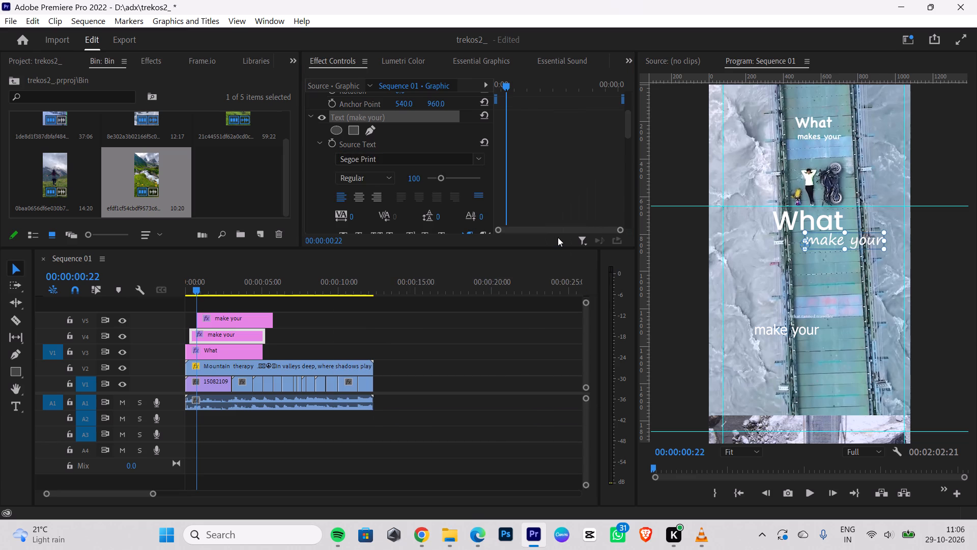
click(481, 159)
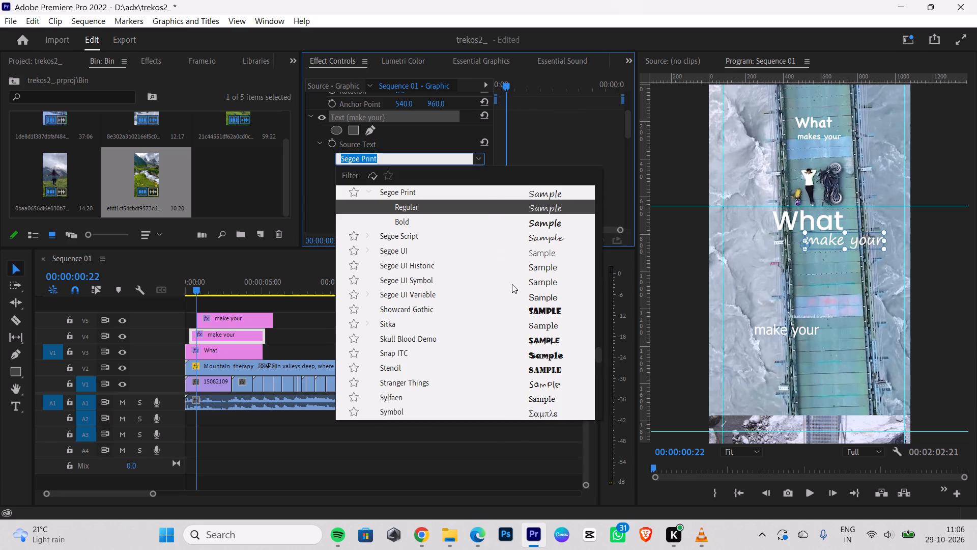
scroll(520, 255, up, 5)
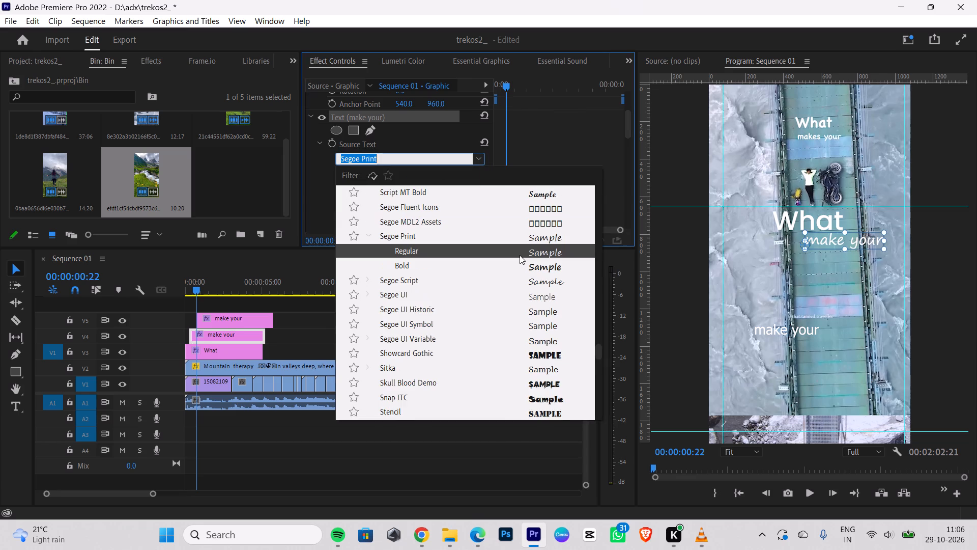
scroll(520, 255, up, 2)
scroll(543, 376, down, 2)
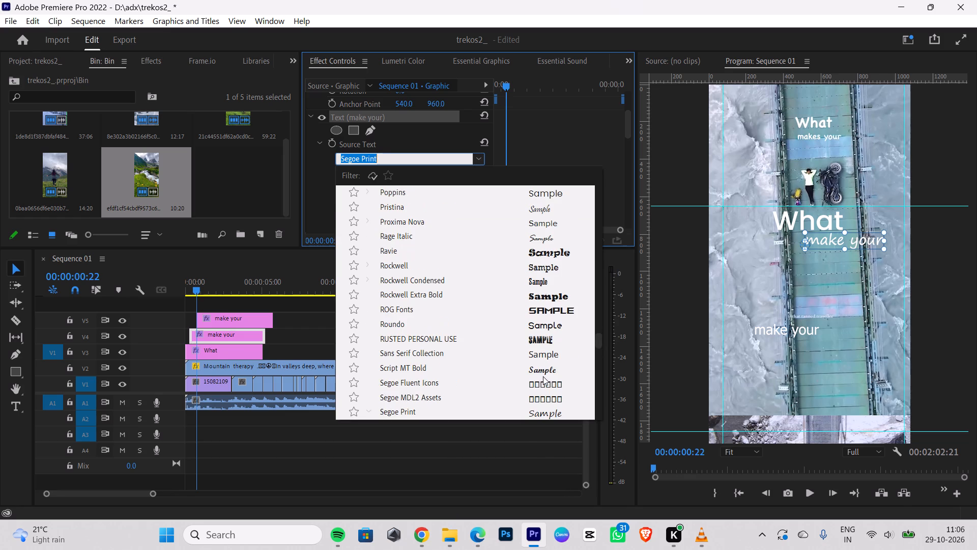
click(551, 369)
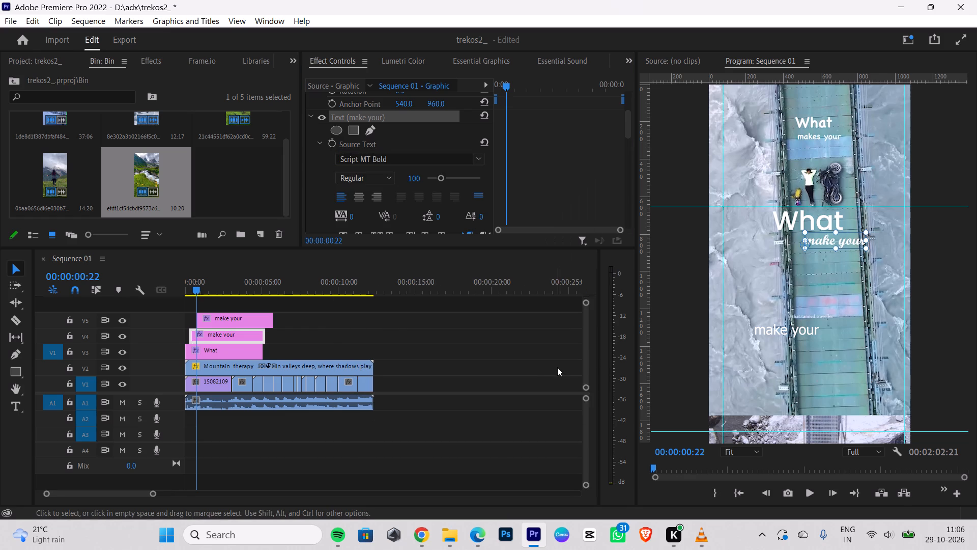
Set the font of the V4 "make your" text to Rockwell Condensed Regular.
click(478, 161)
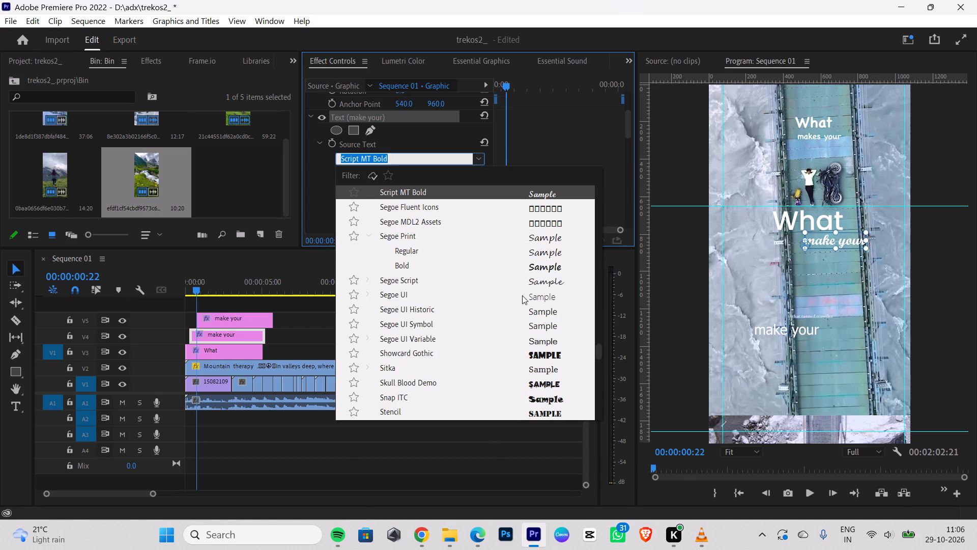
scroll(527, 296, up, 2)
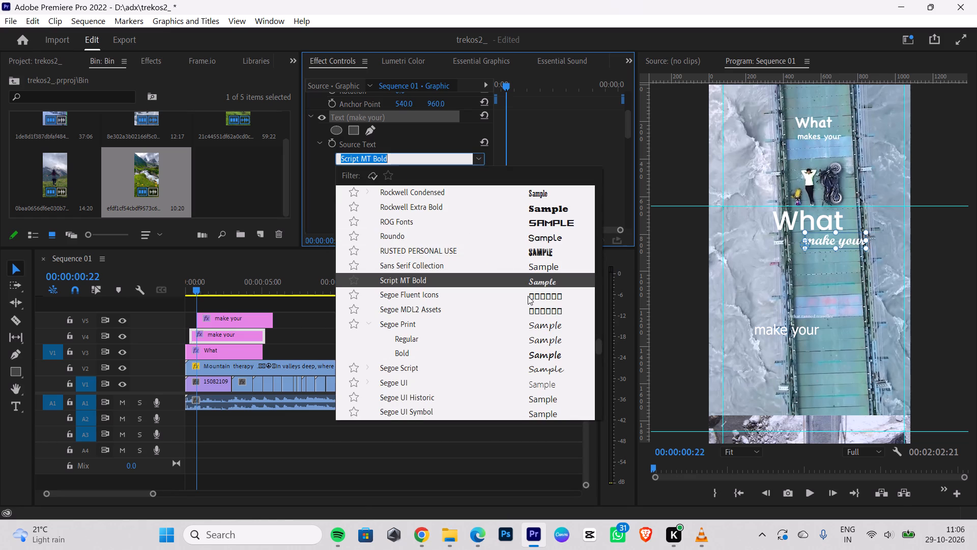
scroll(528, 296, up, 2)
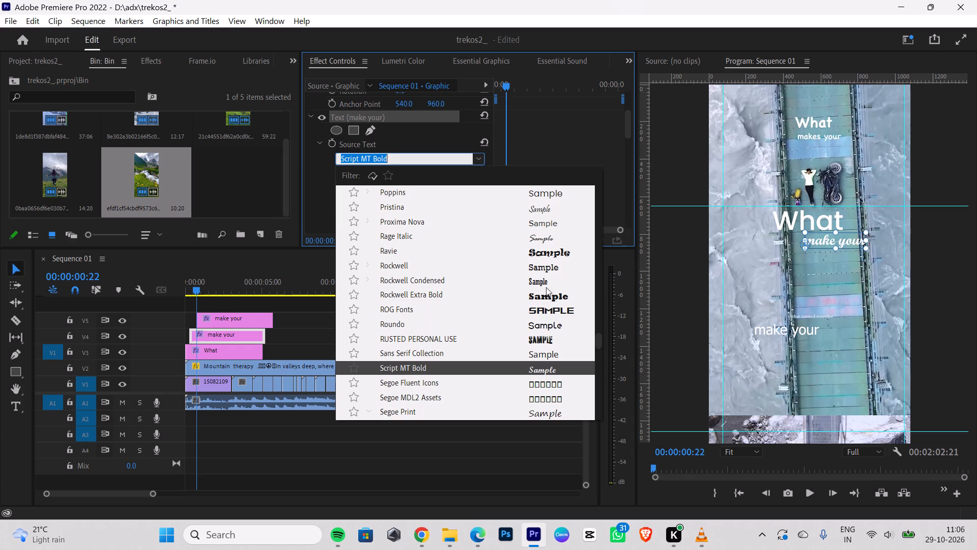
click(544, 281)
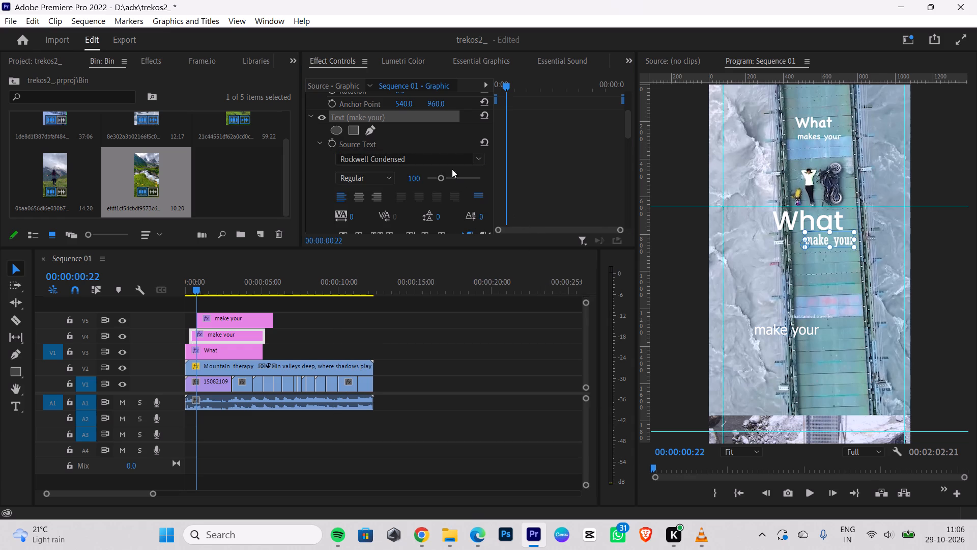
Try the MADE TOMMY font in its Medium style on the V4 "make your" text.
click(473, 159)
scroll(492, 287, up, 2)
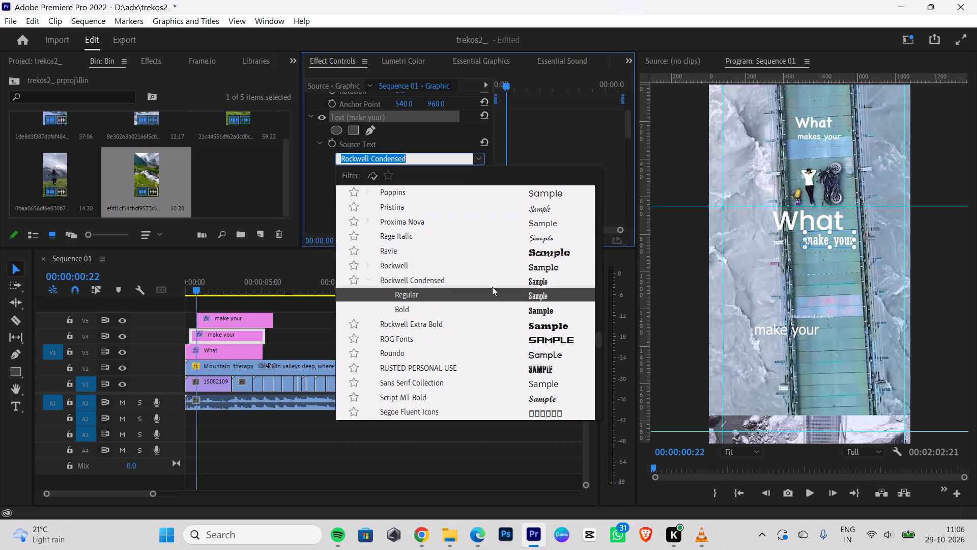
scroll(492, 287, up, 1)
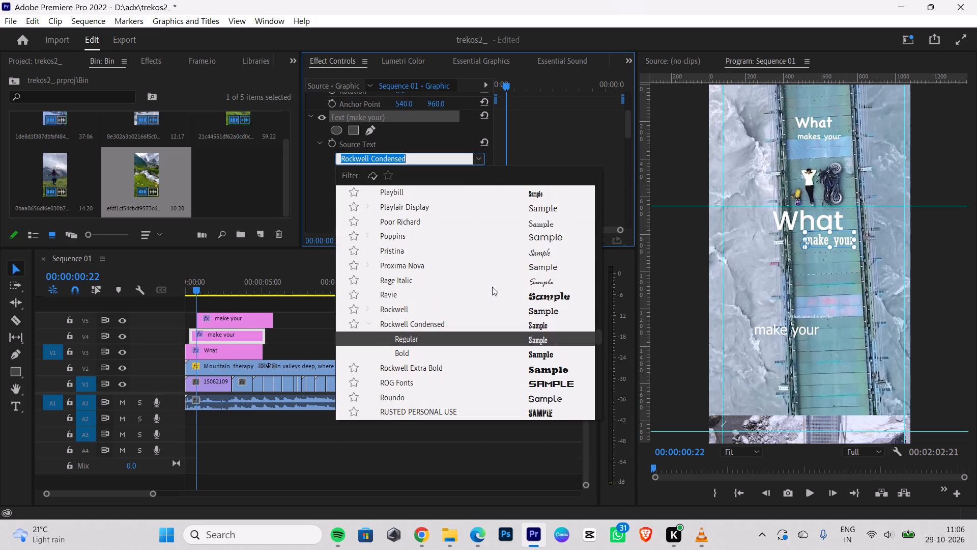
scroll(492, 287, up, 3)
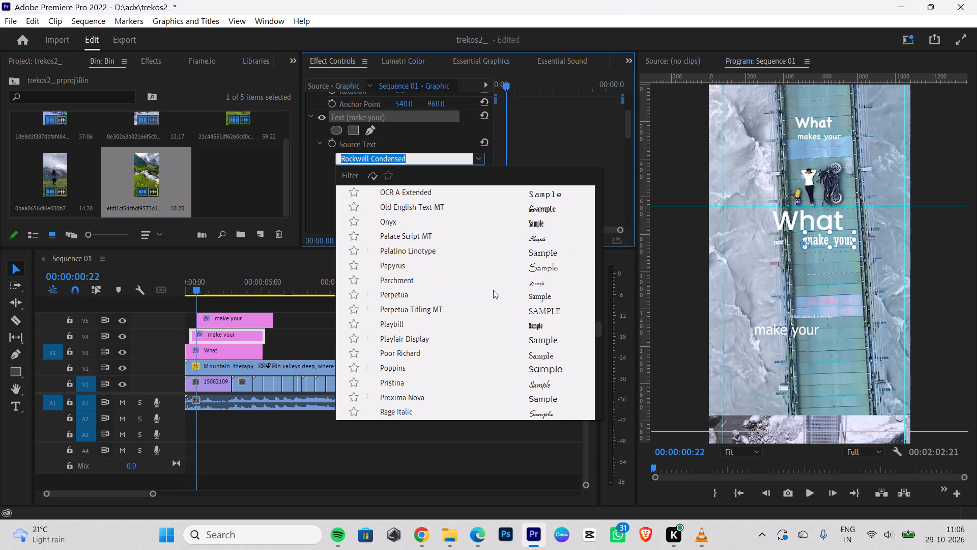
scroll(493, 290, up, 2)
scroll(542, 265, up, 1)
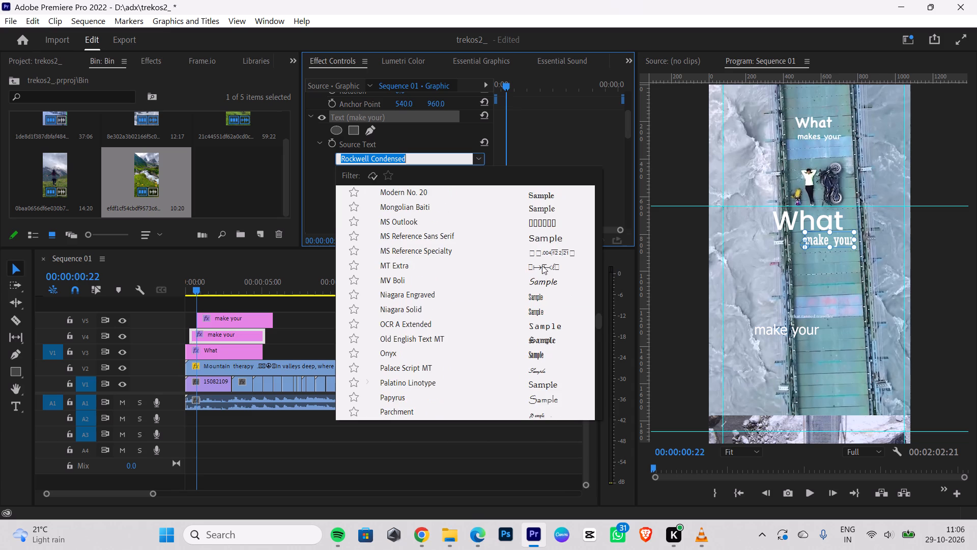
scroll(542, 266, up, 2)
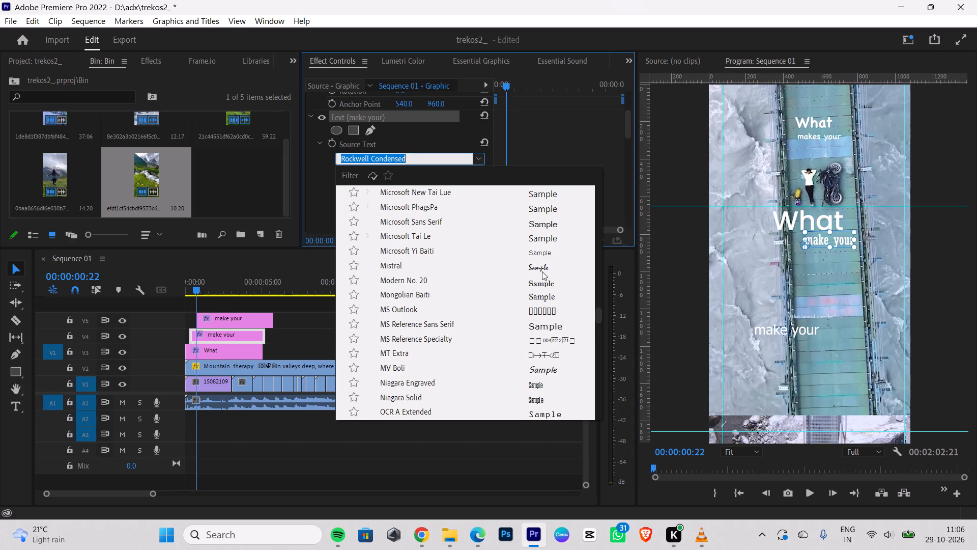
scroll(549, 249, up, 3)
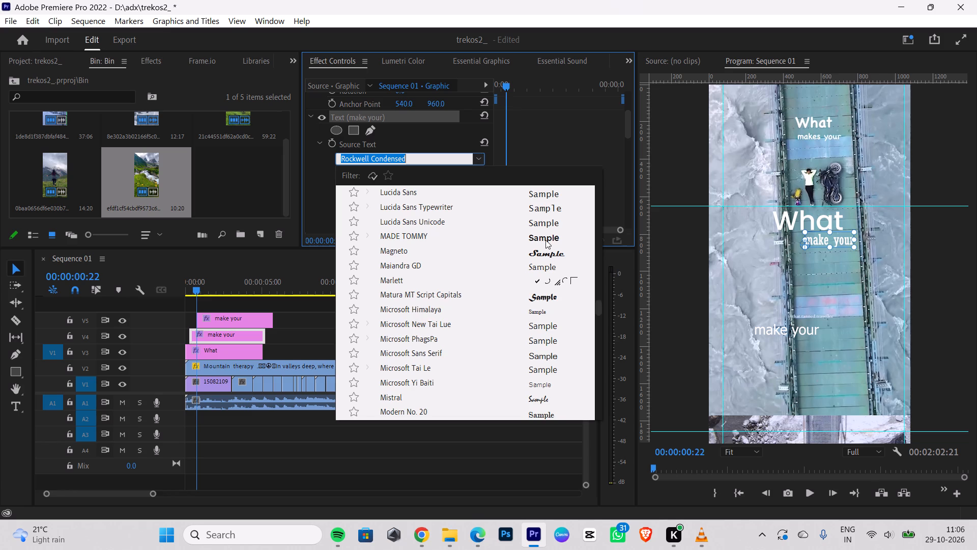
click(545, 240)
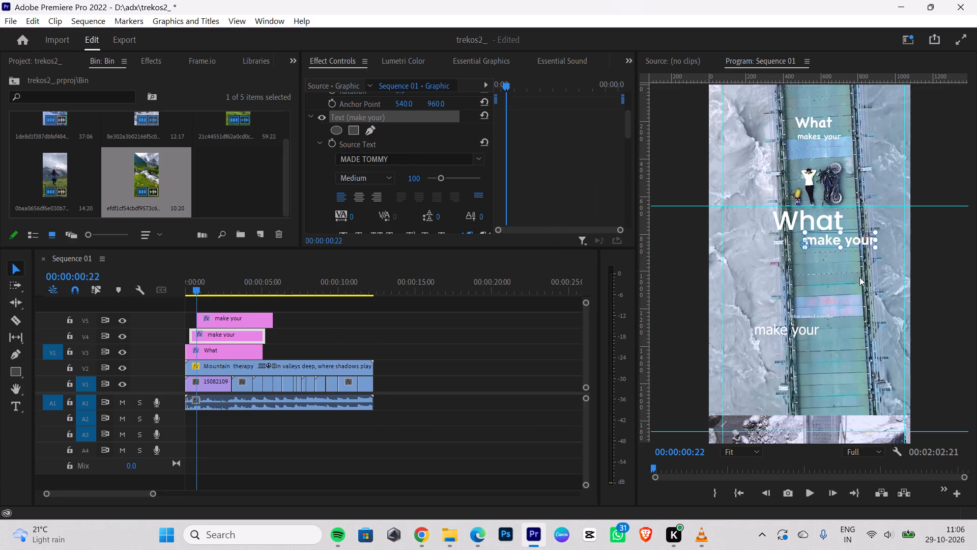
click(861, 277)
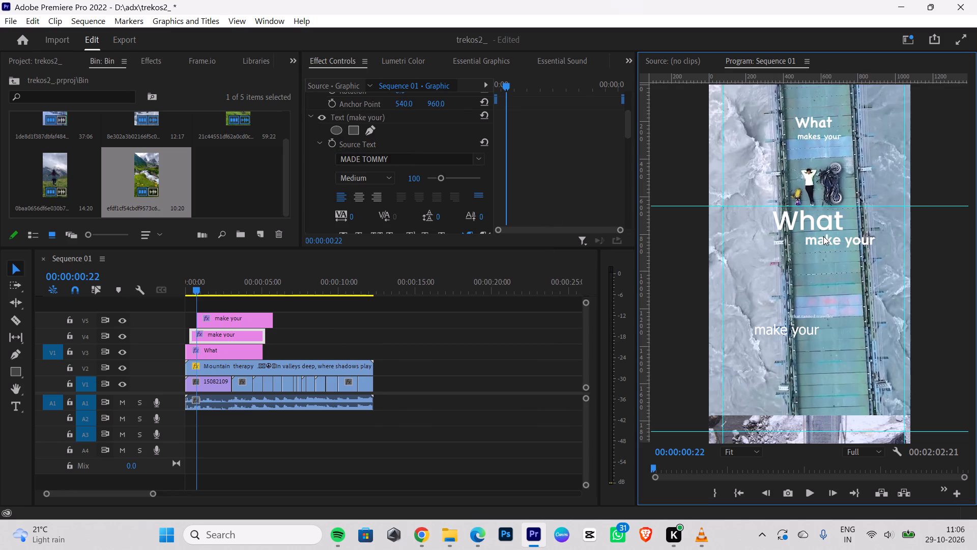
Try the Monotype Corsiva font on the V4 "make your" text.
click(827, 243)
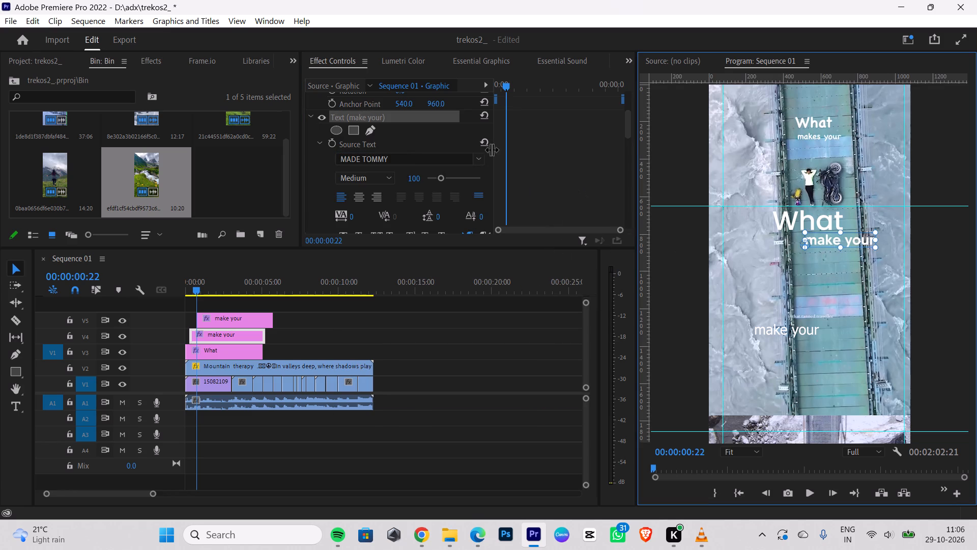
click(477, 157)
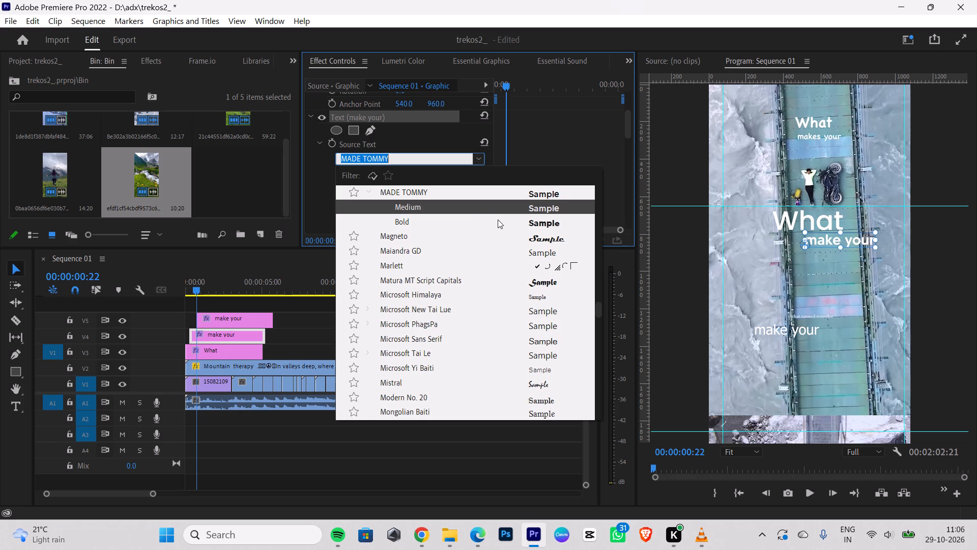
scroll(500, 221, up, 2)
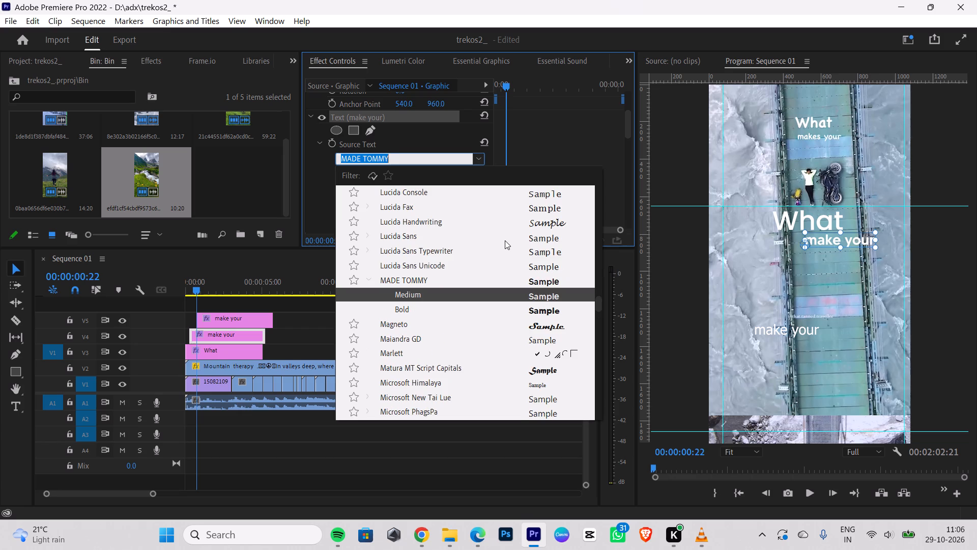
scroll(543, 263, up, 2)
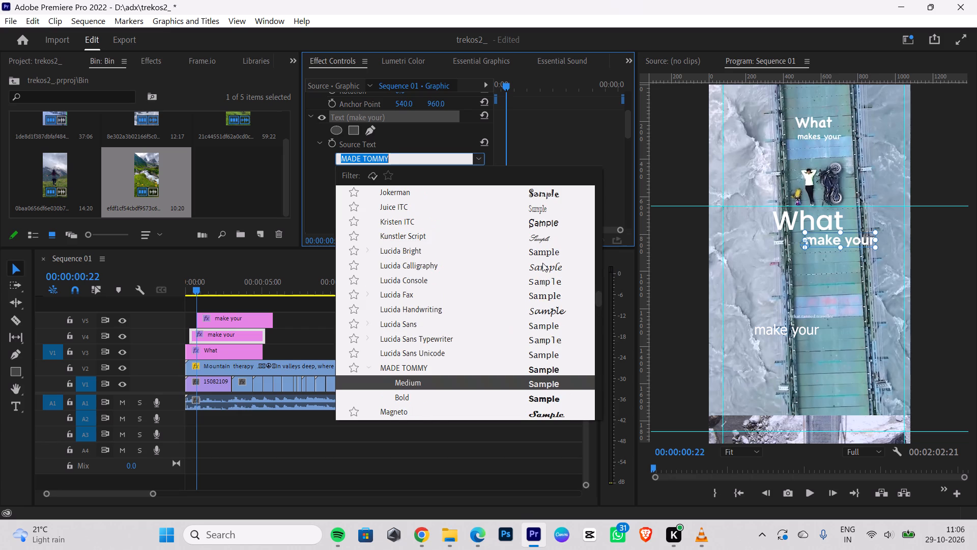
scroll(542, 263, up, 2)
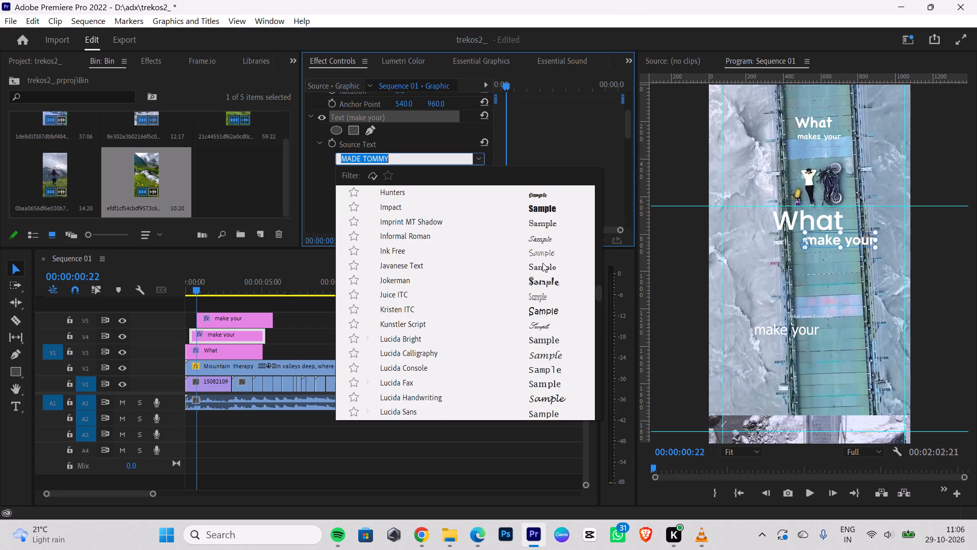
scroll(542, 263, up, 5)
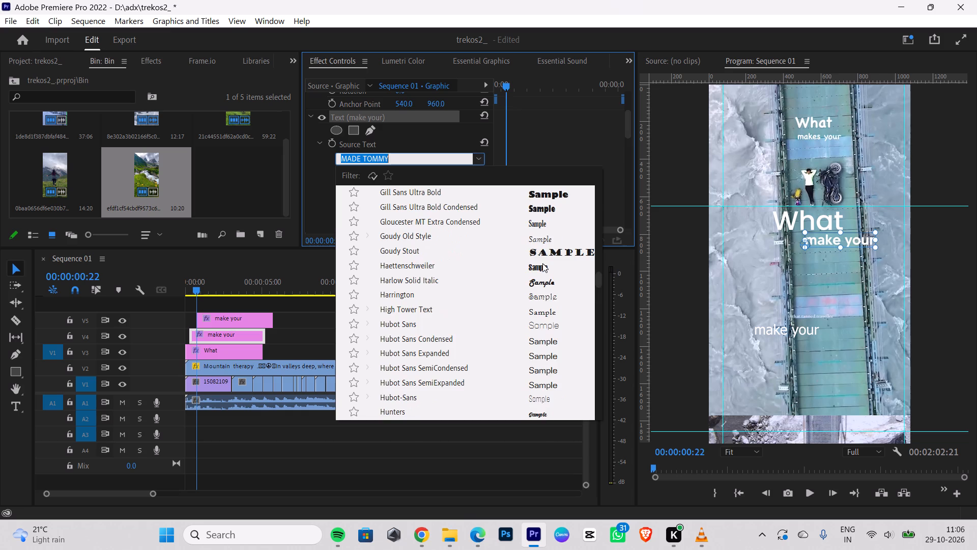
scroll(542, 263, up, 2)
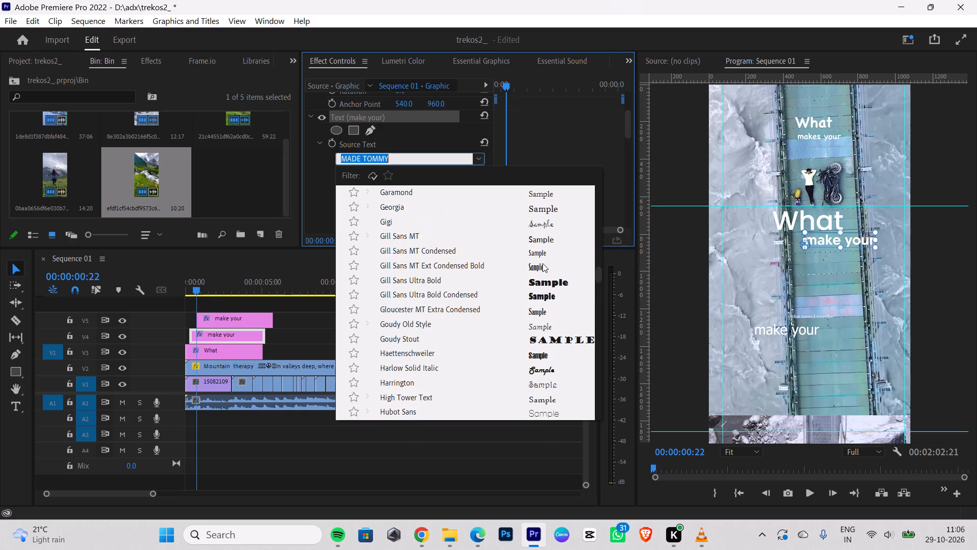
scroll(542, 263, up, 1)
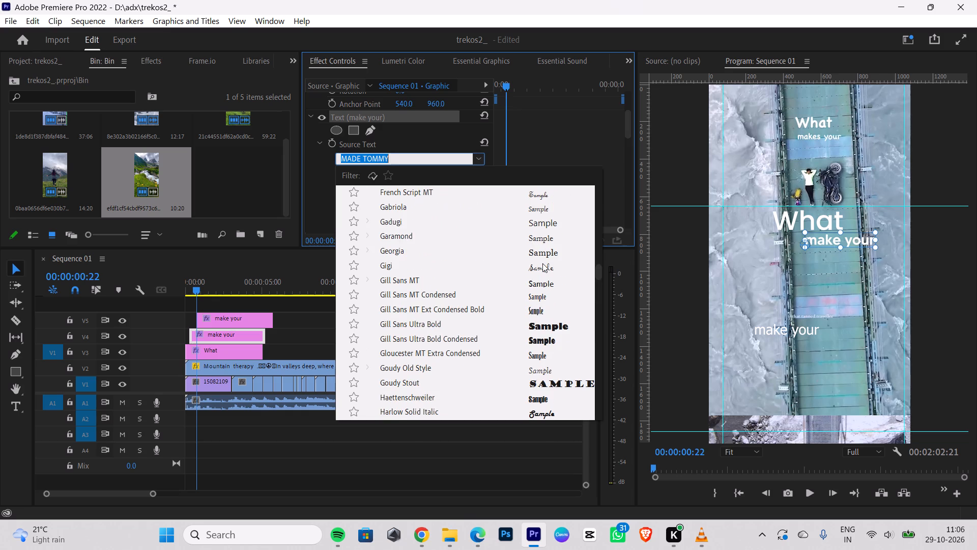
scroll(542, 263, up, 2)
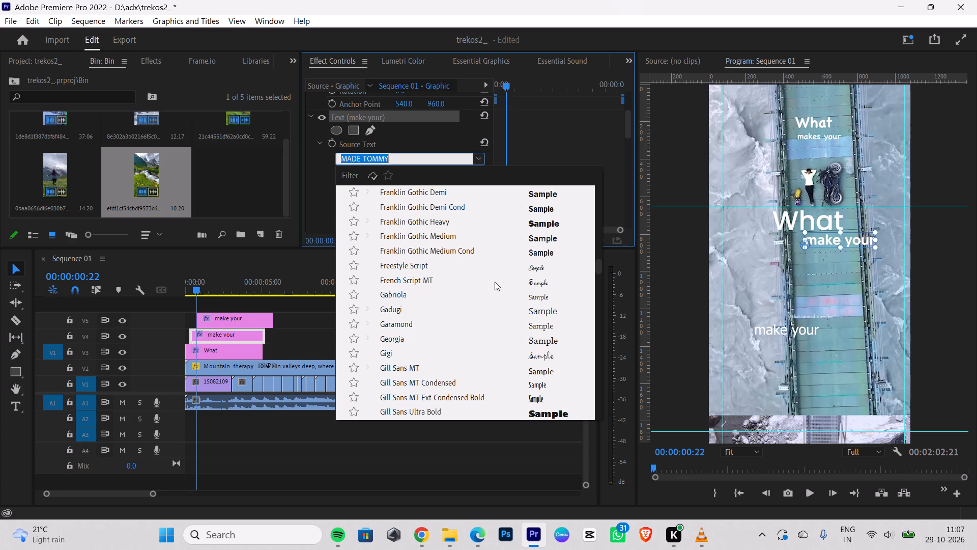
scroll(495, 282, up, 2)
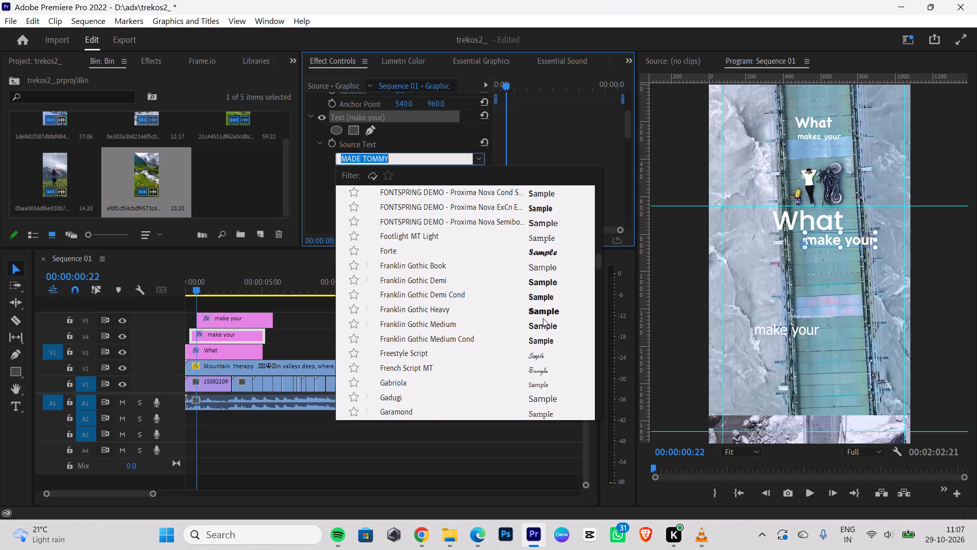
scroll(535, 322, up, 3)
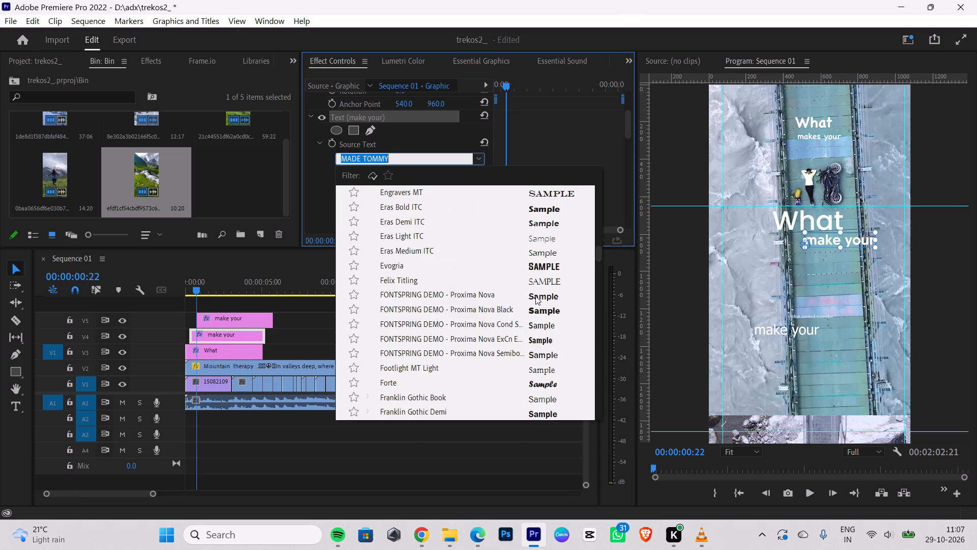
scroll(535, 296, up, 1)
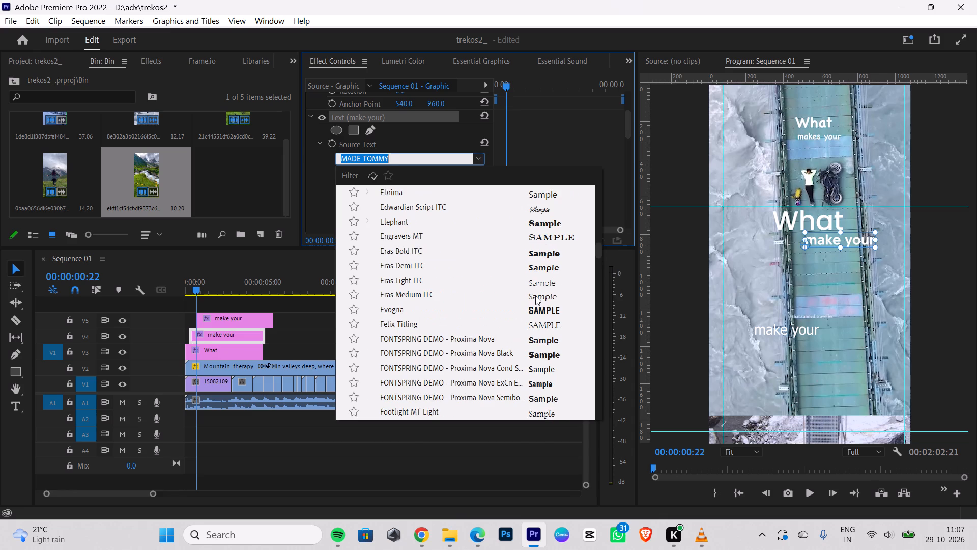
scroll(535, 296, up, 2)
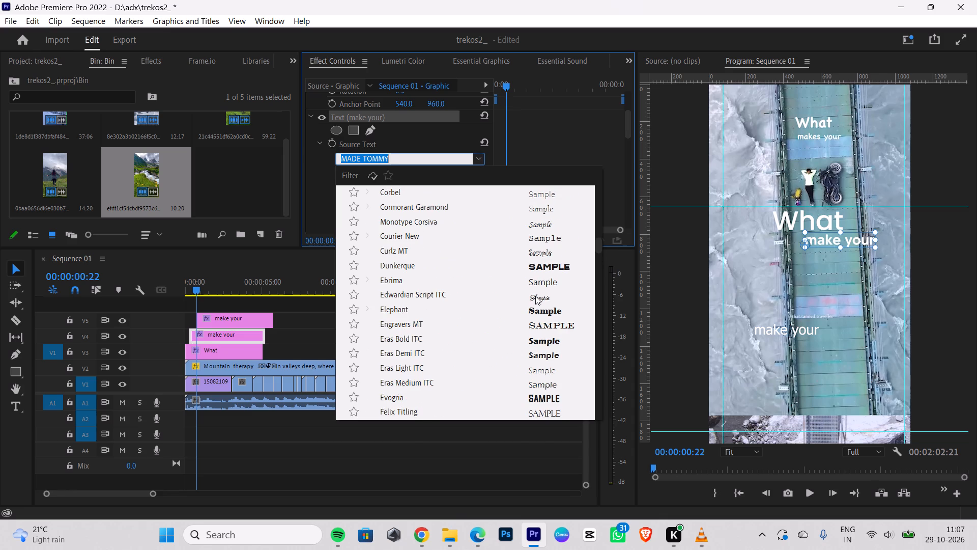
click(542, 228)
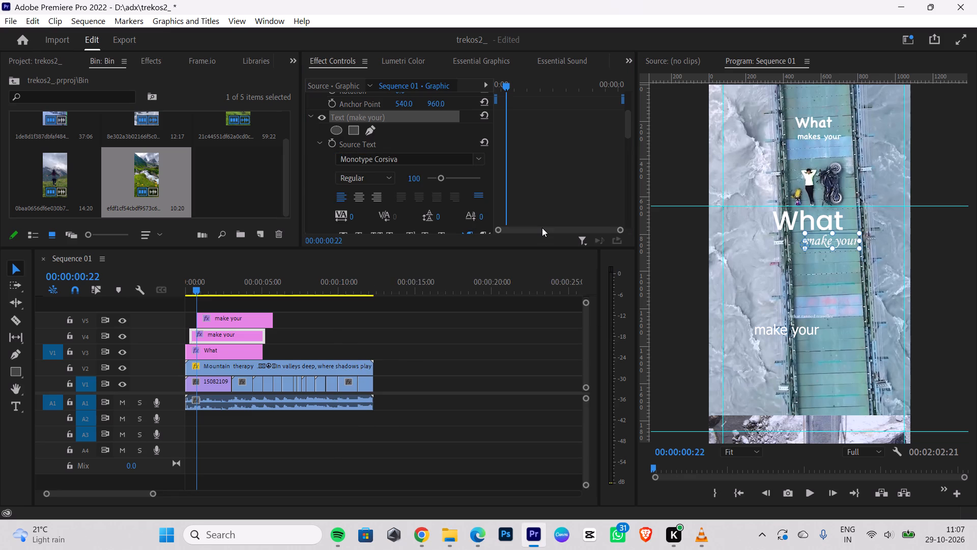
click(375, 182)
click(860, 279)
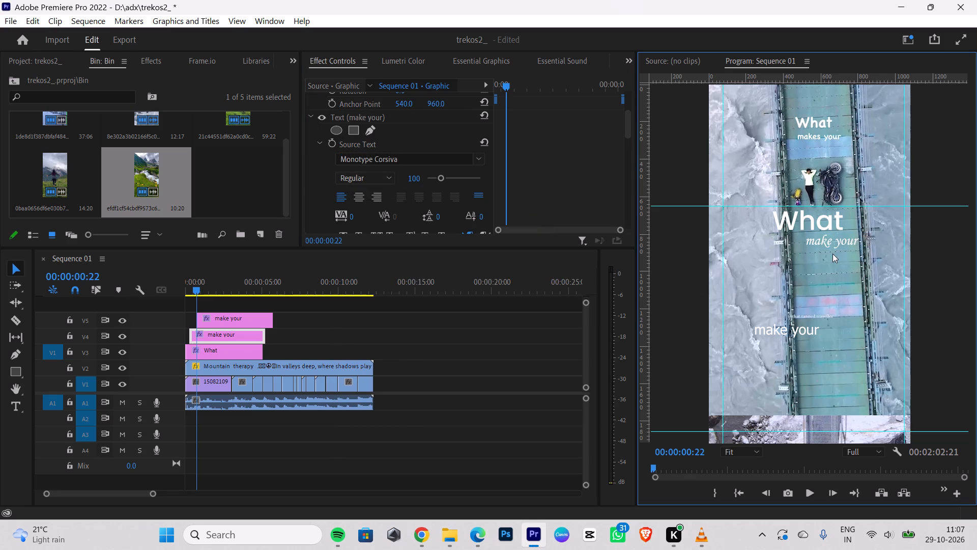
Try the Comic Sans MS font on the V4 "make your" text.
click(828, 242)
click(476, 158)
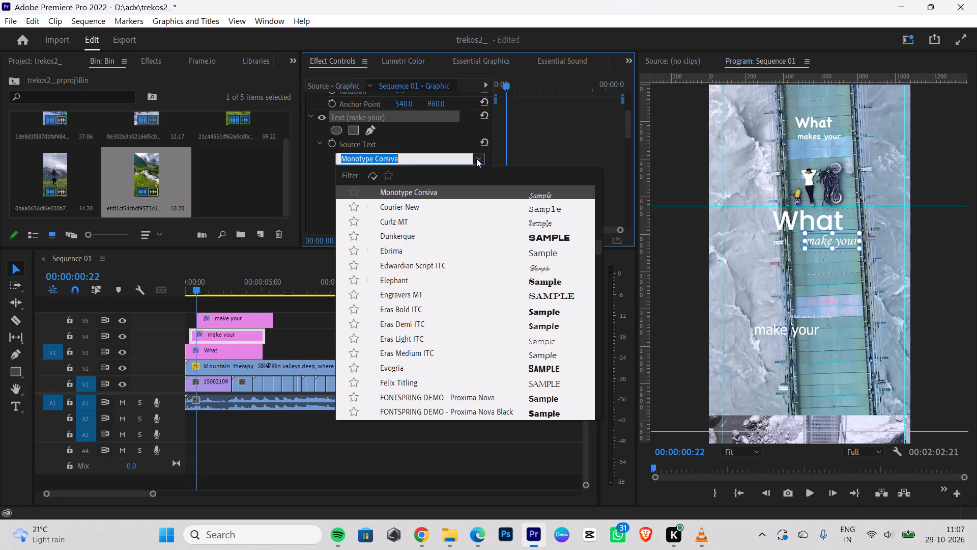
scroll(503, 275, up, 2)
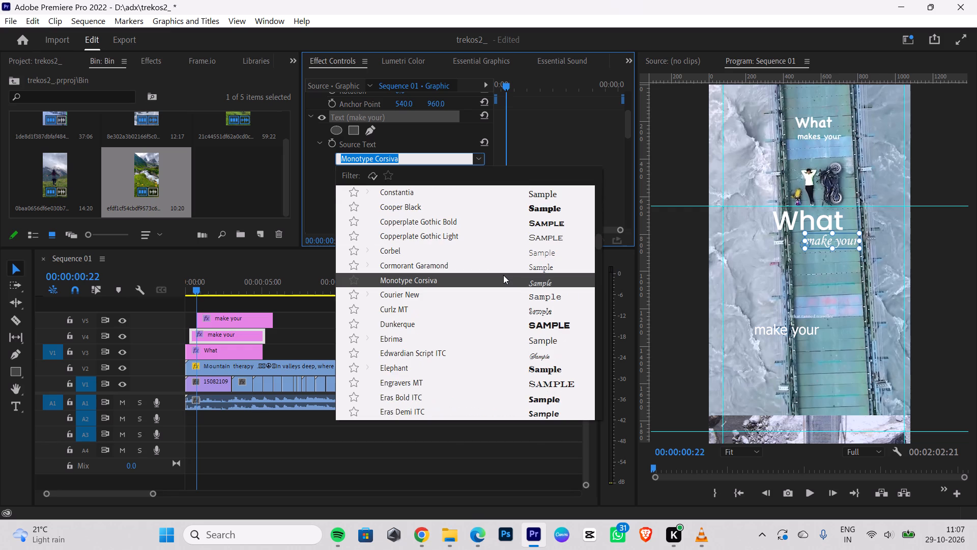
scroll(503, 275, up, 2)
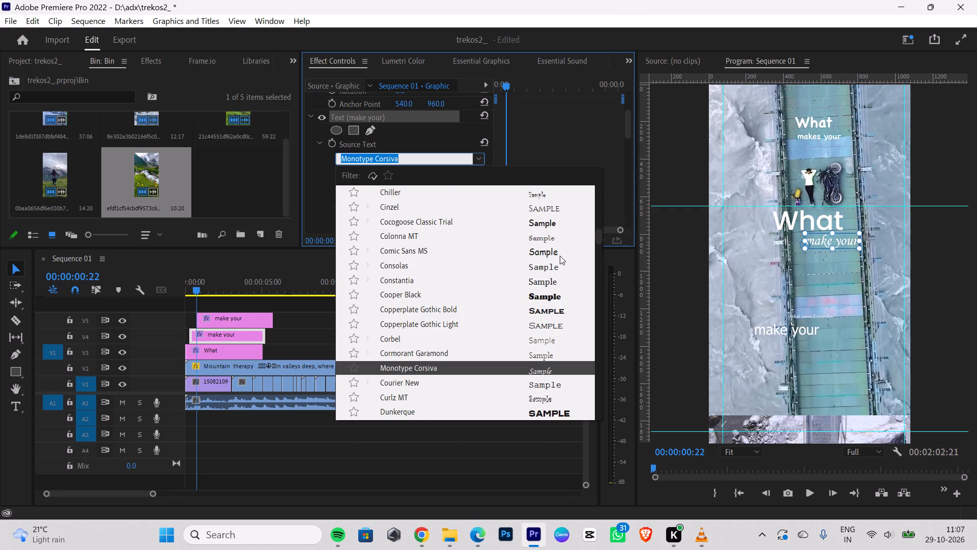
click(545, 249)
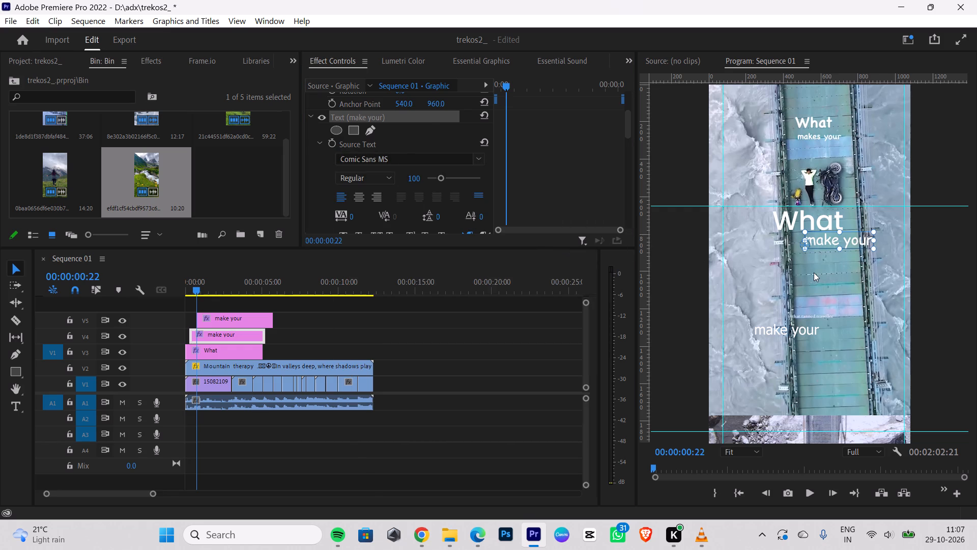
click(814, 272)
Search the fonts for "popp" and set the V4 "make your" text to Poppins in the Medium style.
click(824, 241)
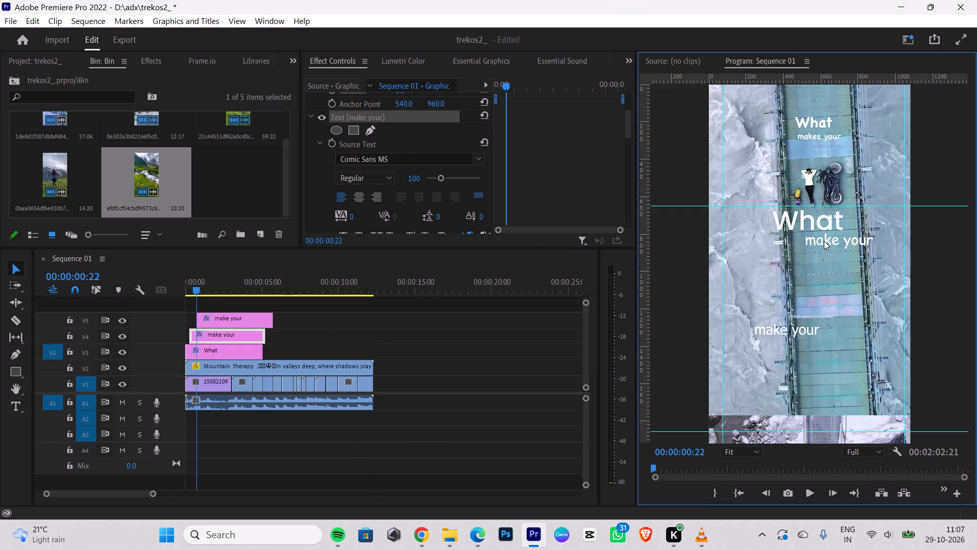
drag(402, 160, 221, 156)
key(BackSpace)
text(popp)
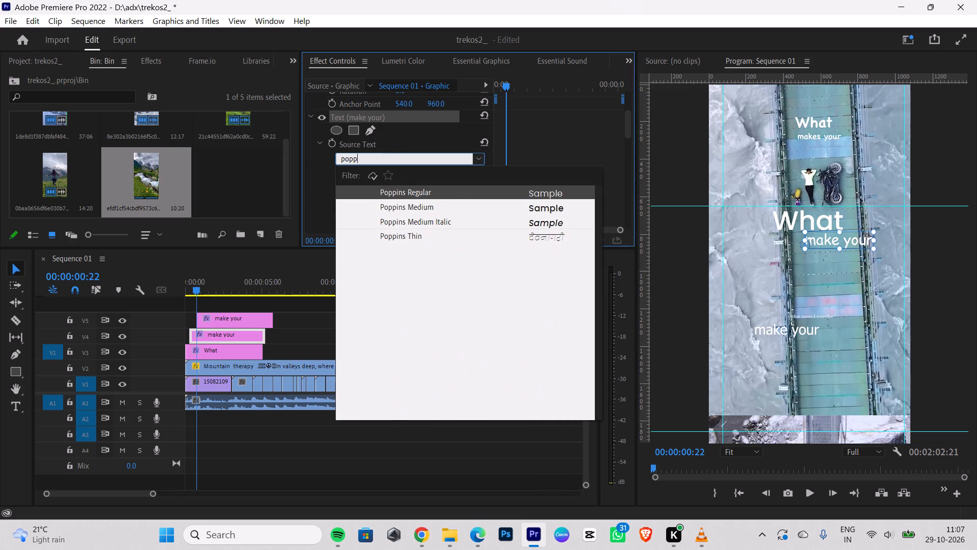
click(427, 221)
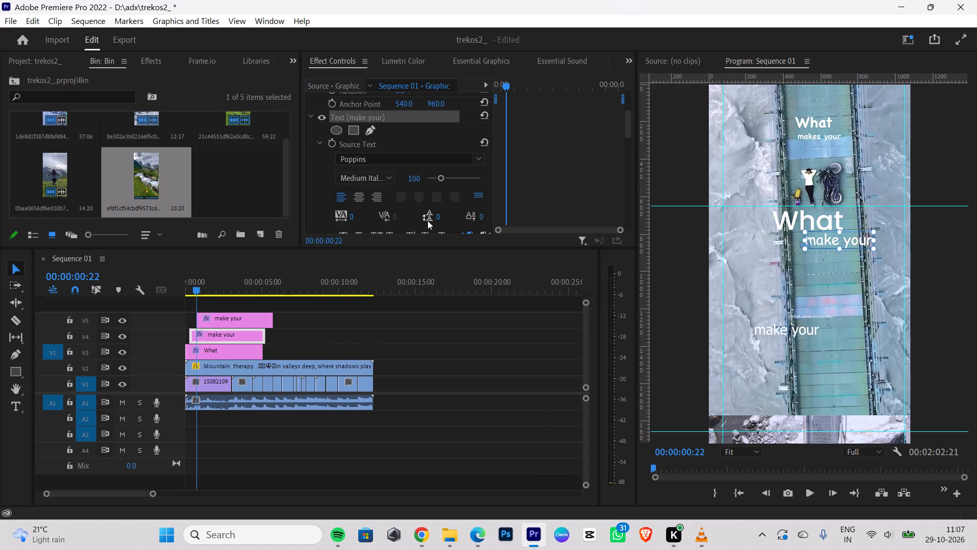
click(812, 276)
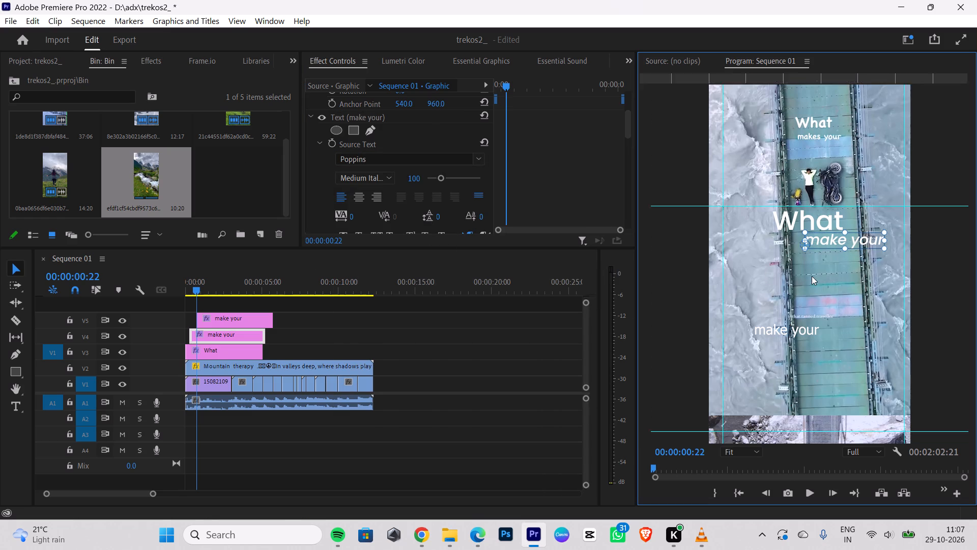
click(389, 181)
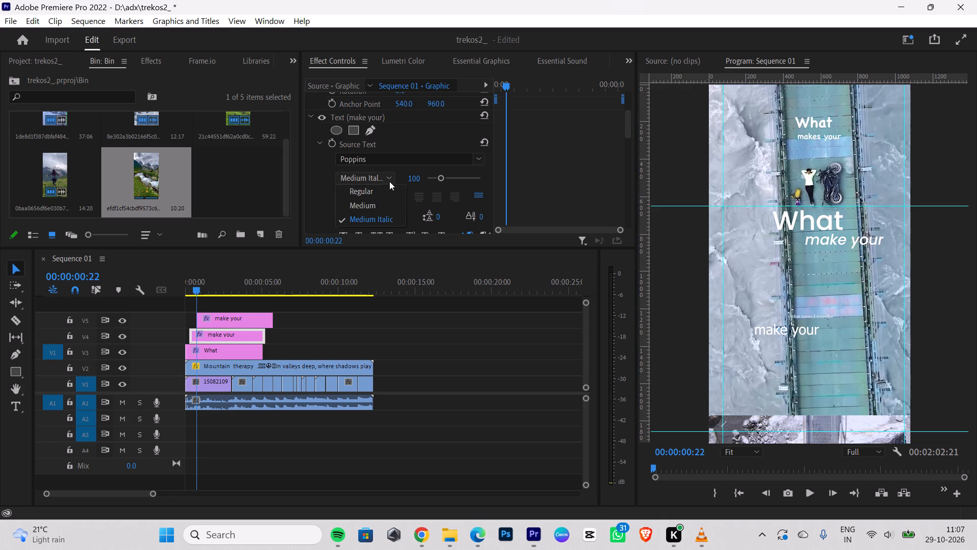
click(385, 201)
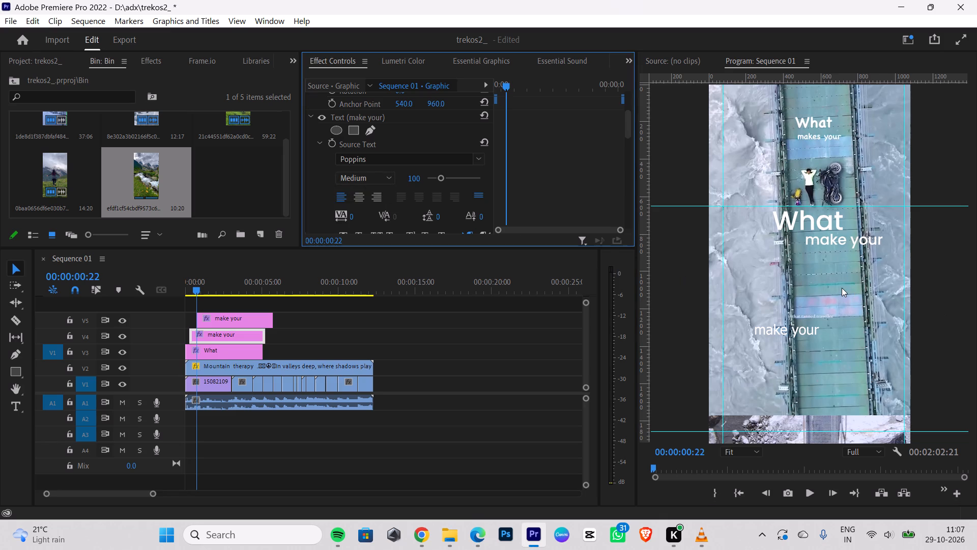
click(842, 288)
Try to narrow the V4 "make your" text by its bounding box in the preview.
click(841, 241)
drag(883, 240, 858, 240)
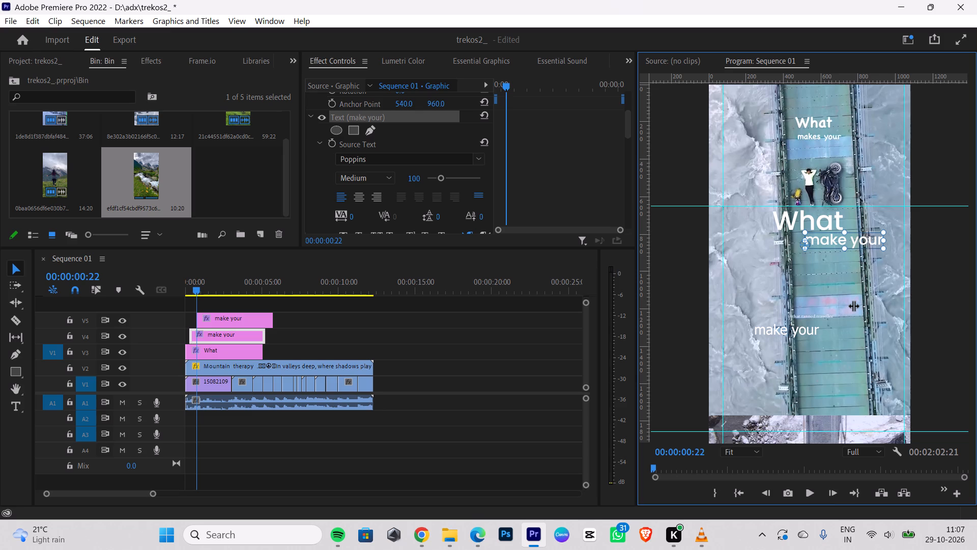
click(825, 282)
Move the V4 "make your" text beneath the large "What" caption and nudge "What" slightly to the right.
drag(837, 239, 802, 241)
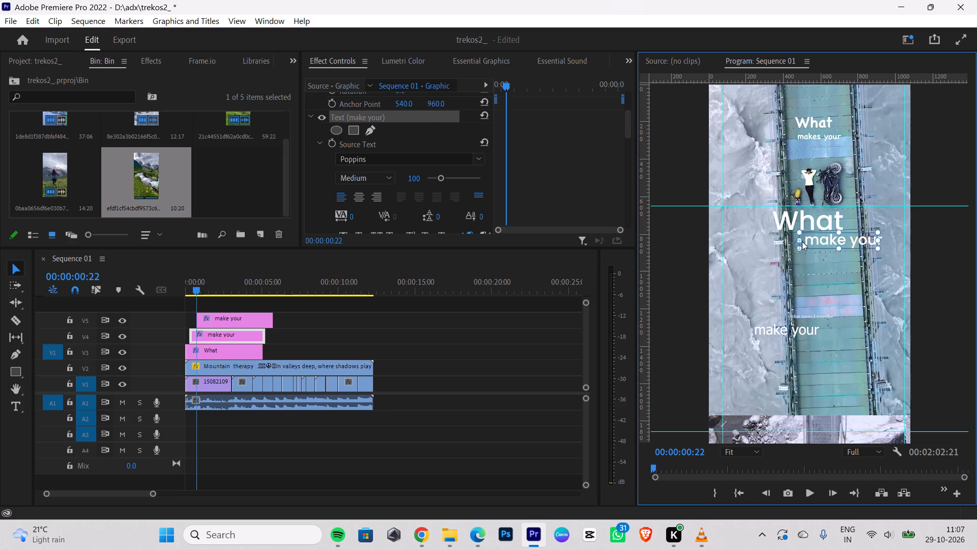
drag(802, 241, 811, 247)
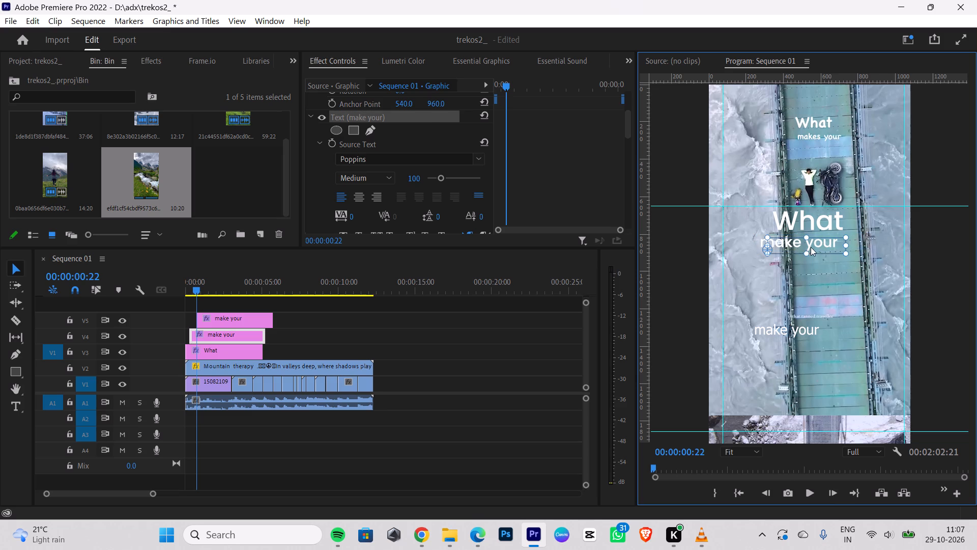
drag(811, 247, 815, 242)
click(806, 282)
click(813, 225)
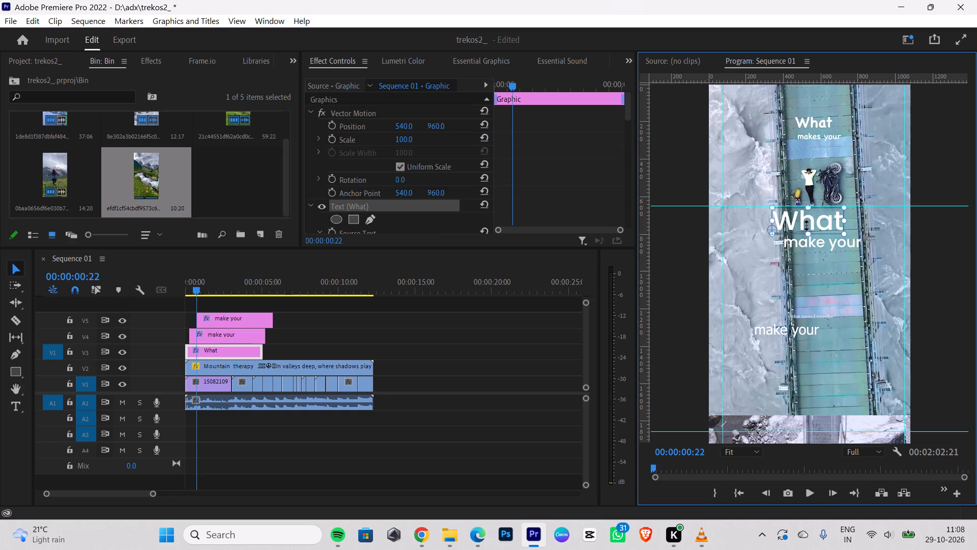
drag(794, 225, 800, 224)
Scale the V4 "make your" text down slightly by its bounding box and bring it closer beneath "What".
click(801, 245)
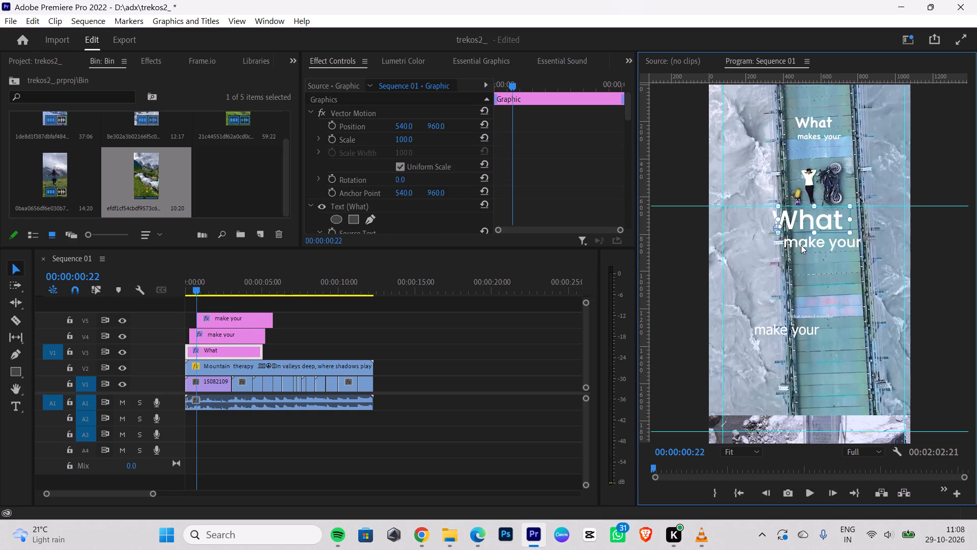
drag(864, 242, 847, 243)
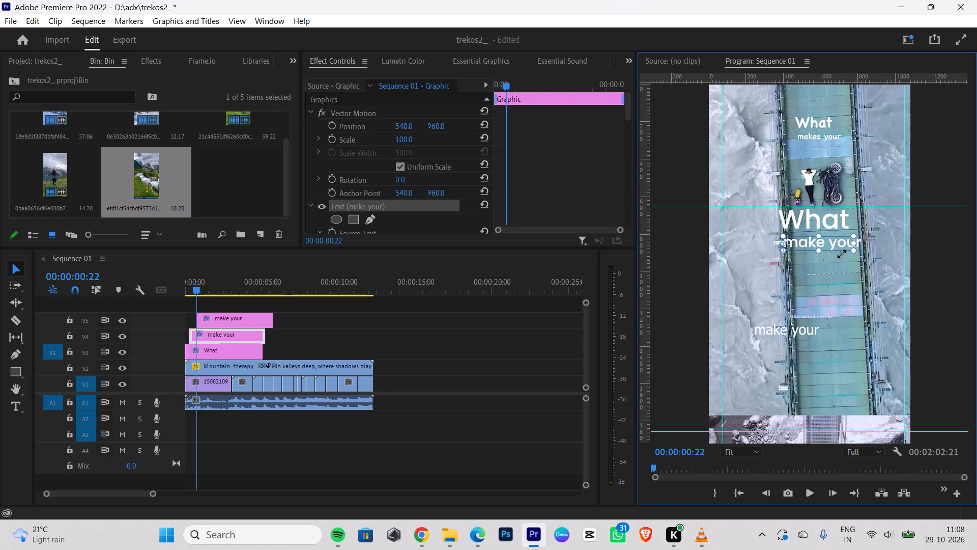
click(828, 275)
drag(803, 243, 829, 235)
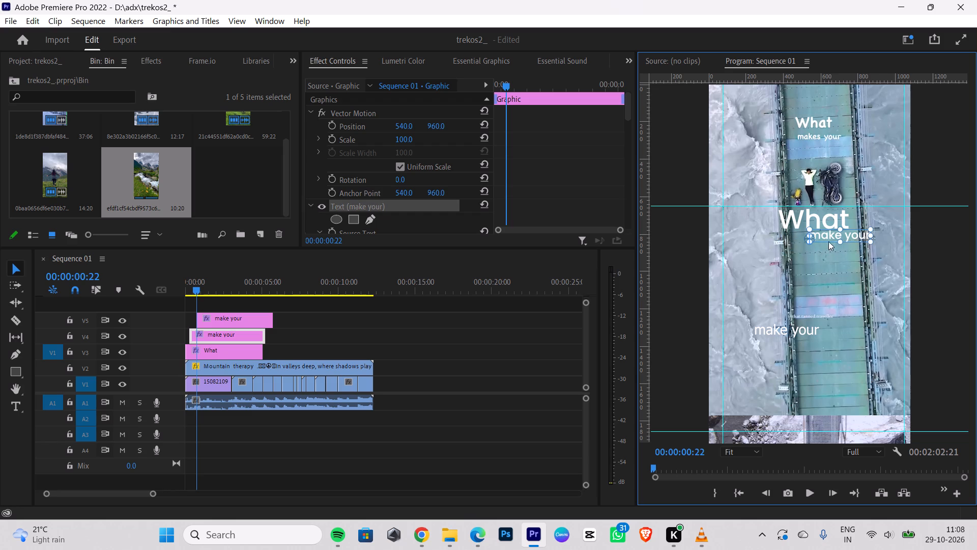
drag(834, 234, 826, 236)
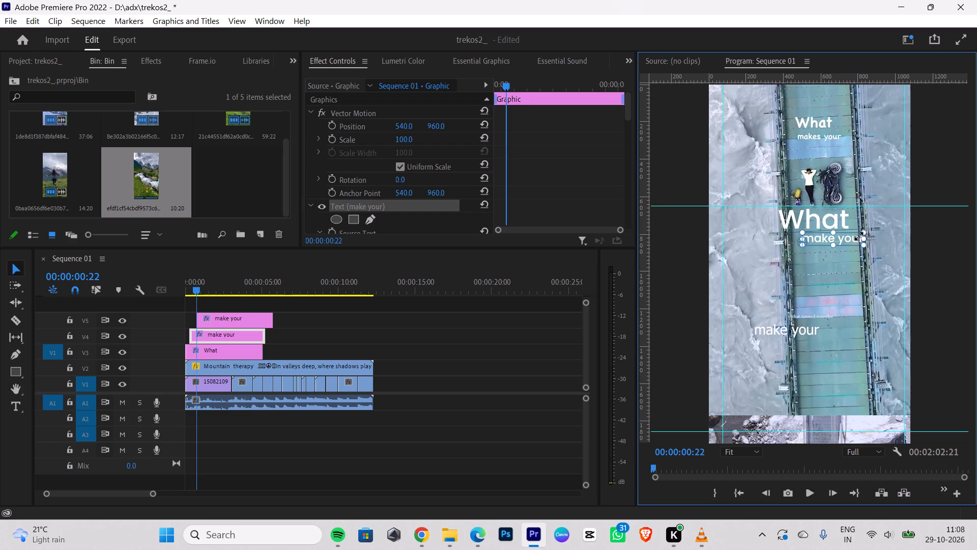
drag(870, 238, 876, 238)
click(844, 272)
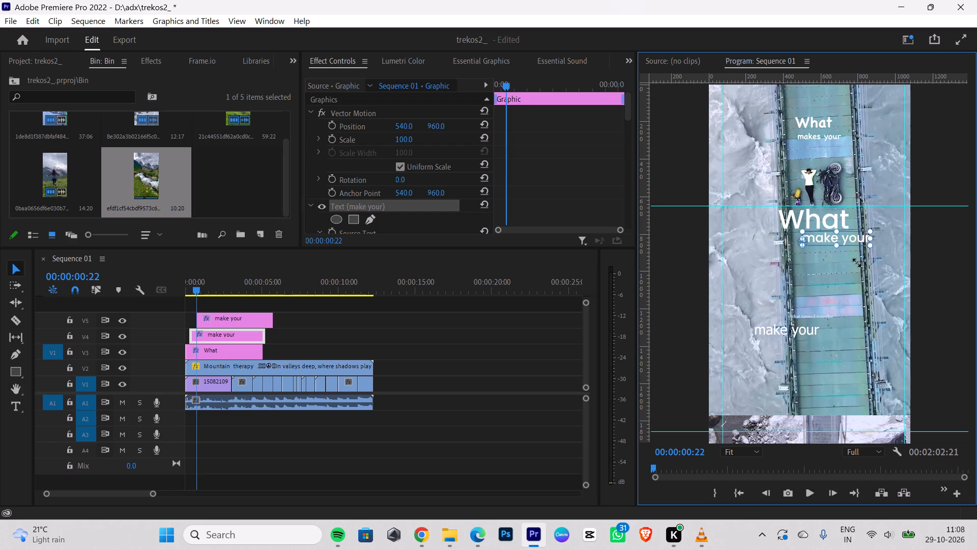
Fine-tune the V4 "make your" text's position just below the right part of the large "What" caption.
click(835, 237)
drag(847, 238, 836, 242)
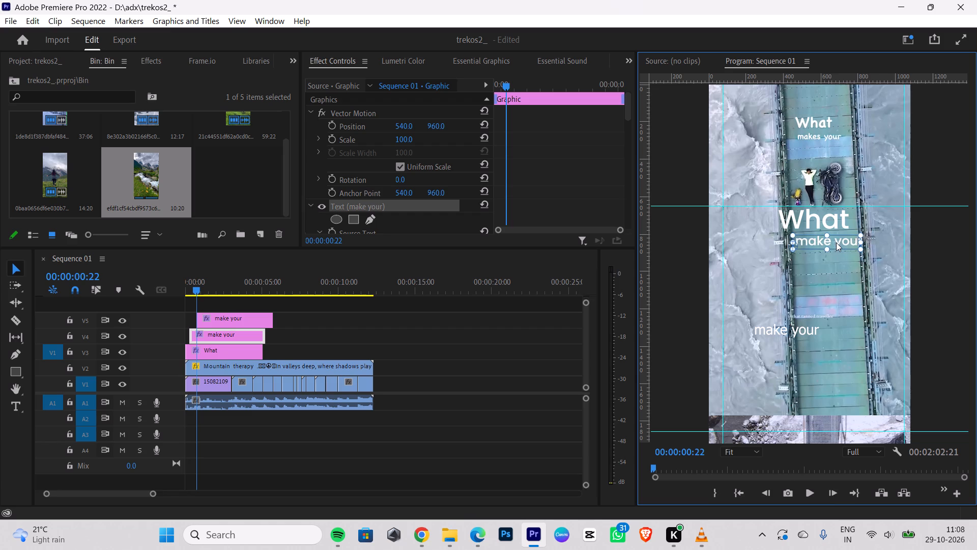
drag(836, 242, 838, 241)
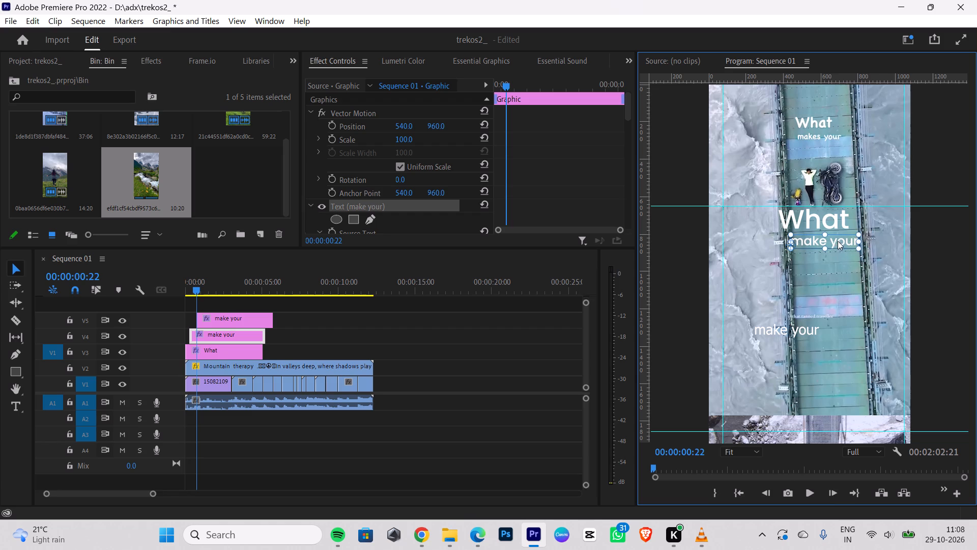
drag(838, 241, 840, 240)
click(833, 297)
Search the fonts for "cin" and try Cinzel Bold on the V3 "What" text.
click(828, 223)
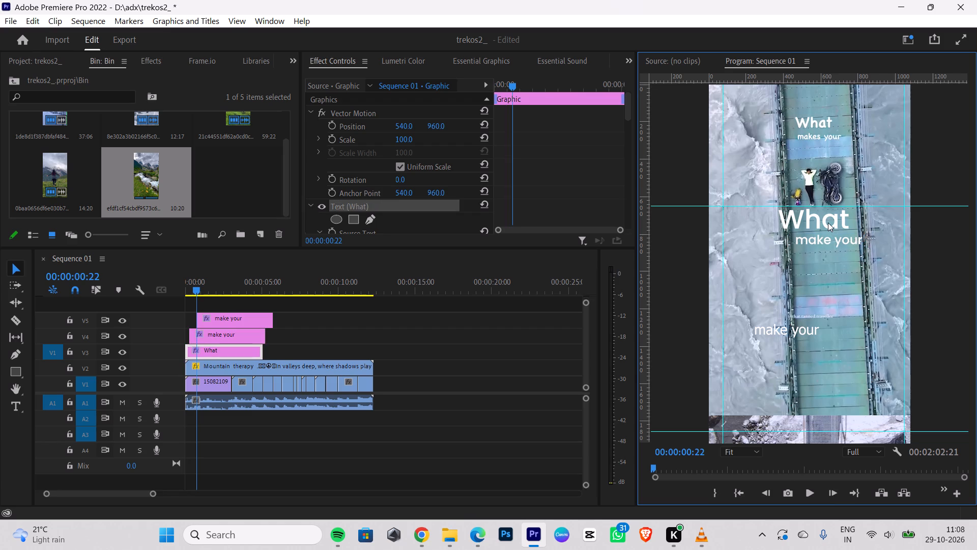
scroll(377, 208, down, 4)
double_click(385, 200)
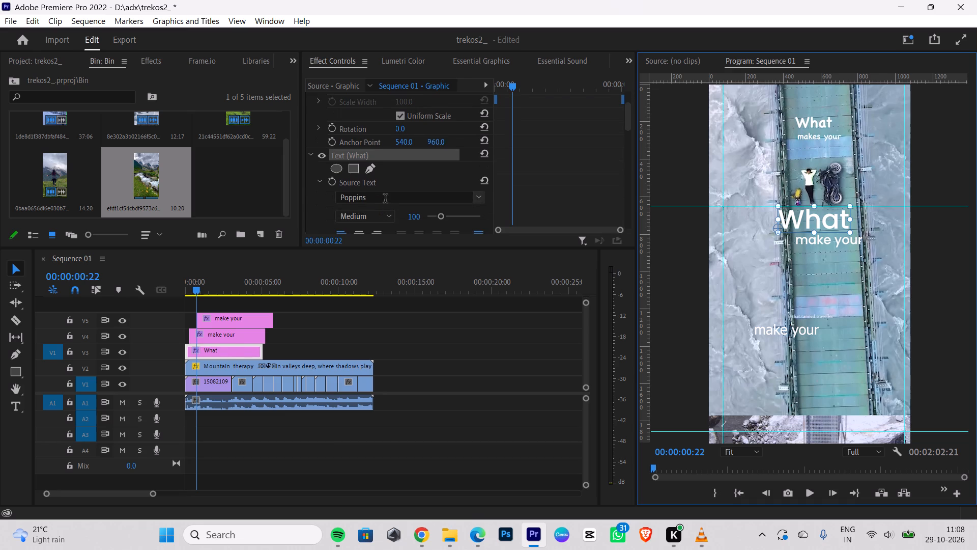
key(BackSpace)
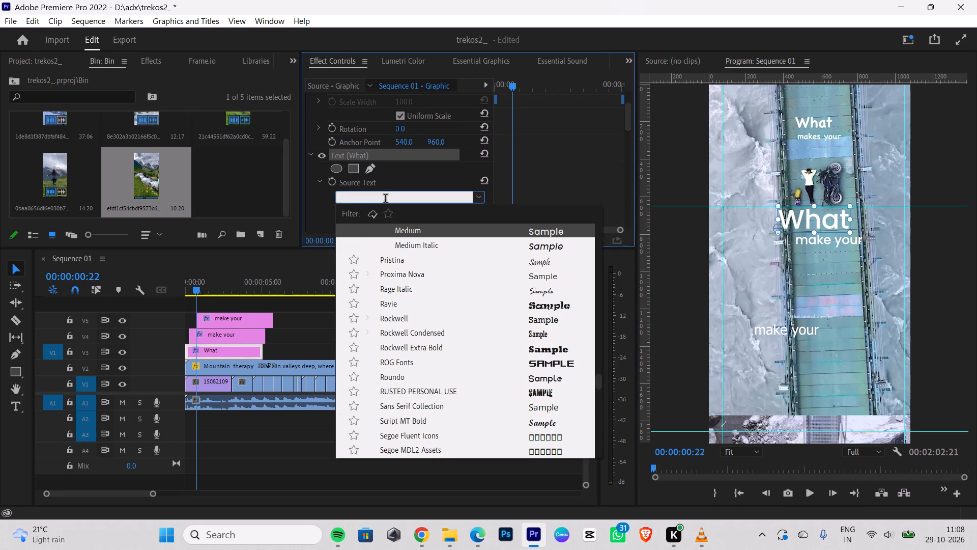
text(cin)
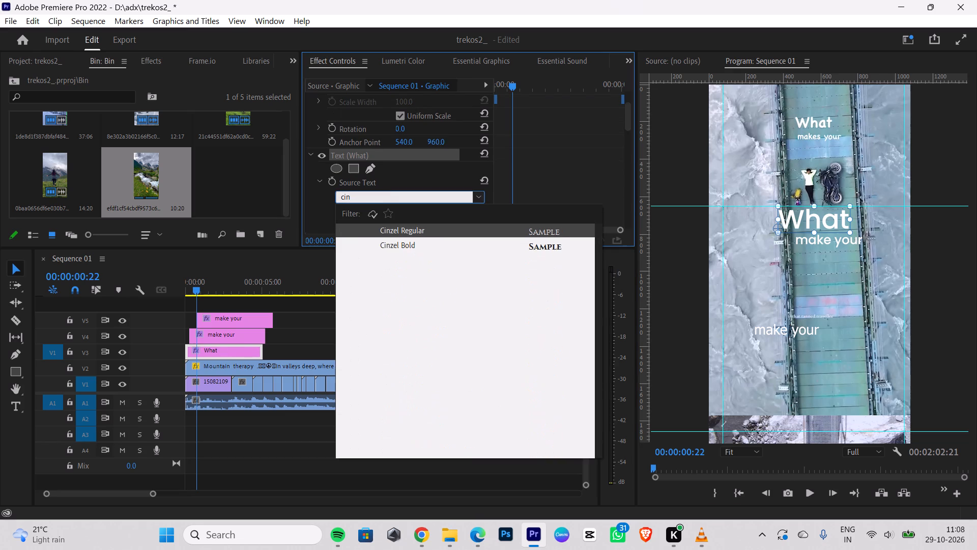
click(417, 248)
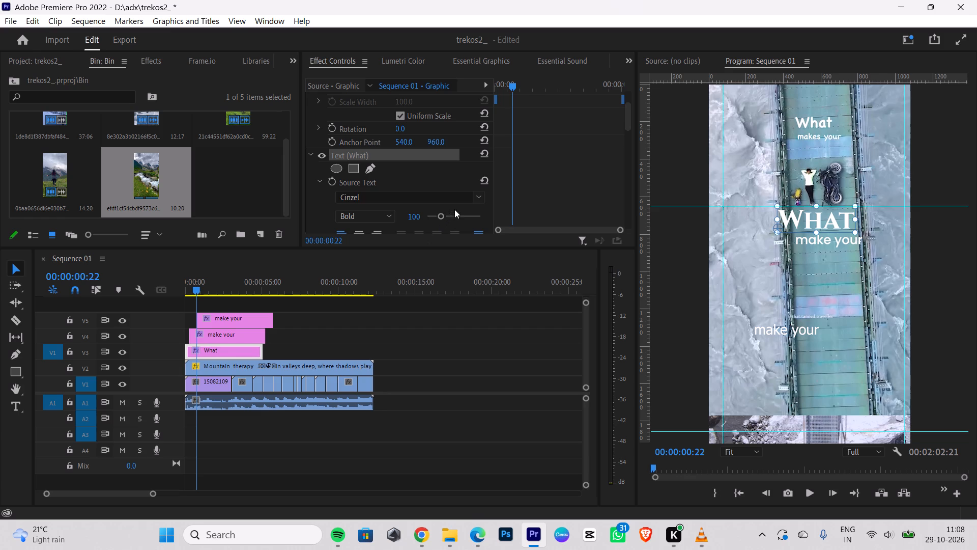
Browse the font samples for an alternative typeface for the V3 "What" text.
click(478, 199)
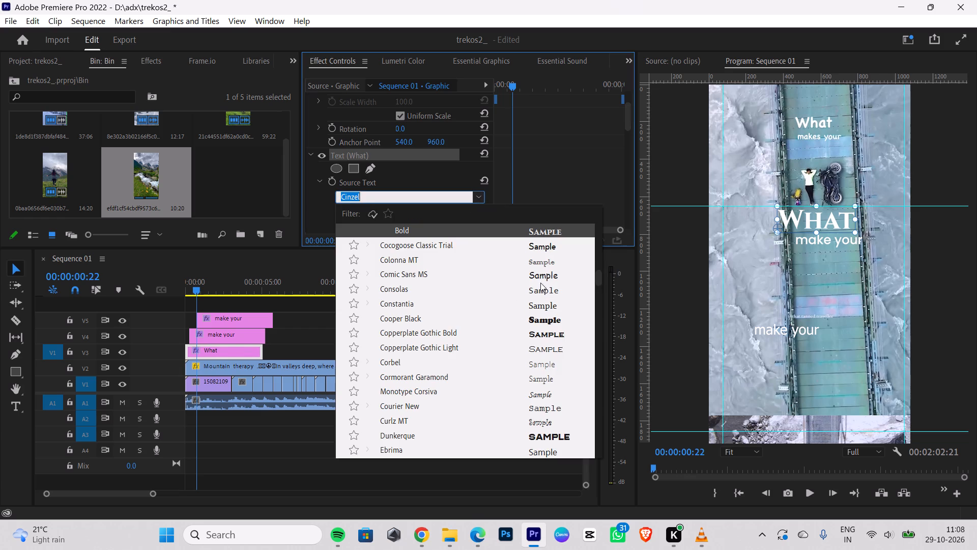
scroll(538, 291, up, 7)
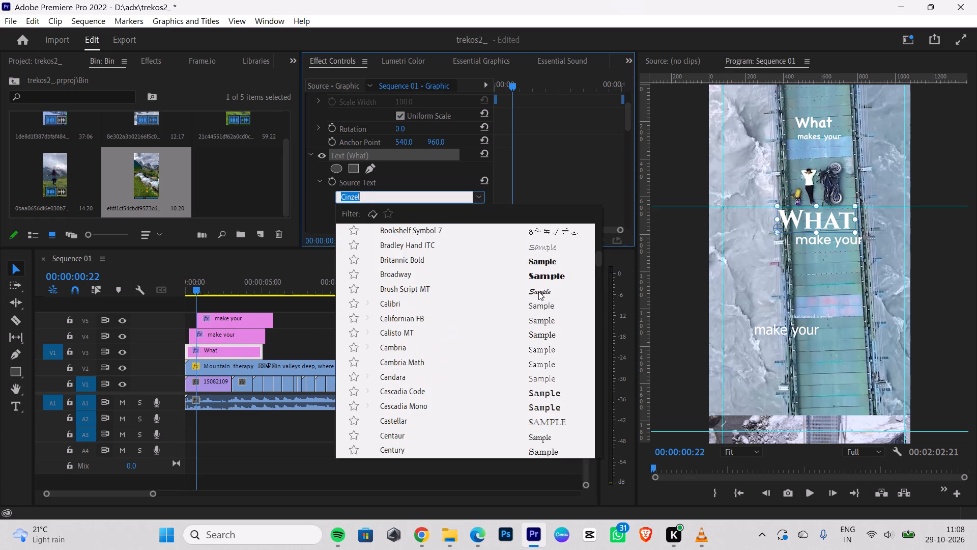
scroll(538, 291, up, 5)
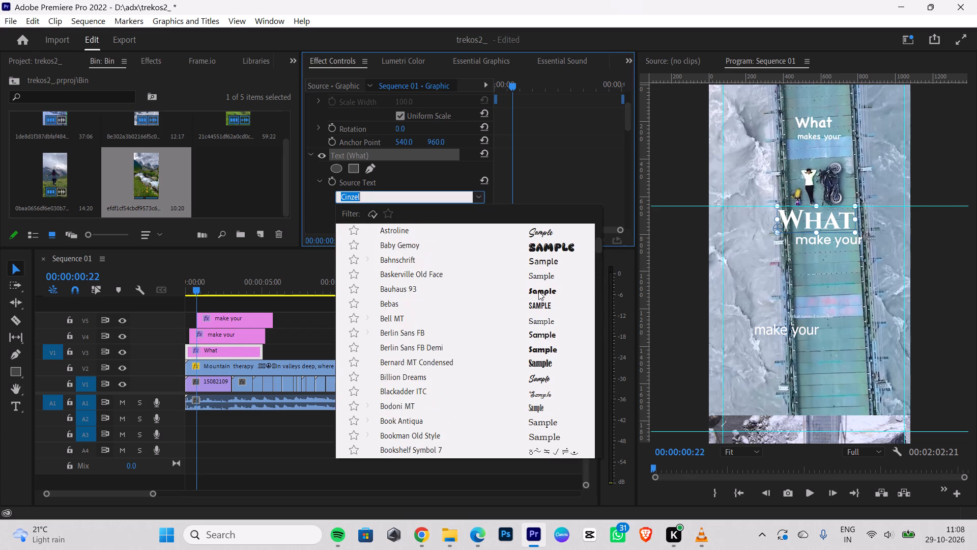
scroll(530, 310, up, 3)
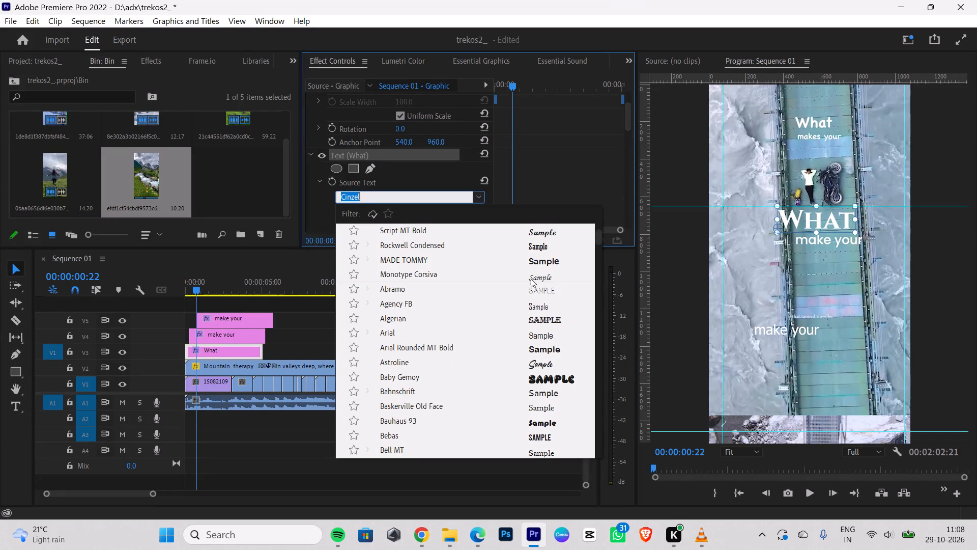
scroll(527, 289, up, 1)
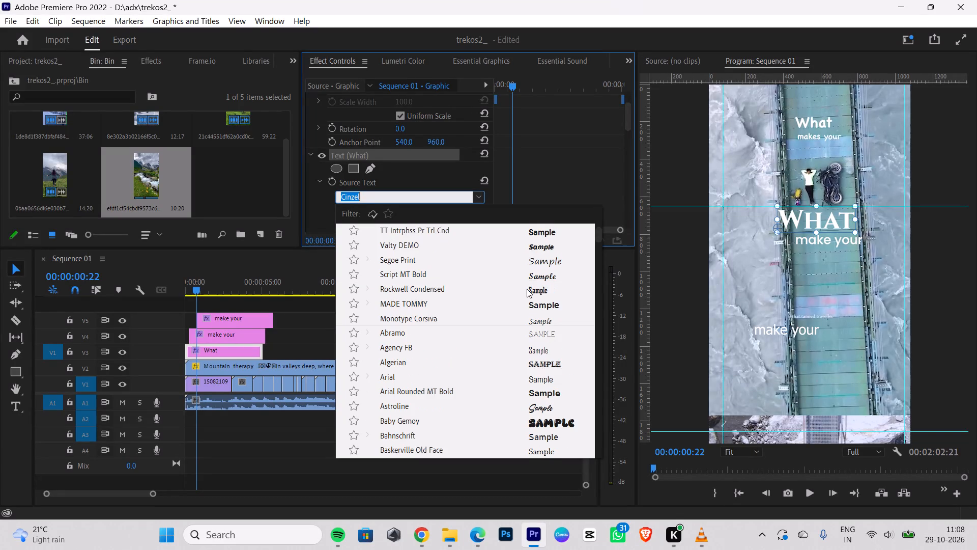
scroll(527, 289, up, 5)
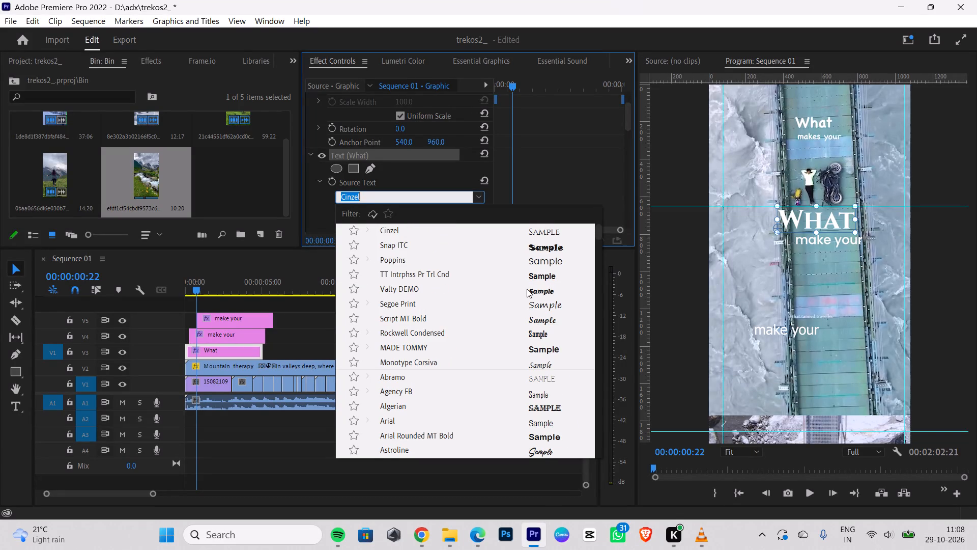
scroll(527, 289, up, 4)
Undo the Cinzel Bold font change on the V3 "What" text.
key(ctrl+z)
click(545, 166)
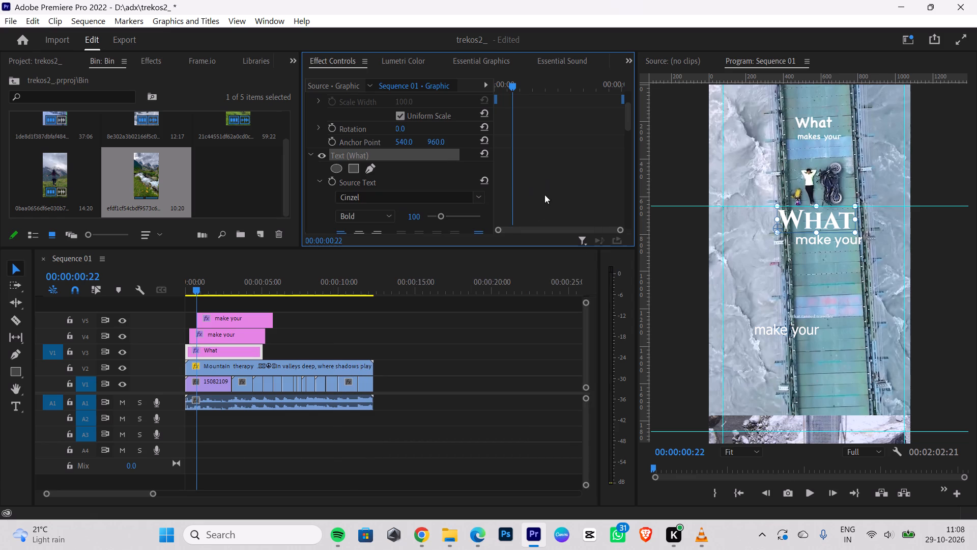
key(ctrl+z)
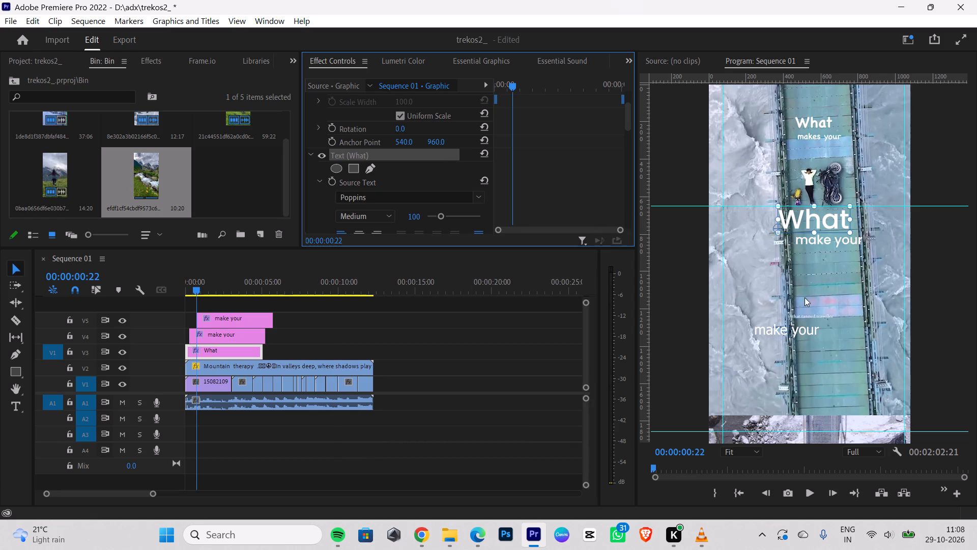
Reposition the V3 "What" text up and to the left of the V4 "make your" line, slightly overlapping it.
click(807, 270)
click(801, 220)
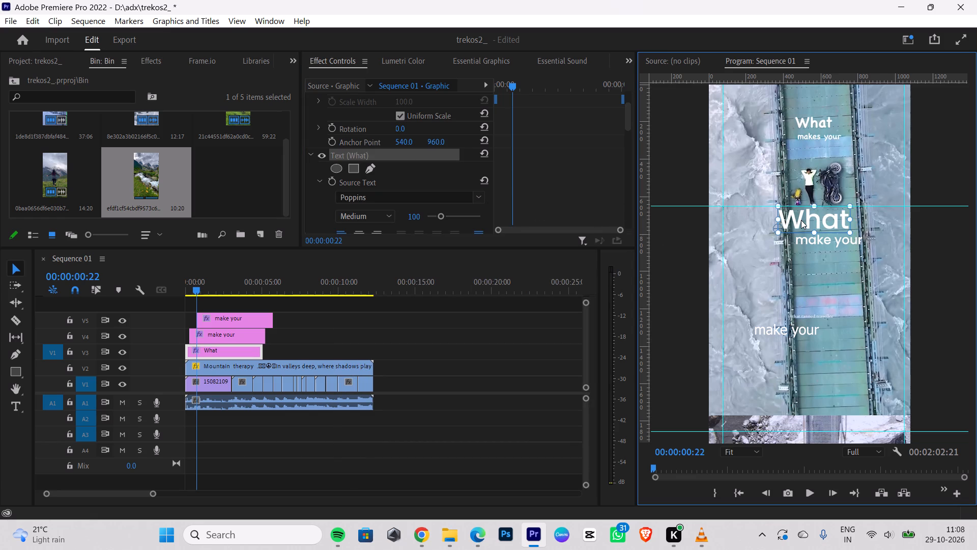
drag(801, 220, 807, 218)
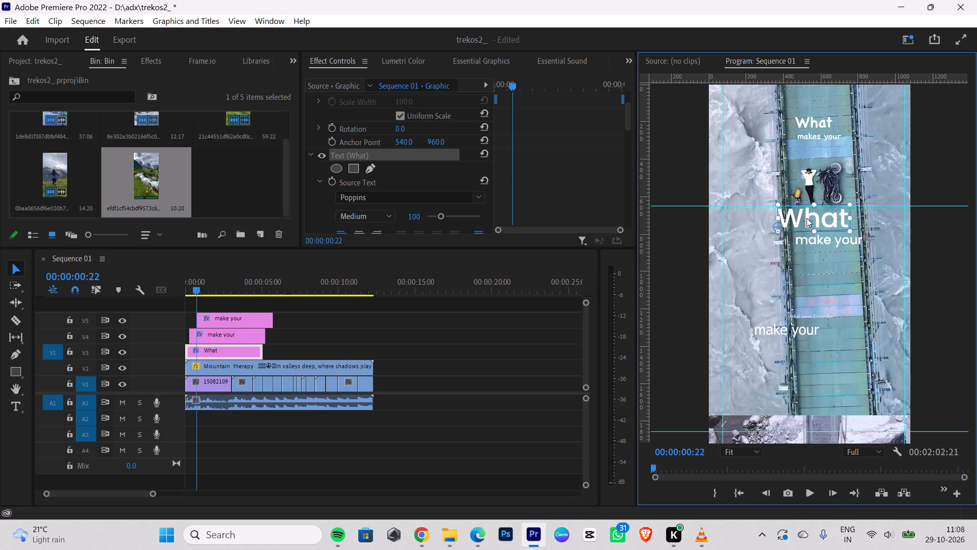
drag(807, 218, 807, 218)
click(806, 278)
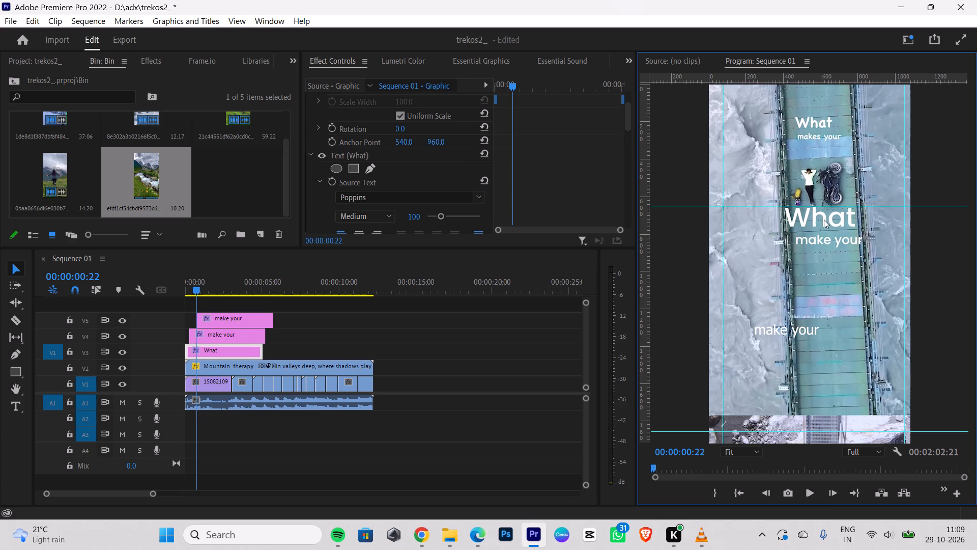
drag(831, 218, 794, 224)
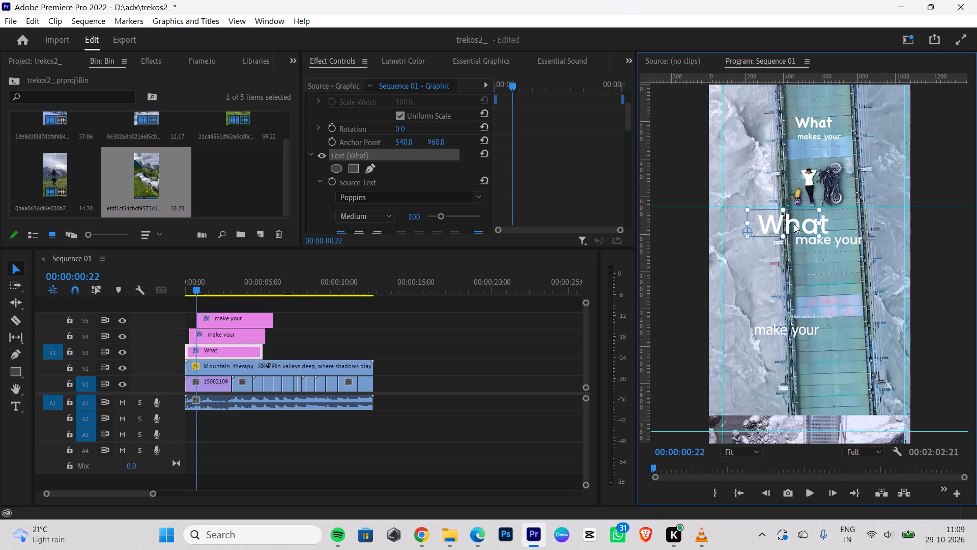
drag(794, 224, 813, 224)
click(826, 289)
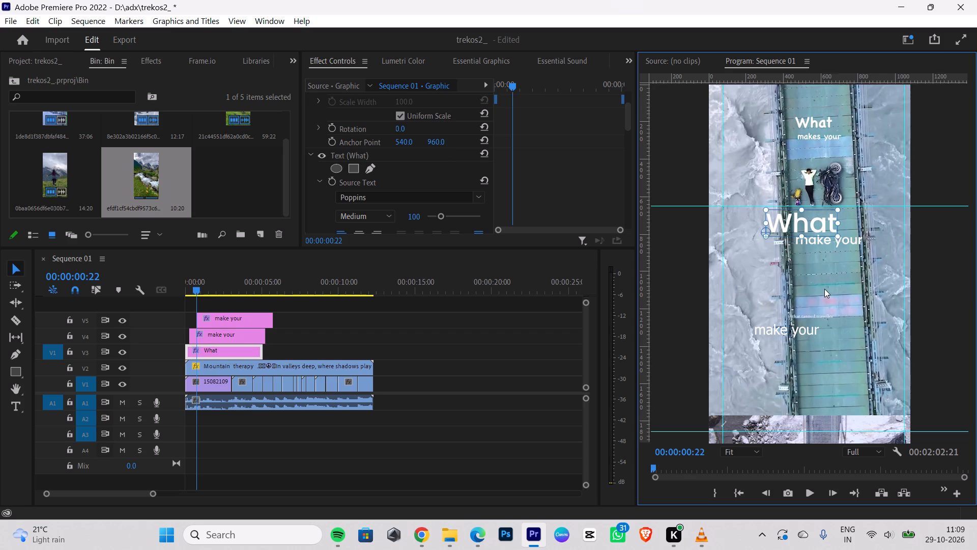
Select the V5 "make your" text, scrub through the opening captions and return the playhead to the sequence start.
click(781, 333)
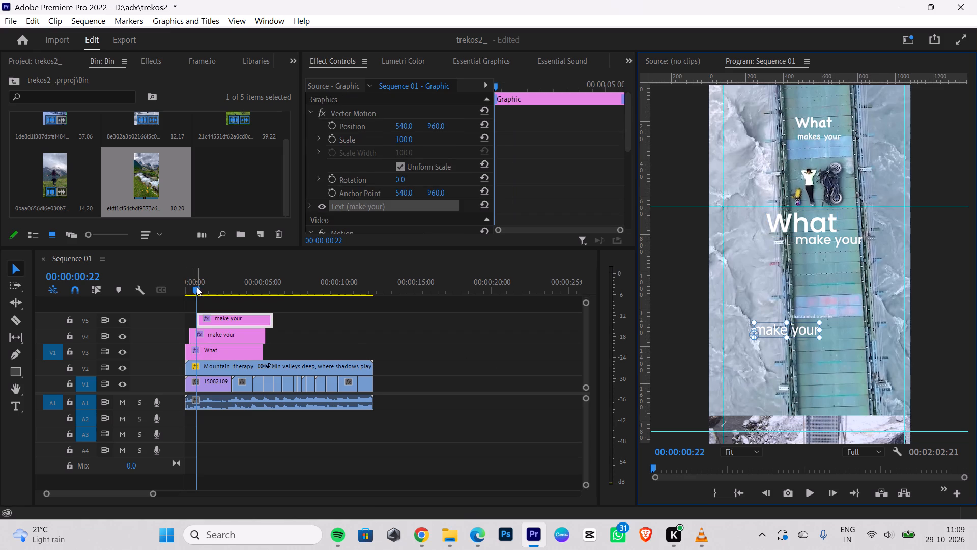
drag(196, 288, 242, 291)
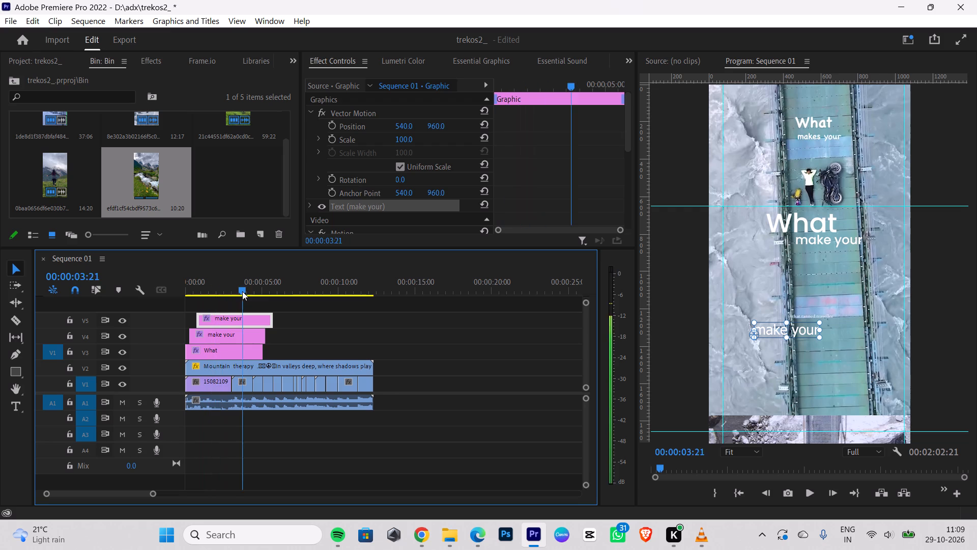
drag(242, 291, 0, 282)
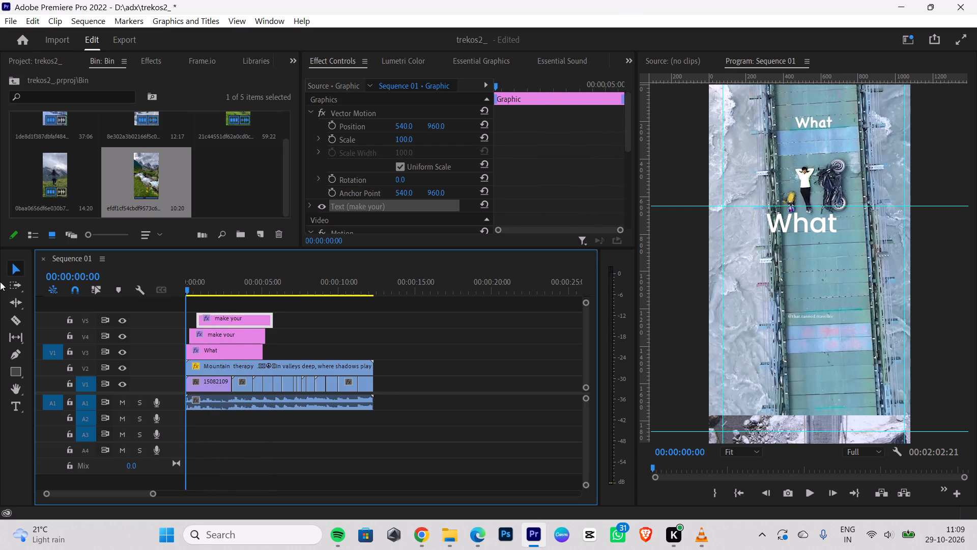
Save the project.
key(ctrl+s)
key(ctrl+s)
key(ctrl+s)
key(ctrl+s)
Play the opening captions up to 00:00:02:00 and set the V5 "make your" graphic's horizontal position to 655.
key(space)
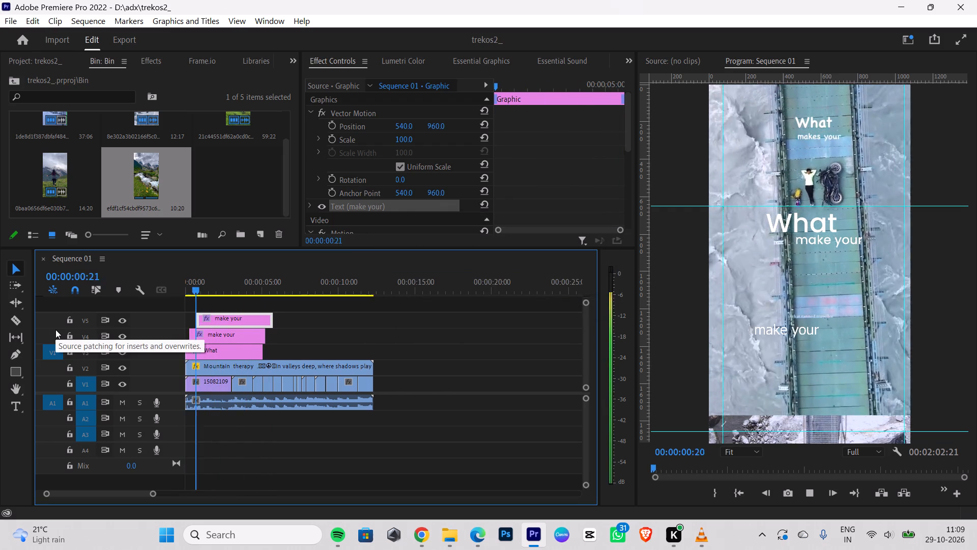
key(space)
key(space)
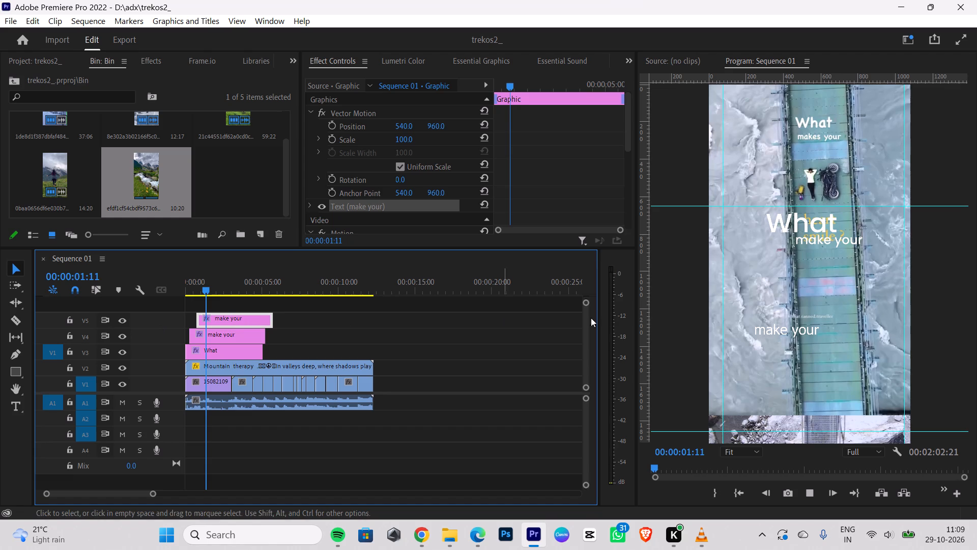
key(space)
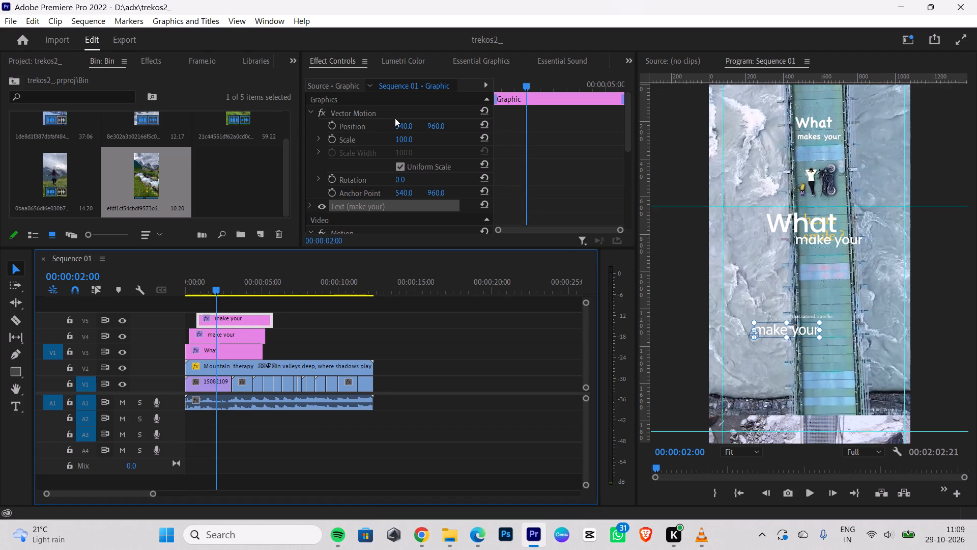
drag(406, 129, 421, 57)
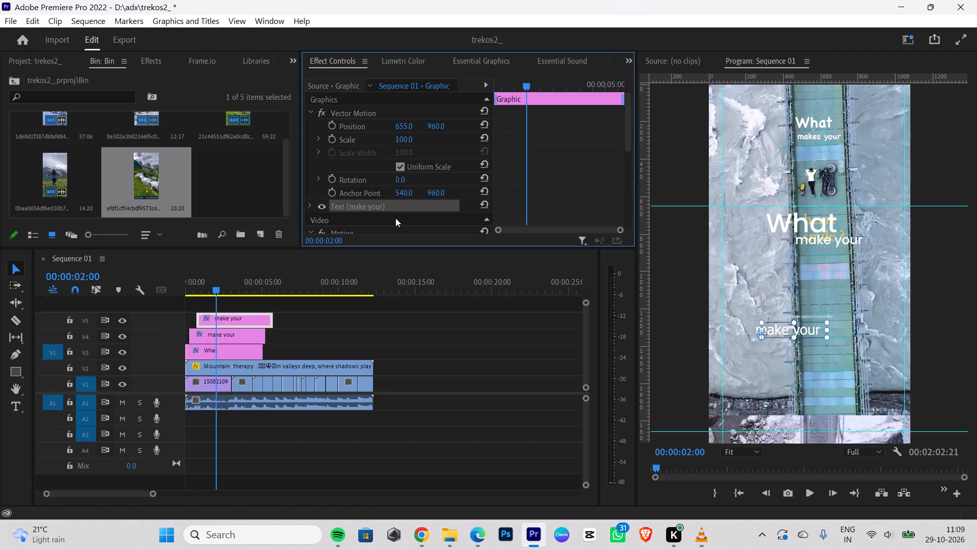
Shift the V2 "Mountain therapy" overlay clip right and down to position 679, 673.
click(243, 366)
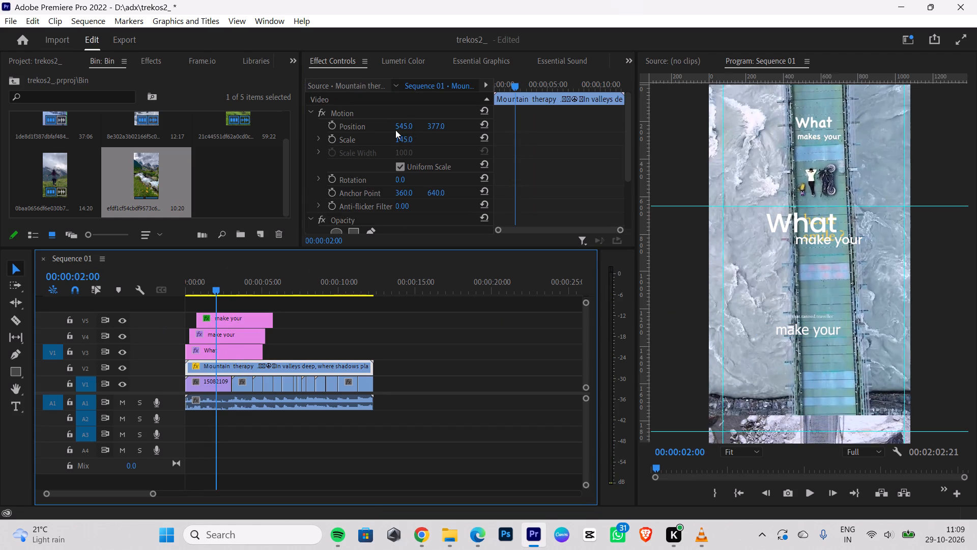
drag(406, 128, 431, 43)
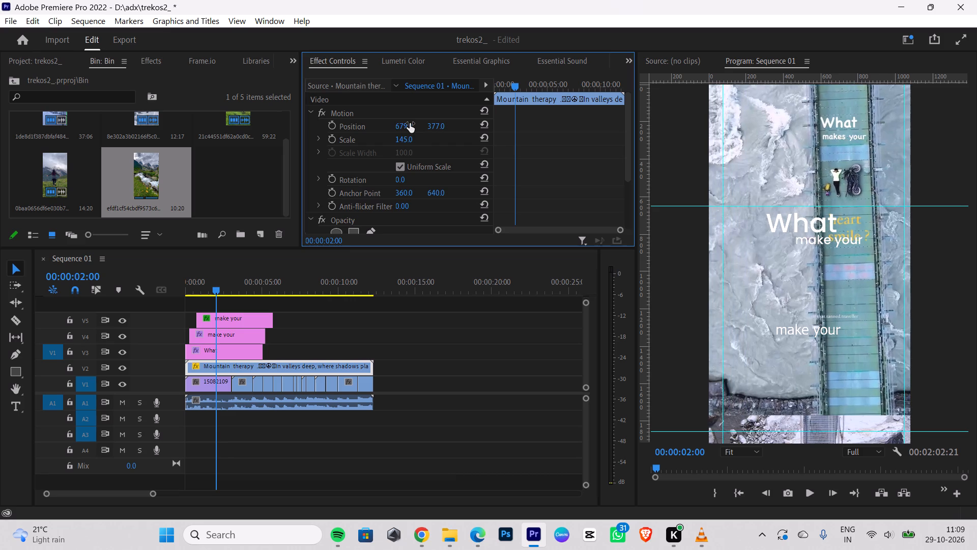
drag(435, 127, 455, 50)
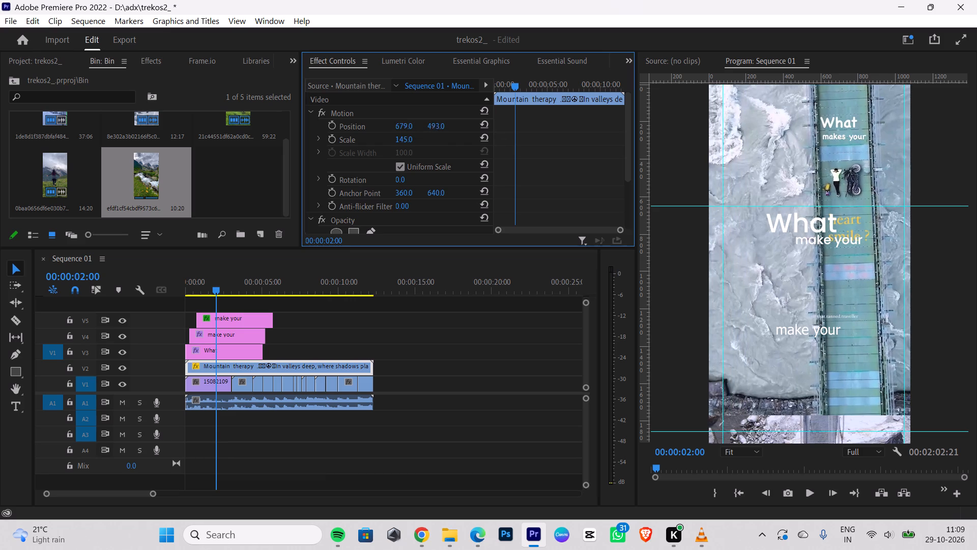
drag(455, 50, 463, 73)
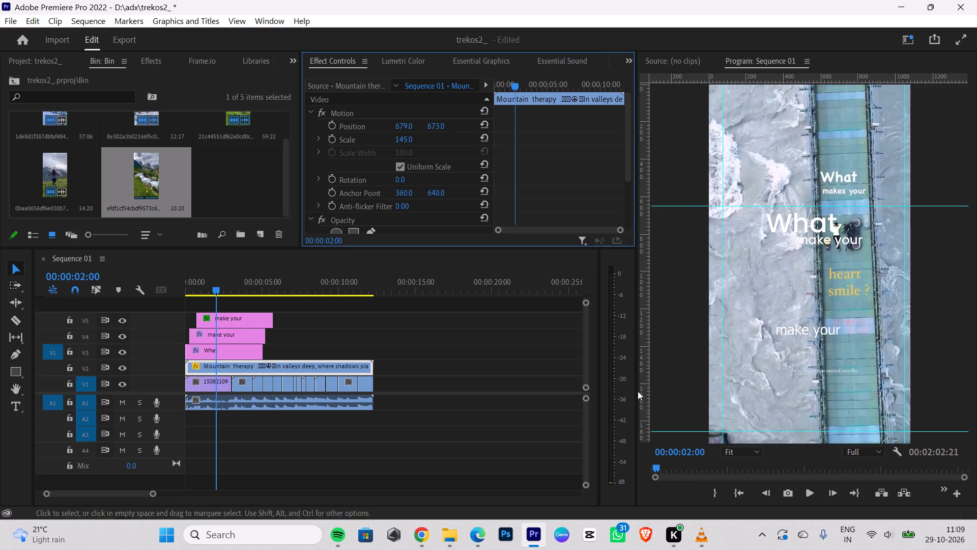
Replace the V5 "make your" text with "heart smile?".
double_click(827, 330)
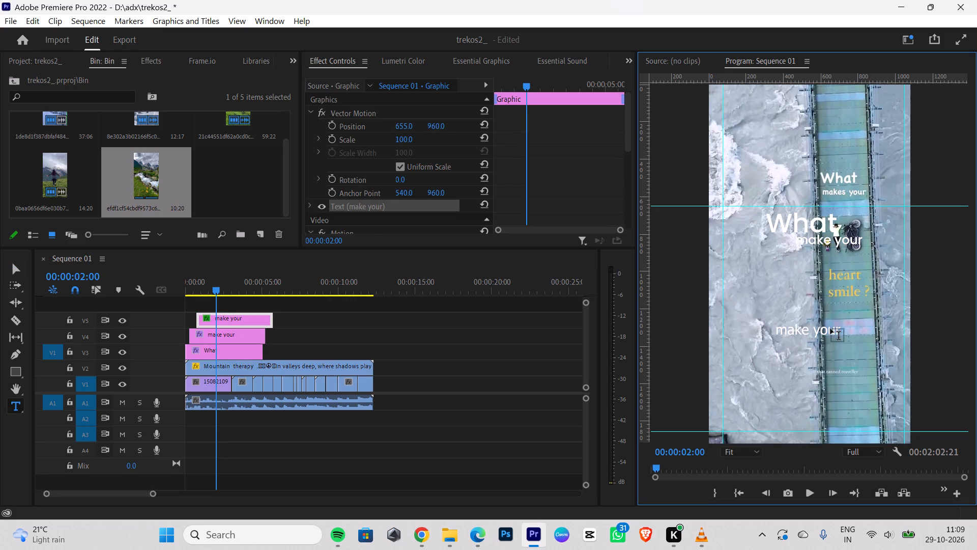
key(BackSpace)
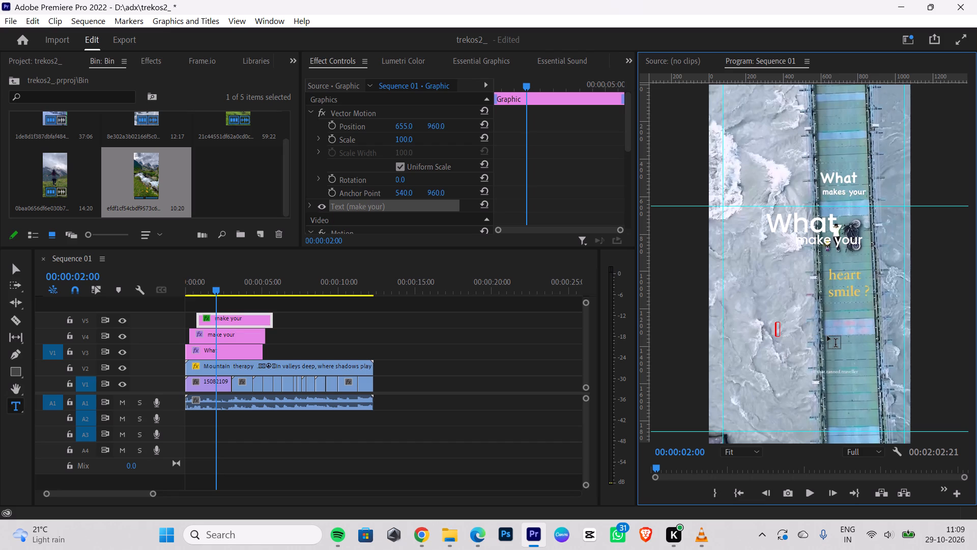
text(he)
text(art)
key(space)
text(smile)
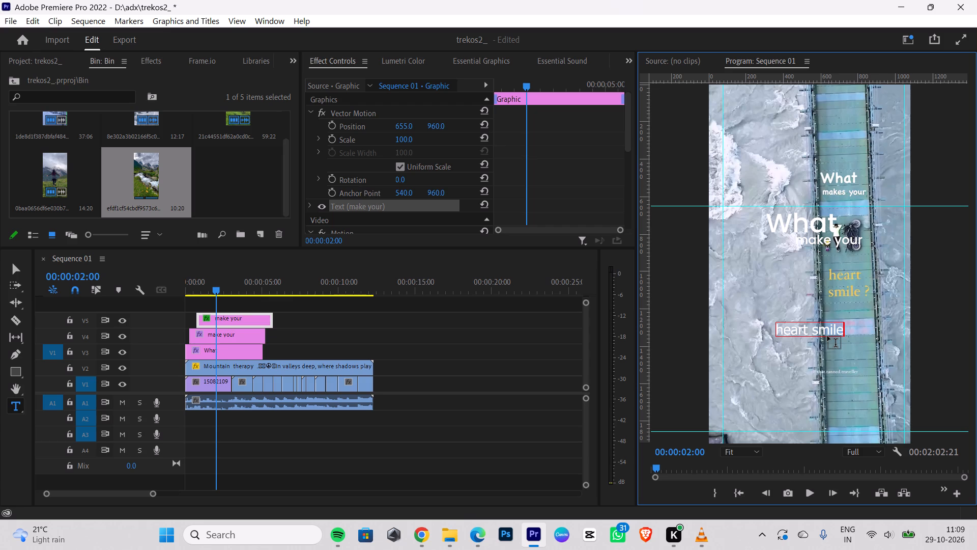
key(shift+question)
click(11, 270)
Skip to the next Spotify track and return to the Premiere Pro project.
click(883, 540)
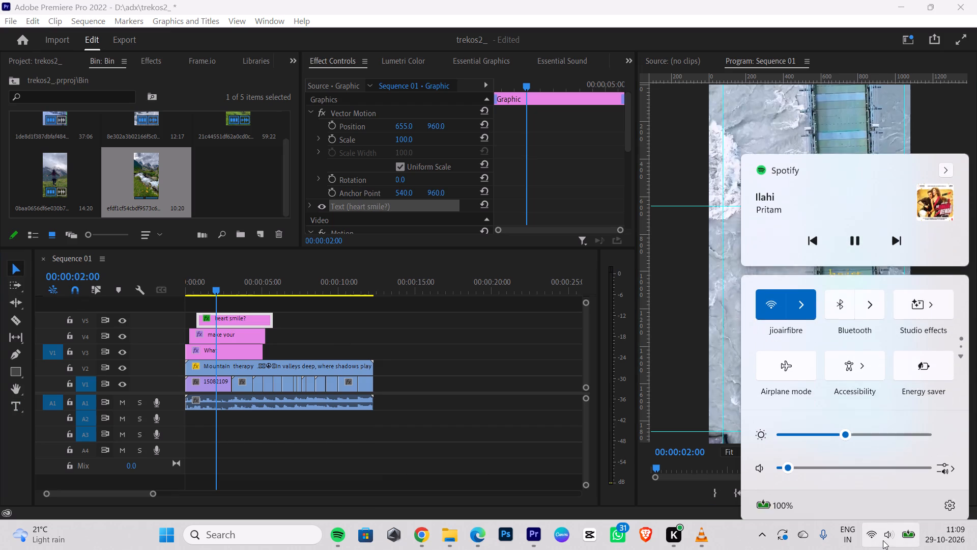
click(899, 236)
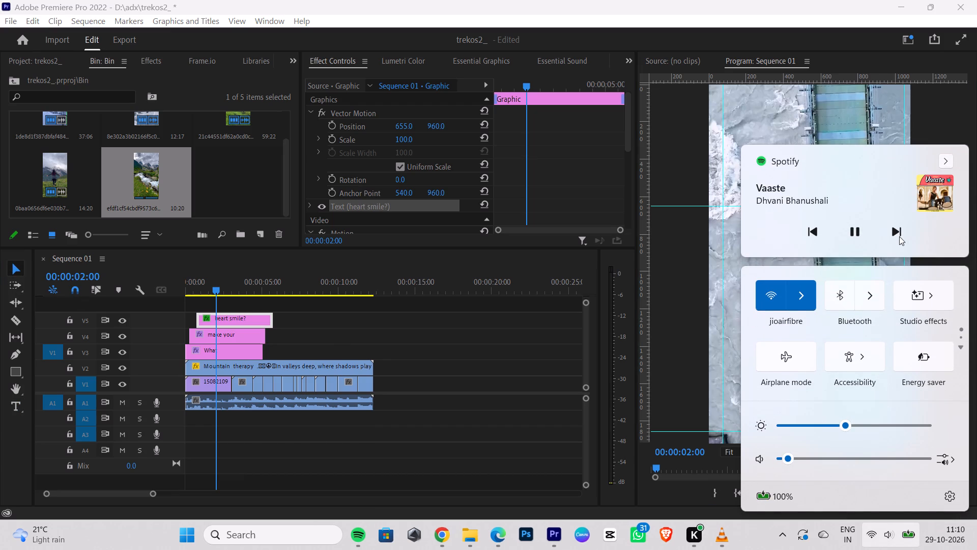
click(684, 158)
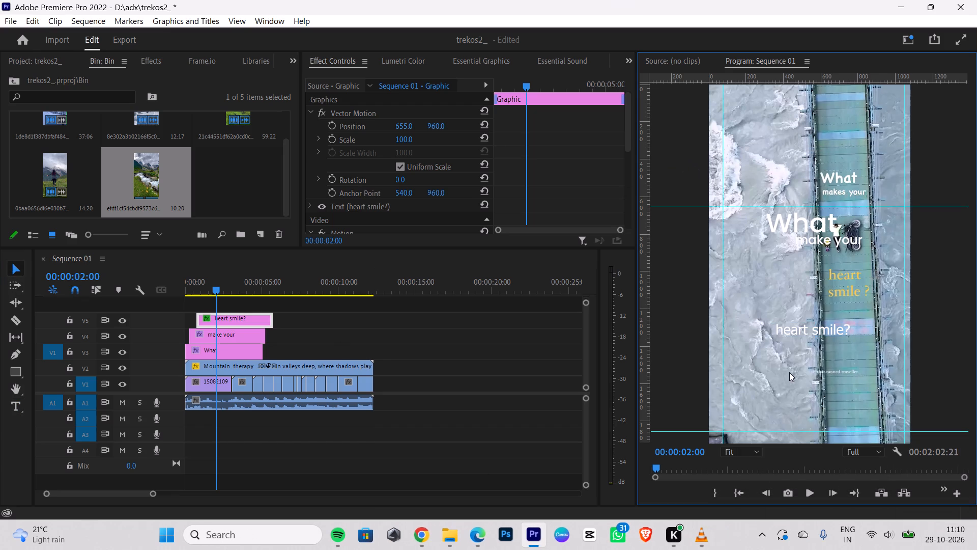
Break the V5 "heart smile?" text into two lines between "heart" and "smile?".
double_click(803, 331)
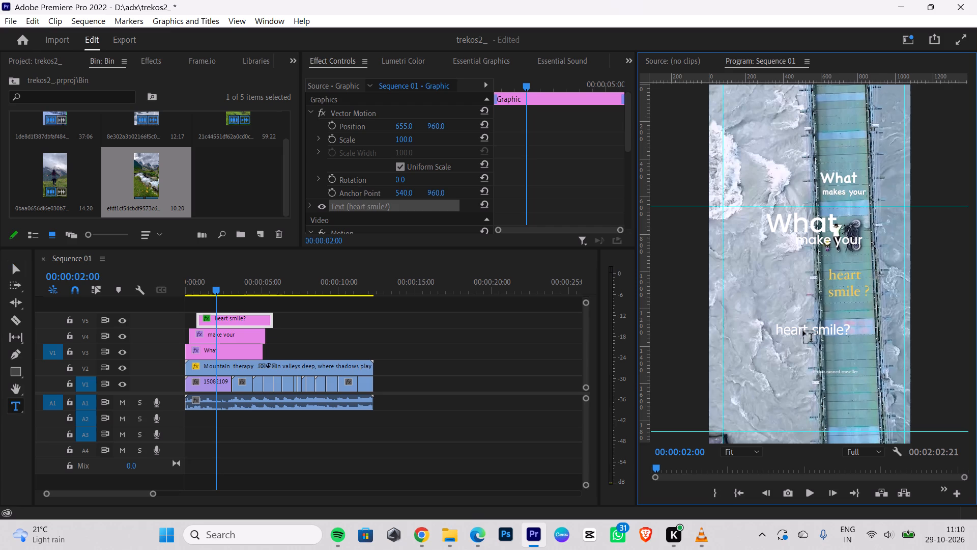
click(813, 334)
key(Return)
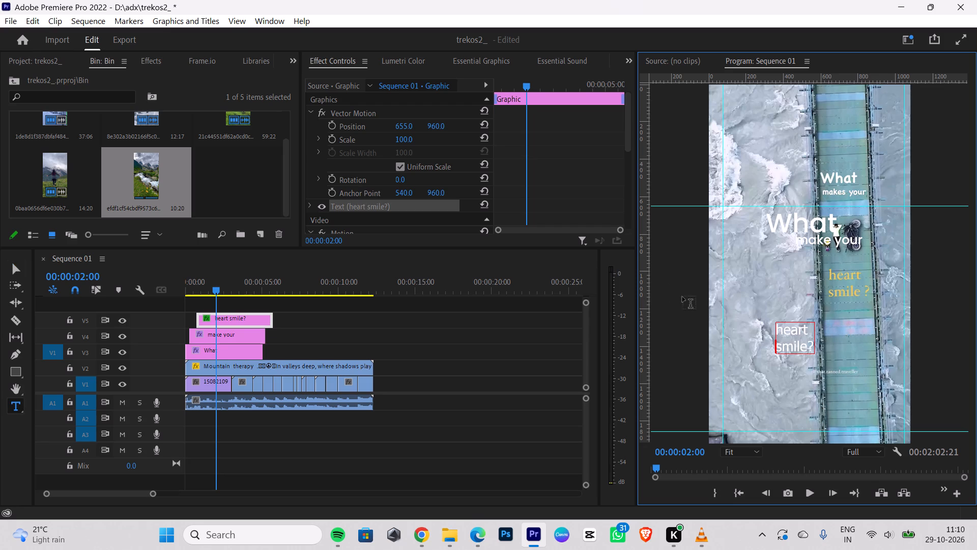
click(16, 266)
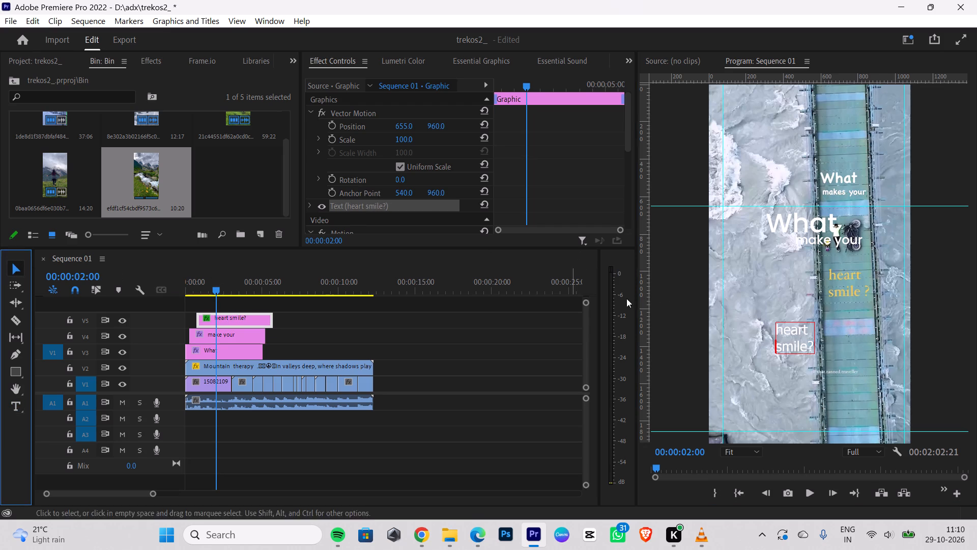
Enlarge the two-line V5 "heart smile?" text slightly by scaling its bounding box.
drag(811, 338, 837, 338)
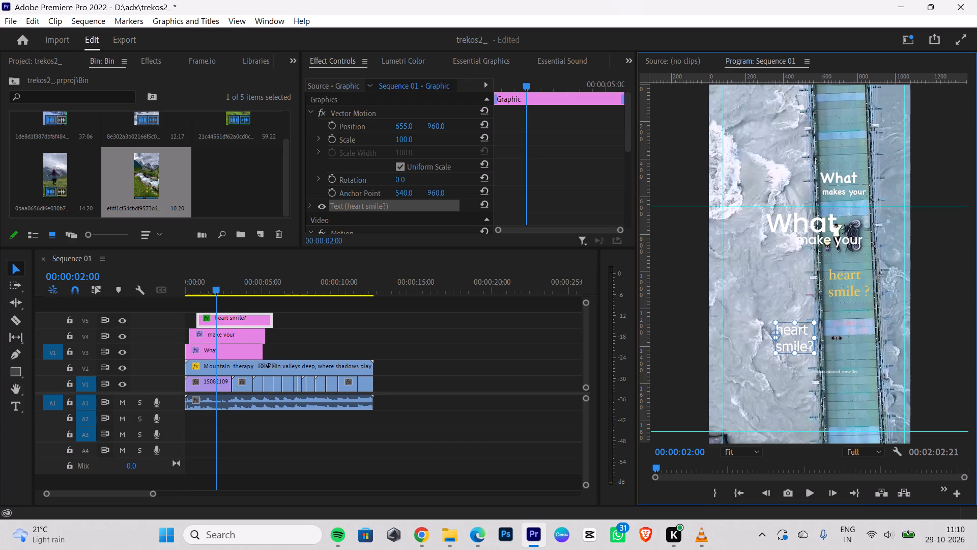
drag(837, 338, 823, 335)
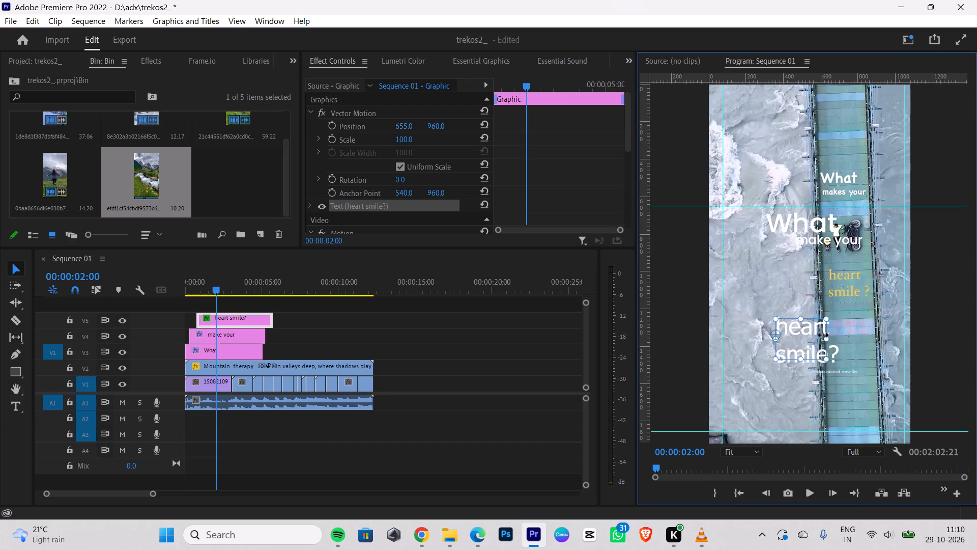
drag(823, 335, 823, 335)
click(793, 384)
Change the V5 "heart smile?" text font to The Seasons, Regular style.
click(794, 334)
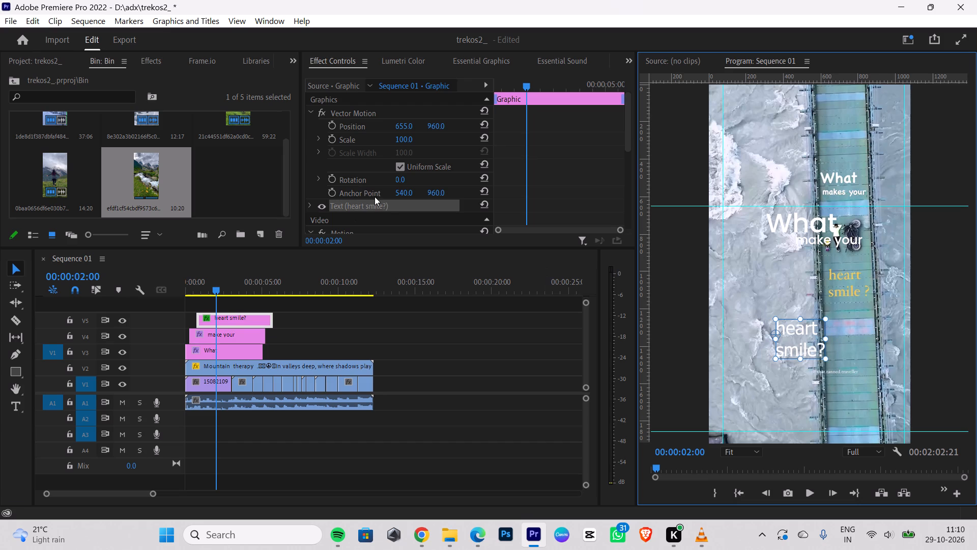
scroll(386, 207, down, 1)
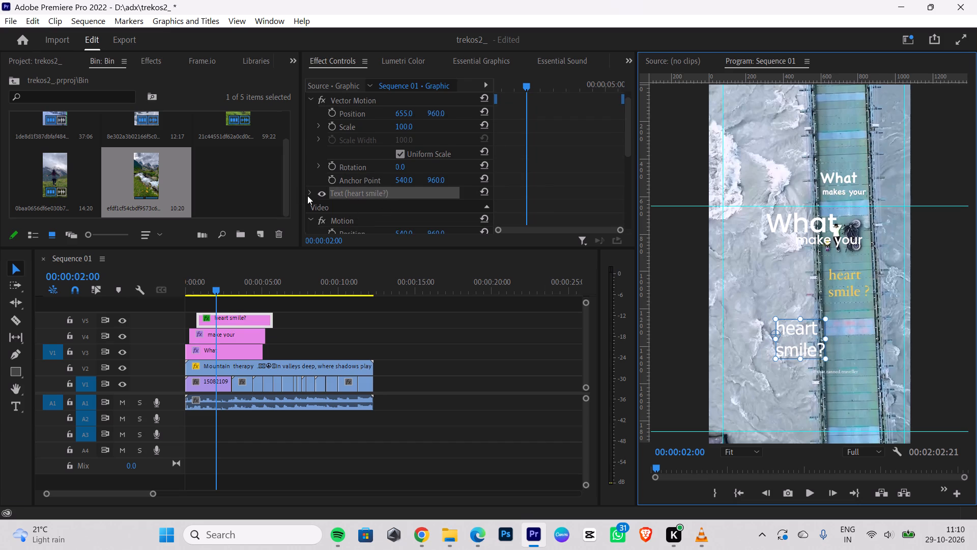
click(311, 193)
scroll(447, 207, down, 2)
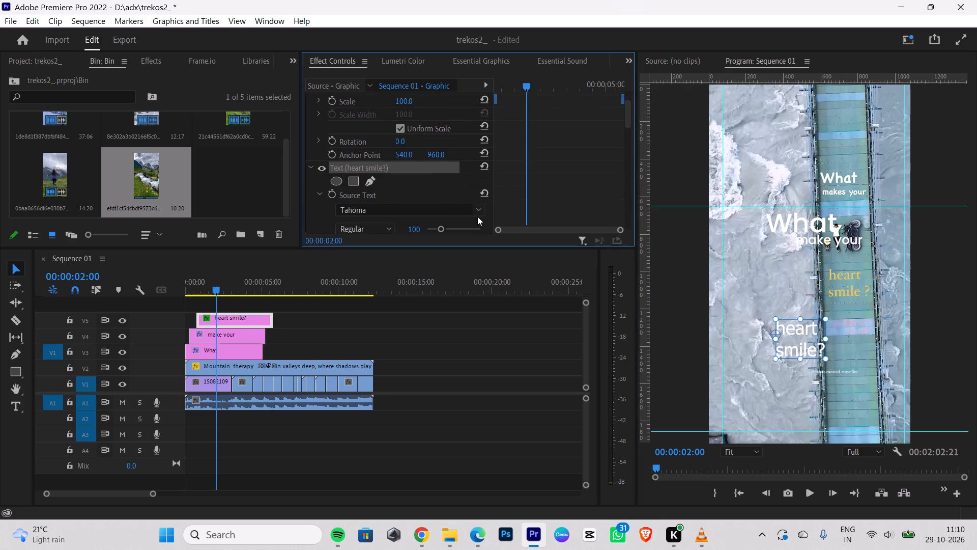
click(479, 213)
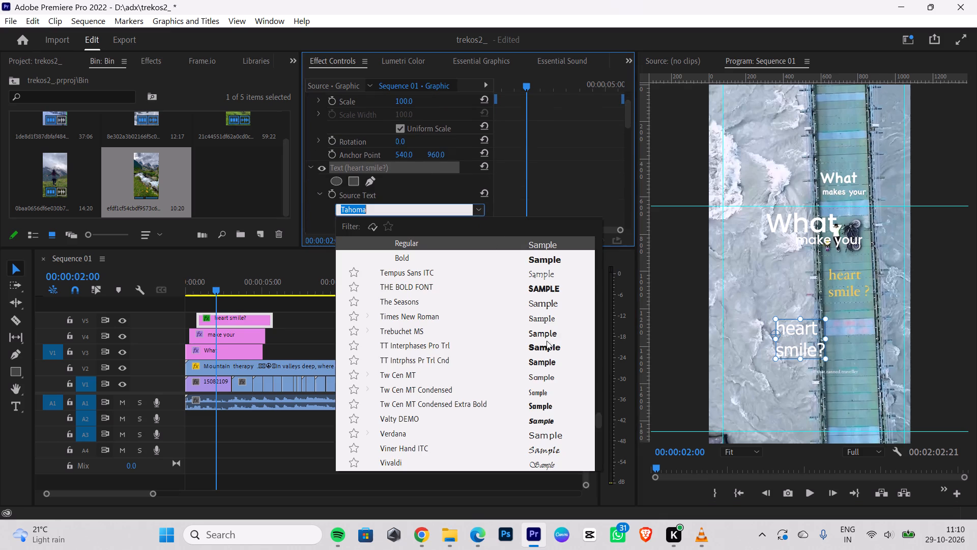
click(414, 304)
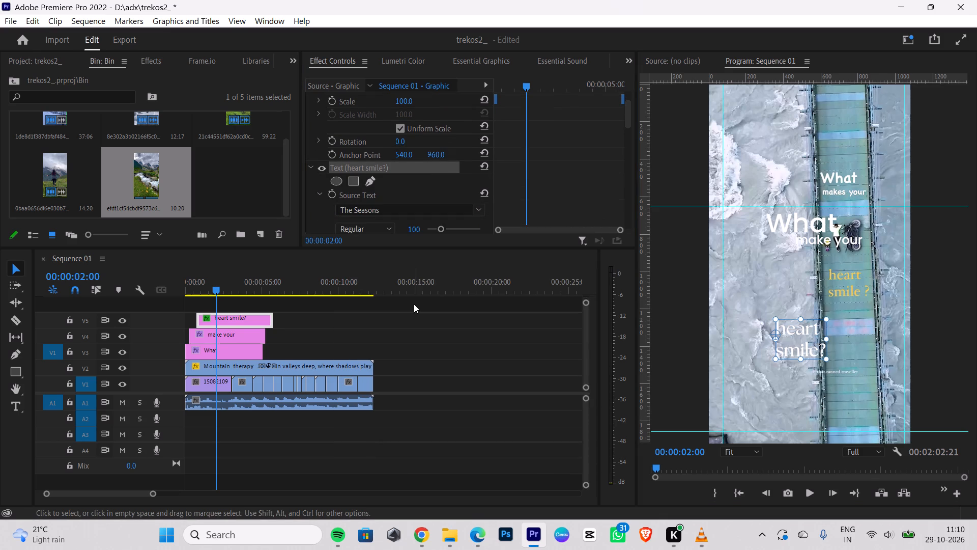
click(373, 227)
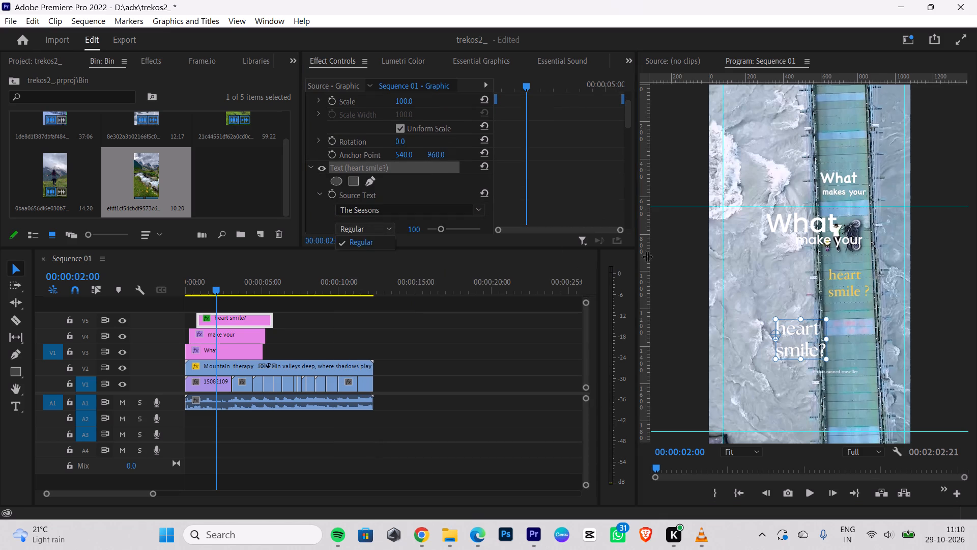
click(877, 349)
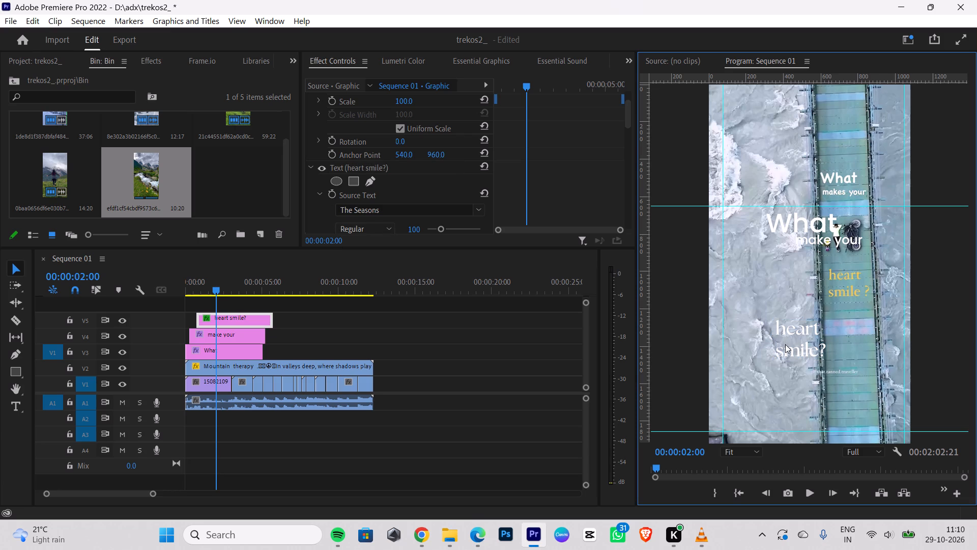
Move the V5 "heart smile?" text up and right, just below the overlay's yellow "heart smile ?" caption.
drag(785, 343, 819, 335)
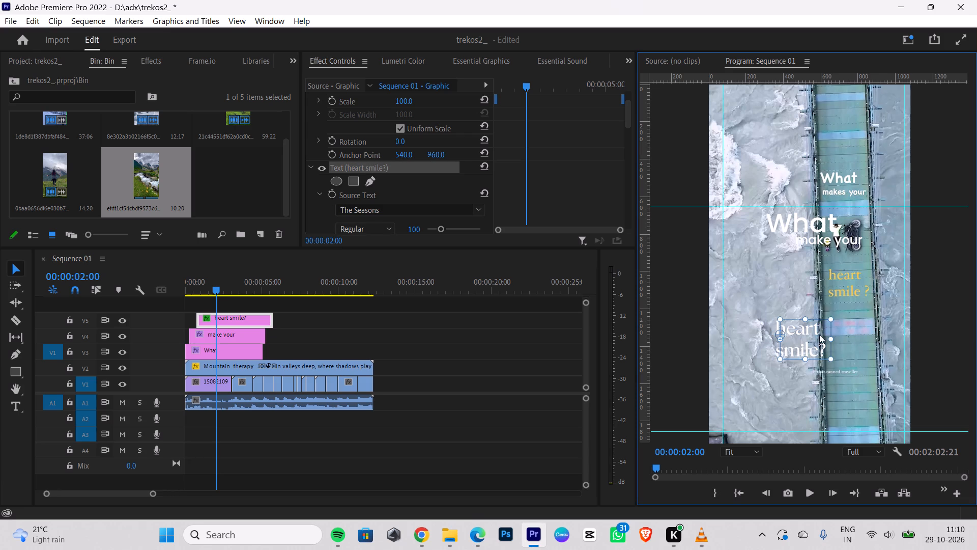
drag(819, 335, 829, 320)
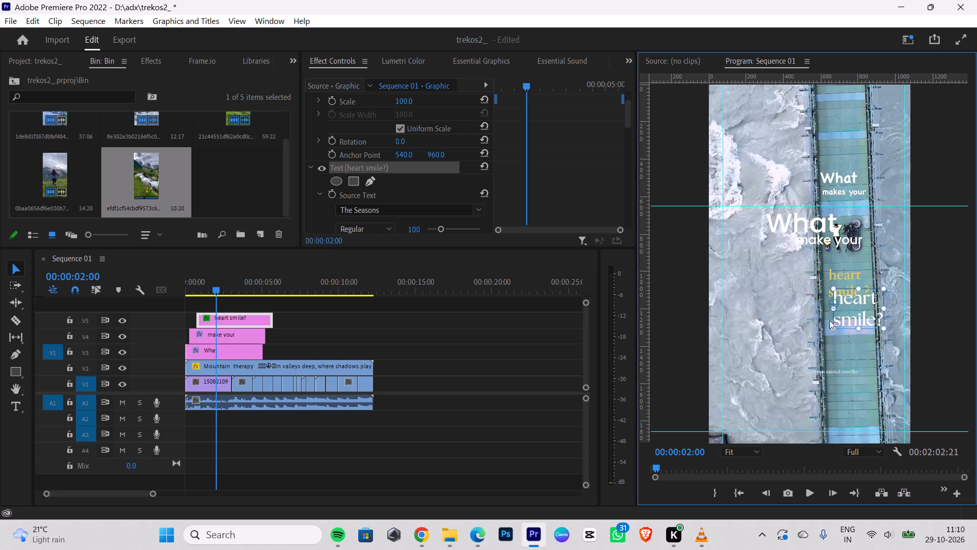
drag(829, 320, 814, 322)
click(866, 365)
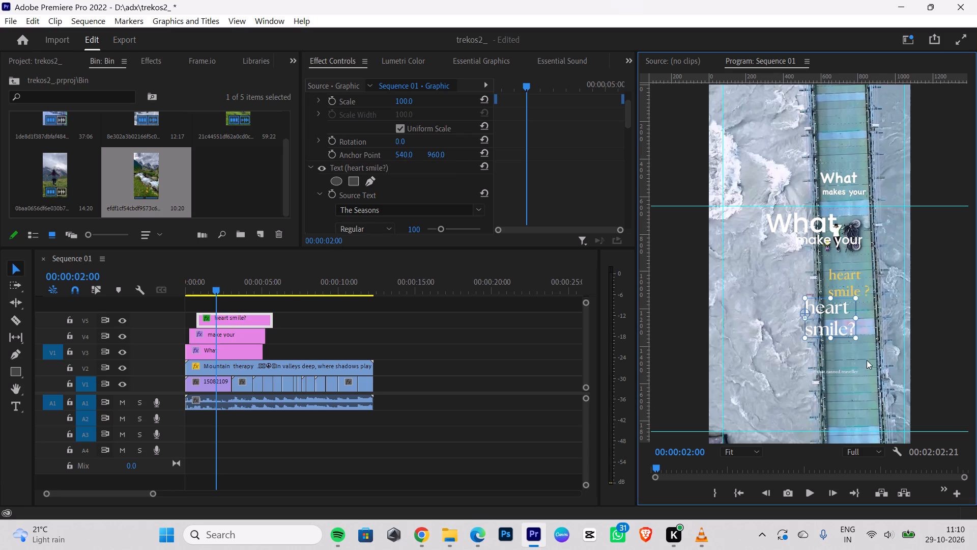
Move the V3 "What" text slightly up and left, keeping it above the "make your" text.
drag(887, 200, 766, 245)
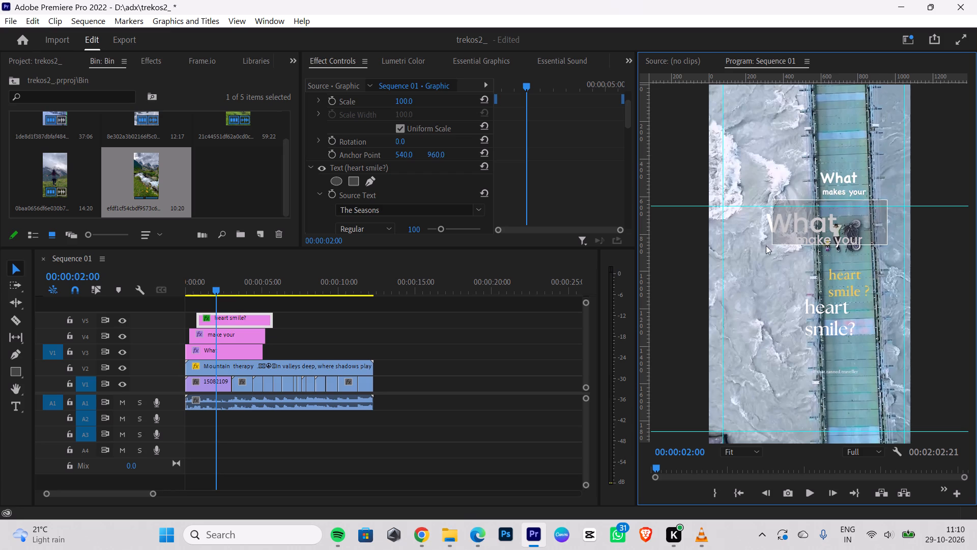
drag(766, 245, 754, 269)
drag(791, 227, 797, 224)
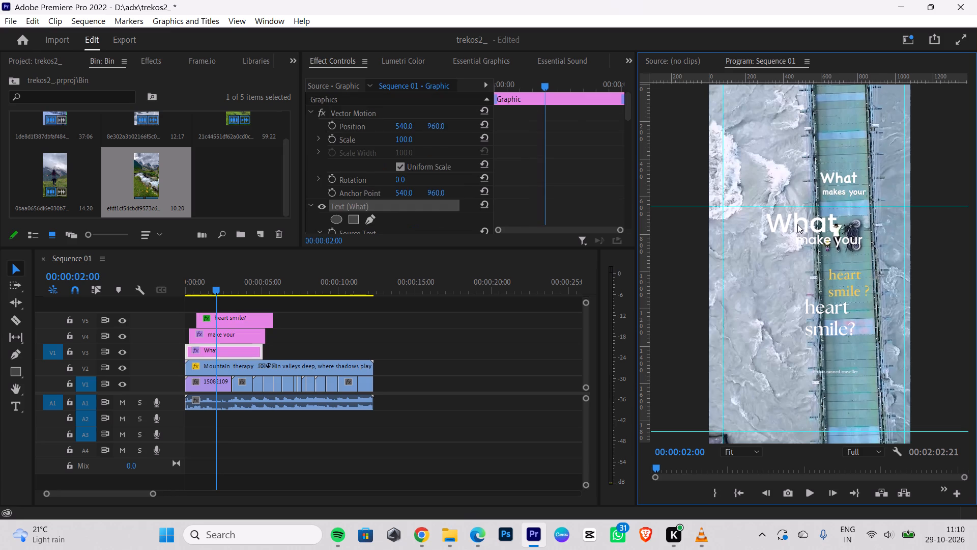
drag(797, 224, 859, 220)
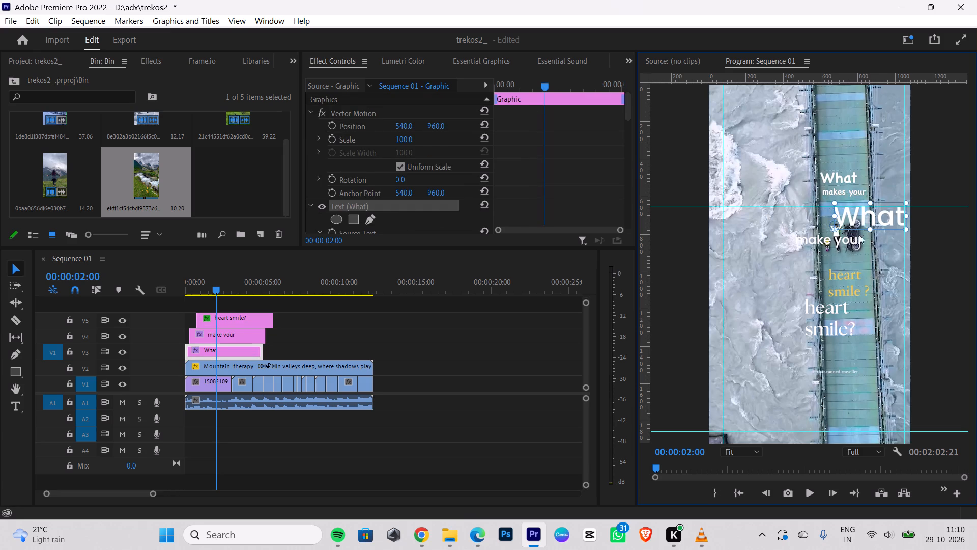
click(851, 258)
drag(877, 216, 842, 214)
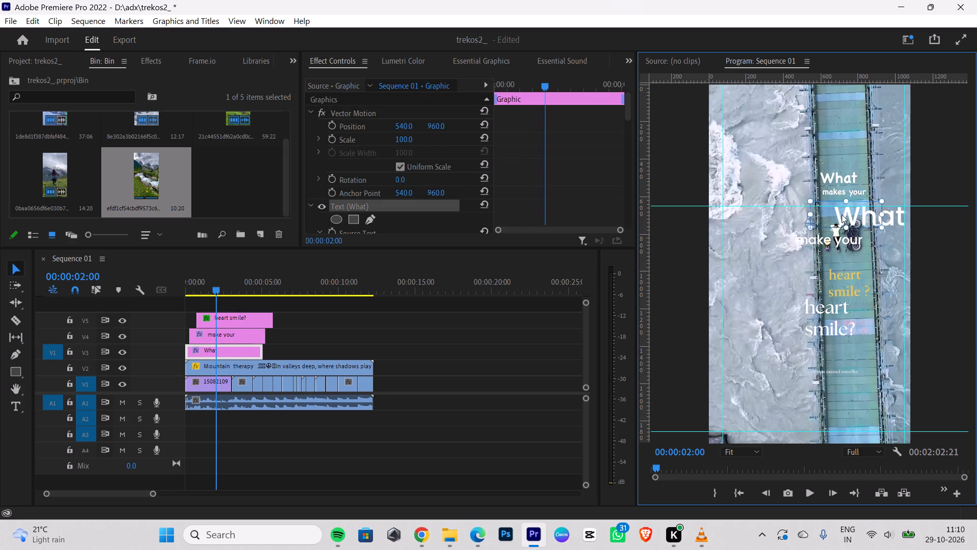
drag(842, 214, 798, 215)
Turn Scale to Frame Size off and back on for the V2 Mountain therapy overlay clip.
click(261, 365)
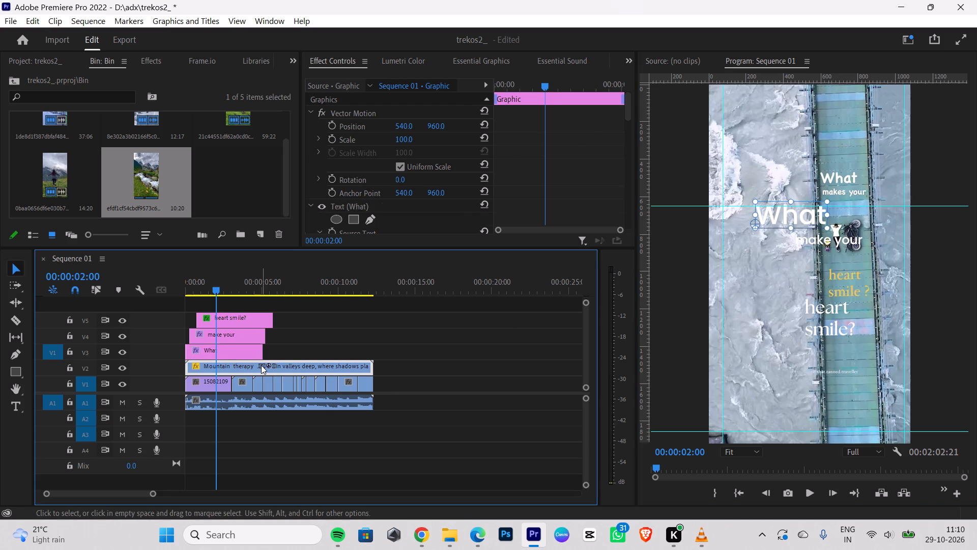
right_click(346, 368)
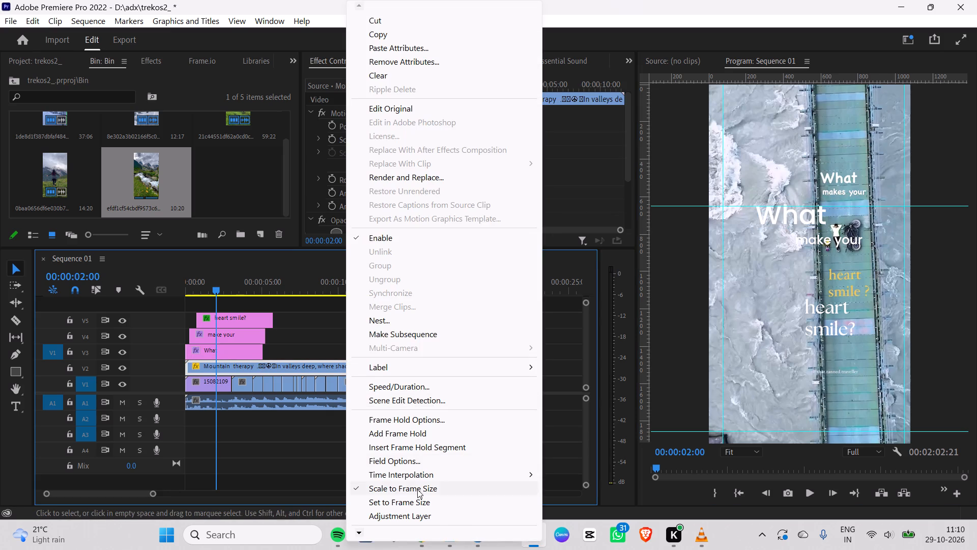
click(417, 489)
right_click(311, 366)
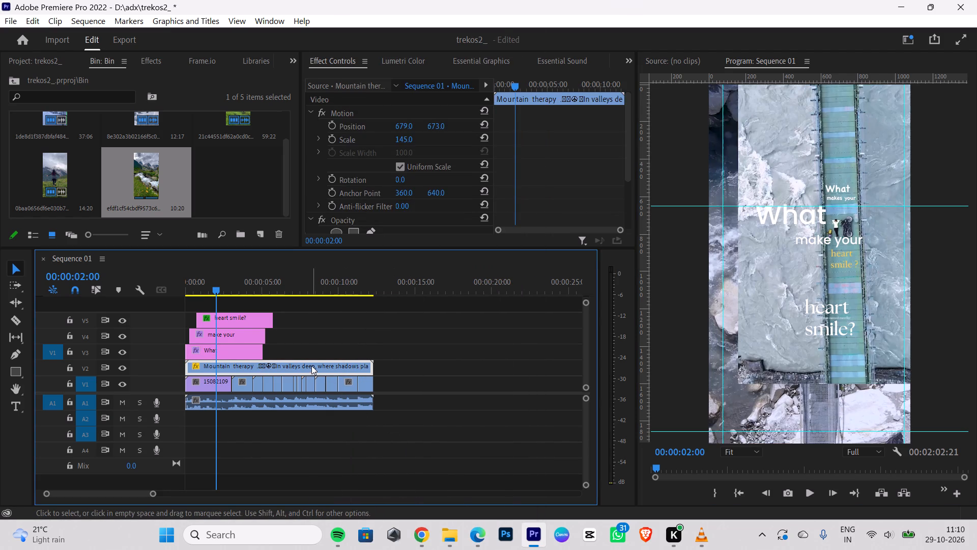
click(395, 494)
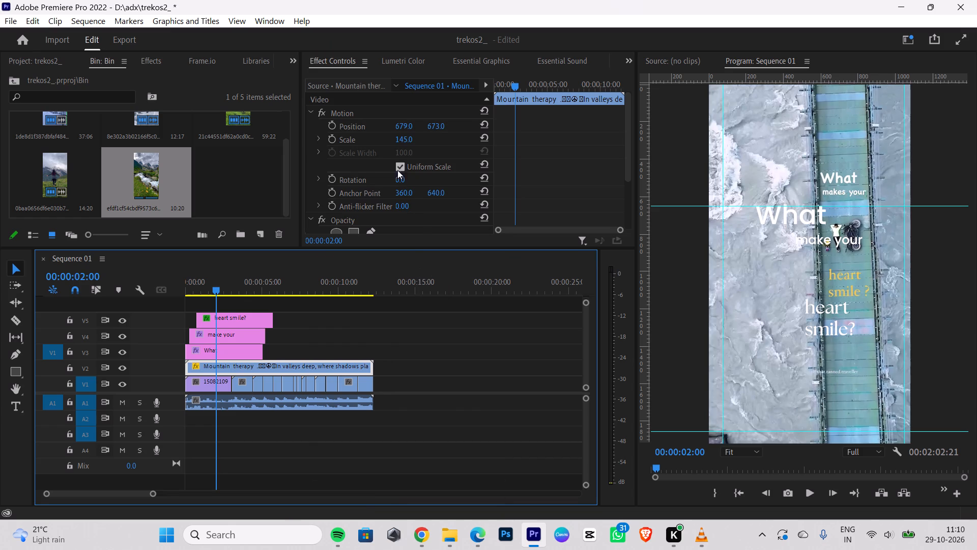
Reposition the V2 overlay clip to about 792, 507 so its captions move up and right of the new text.
drag(437, 125, 360, 150)
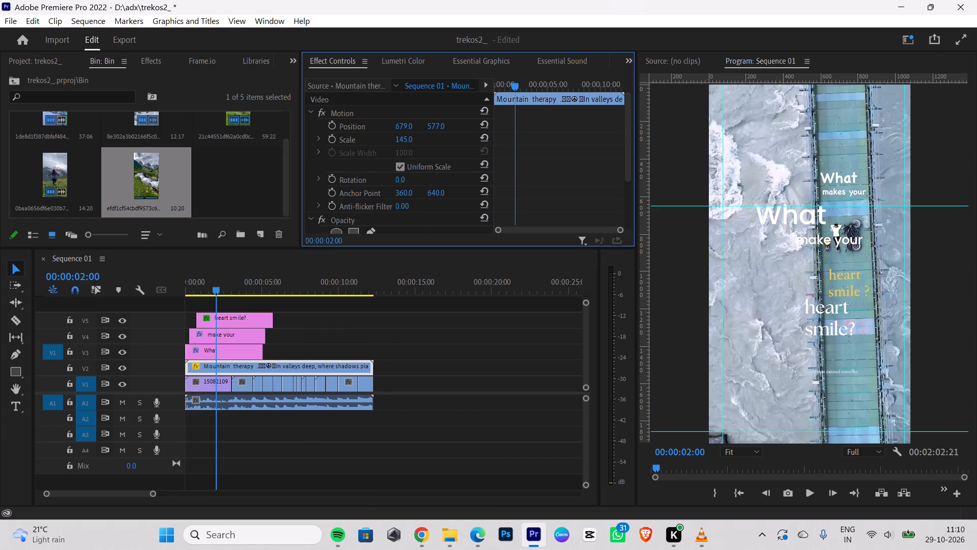
drag(360, 150, 307, 160)
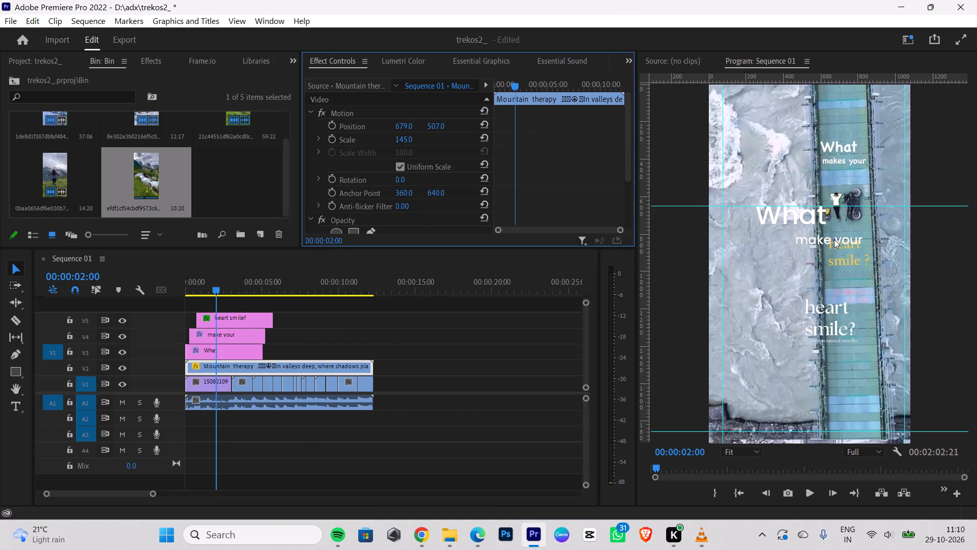
drag(401, 126, 403, 101)
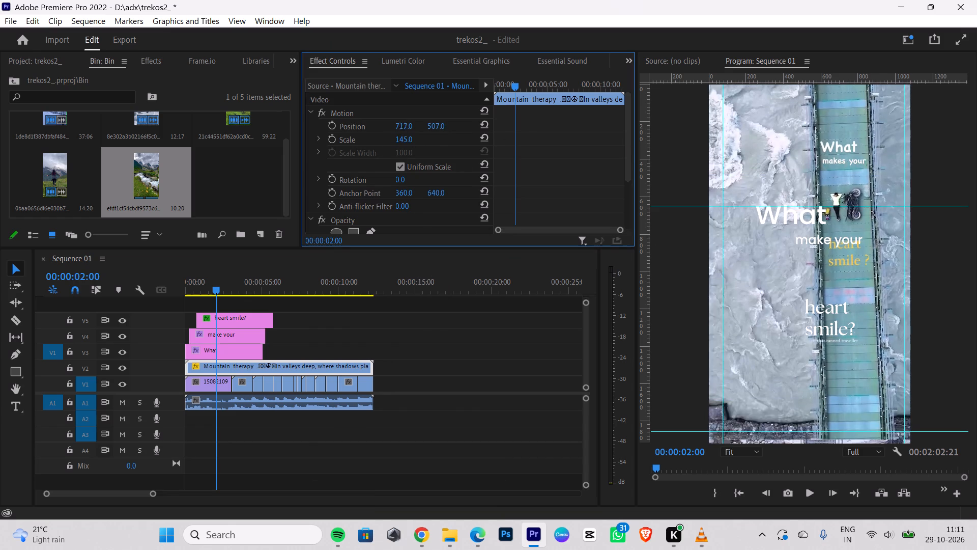
drag(403, 101, 421, 57)
Save the project.
click(786, 218)
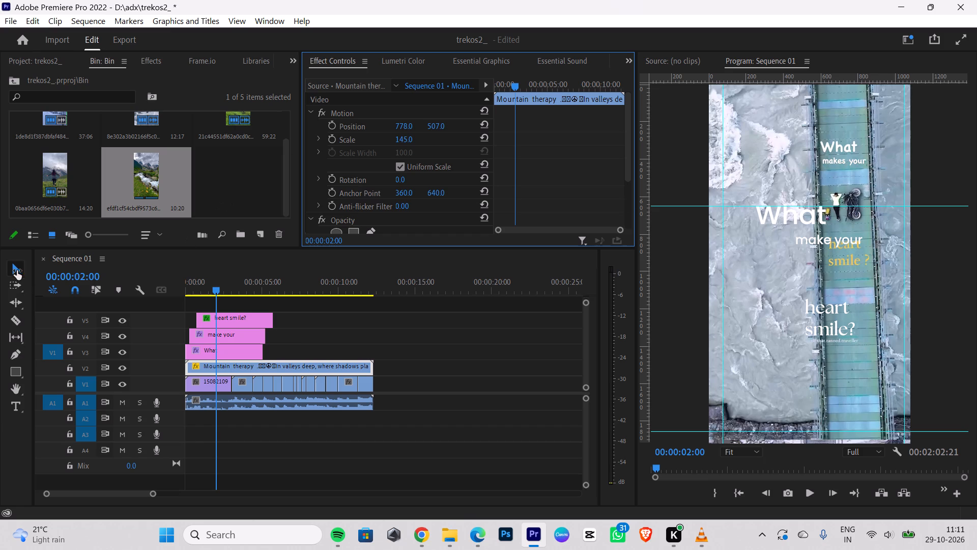
triple_click(14, 268)
key(ctrl+s)
key(ctrl+s)
key(ctrl+s)
key(ctrl+s)
key(ctrl+s)
key(ctrl+s)
key(ctrl+s)
key(ctrl+s)
key(ctrl+s)
key(ctrl+s)
key(ctrl+s)
key(ctrl+s)
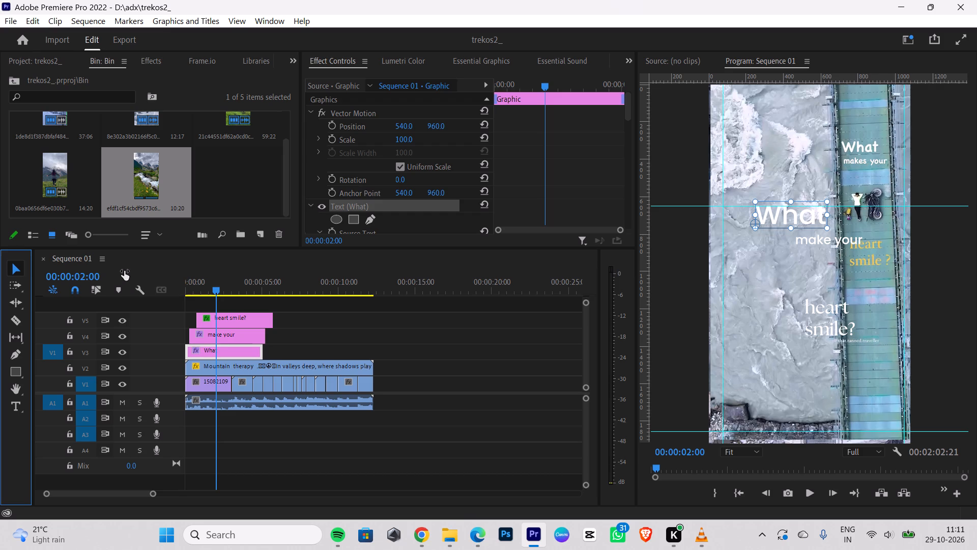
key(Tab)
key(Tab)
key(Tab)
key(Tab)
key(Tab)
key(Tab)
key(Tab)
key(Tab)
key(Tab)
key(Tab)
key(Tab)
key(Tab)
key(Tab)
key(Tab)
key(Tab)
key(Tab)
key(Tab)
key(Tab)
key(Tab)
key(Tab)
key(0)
Play the sequence from the start through the end of the text layers to review the captions' timing and placement.
drag(215, 291, 176, 298)
key(space)
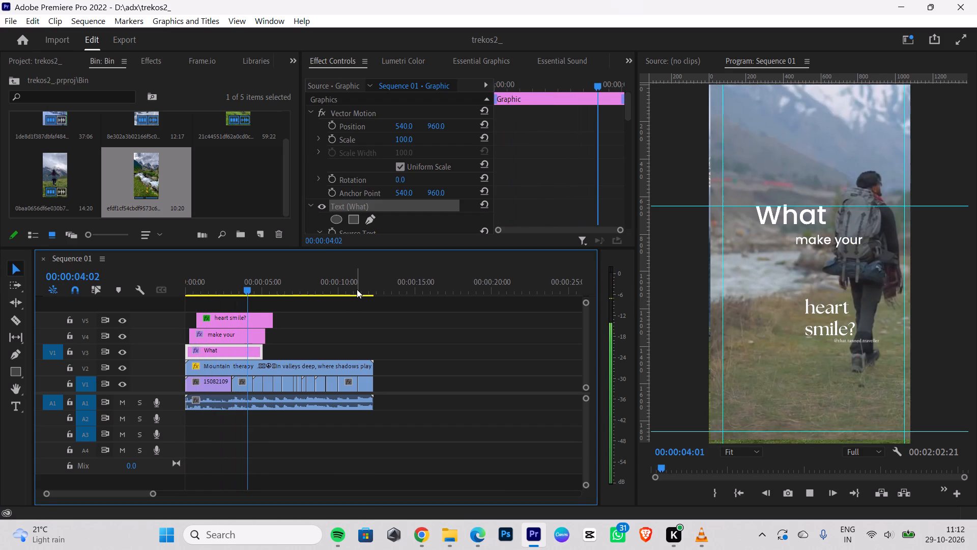
key(space)
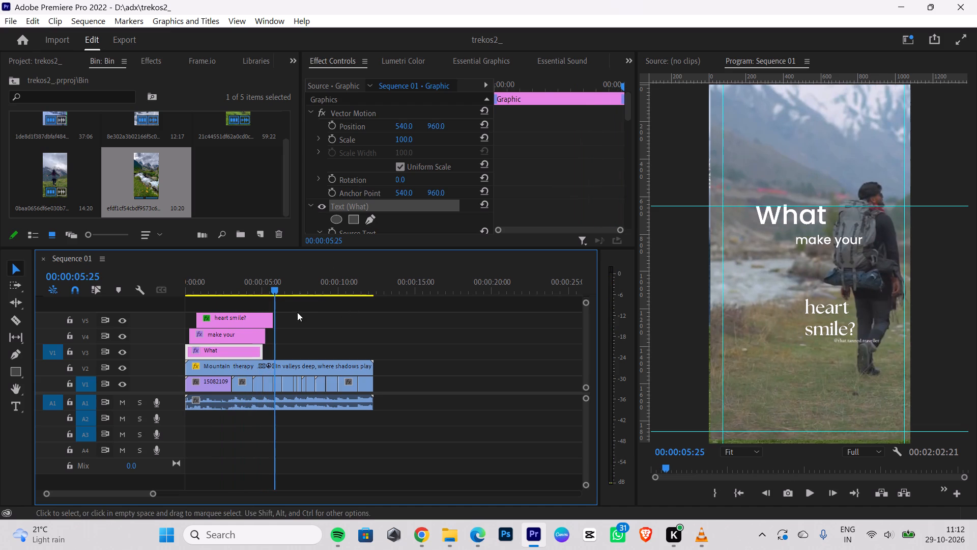
At the start of the sequence, set the V2 overlay clip's horizontal position to 842.
drag(273, 291, 184, 302)
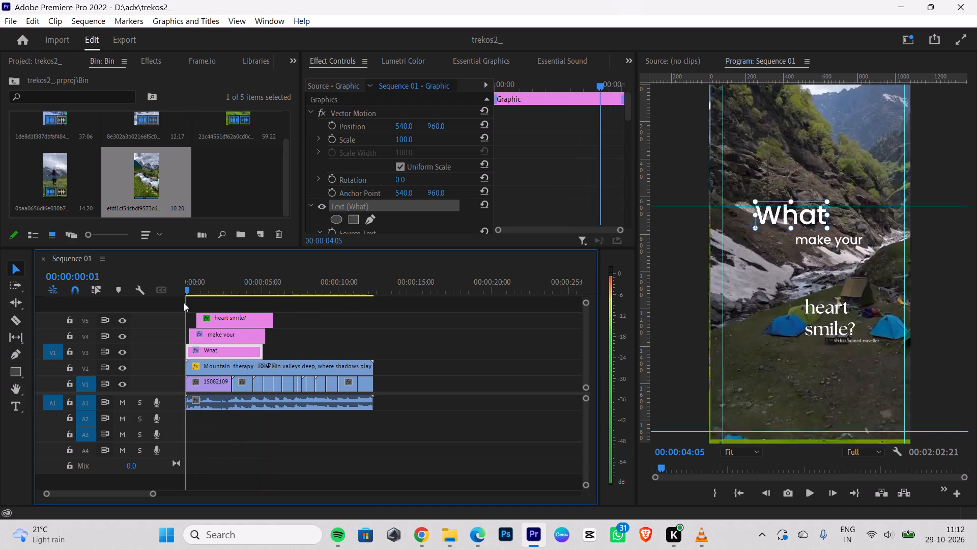
drag(184, 302, 183, 302)
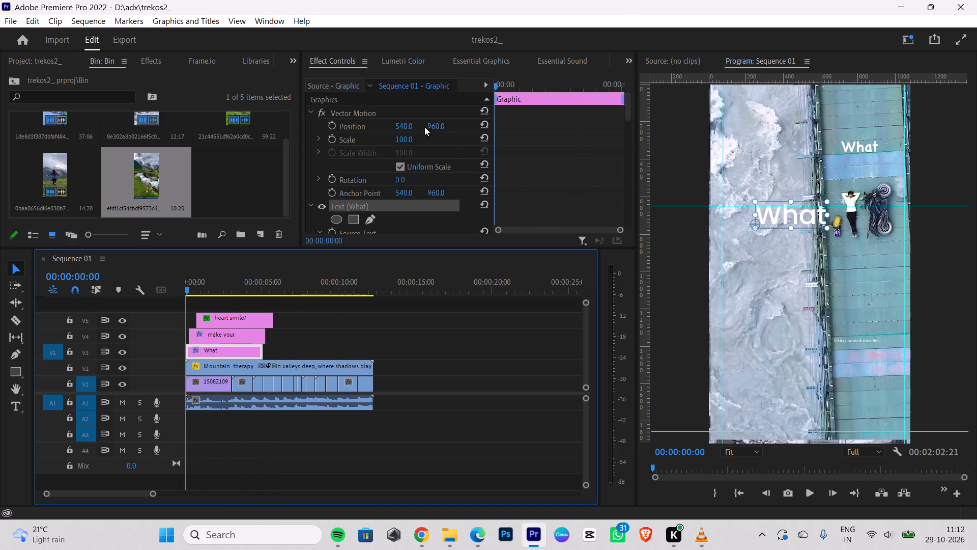
drag(435, 127, 454, 93)
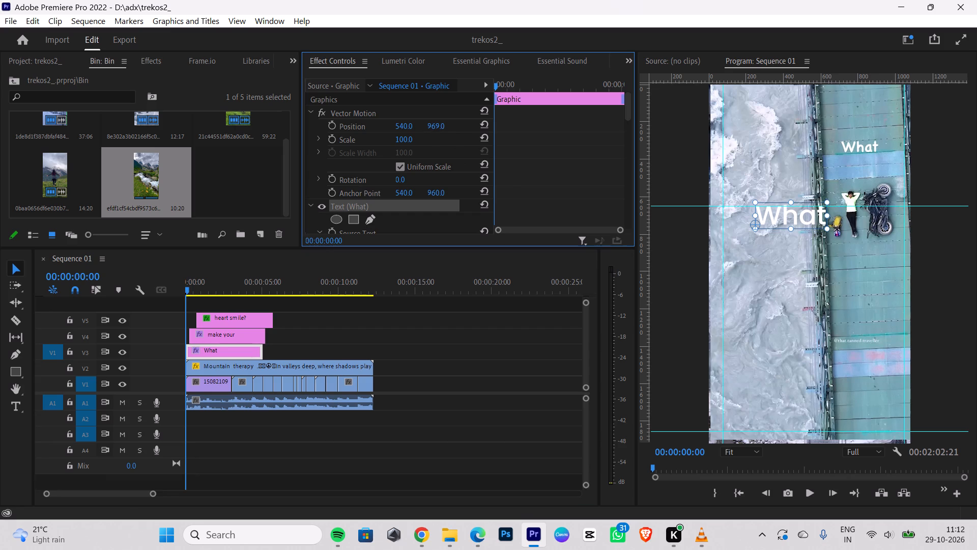
key(ctrl+z)
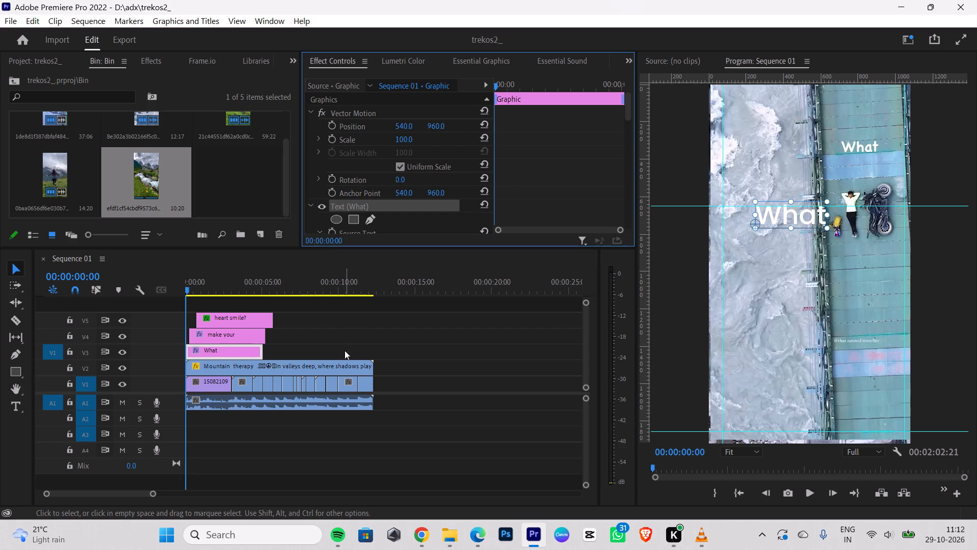
click(325, 366)
click(328, 364)
click(334, 362)
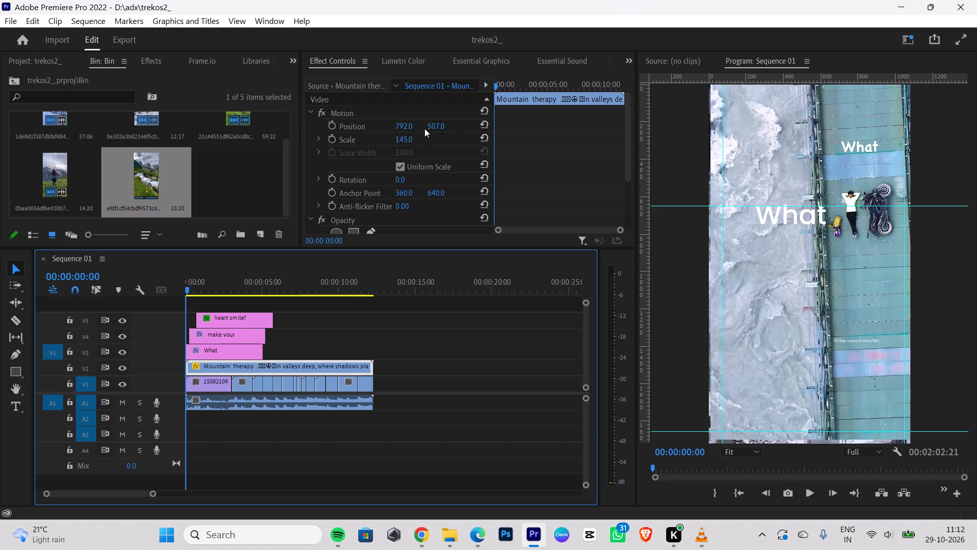
drag(424, 128, 419, 152)
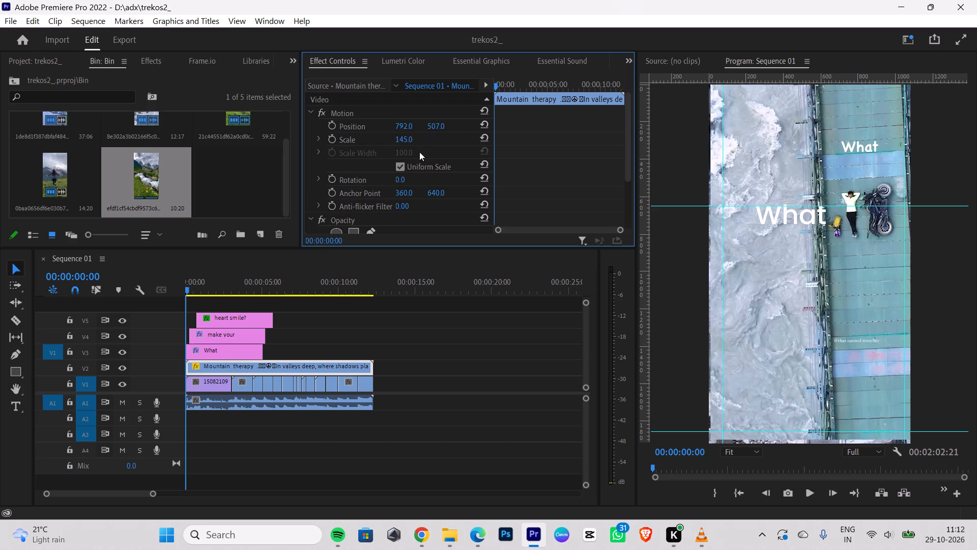
drag(419, 152, 414, 153)
click(295, 361)
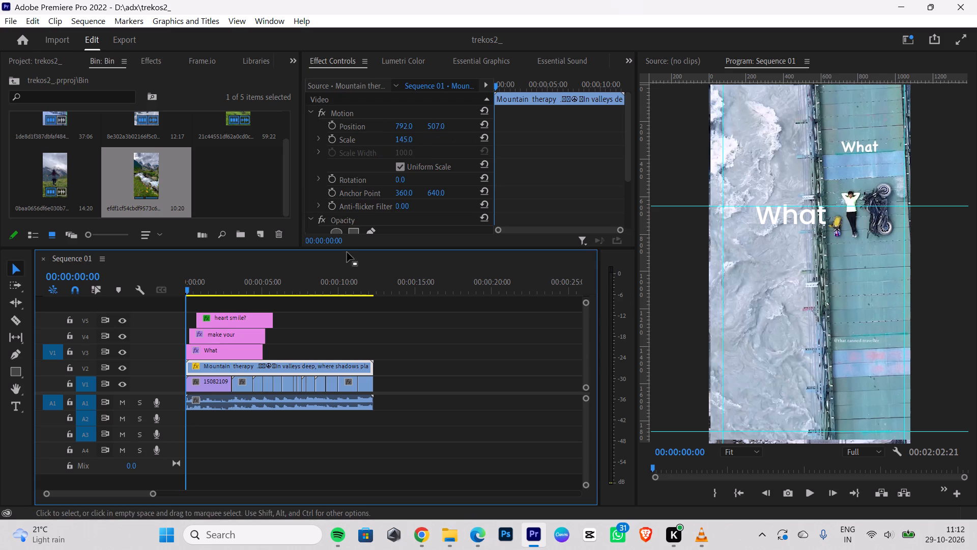
drag(409, 125, 416, 93)
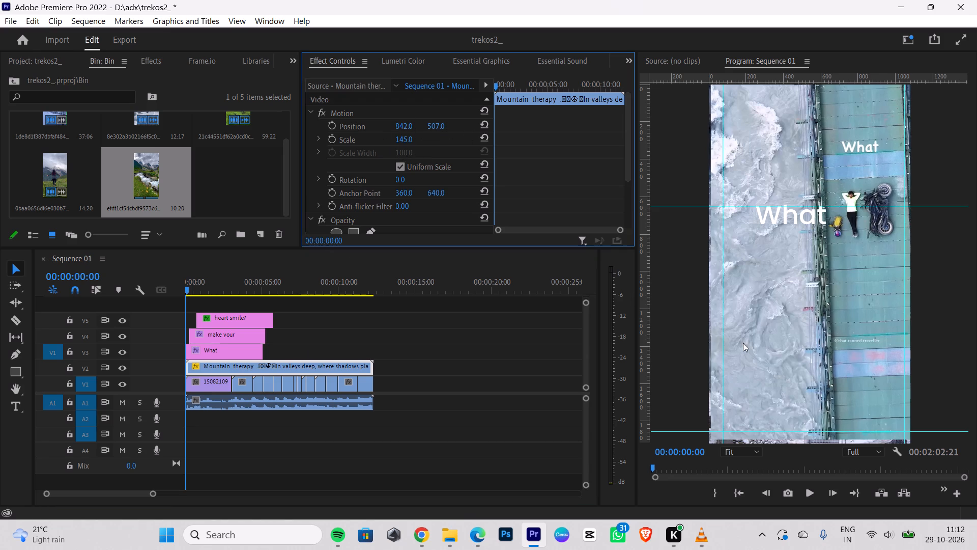
click(789, 329)
Save the project with the repositioned overlay clip.
key(ctrl+s)
key(ctrl+s)
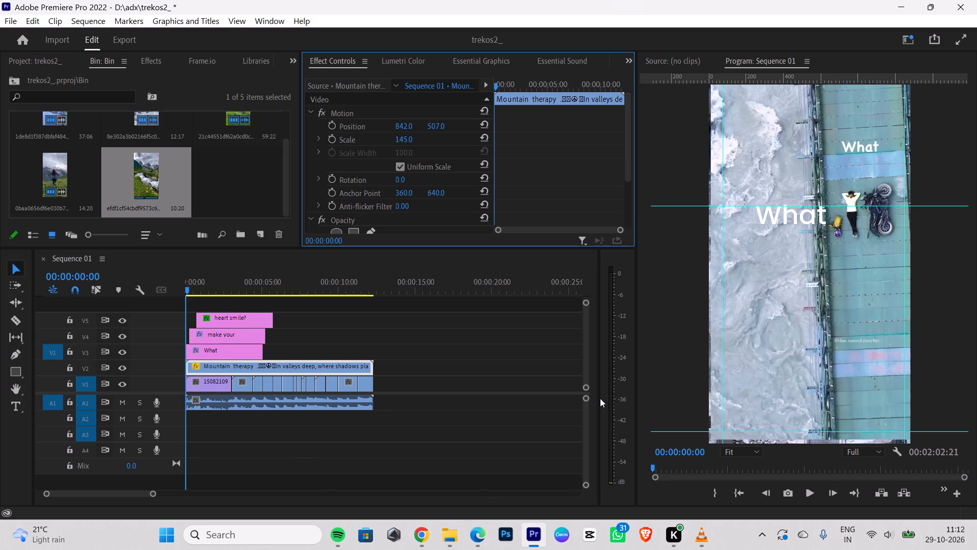
key(ctrl+s)
key(ctrl+s)
key(ctrl+s)
key(ctrl+s)
key(ctrl+s)
key(ctrl+s)
key(ctrl+s)
key(ctrl+s)
key(ctrl+s)
key(ctrl+s)
key(ctrl+s)
key(ctrl+s)
key(ctrl+s)
key(ctrl+s)
key(ctrl+s)
key(ctrl+s)
key(ctrl+s)
key(ctrl+s)
key(ctrl+s)
key(ctrl+s)
key(ctrl+s)
key(ctrl+s)
key(ctrl+s)
key(ctrl+s)
key(ctrl+s)
key(ctrl+s)
key(ctrl+s)
key(ctrl+s)
key(ctrl+s)
key(ctrl+s)
key(ctrl+s)
key(ctrl+s)
key(ctrl+s)
Save the trekos2_ project again with the overlay clip's current position.
key(ctrl+s)
key(ctrl+s)
key(ctrl+s)
key(ctrl+s)
key(ctrl+s)
key(ctrl+s)
key(ctrl+s)
key(ctrl+s)
key(ctrl+s)
key(ctrl+s)
key(ctrl+s)
key(ctrl+s)
key(ctrl+s)
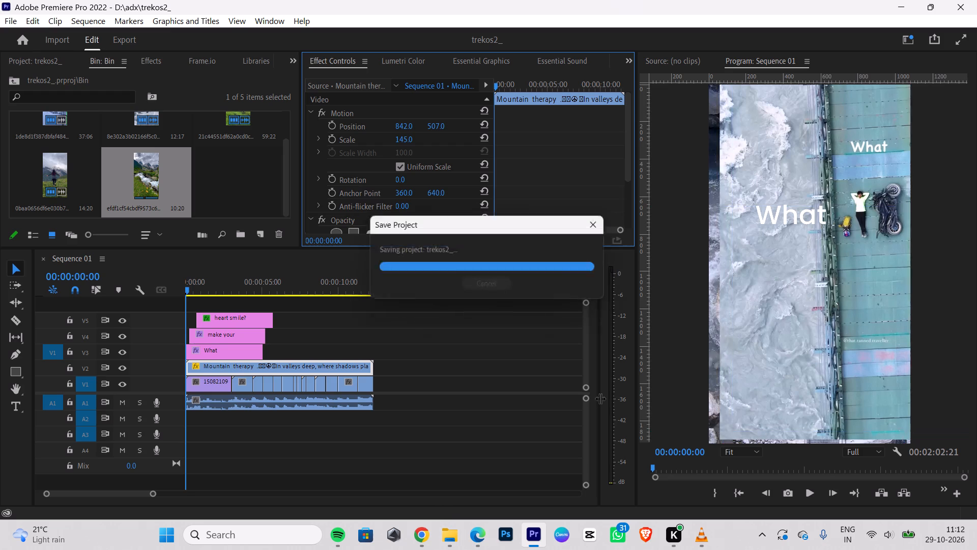
Close Premiere Pro once the project has been saved.
click(962, 3)
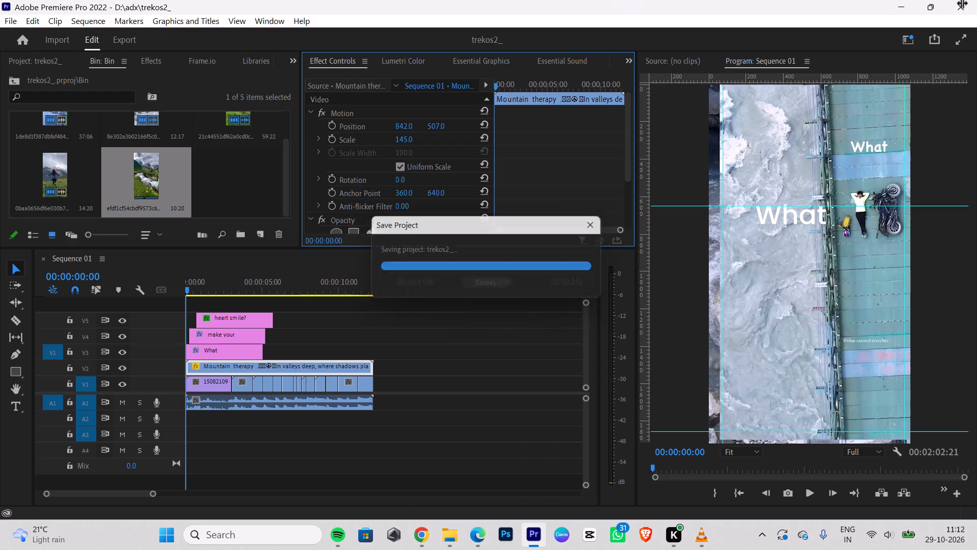
triple_click(961, 13)
double_click(961, 14)
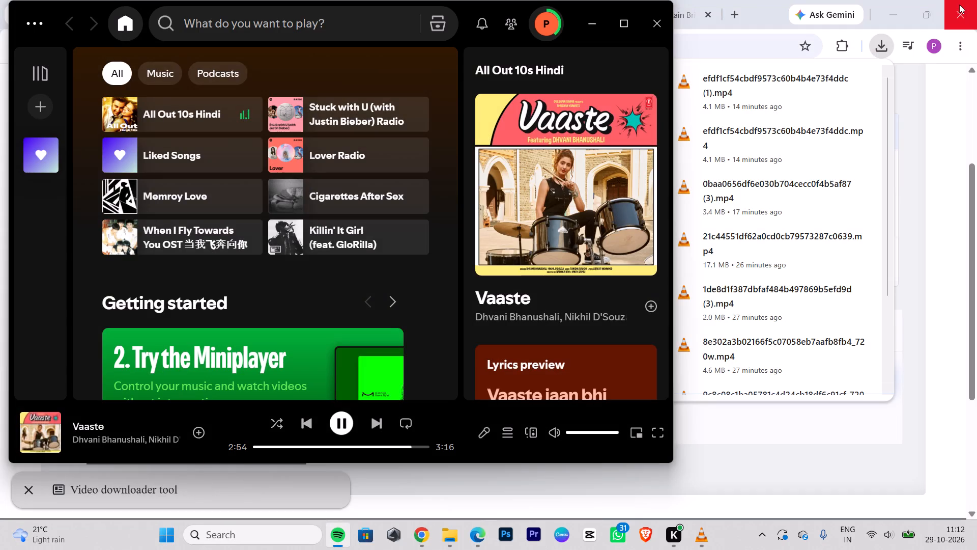
Close the remaining open application windows: Spotify, Google Chrome, VLC media player and Microsoft Edge.
click(654, 21)
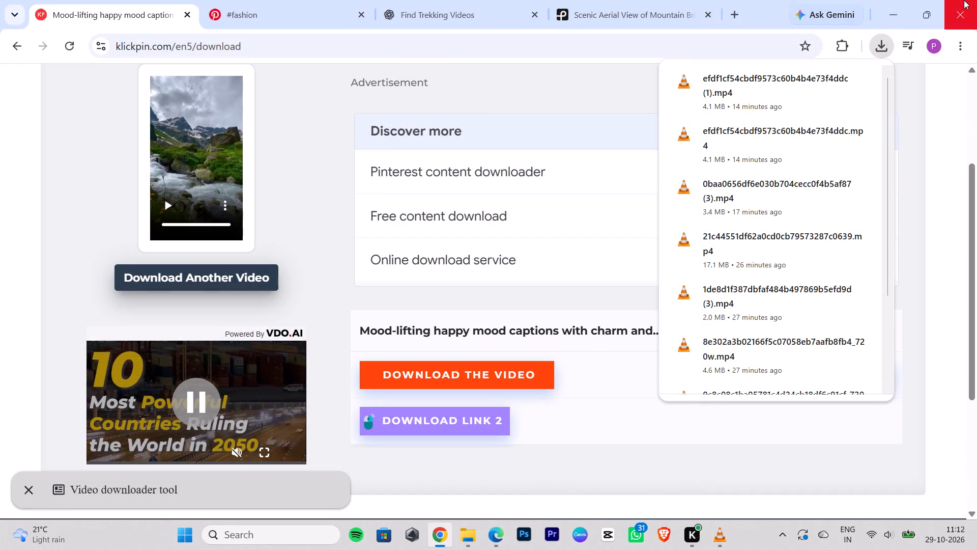
click(964, 0)
triple_click(964, 0)
click(964, 0)
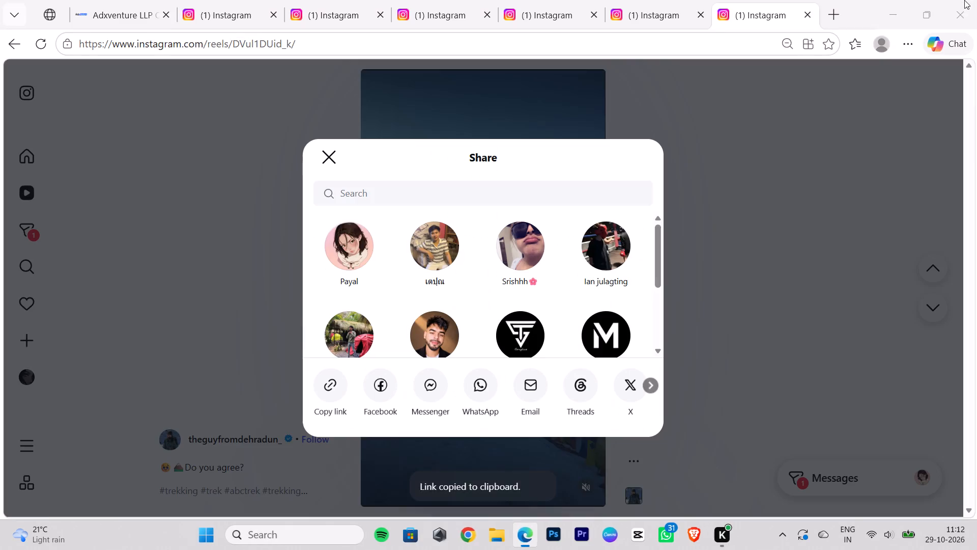
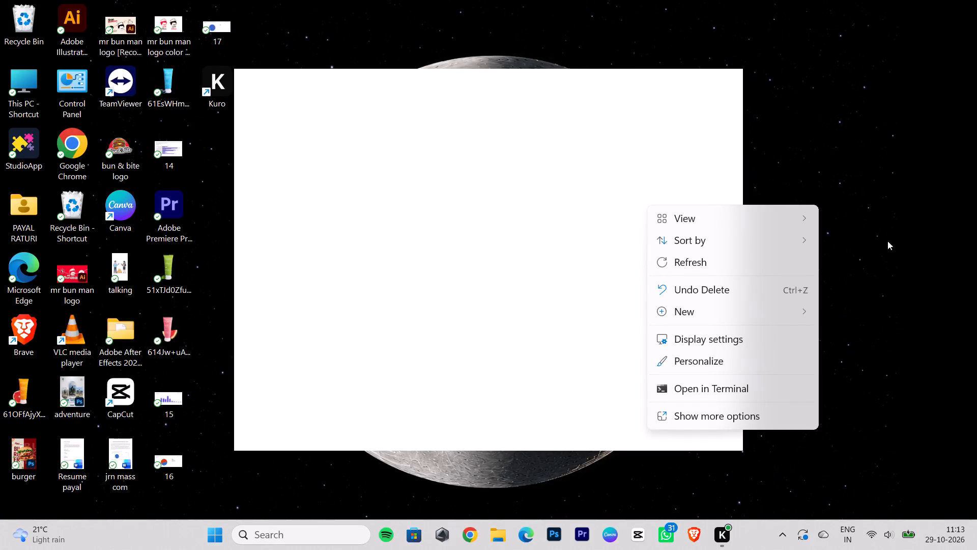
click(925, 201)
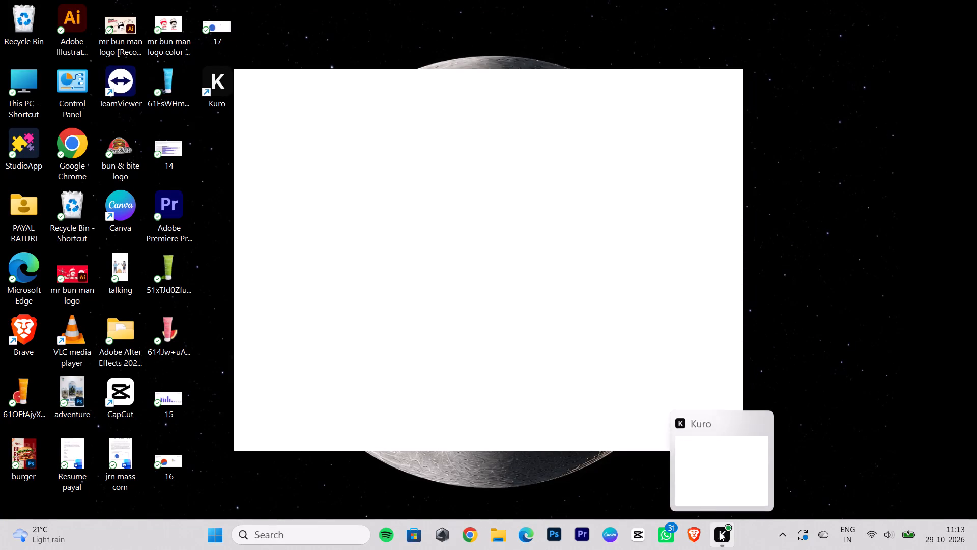
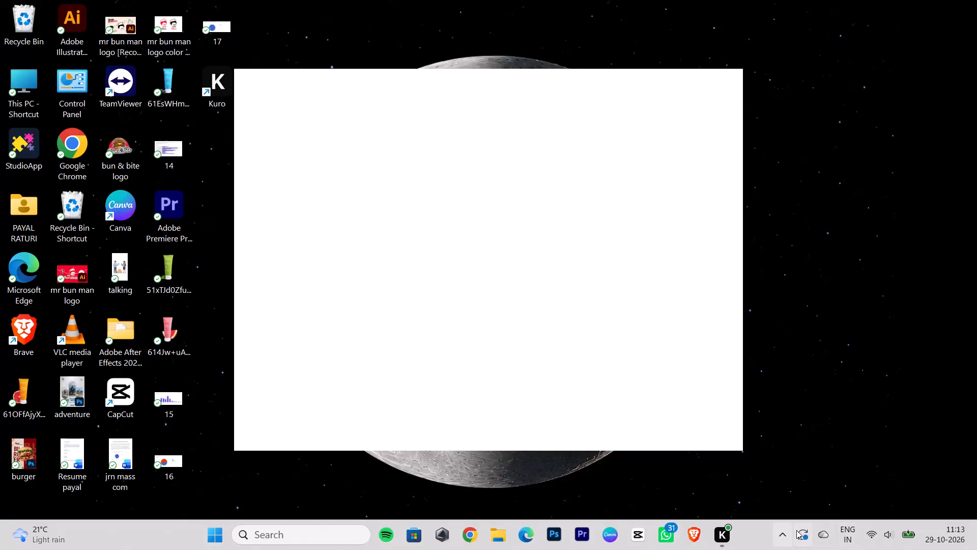
Check the Windows Update page in the Settings app, and close Settings.
click(798, 530)
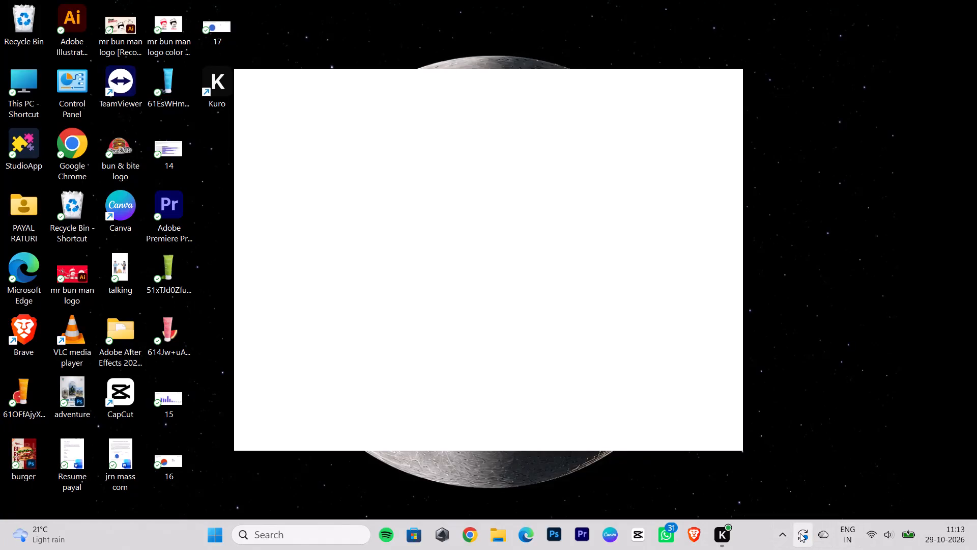
triple_click(800, 533)
double_click(800, 533)
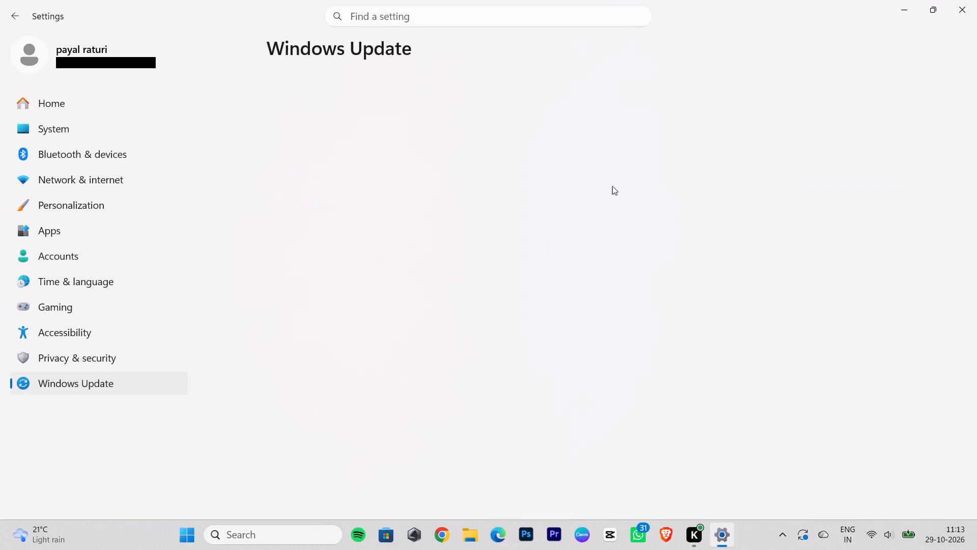
click(971, 0)
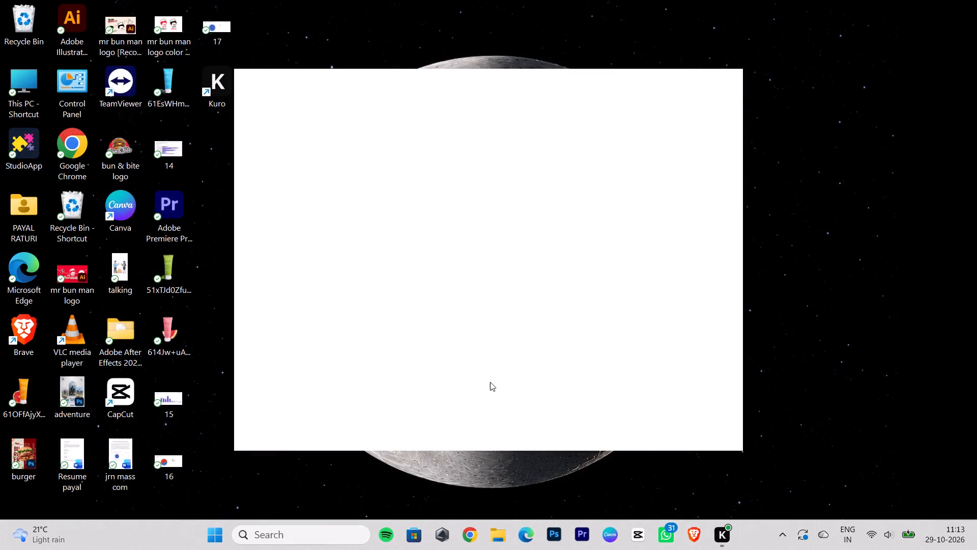
Open the Windows power options for shutting down the computer.
click(218, 534)
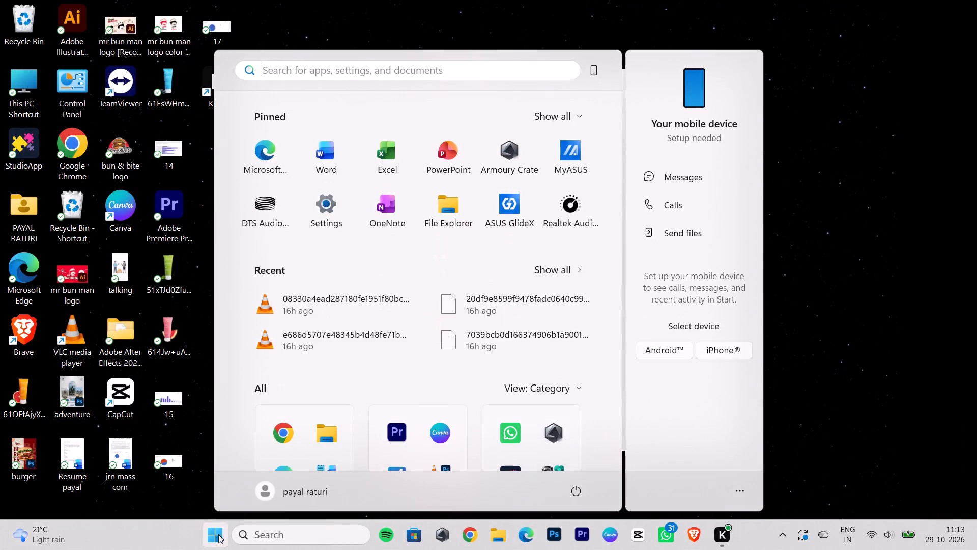
shift+click(578, 481)
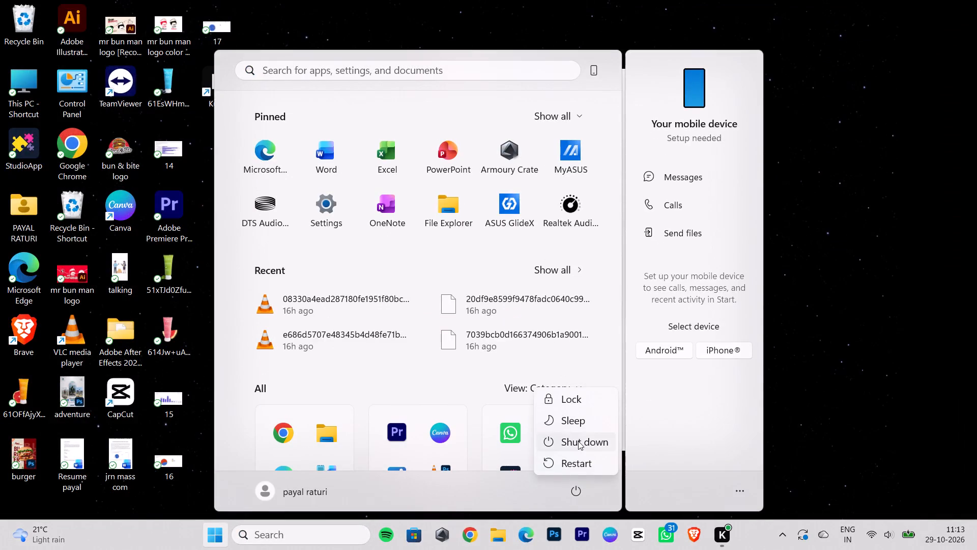